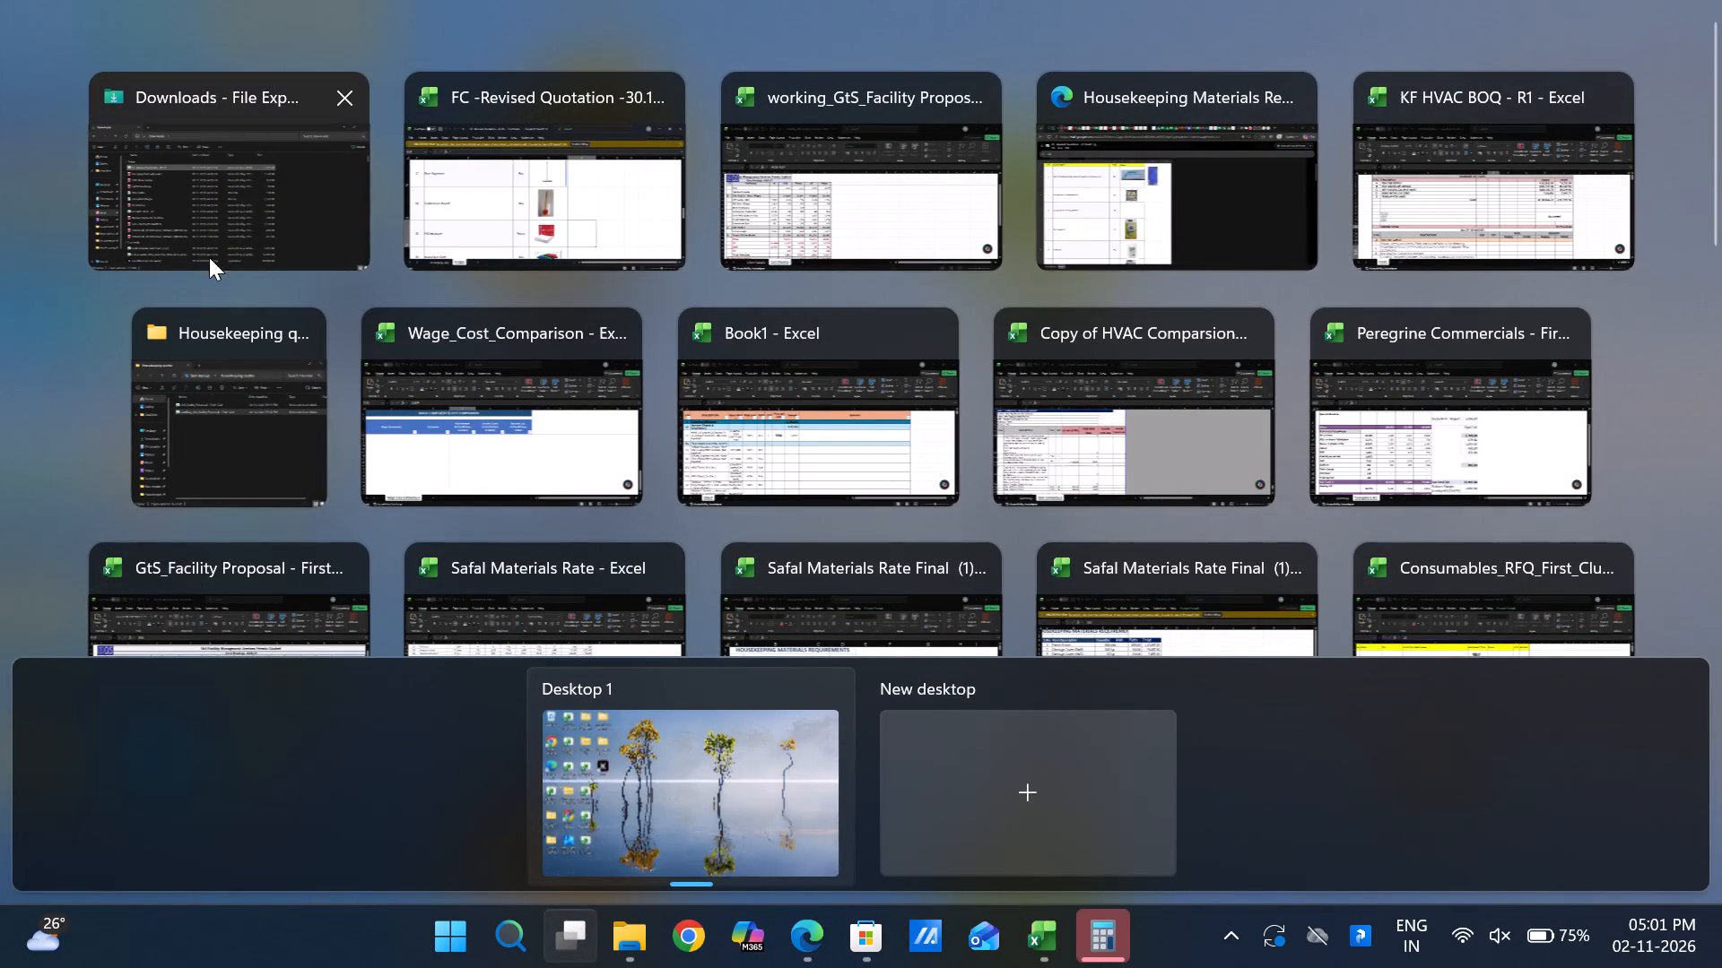
Open the FC -Revised Quotation -30.10 workbook window and enable editing on it.
click(564, 196)
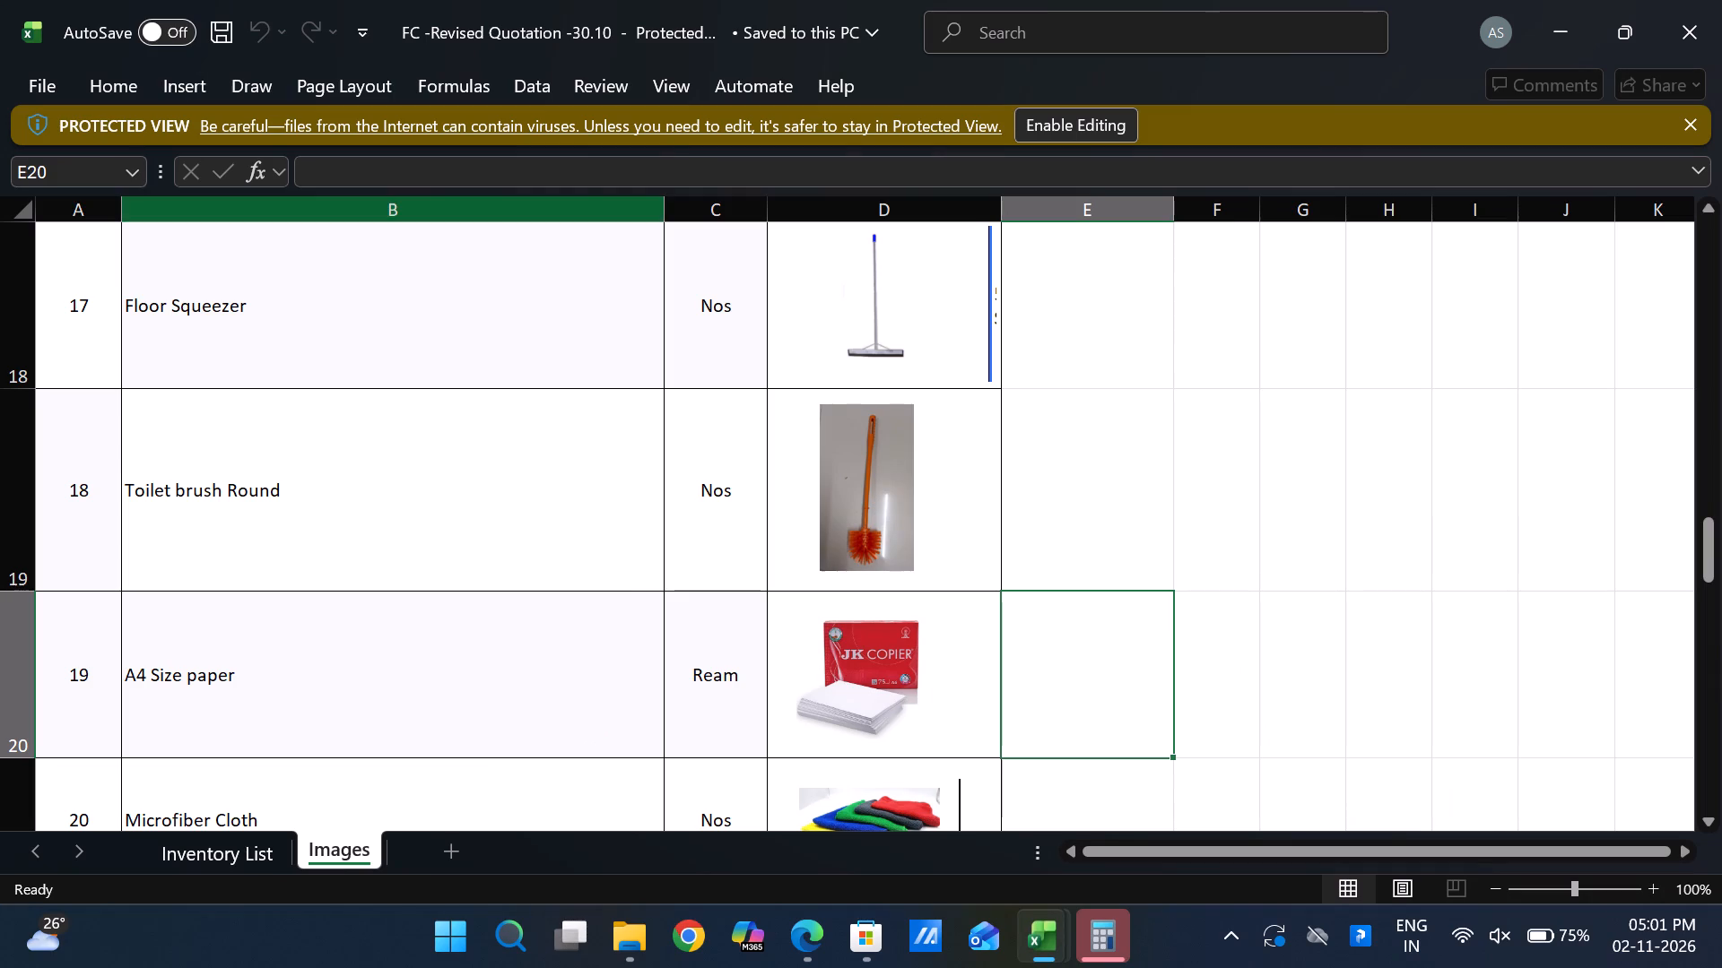
click(1094, 129)
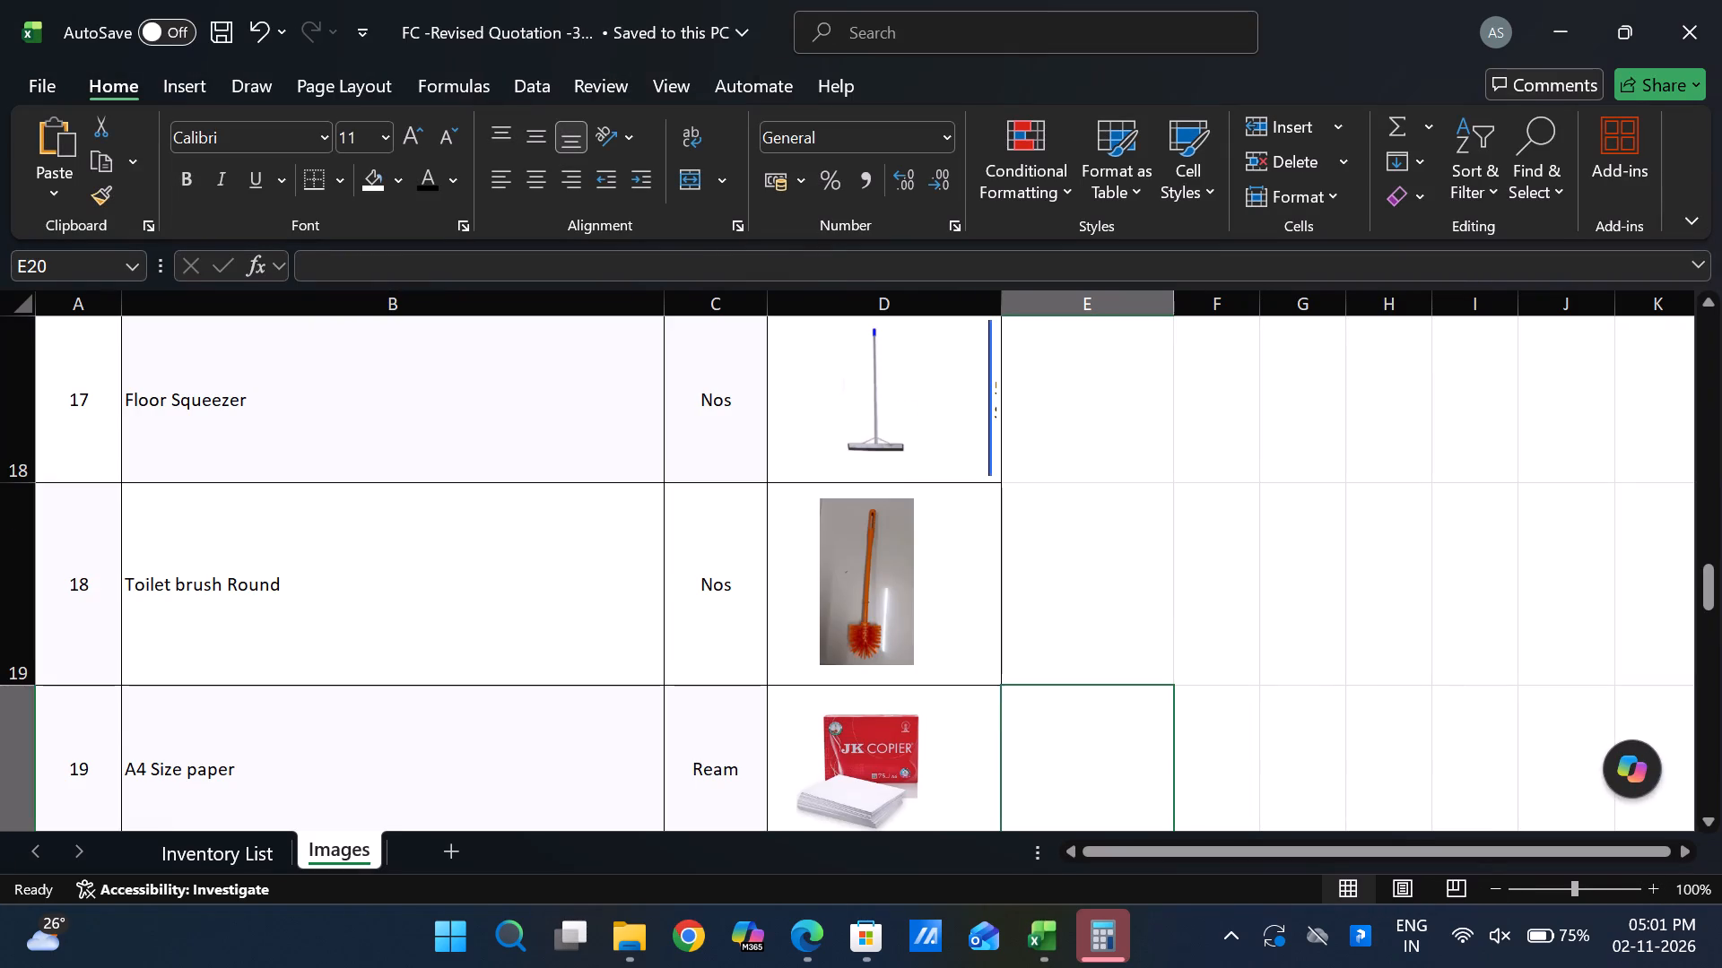
scroll(901, 549, up, 2)
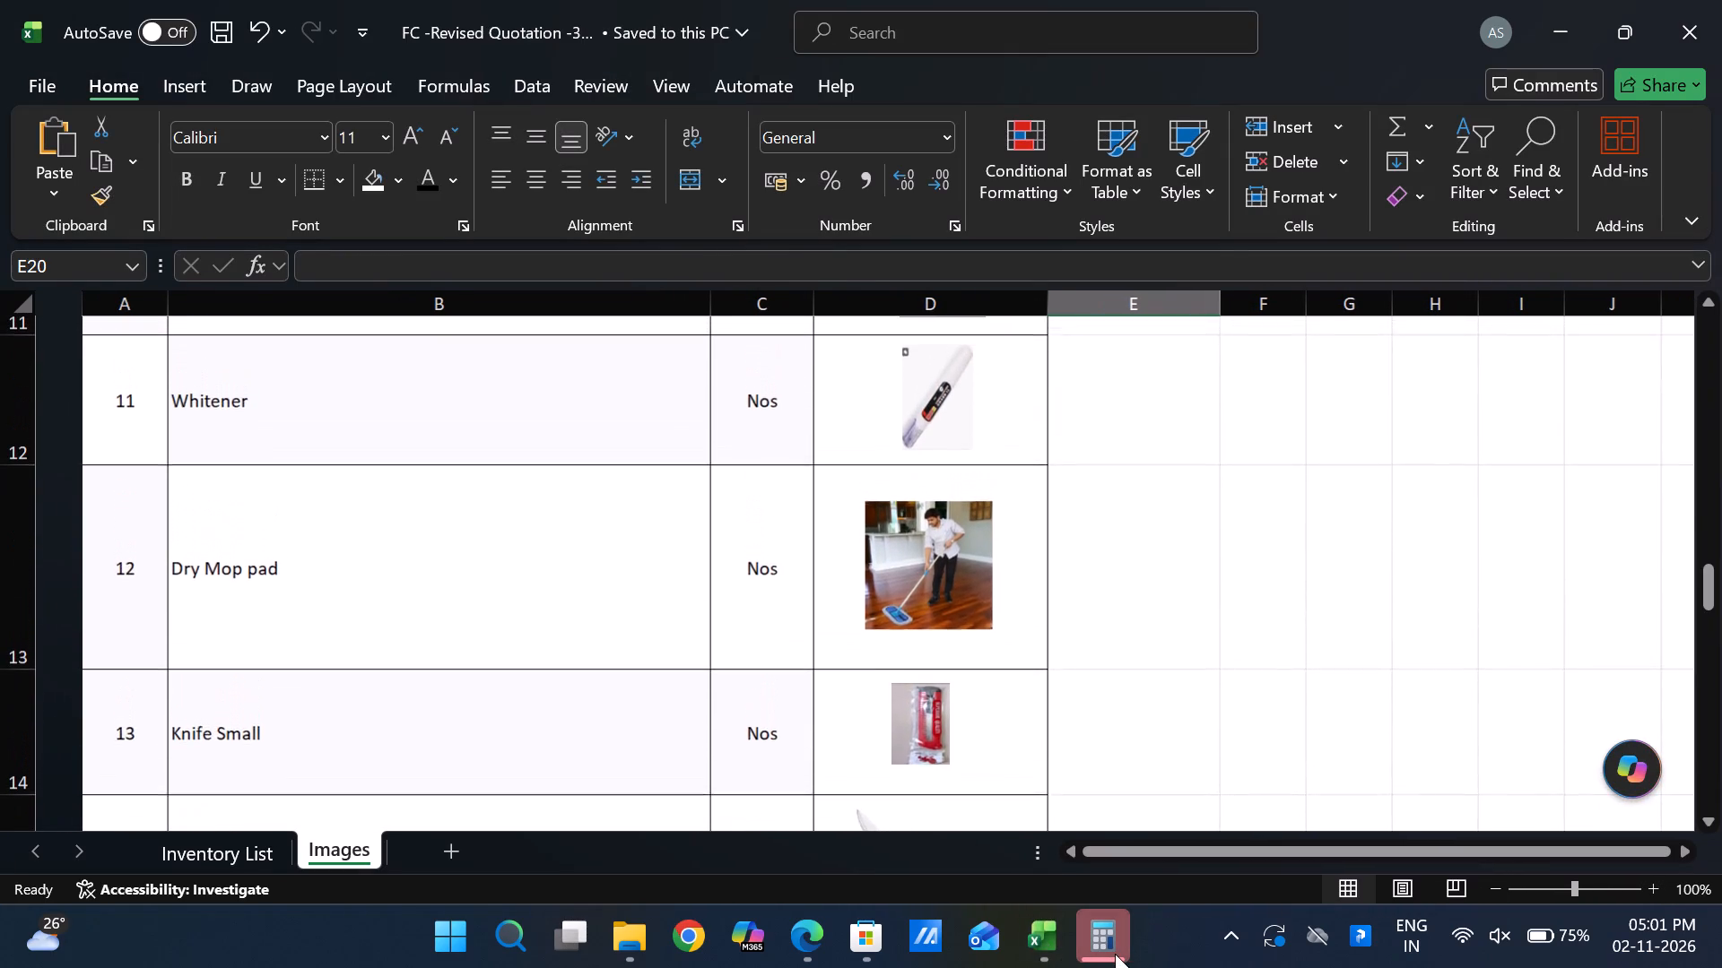
Switch to the Firstclub_Proposal_22 Oct 2026 (1) workbook's Wage breakup Hyd Housekeeping sheet and save the workbook.
click(1152, 708)
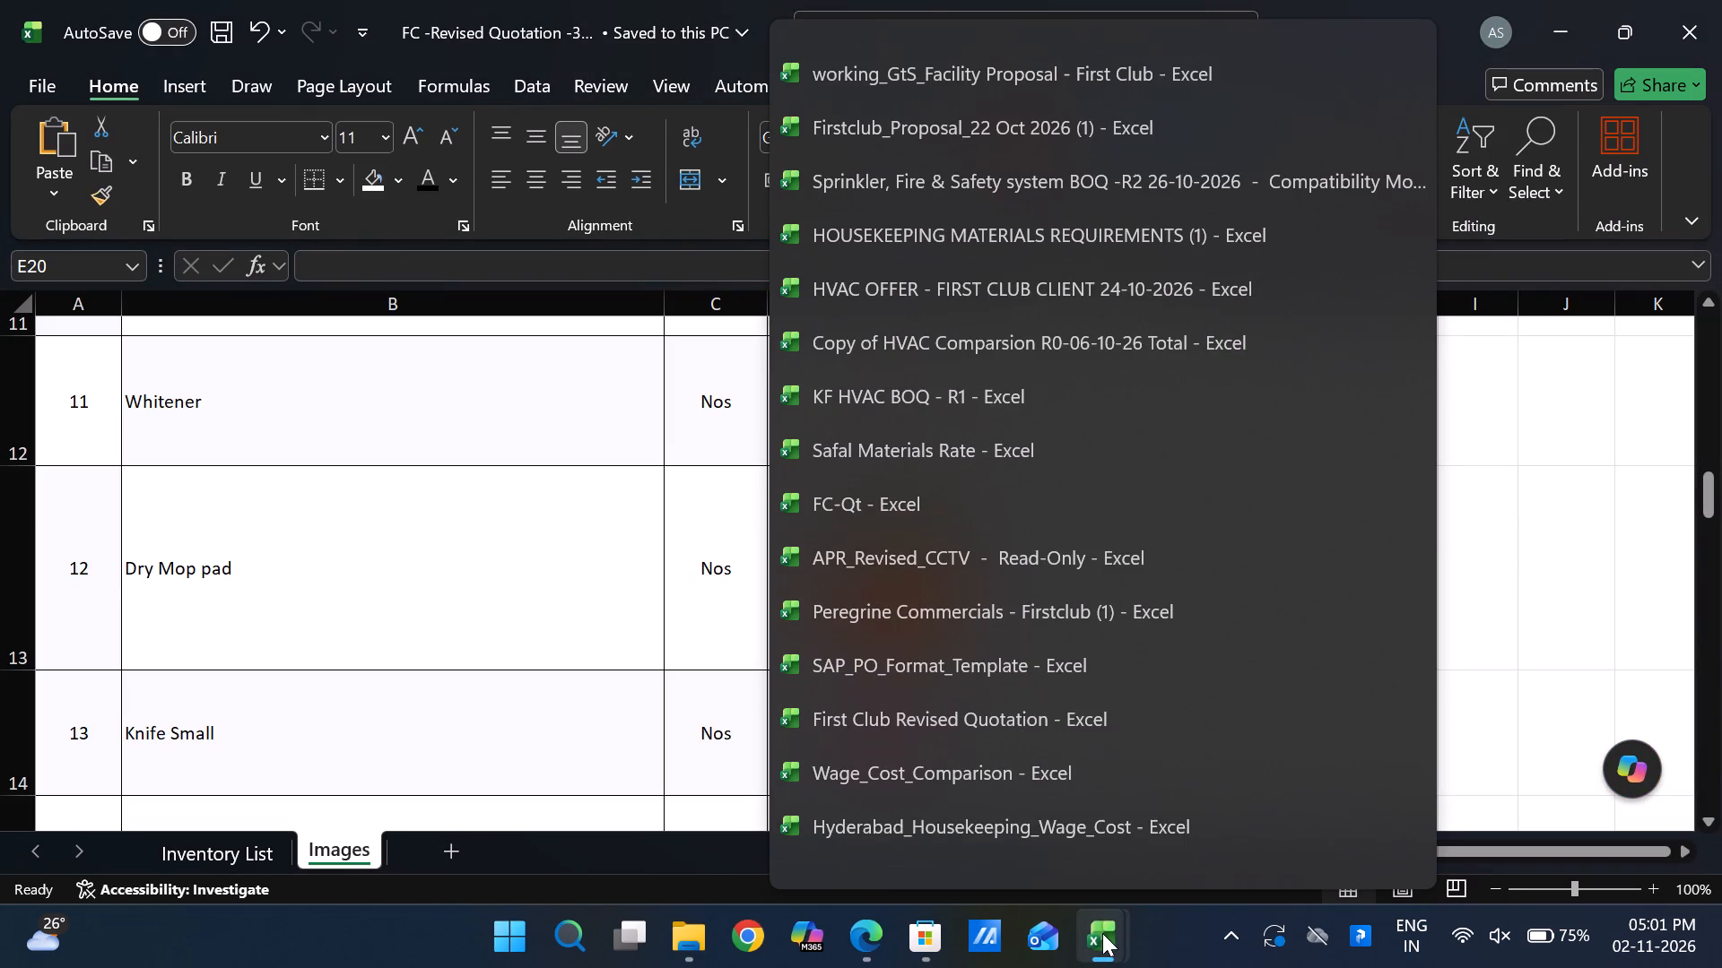
scroll(1073, 796, down, 7)
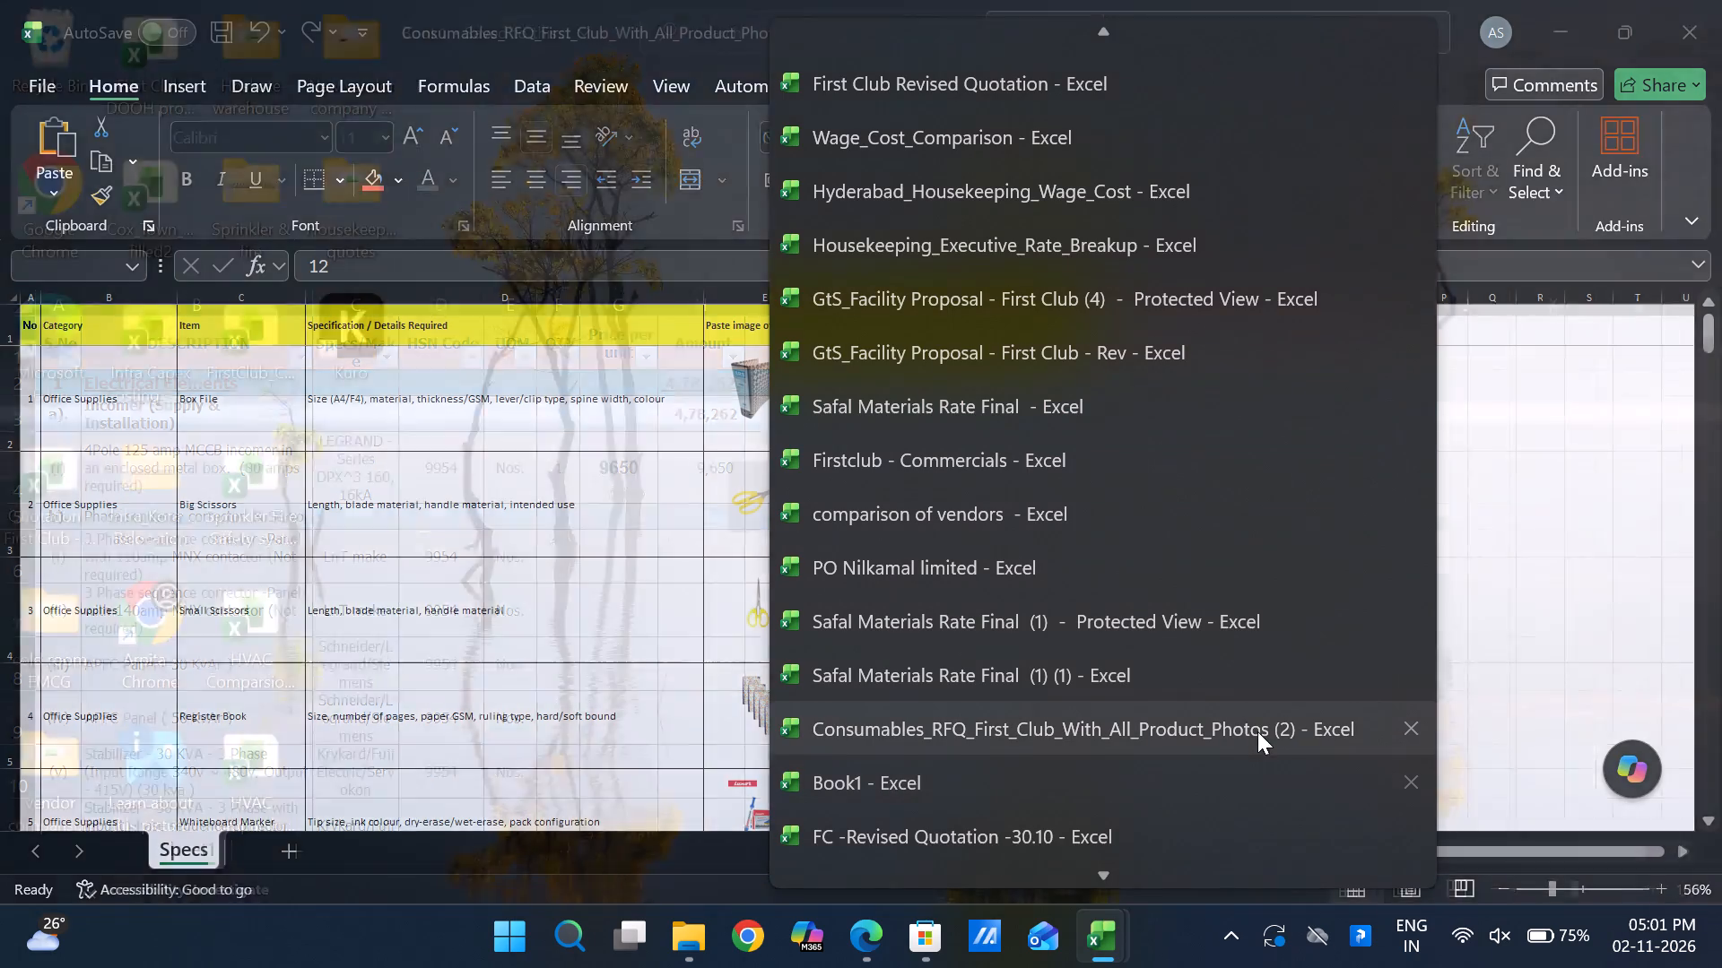
scroll(1081, 470, up, 4)
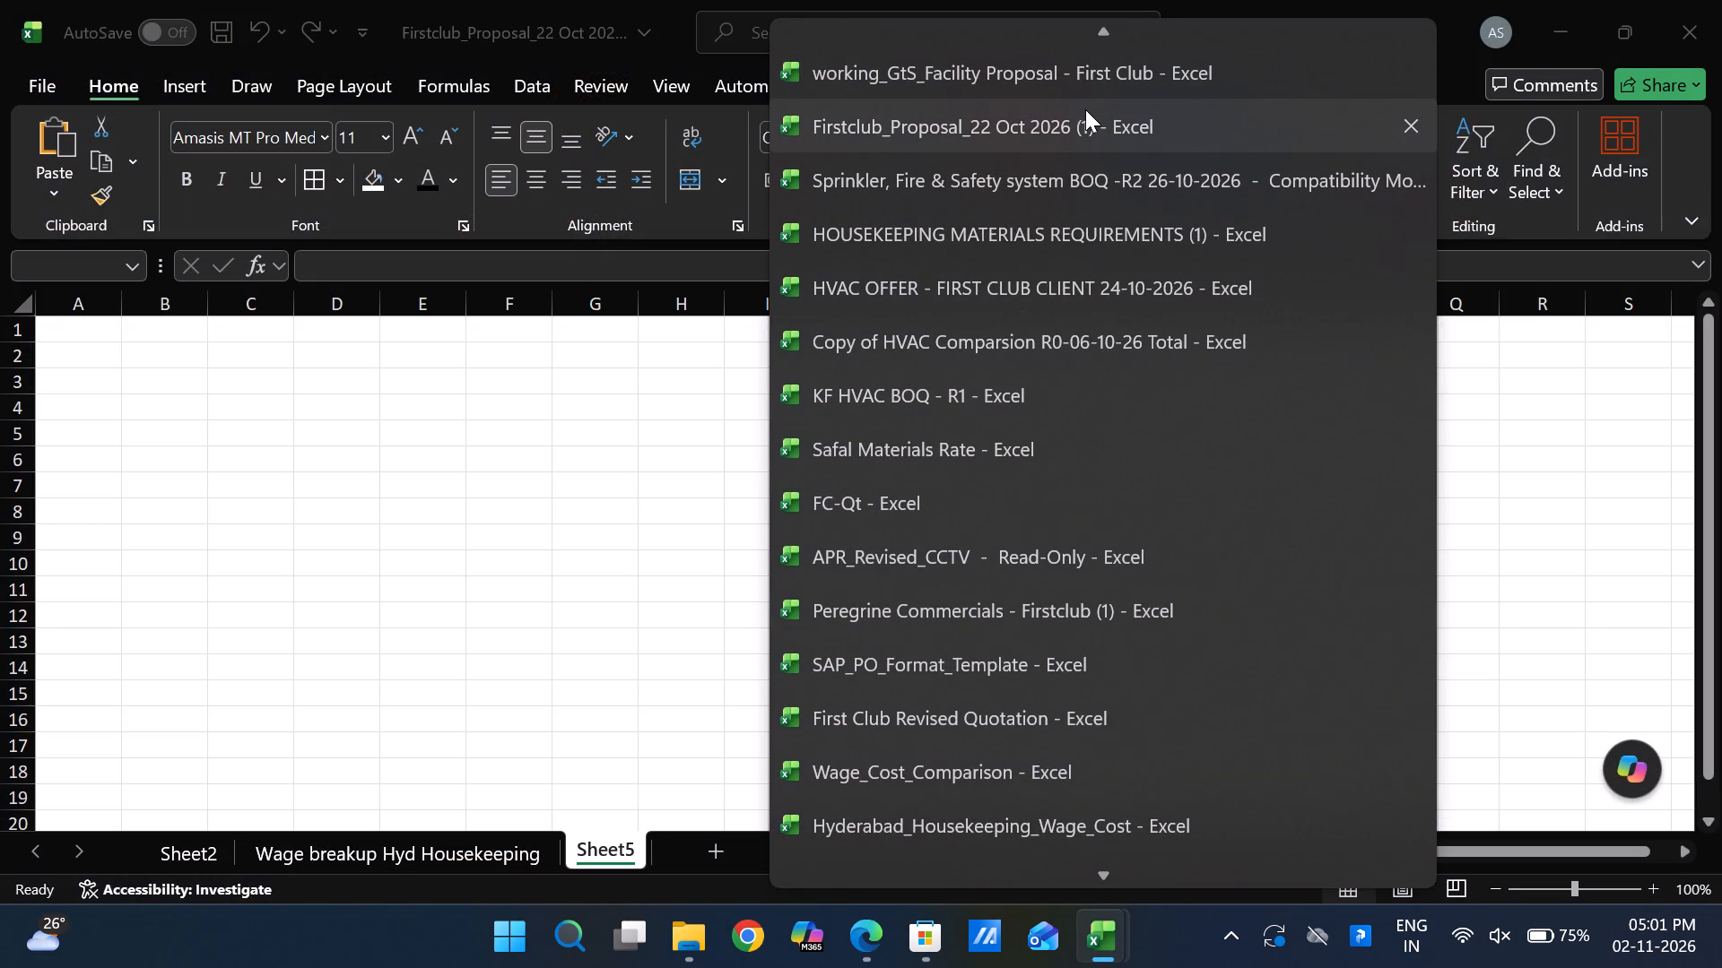
click(1085, 109)
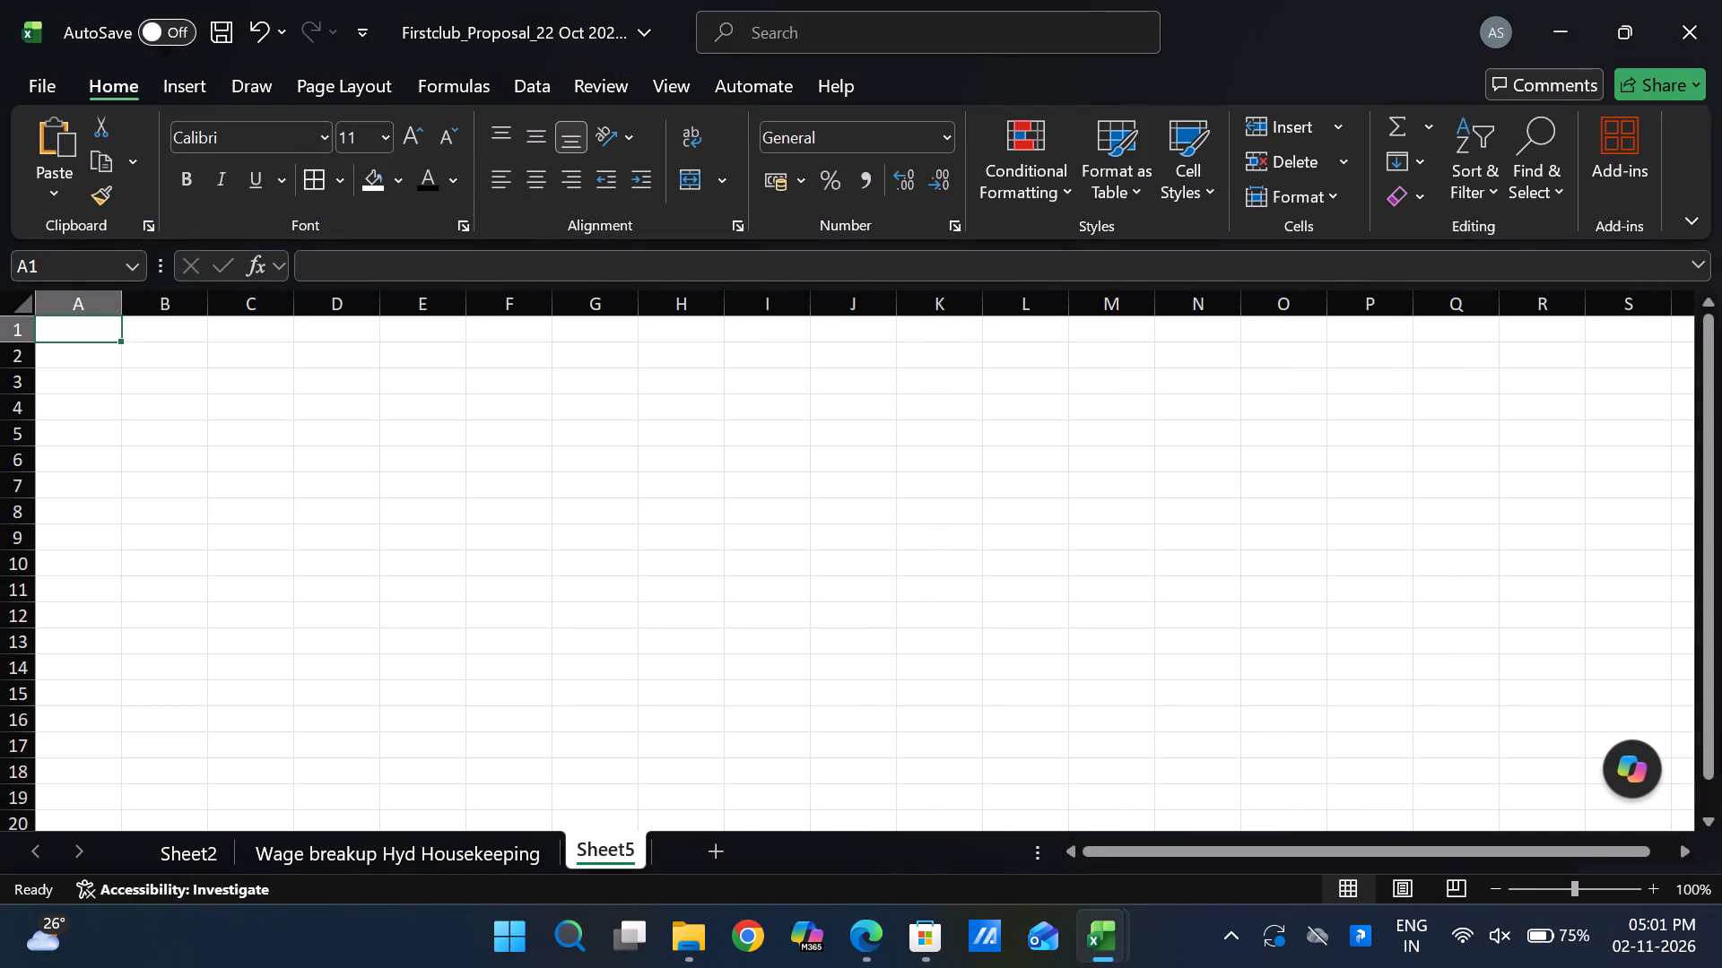
click(423, 868)
scroll(689, 676, right, 1)
key(ctrl+s)
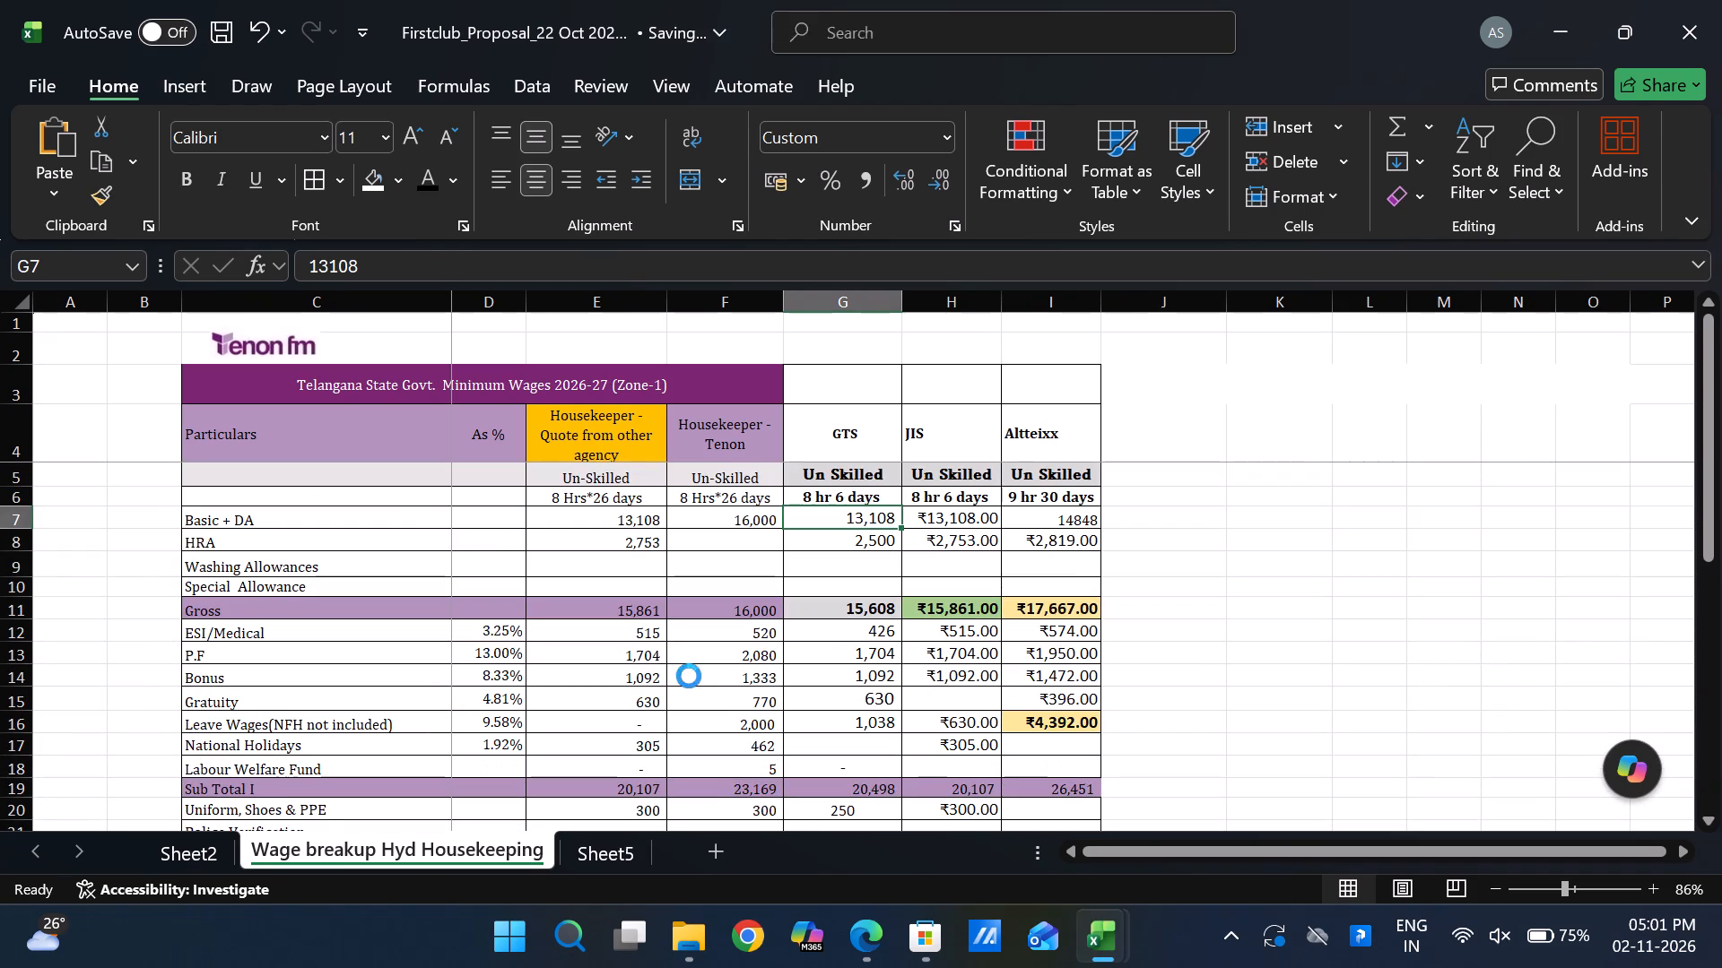
Apply all borders to I3:J36, extending the wage comparison grid one column beyond Altteixx down to Net Take Home Salary.
click(1132, 427)
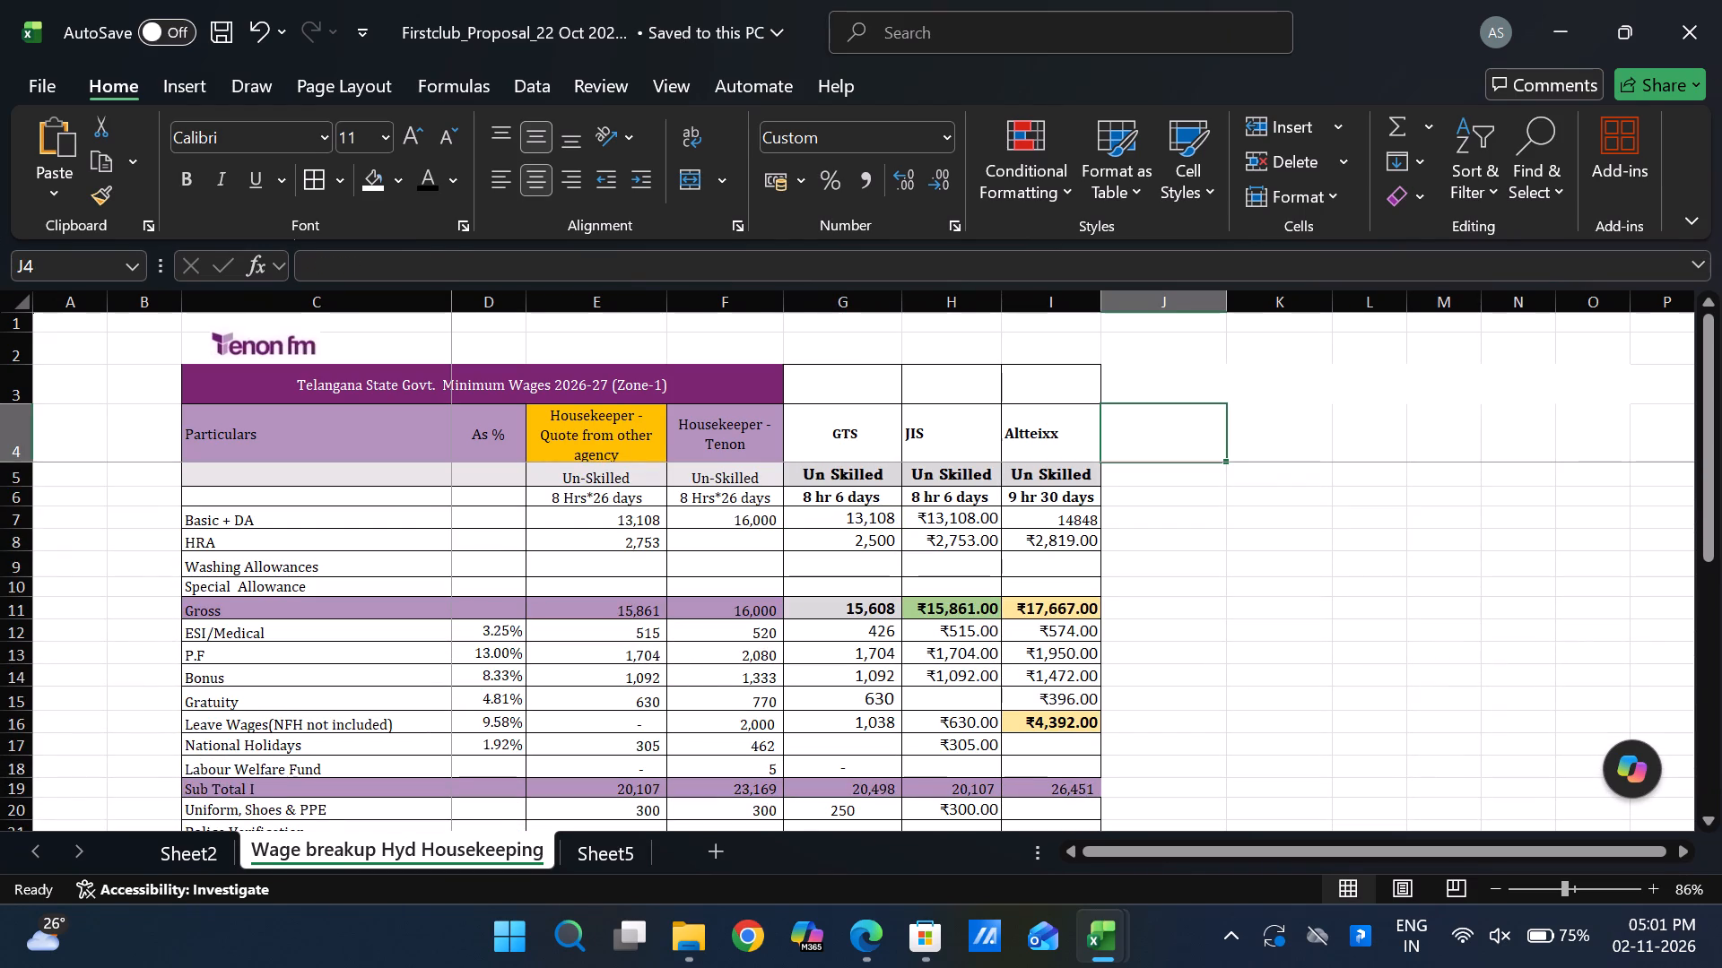
click(1150, 379)
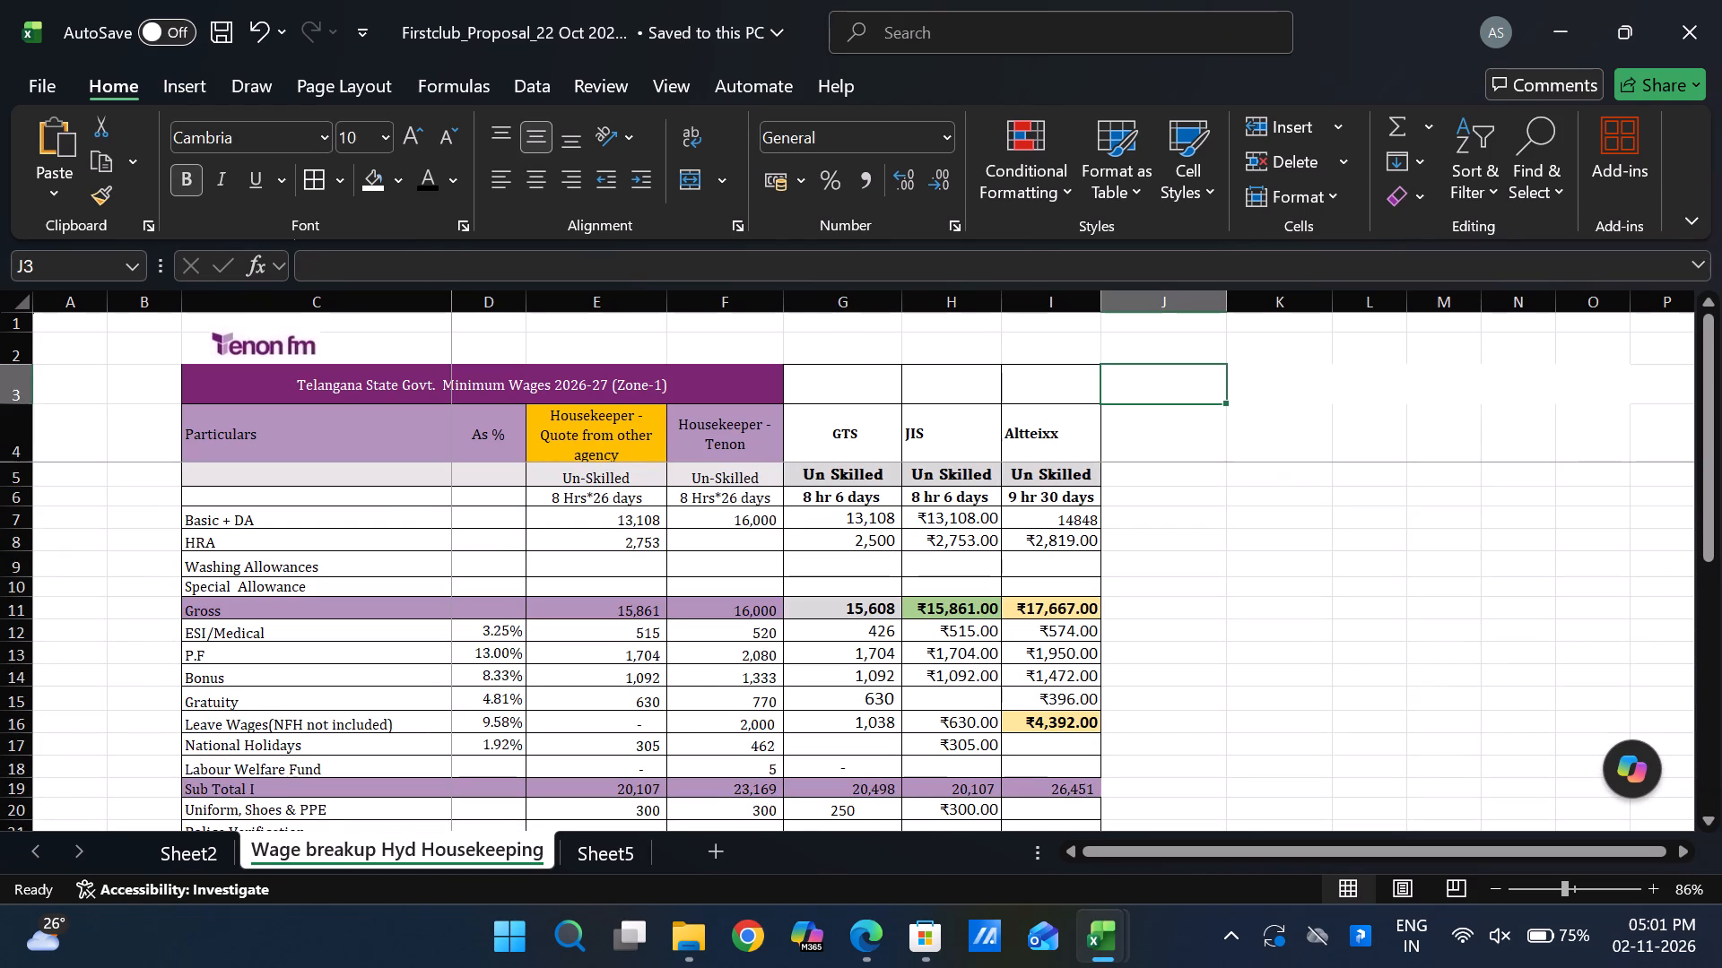
key(shift+Down)
key(shift+Down)
key(shift+Down)
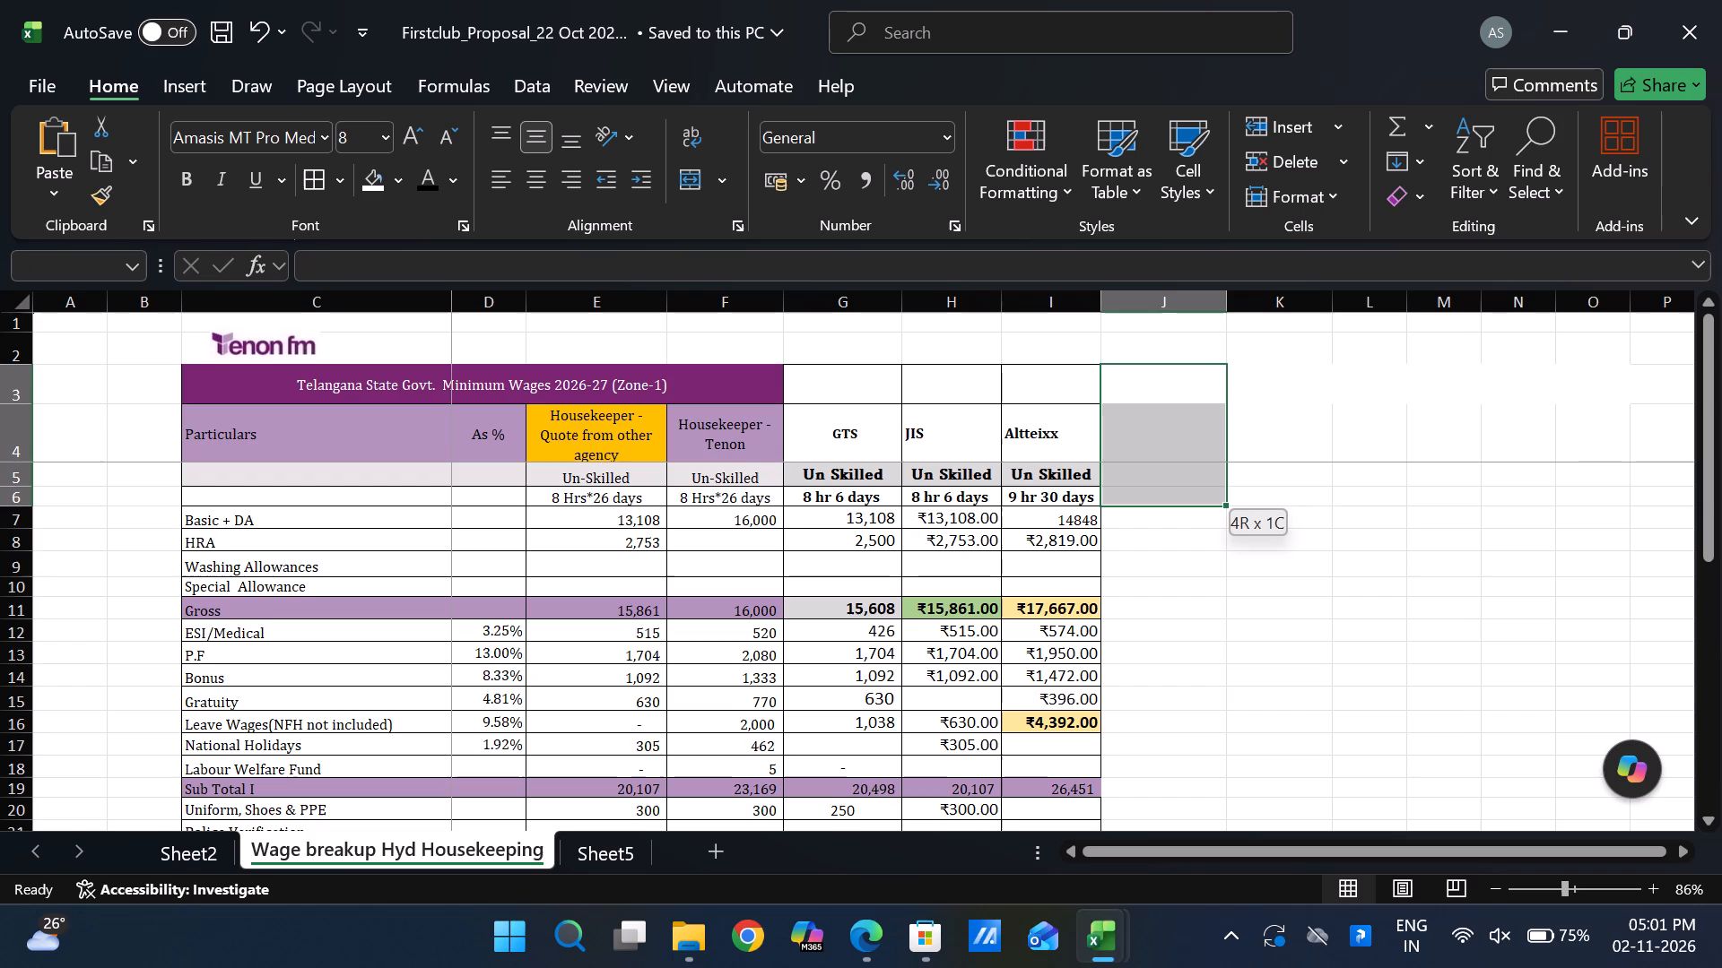
key(shift+Down)
key(shift+Down)
key(shift+Down)
key(shift+Down)
key(shift+Down)
key(shift+Down)
key(shift+Down)
key(shift+Down)
key(shift+Down)
key(shift+Down)
key(shift+Down)
key(shift+Down)
key(shift+Down)
key(shift+Down)
key(shift+Down)
key(shift+Down)
key(shift+Down)
key(shift+Down)
key(shift+Down)
key(shift+Down)
key(shift+Down)
key(shift+Down)
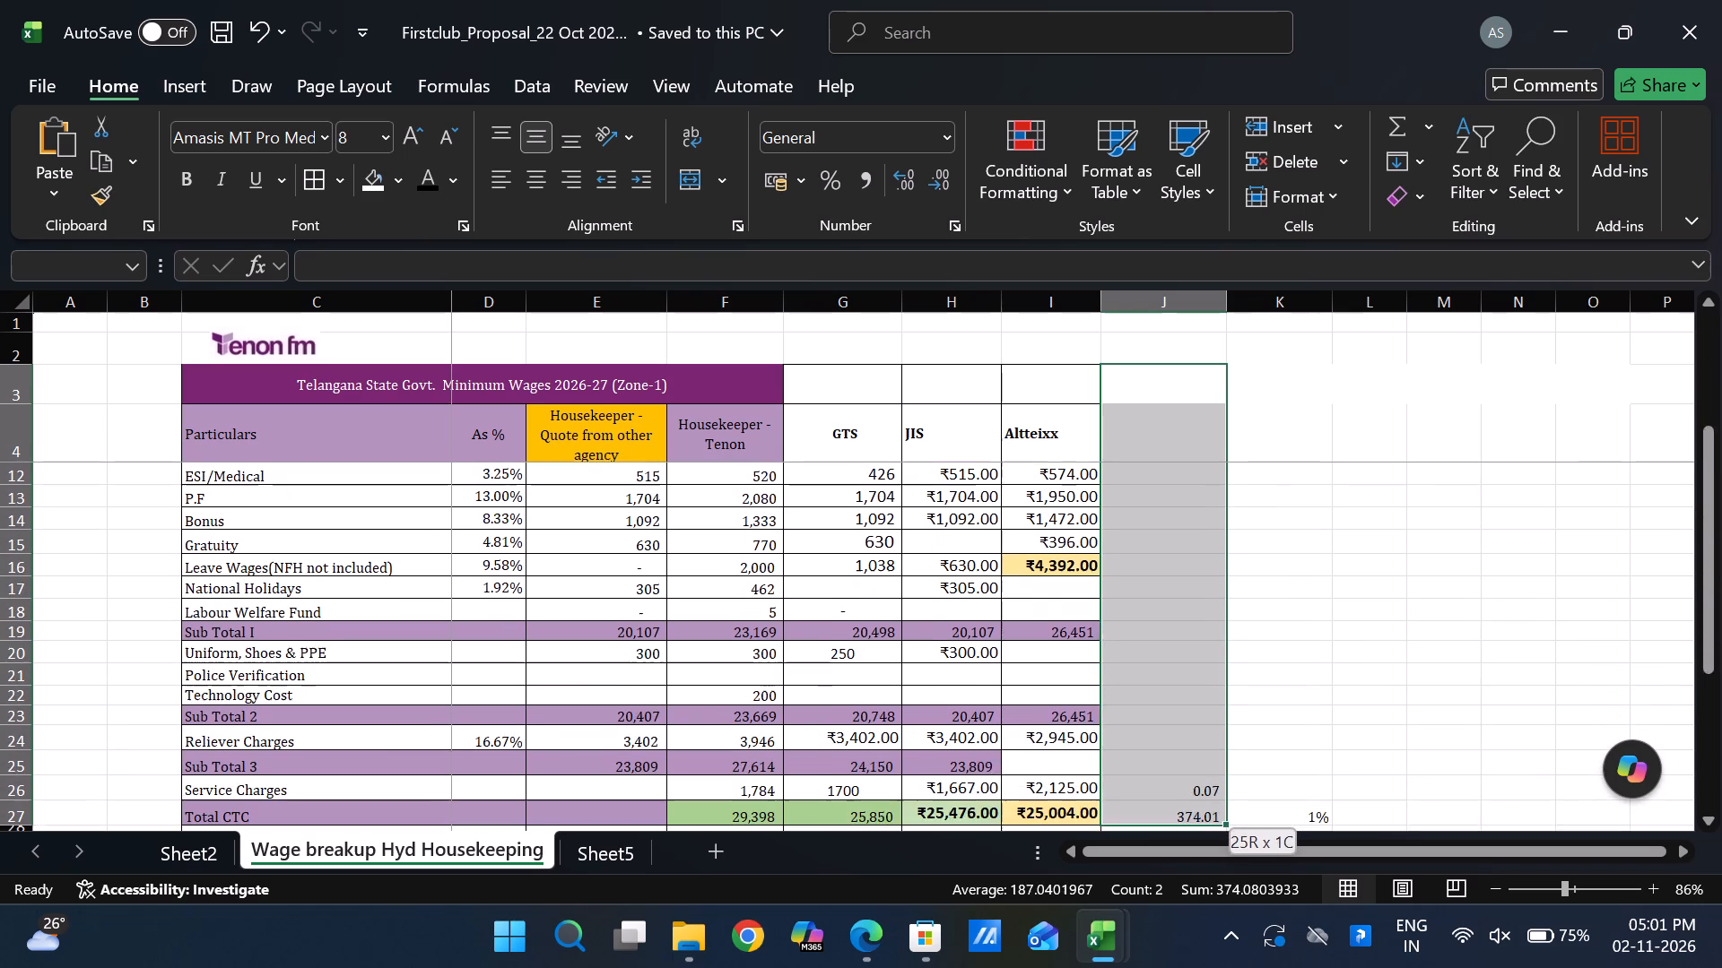
key(shift+Down)
key(shift+Down)
key(shift+Down)
key(shift+Down)
key(shift+Down)
key(shift+Down)
key(shift+Down)
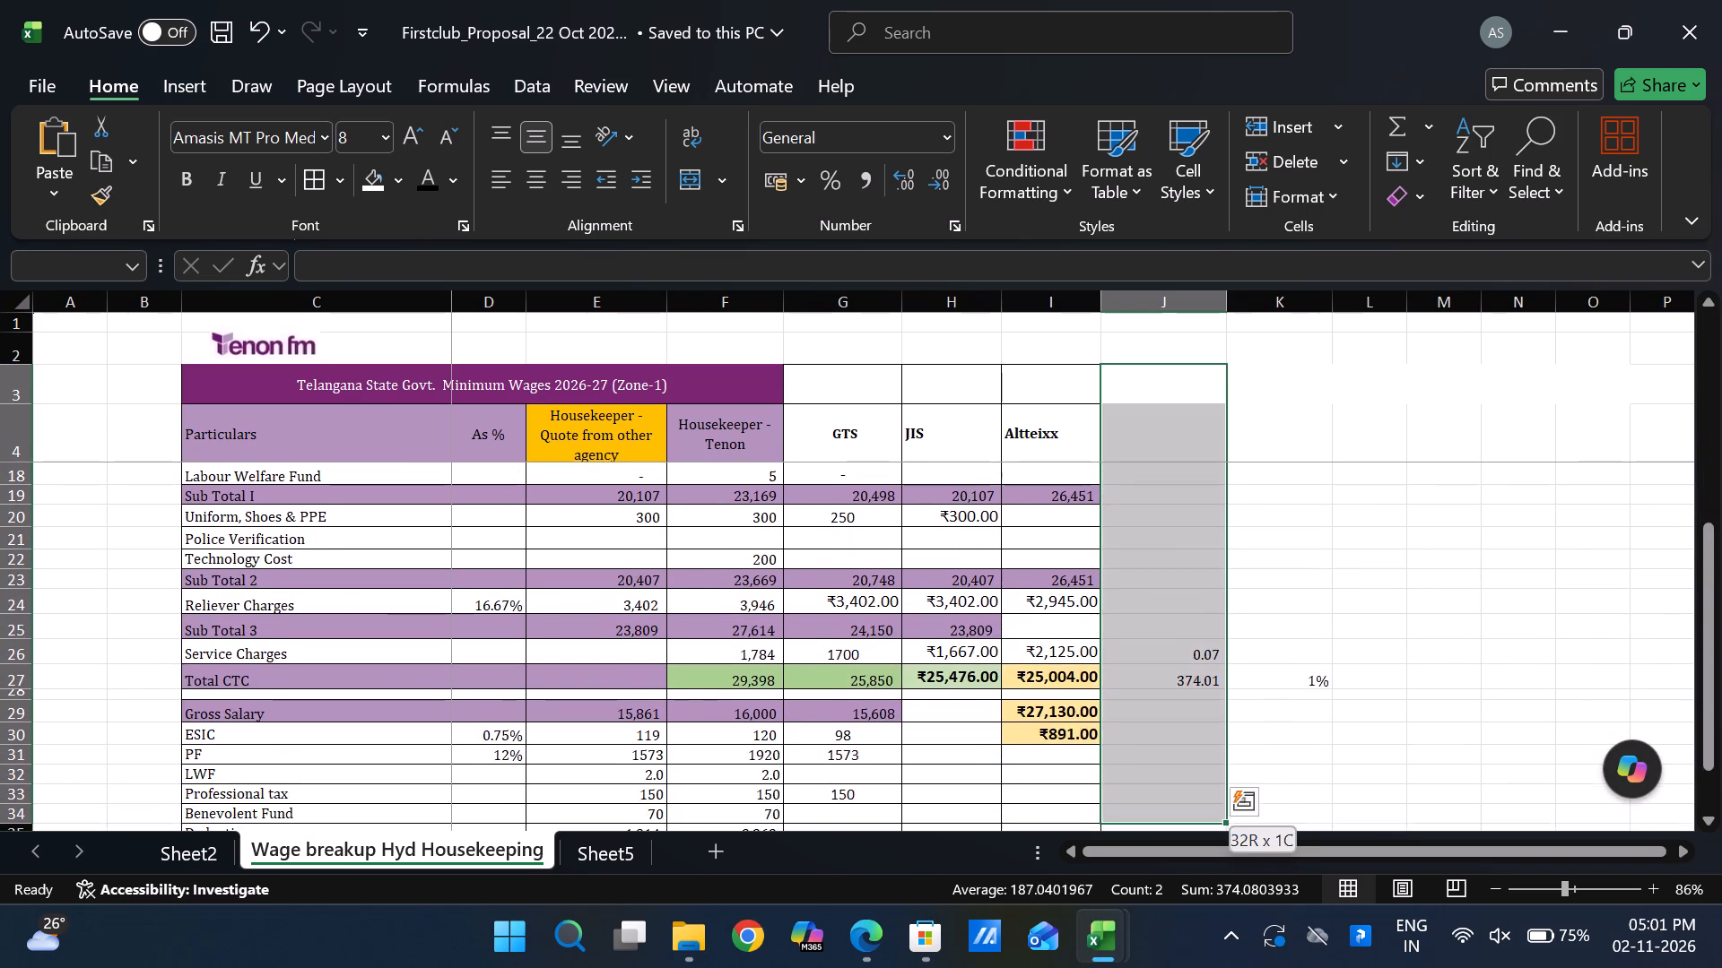
key(shift+Down)
key(shift+Down)
key(shift+Down)
key(shift+Down)
key(shift+Up)
key(shift+Up)
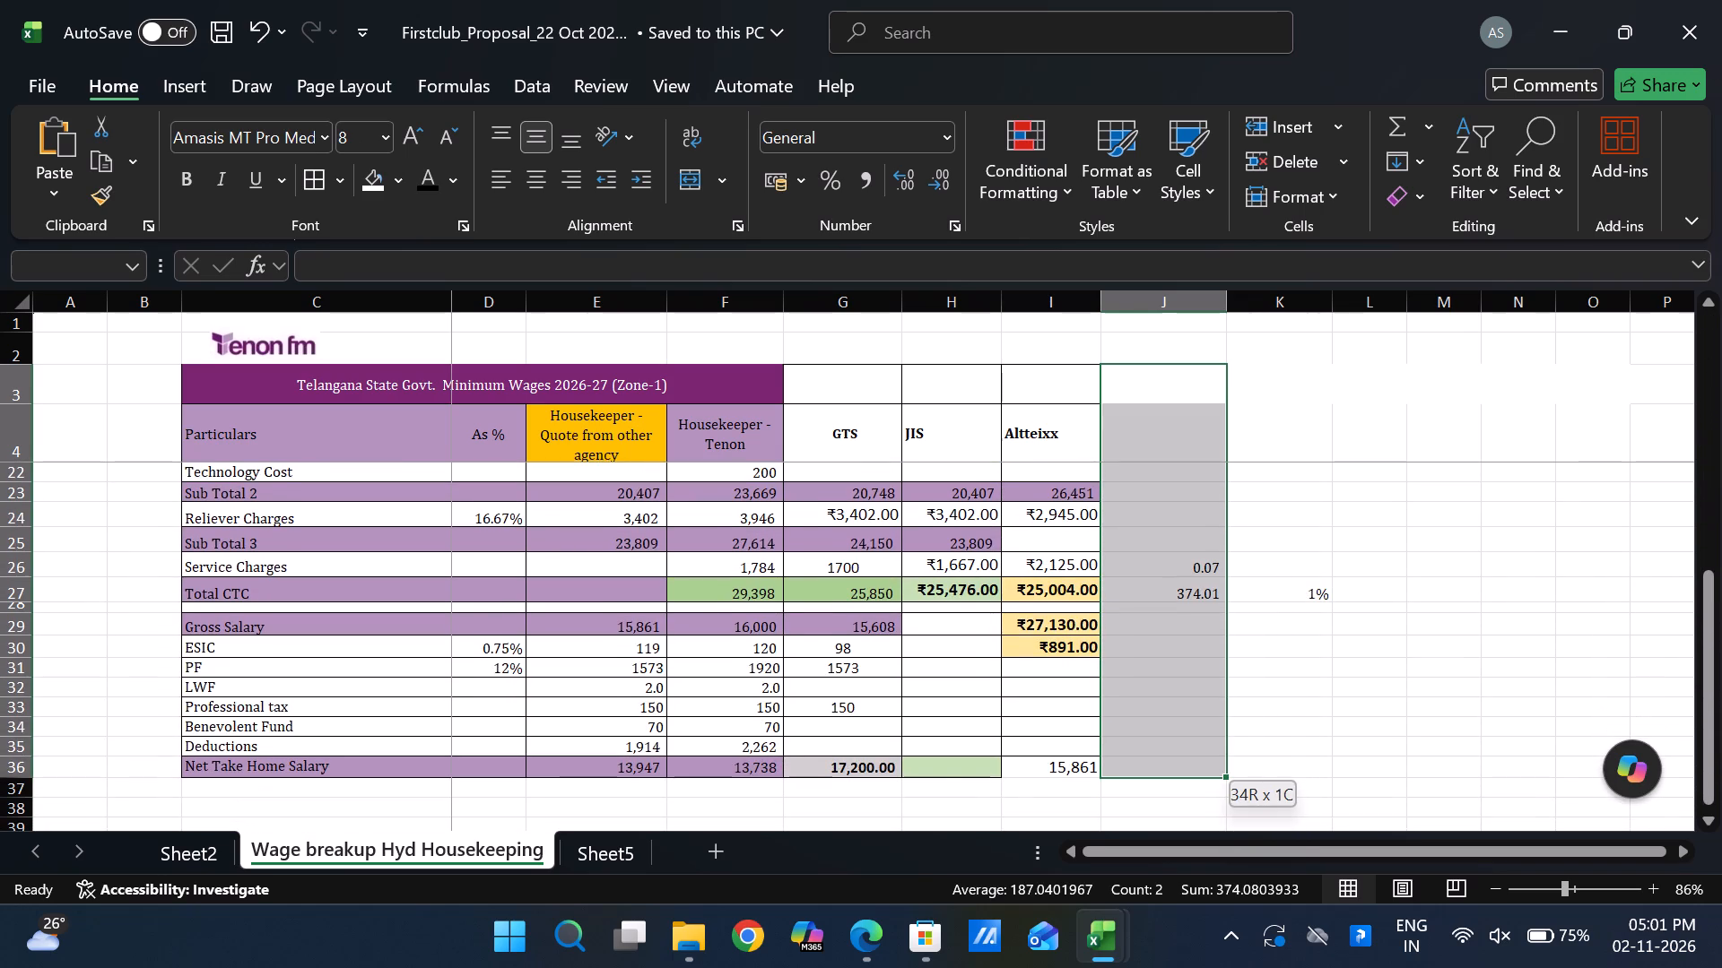
key(shift+Left)
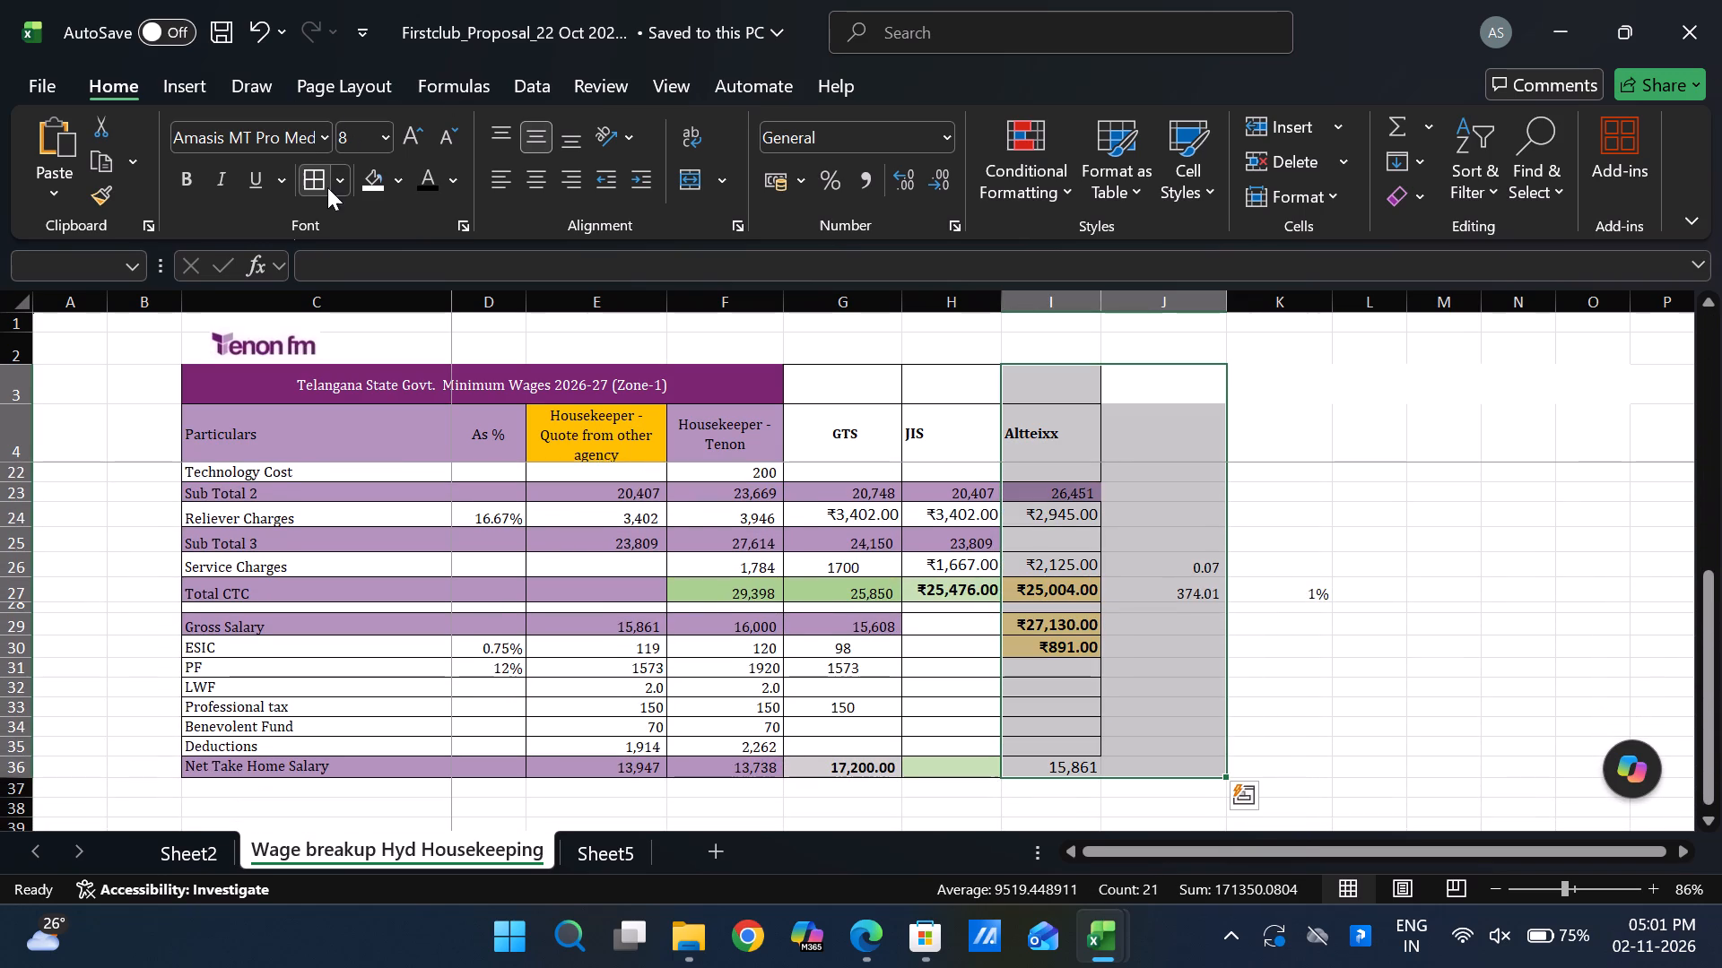
click(323, 191)
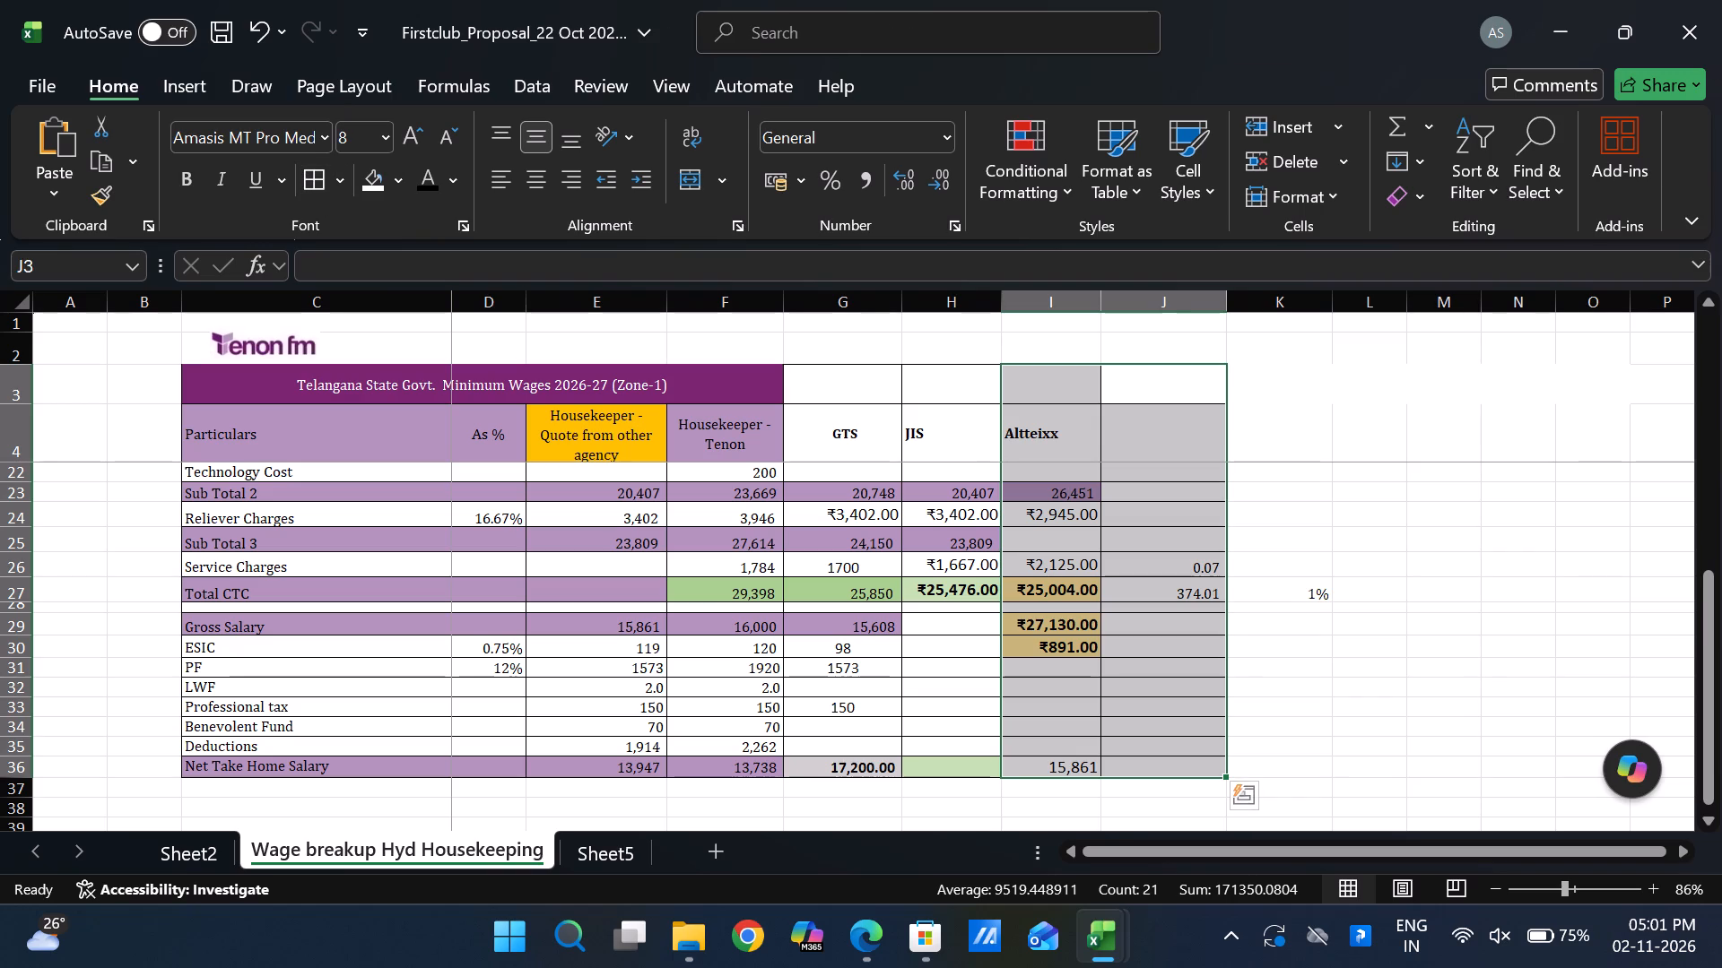
click(1169, 742)
Clear the stray formulas in column J beside the Total CTC and Service Charges rows.
click(1204, 594)
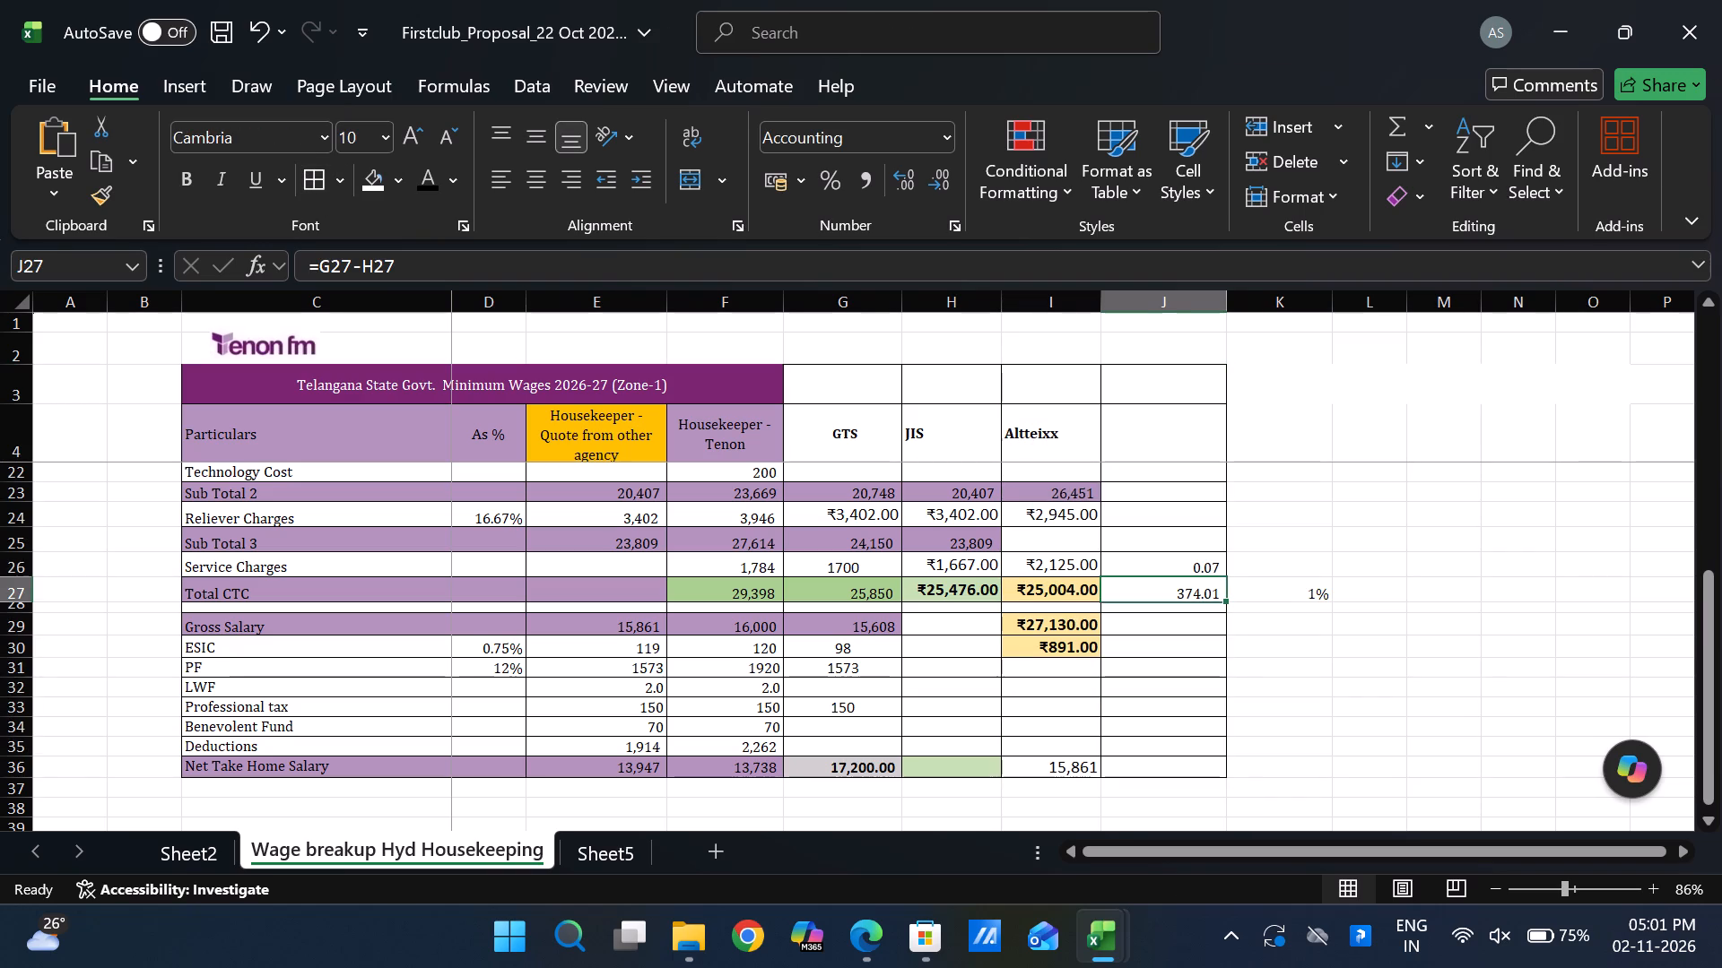
key(Delete)
click(1201, 571)
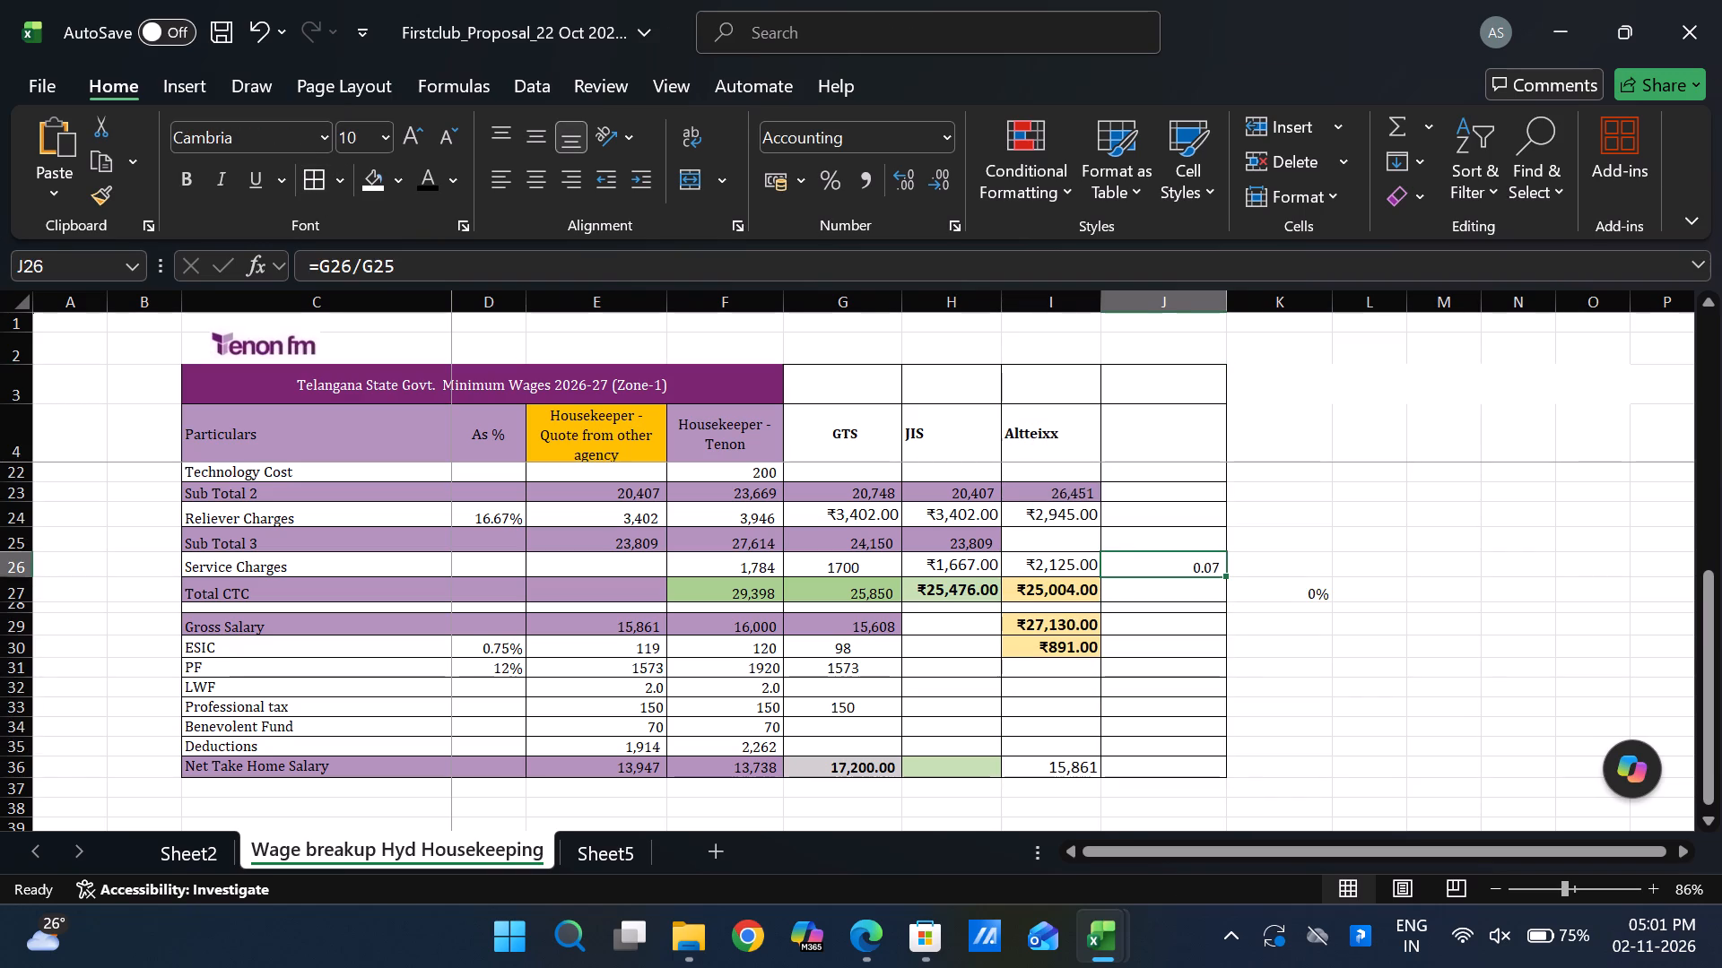
key(Delete)
scroll(1201, 571, up, 3)
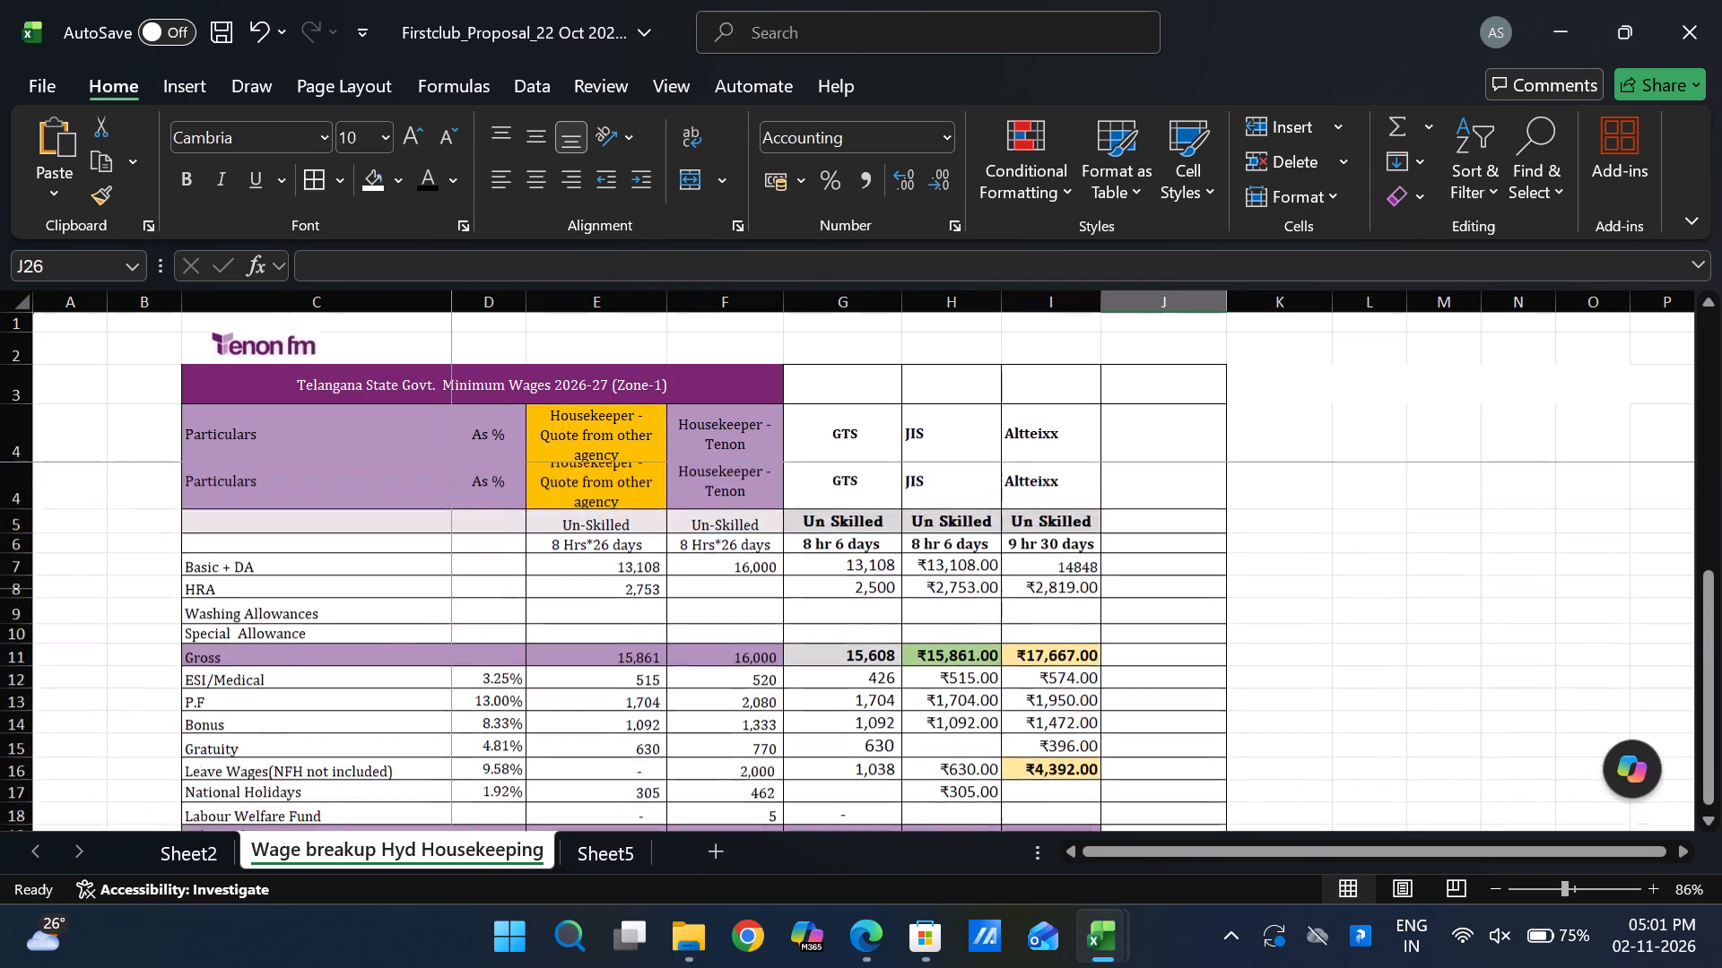
scroll(1201, 571, up, 1)
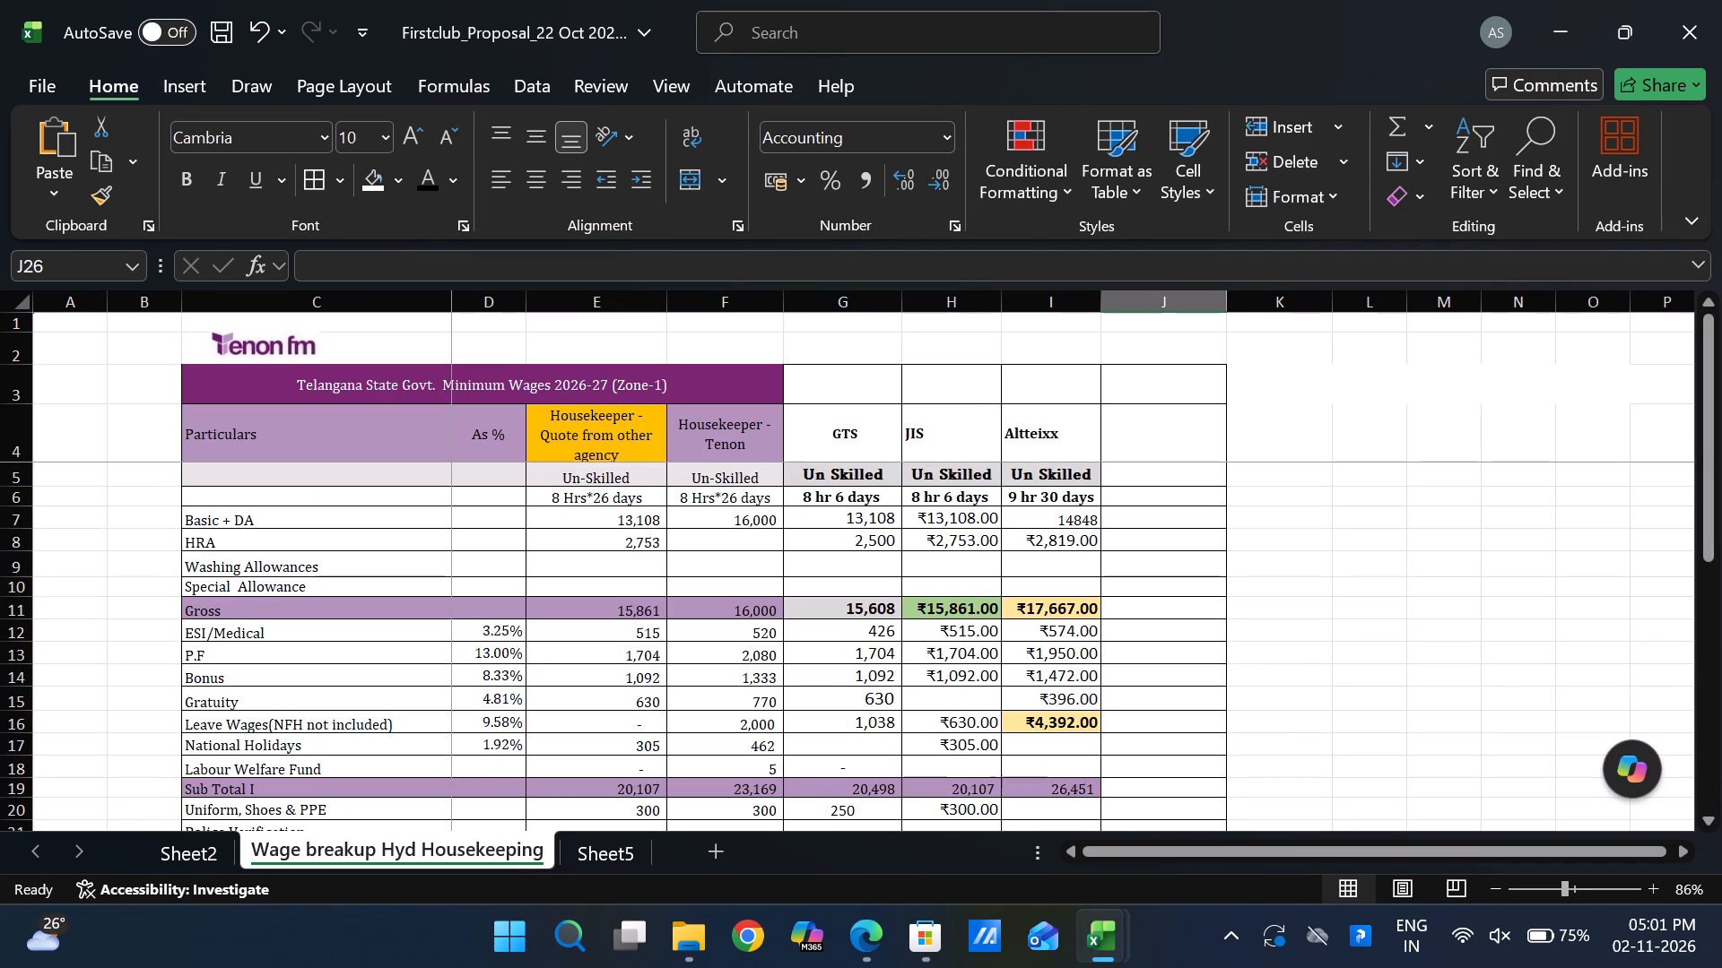
Switch to the Safal Materials Rate workbook with the housekeeping materials vendor comparison.
key(alt+Tab)
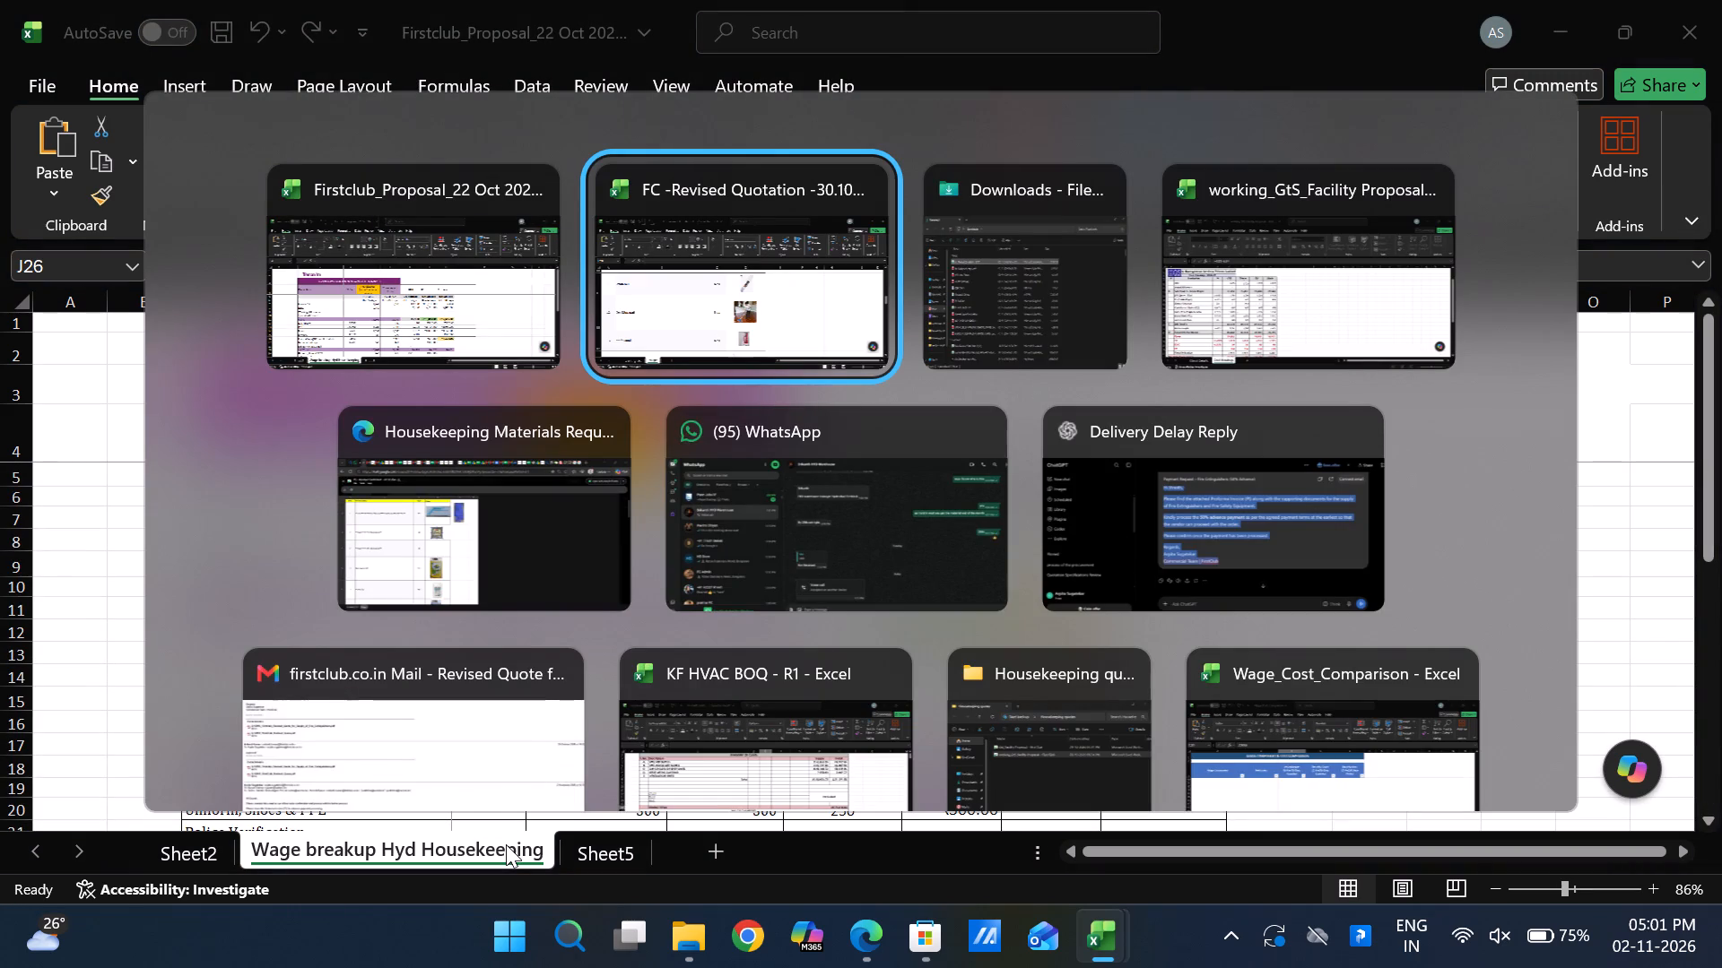
key(alt+Left)
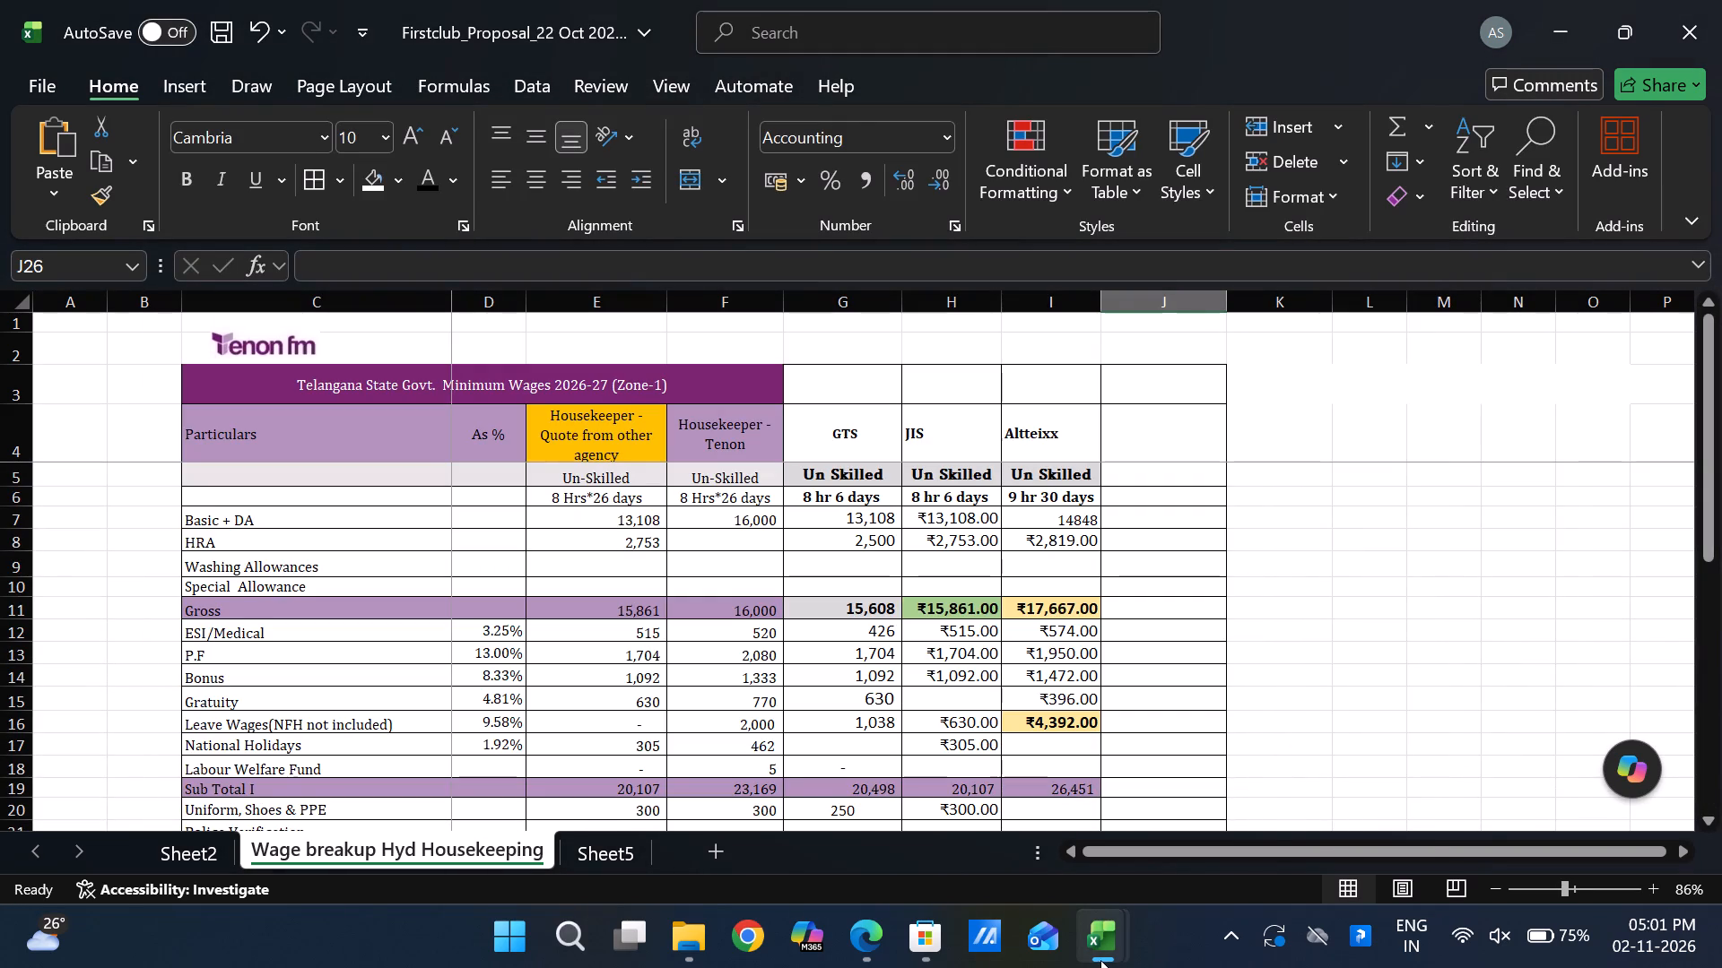
scroll(1072, 816, down, 4)
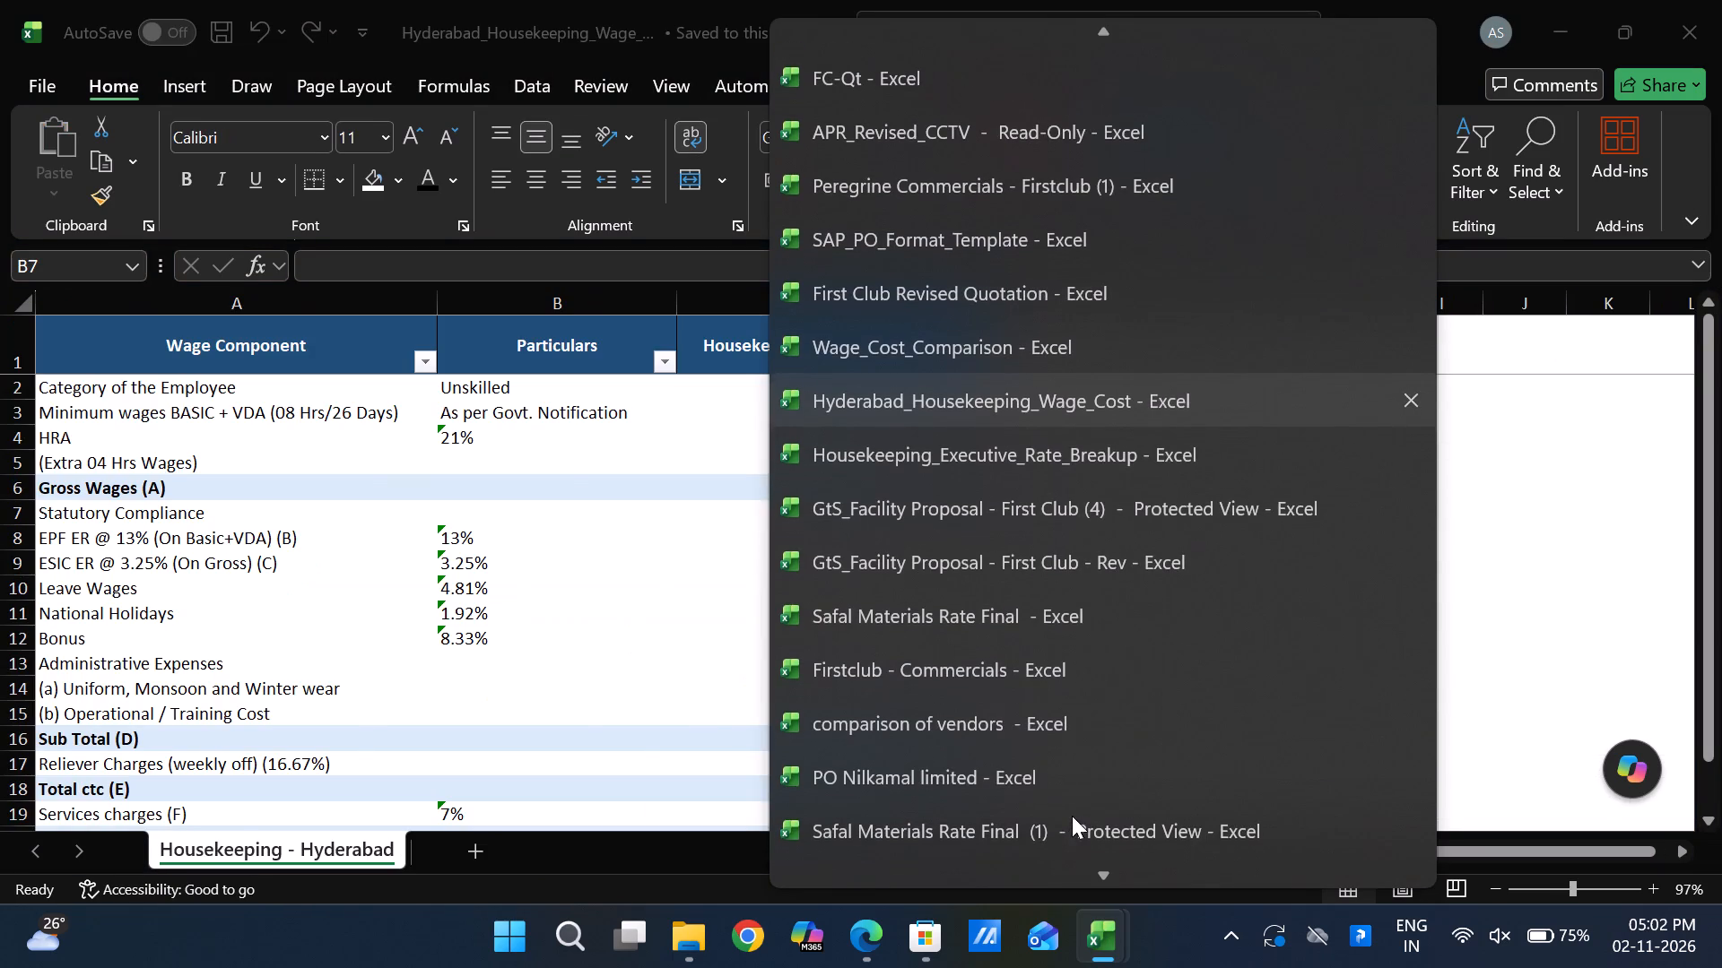
scroll(1072, 816, down, 8)
scroll(1108, 625, up, 6)
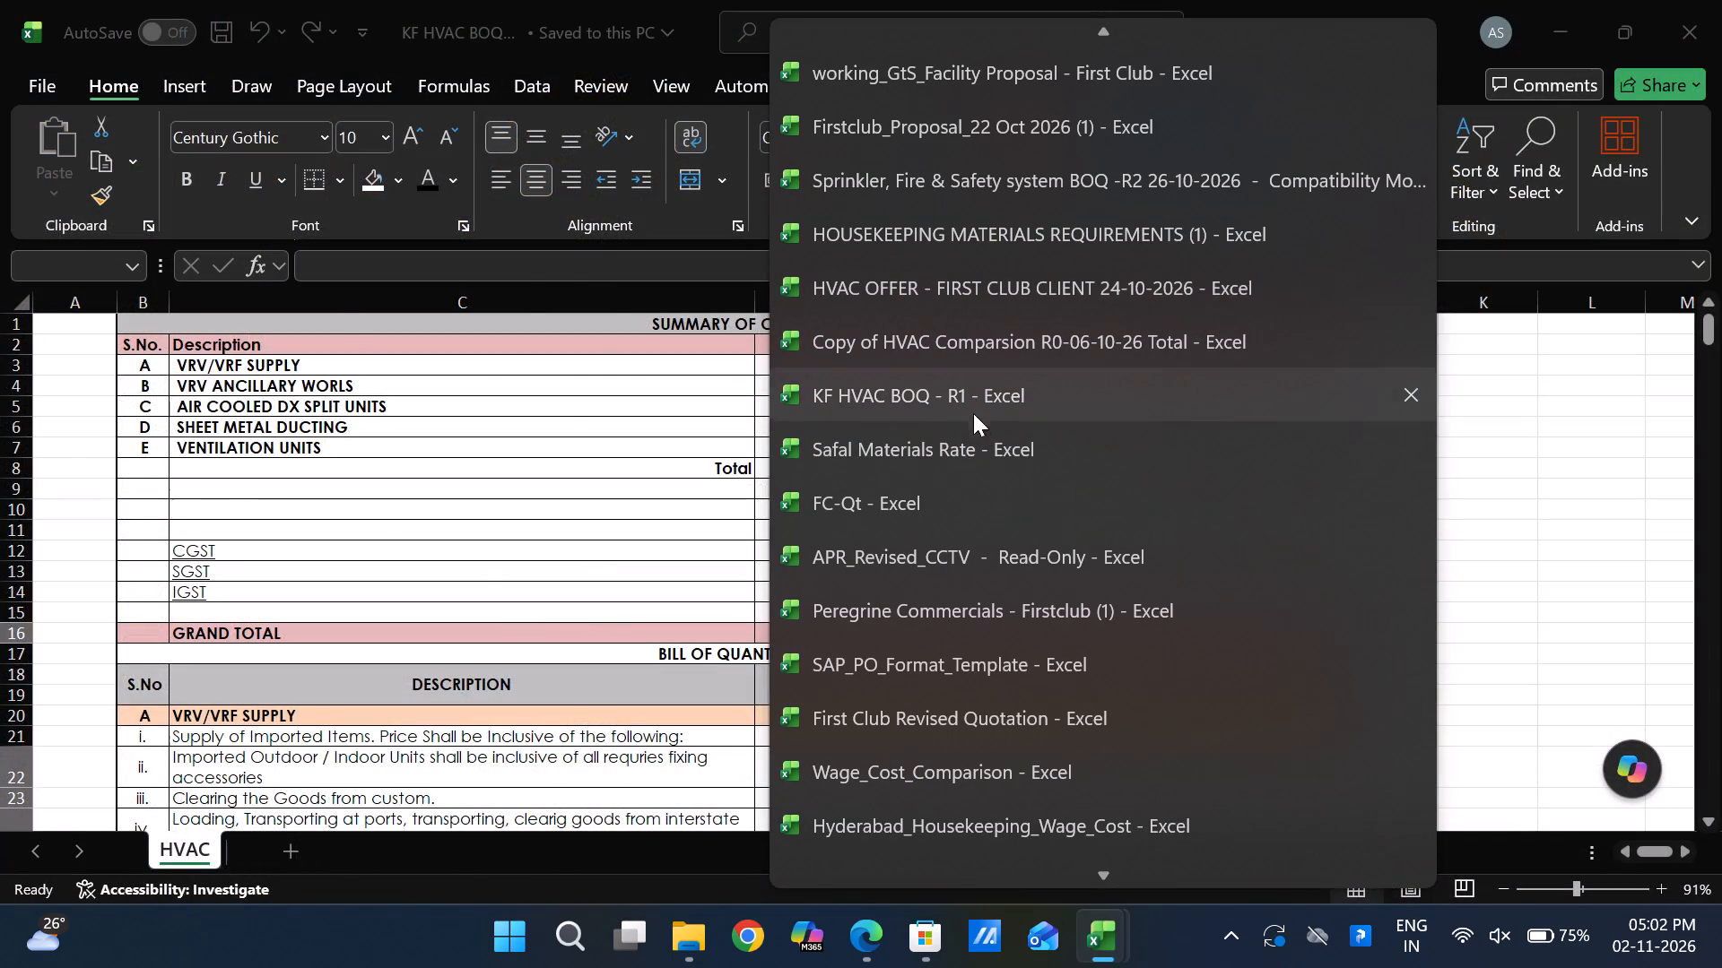
click(978, 437)
scroll(918, 498, up, 2)
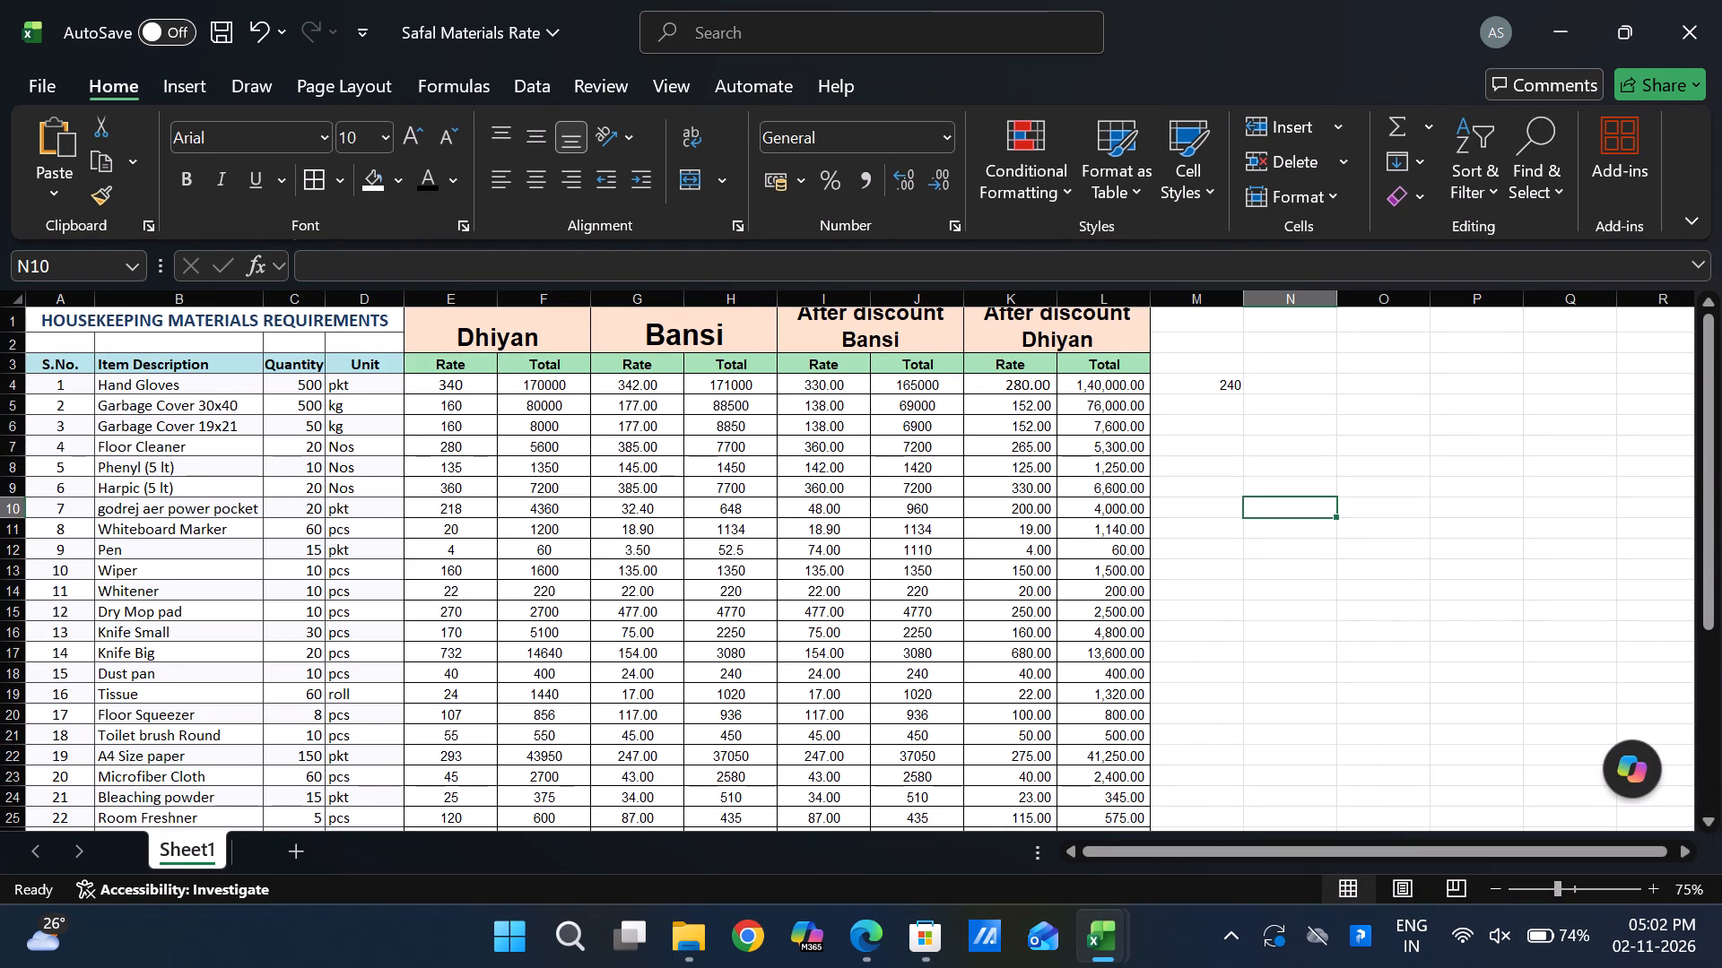
Clear the stray value in cell M4 beside the Hand Gloves row.
click(1213, 392)
key(Delete)
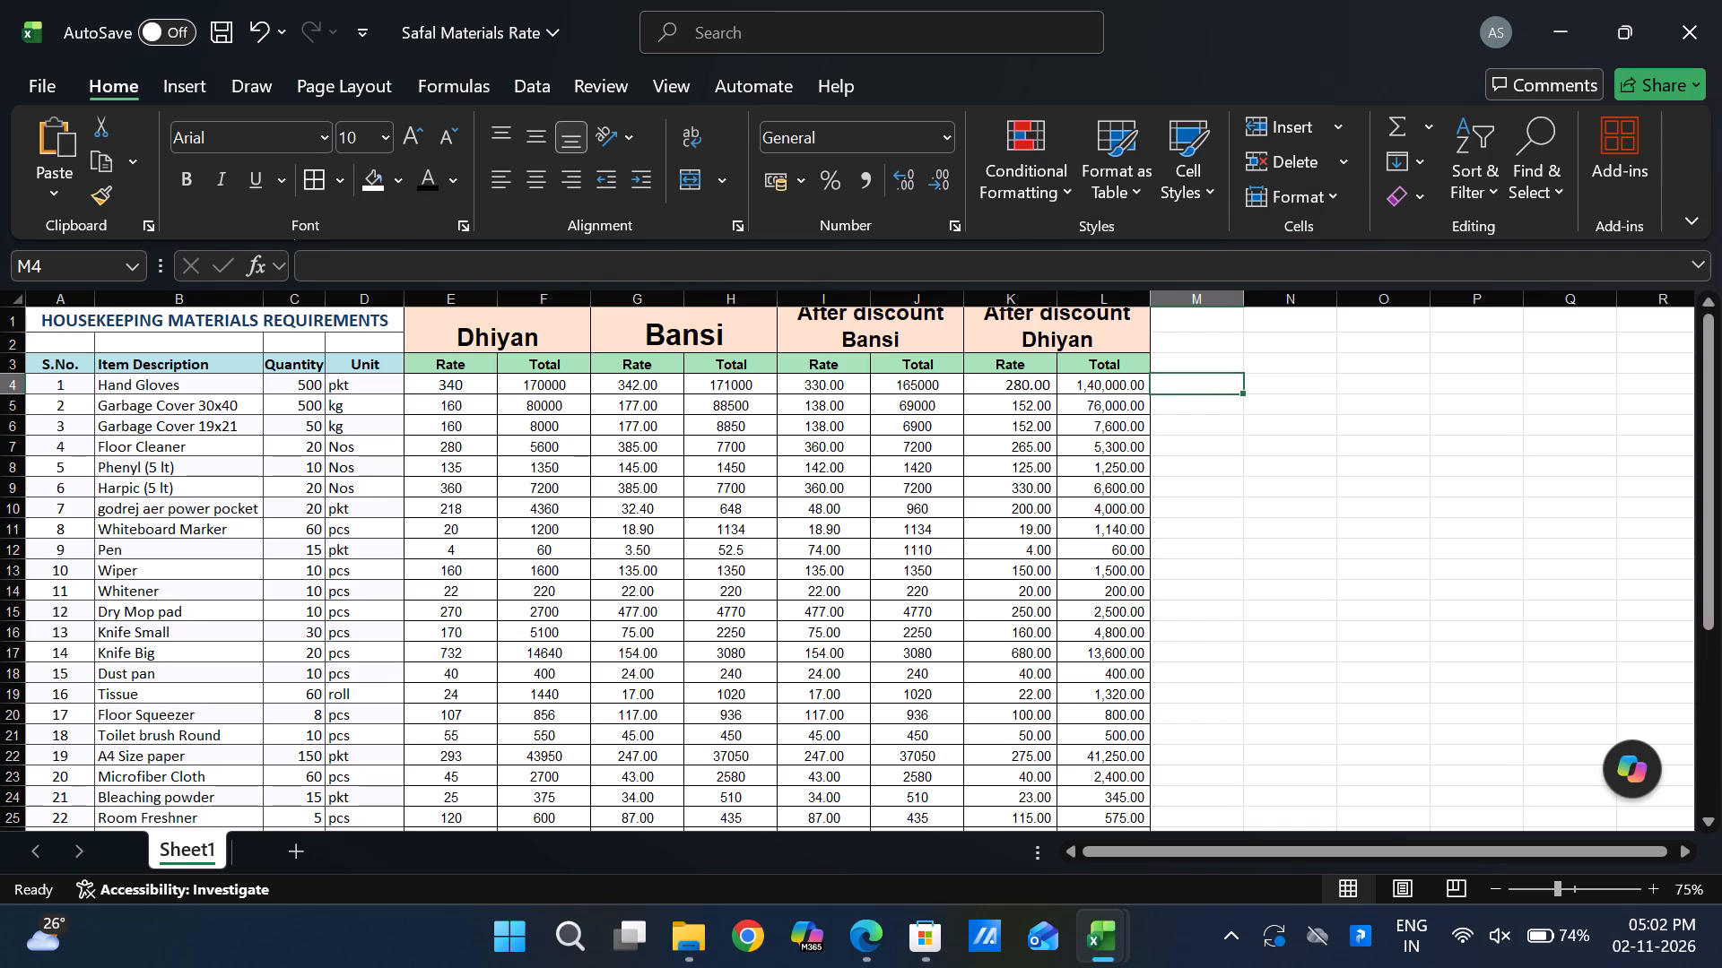
Select cell M1, just past the After discount Dhiyan columns of the materials comparison.
scroll(1256, 546, down, 3)
scroll(1256, 546, up, 1)
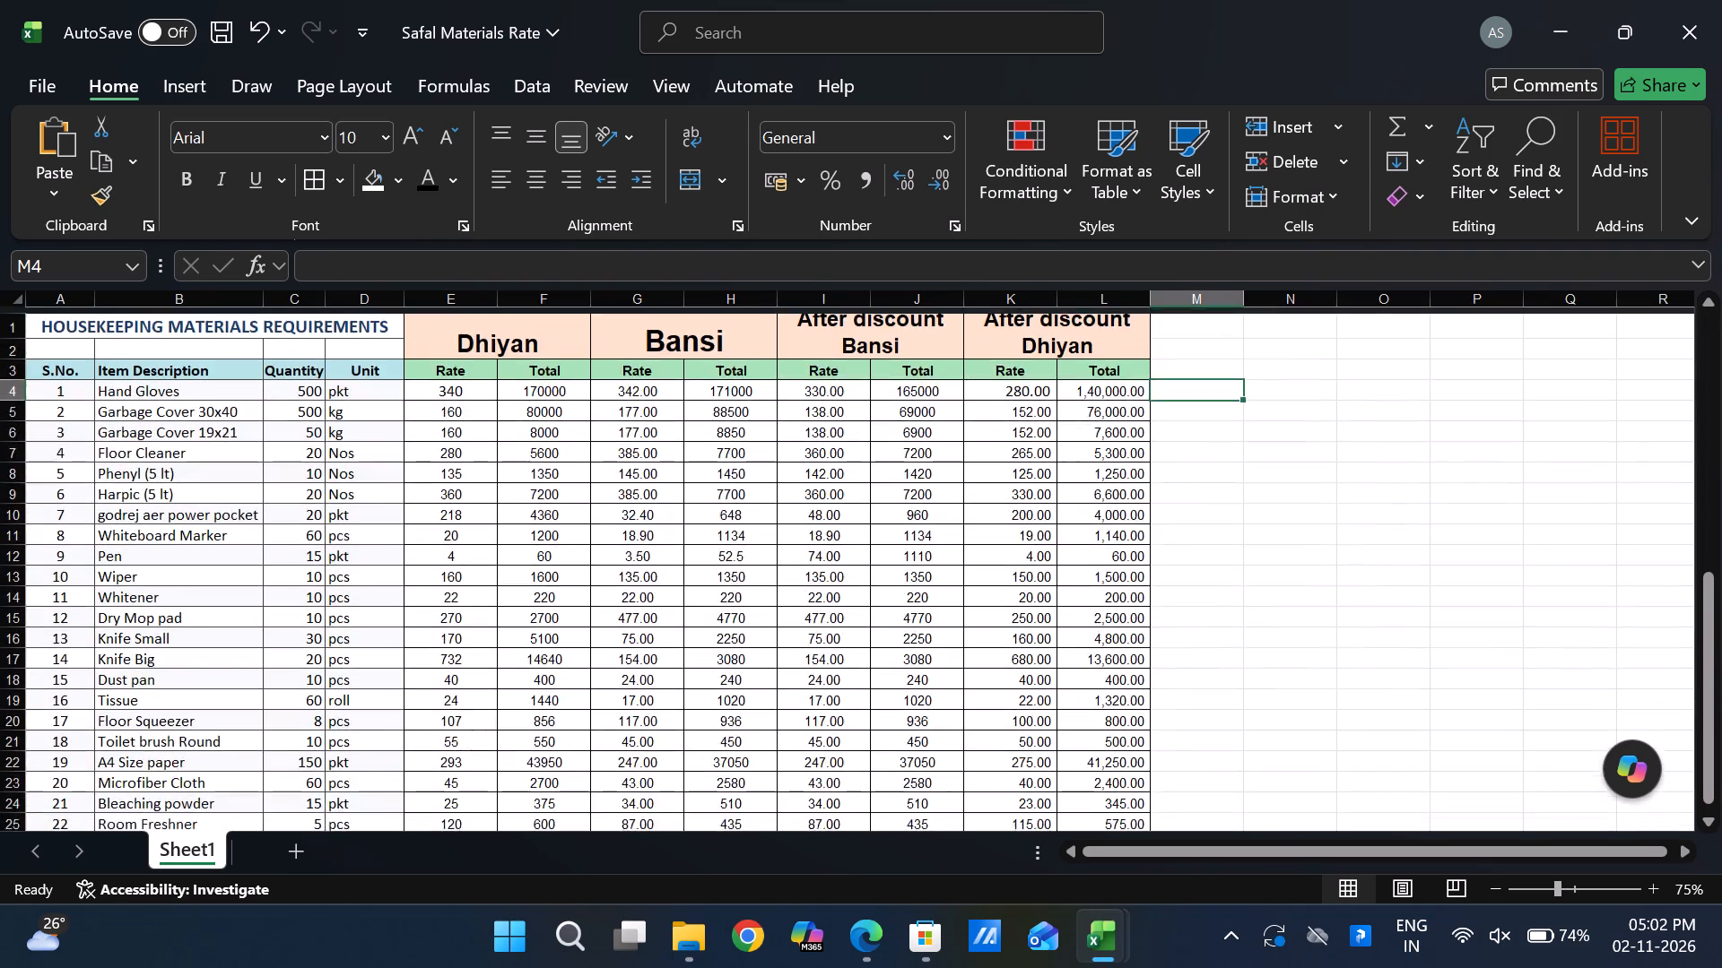
scroll(1256, 546, up, 1)
click(1182, 338)
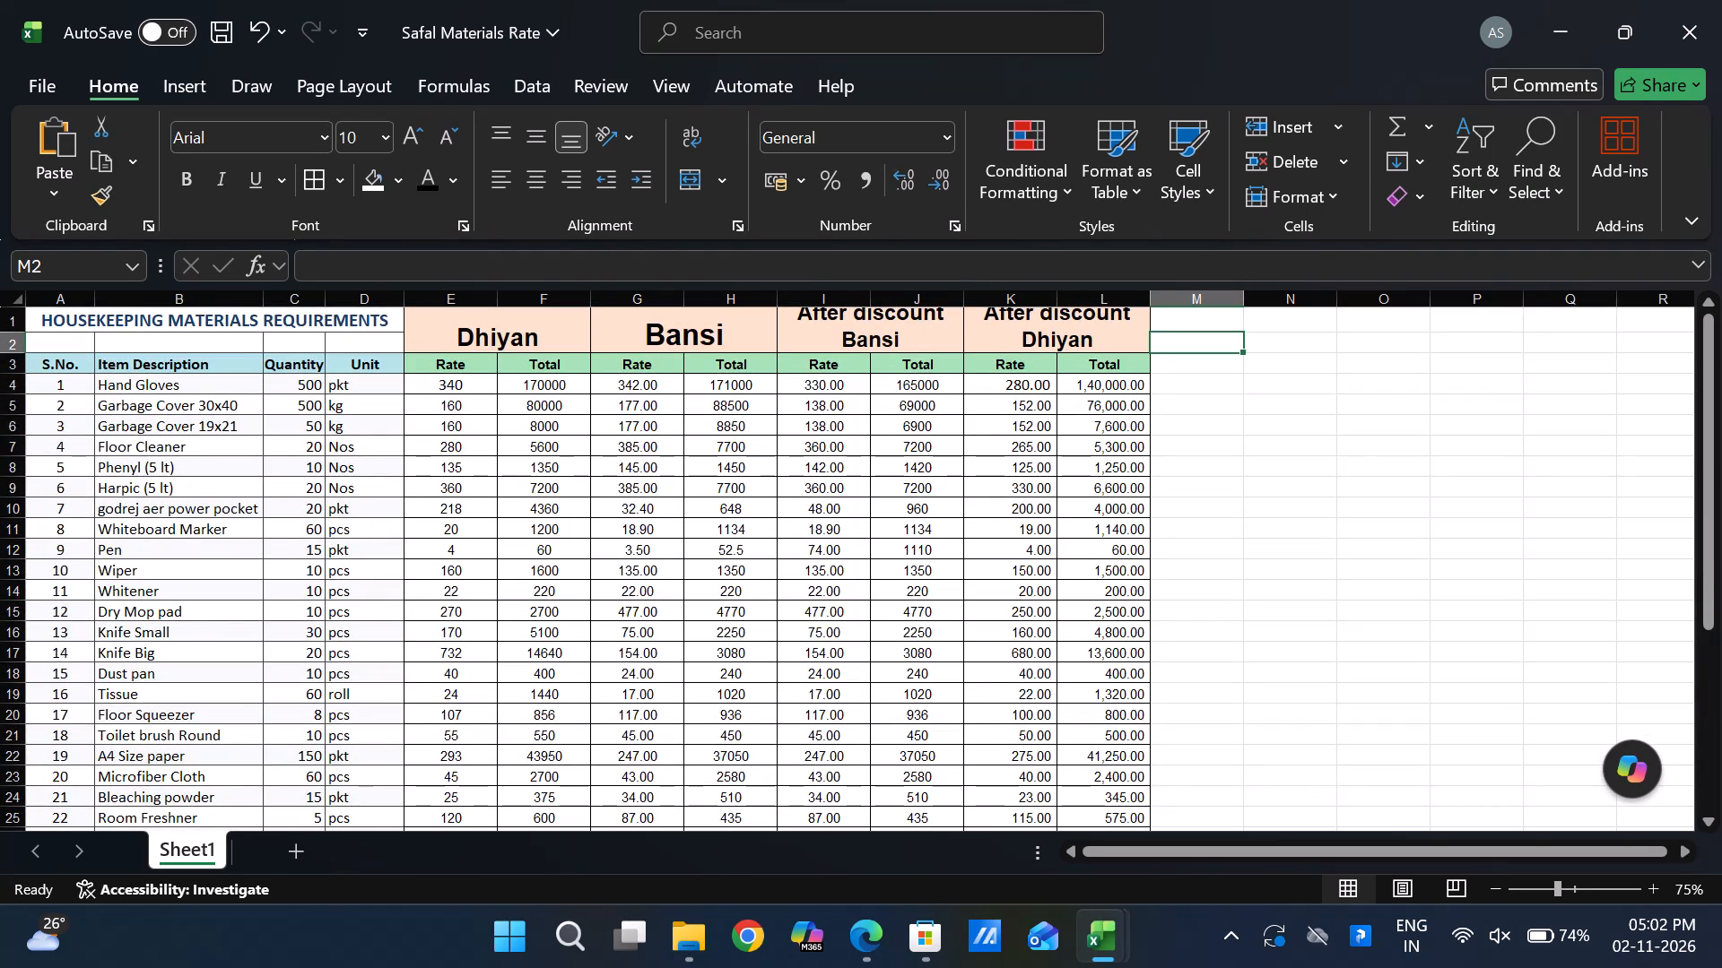
click(1184, 318)
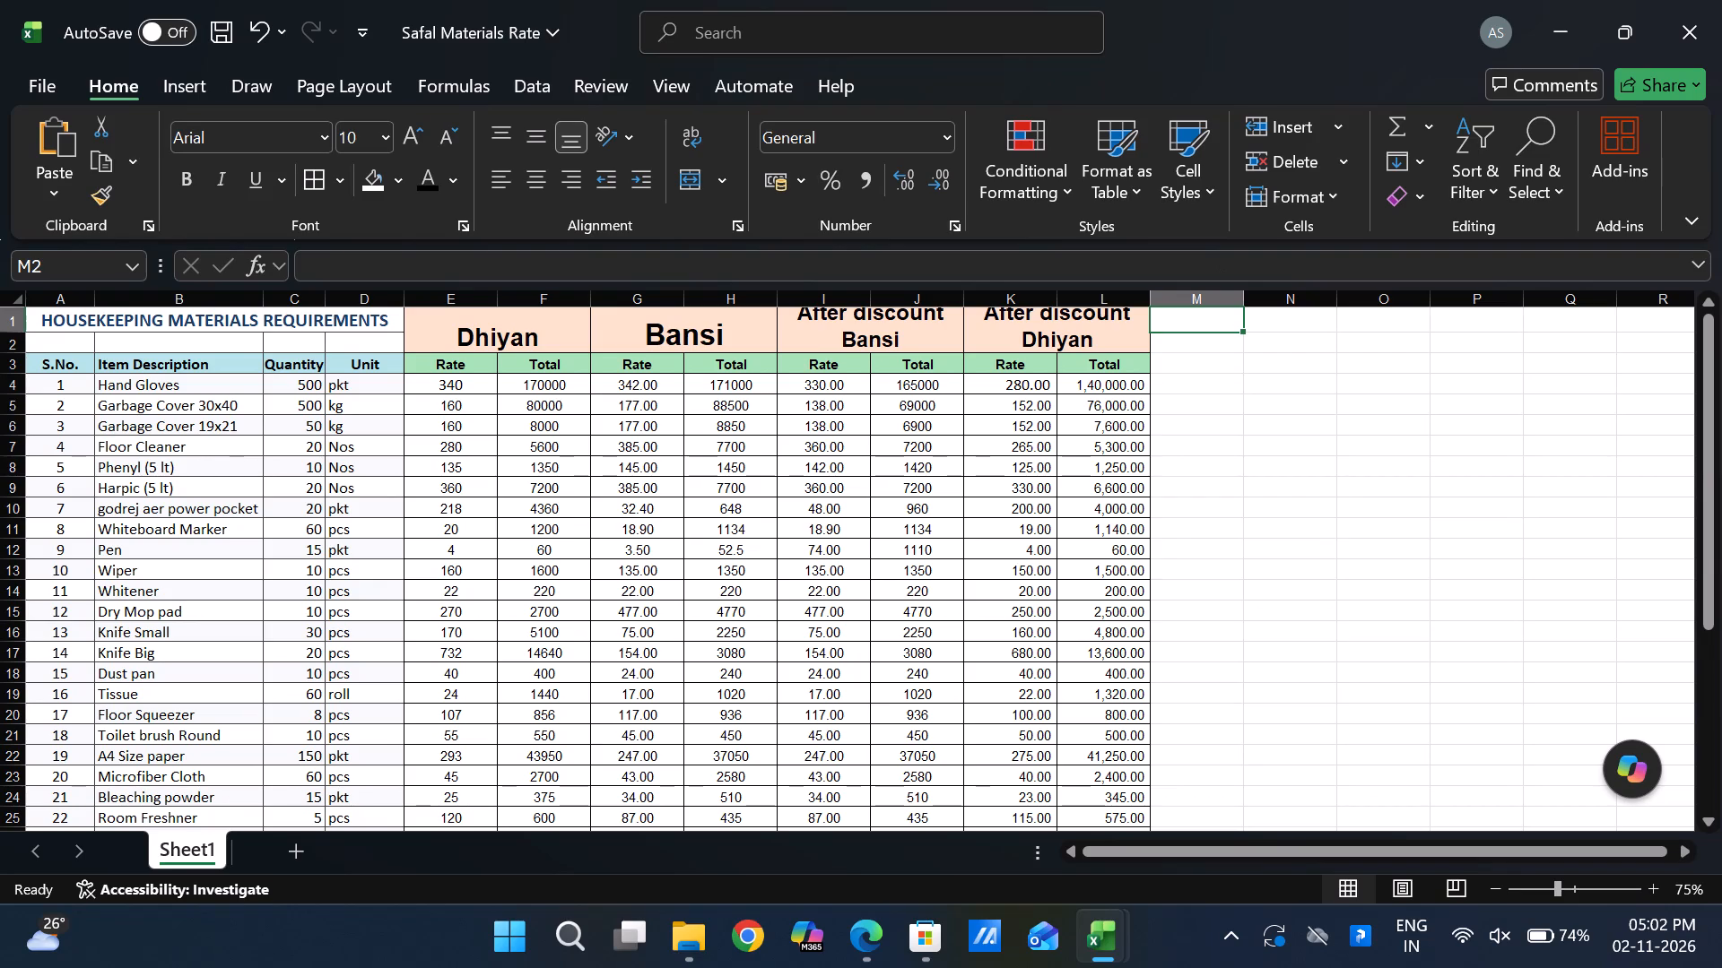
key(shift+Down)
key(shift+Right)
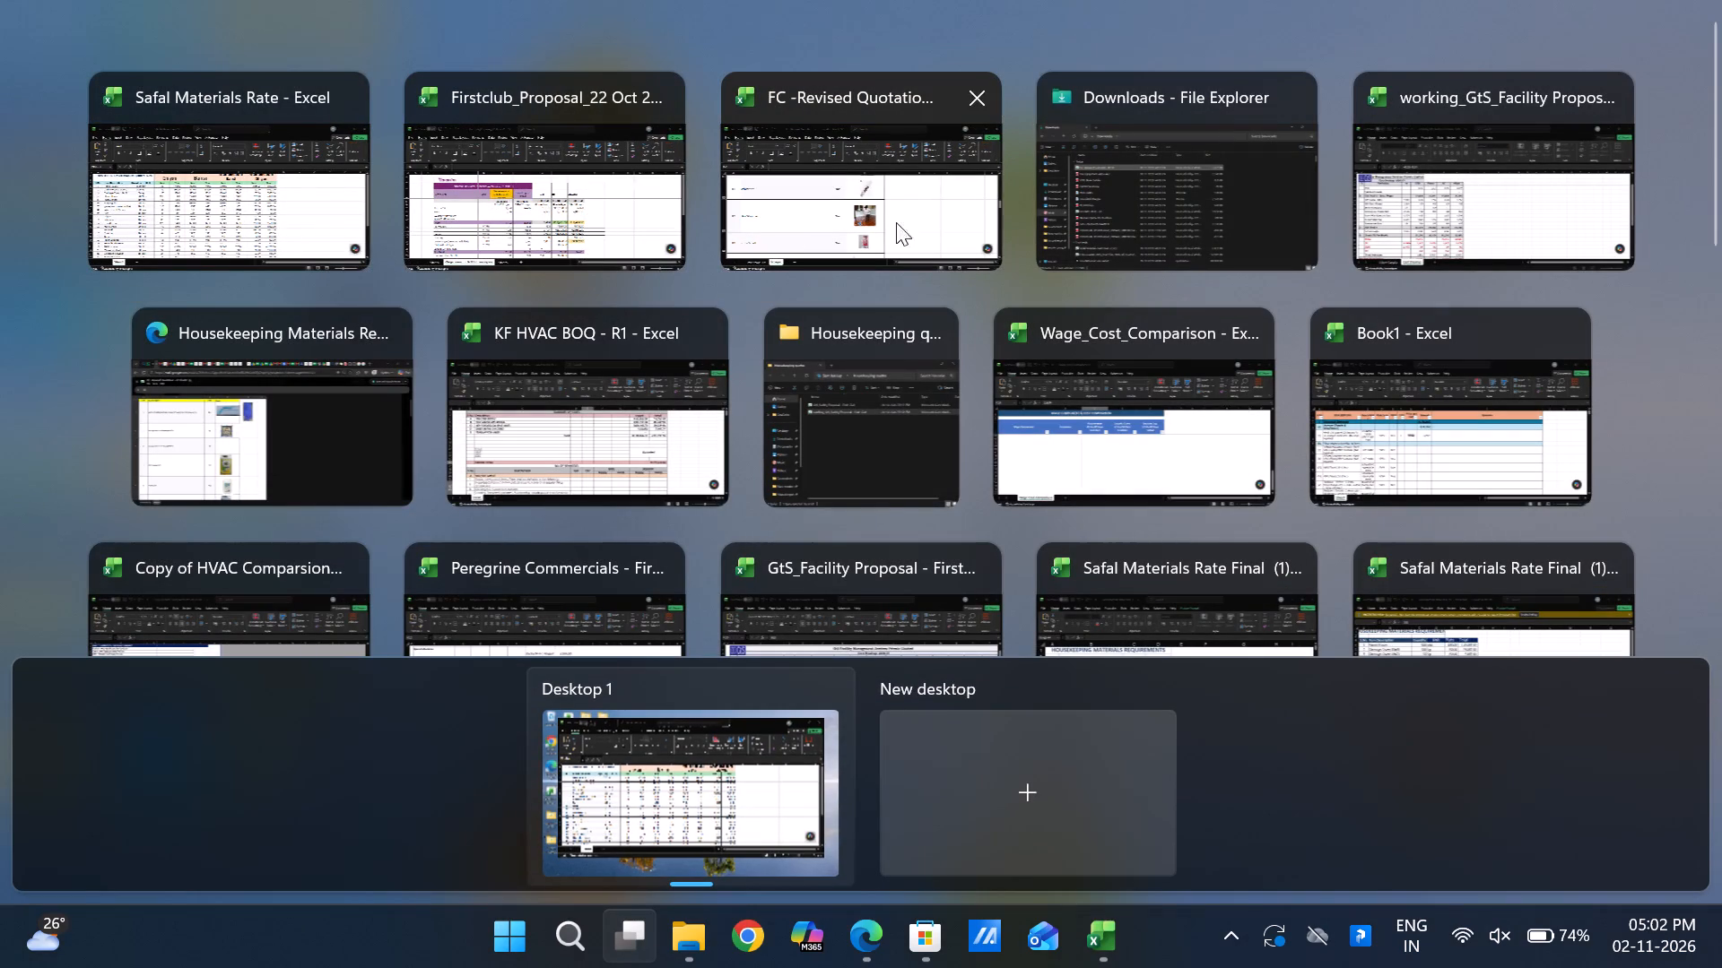
Switch to the Edge window with the housekeeping materials email and close the preview of the FC -Revised Quotation -30.10.xlsx attachment.
click(362, 415)
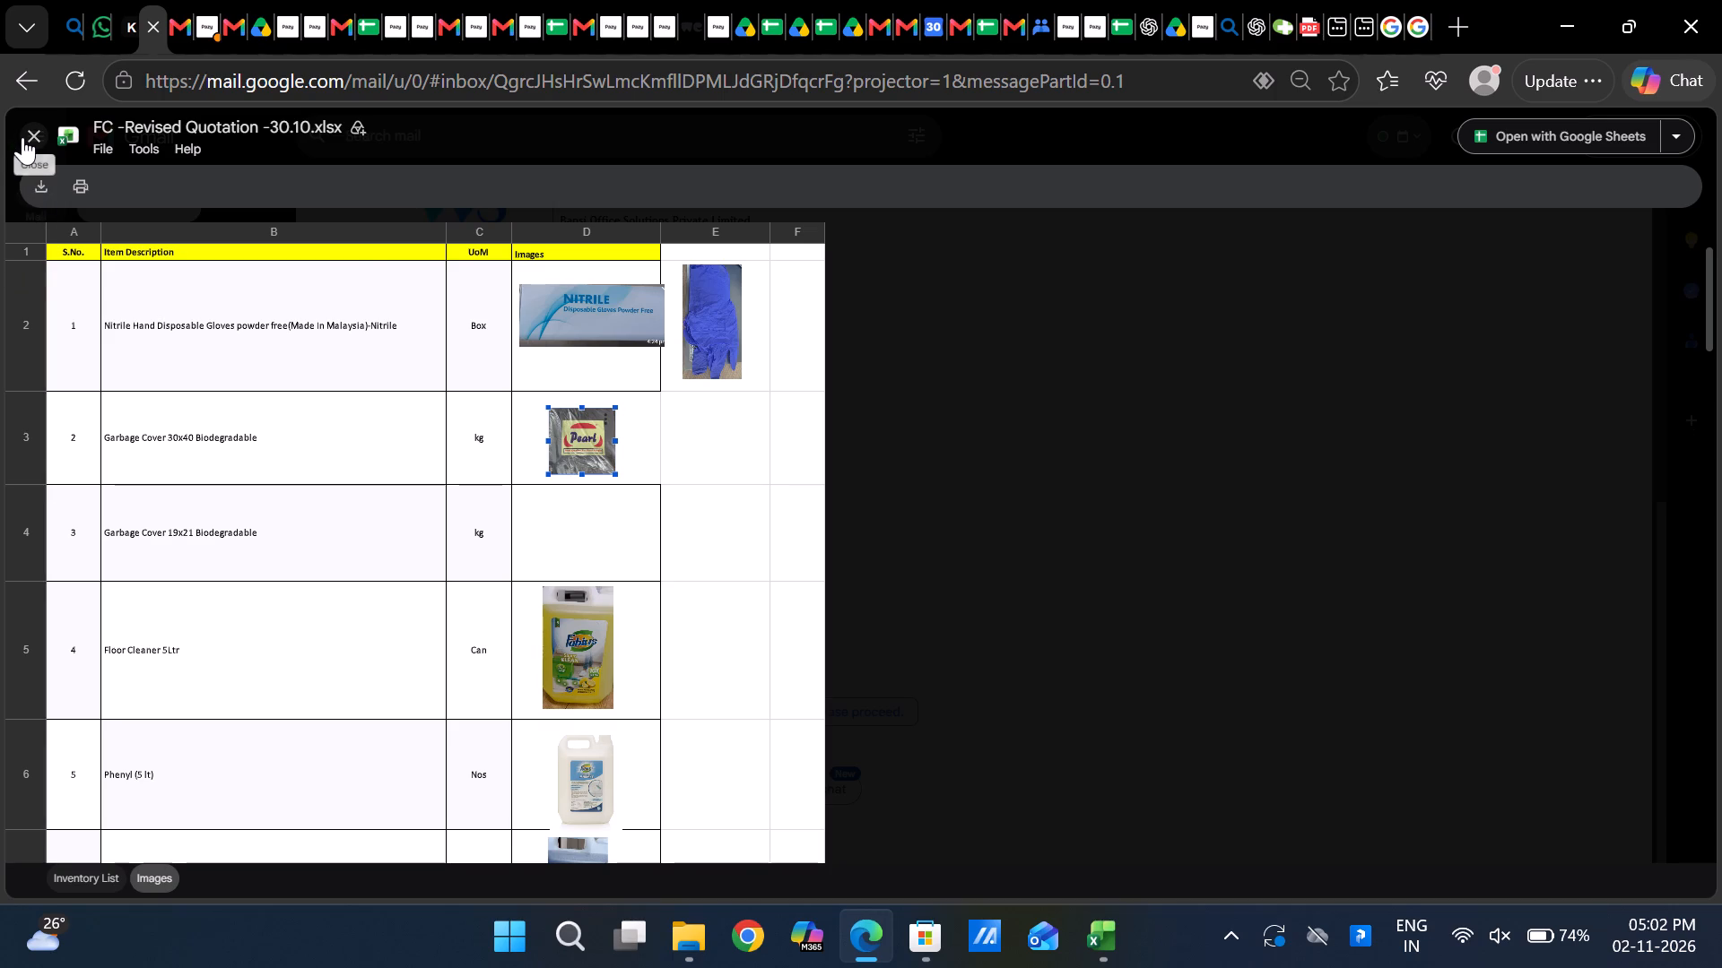
click(22, 137)
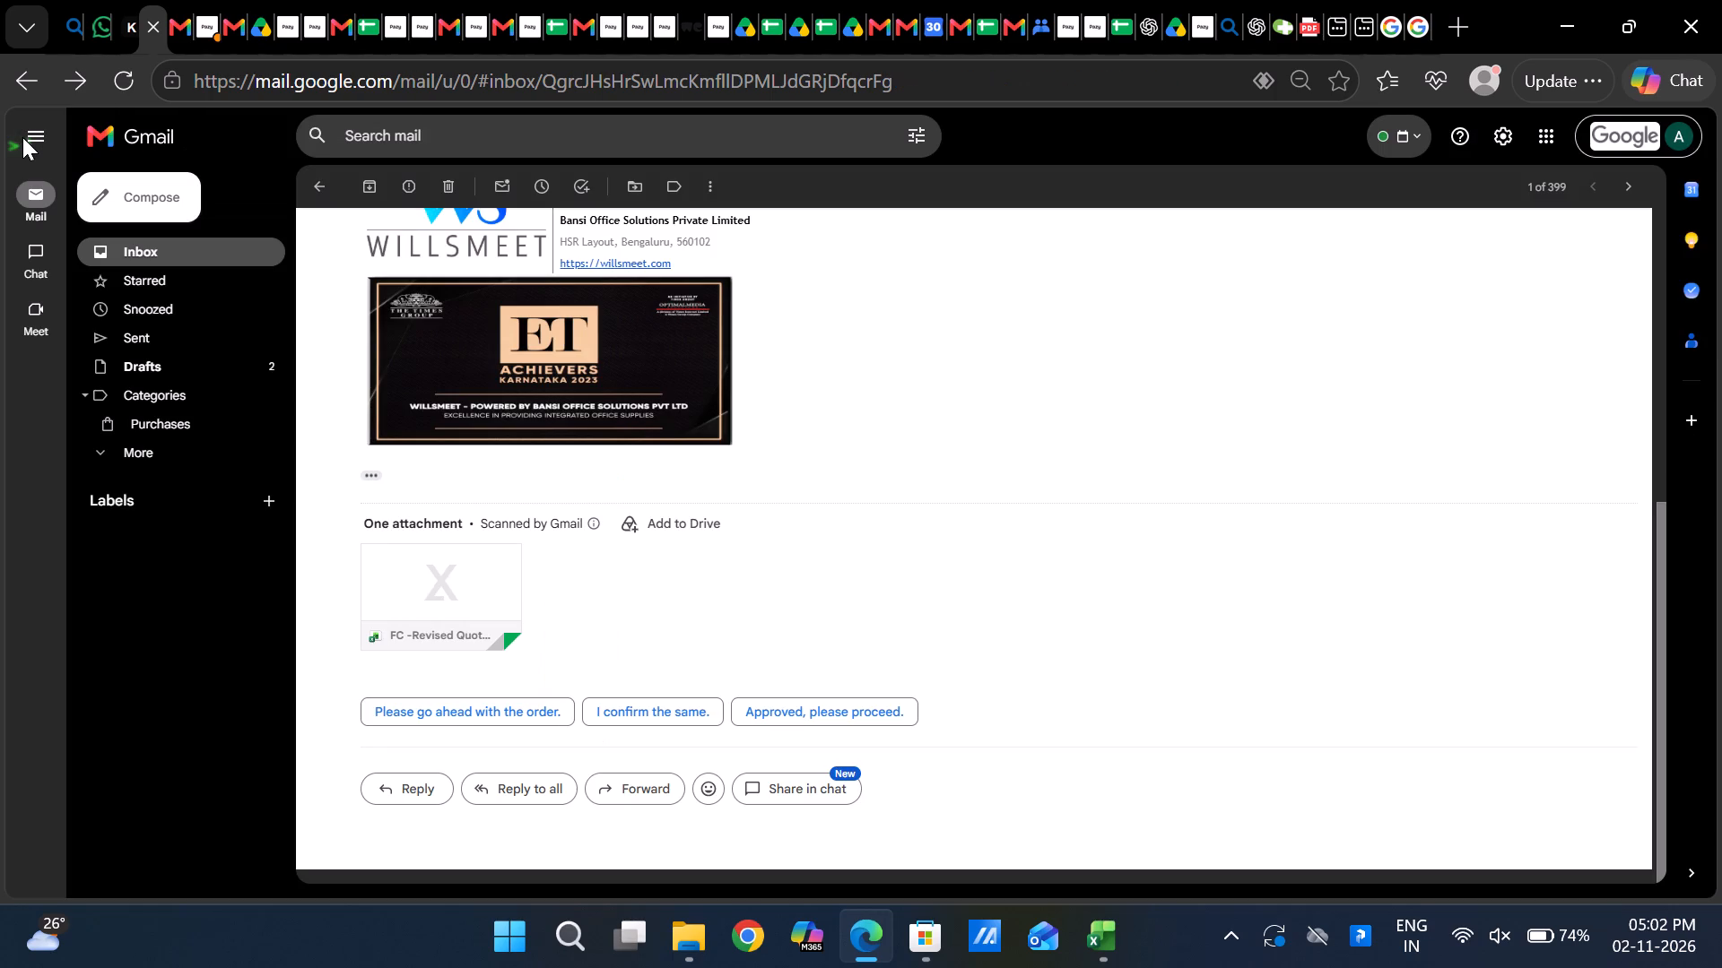
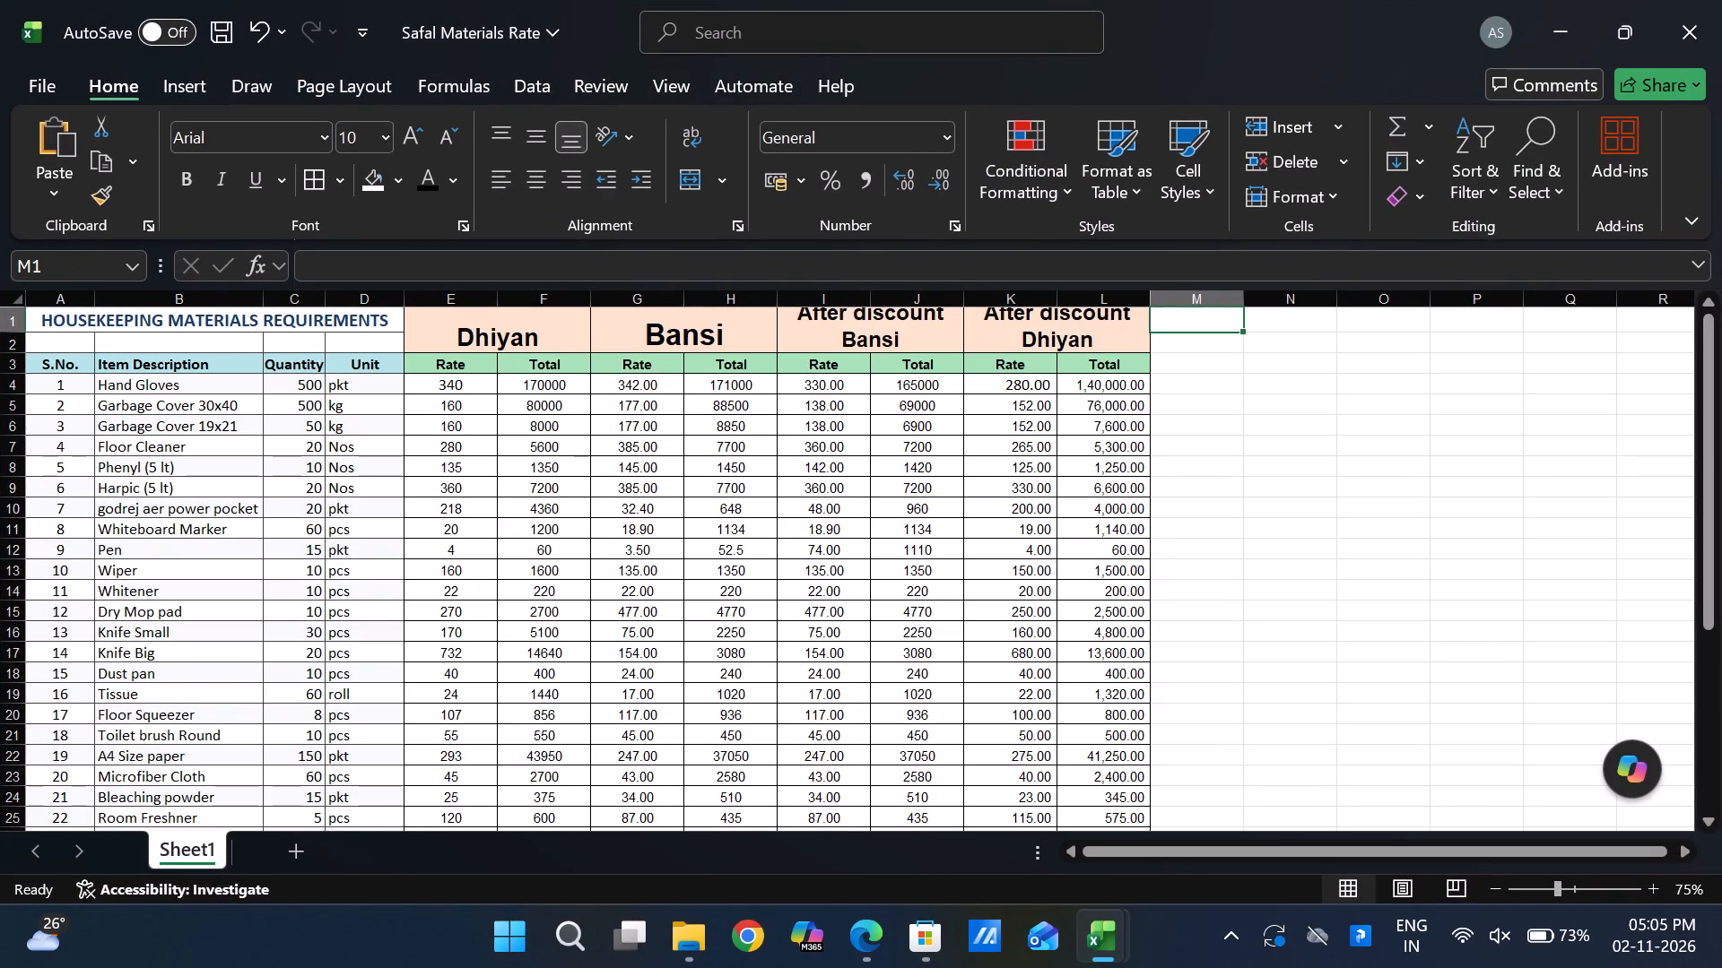
Widen column M, beside the After discount Dhiyan columns, to about twice its width and select cell M1.
drag(1244, 297, 1345, 310)
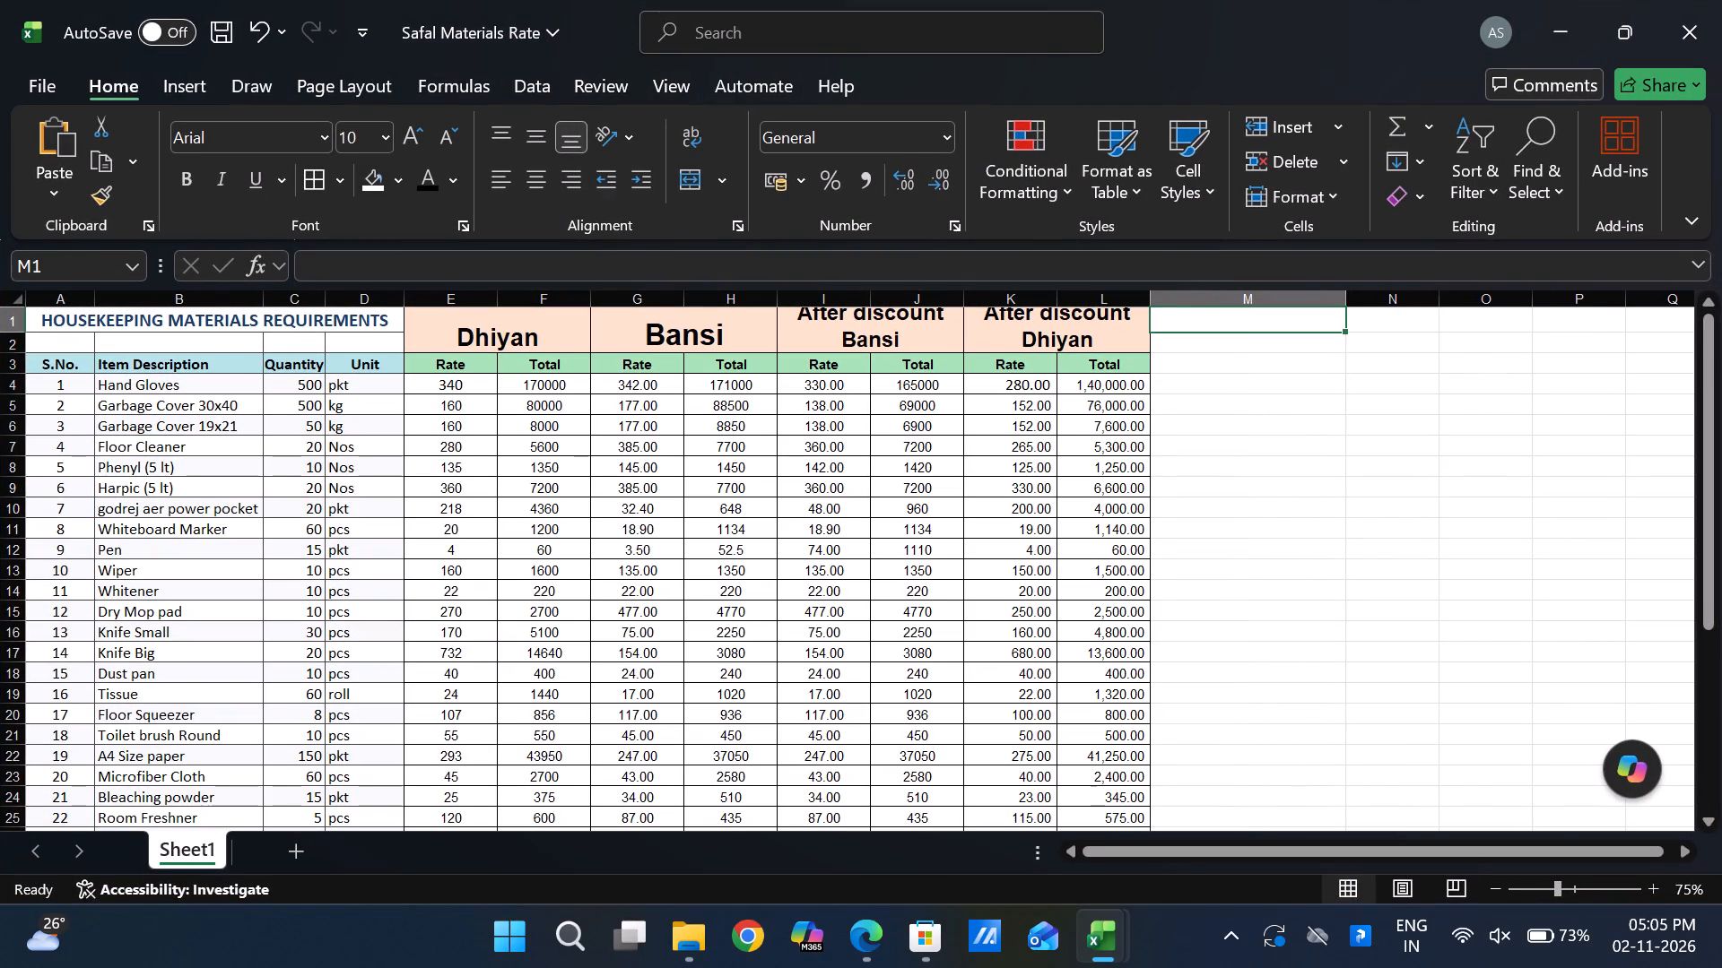
click(1257, 424)
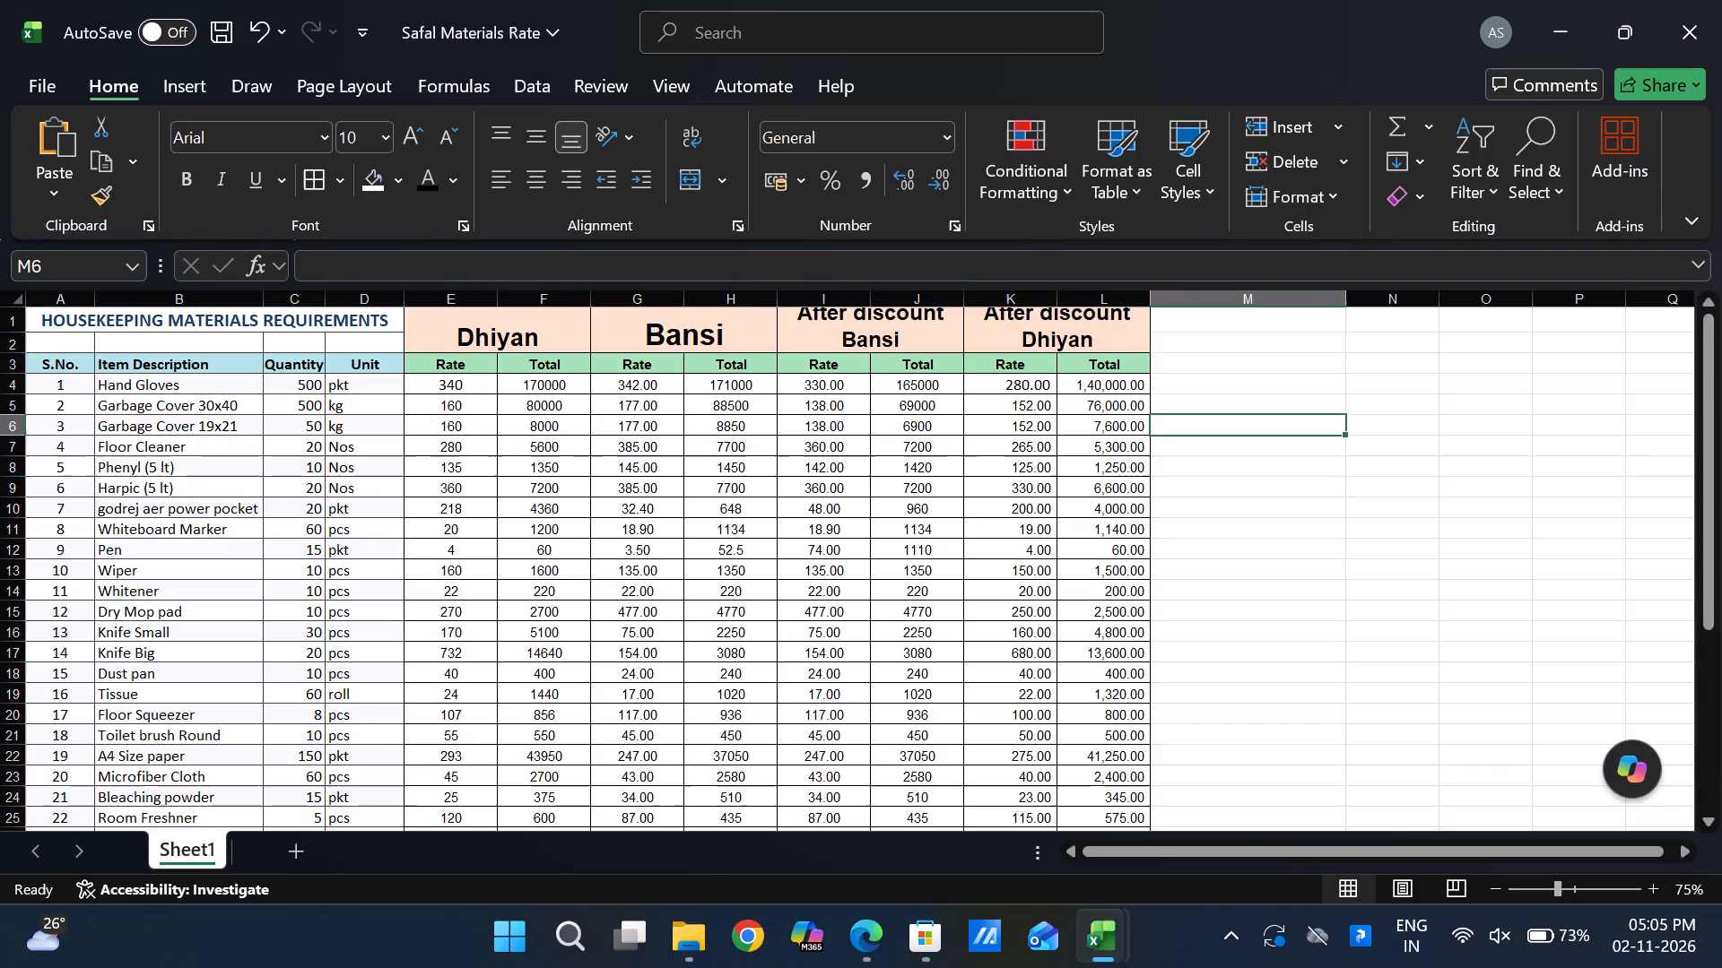
click(1237, 324)
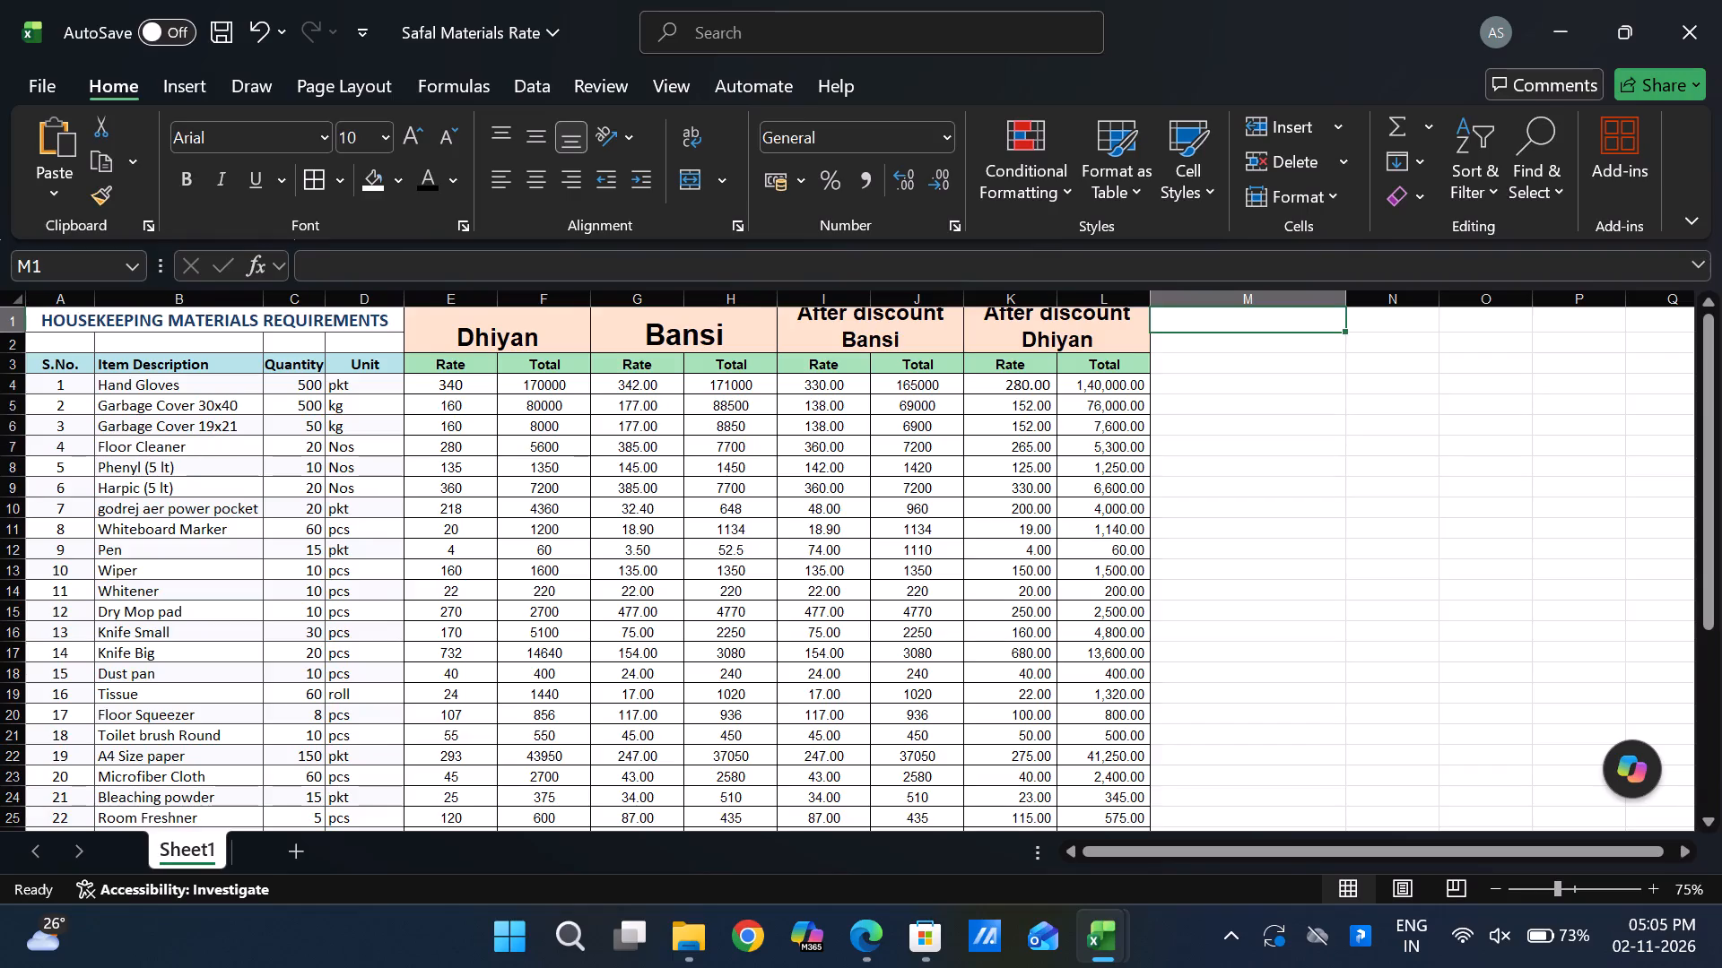
Look over the totals below the materials list and switch from the Safal Materials Rate workbook to another open window.
scroll(1157, 502, down, 5)
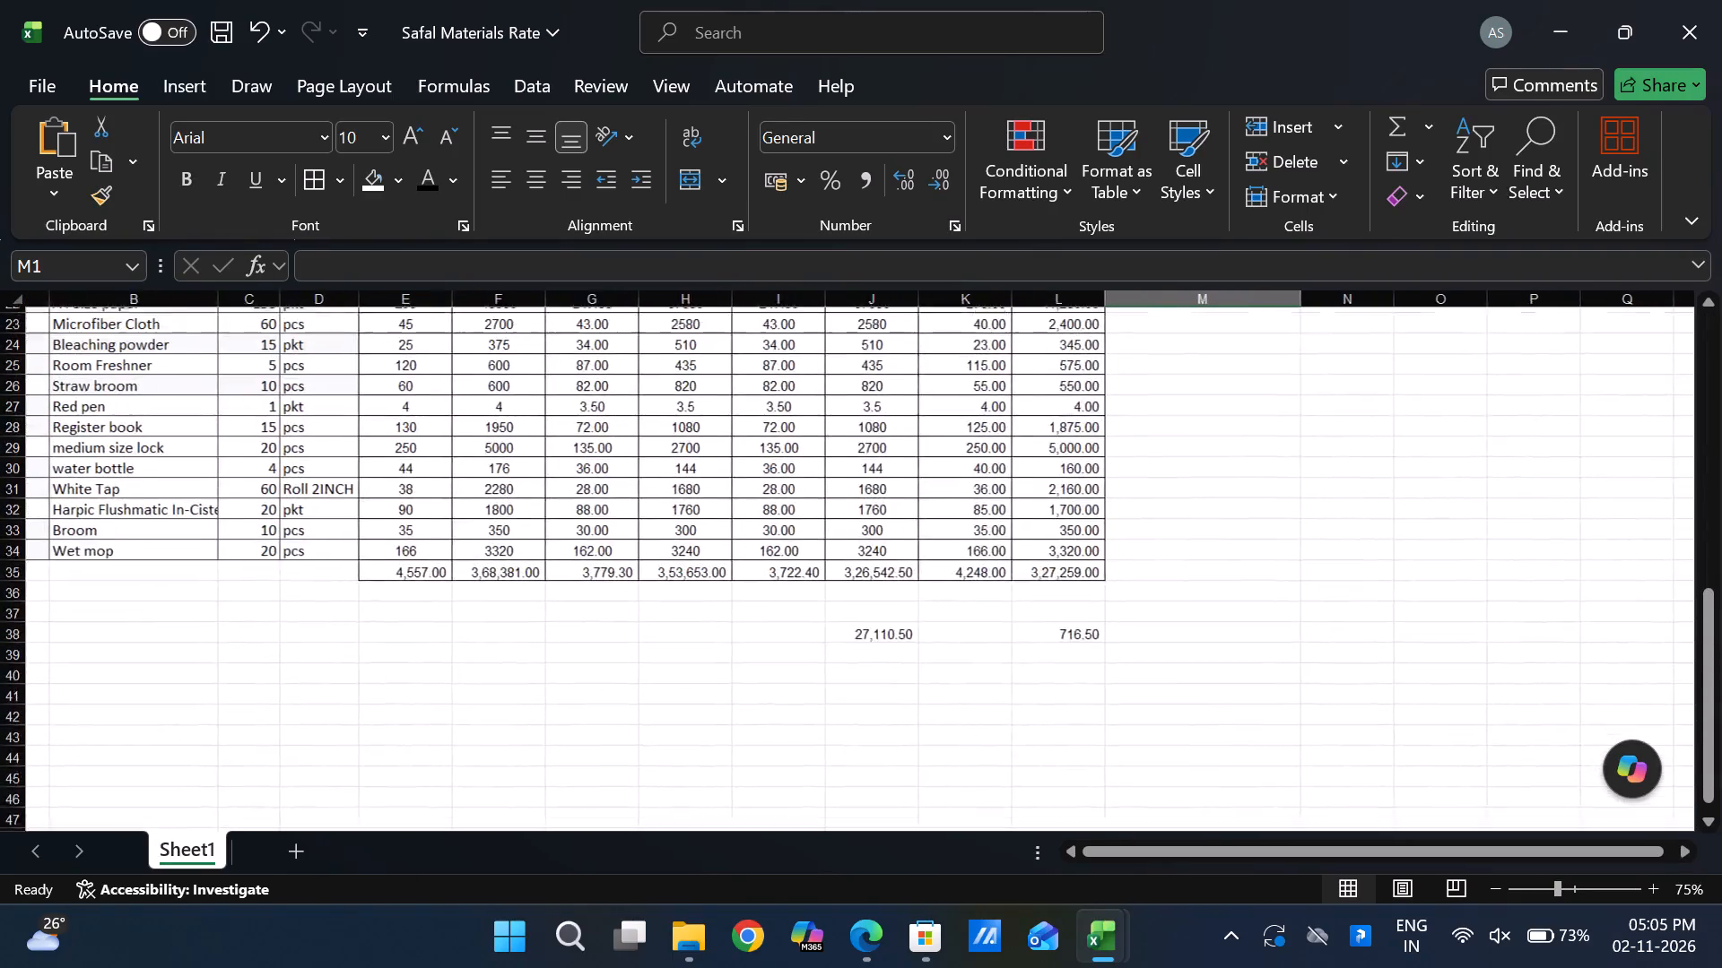
key(alt+Tab)
key(alt+Tab)
key(alt+Tab)
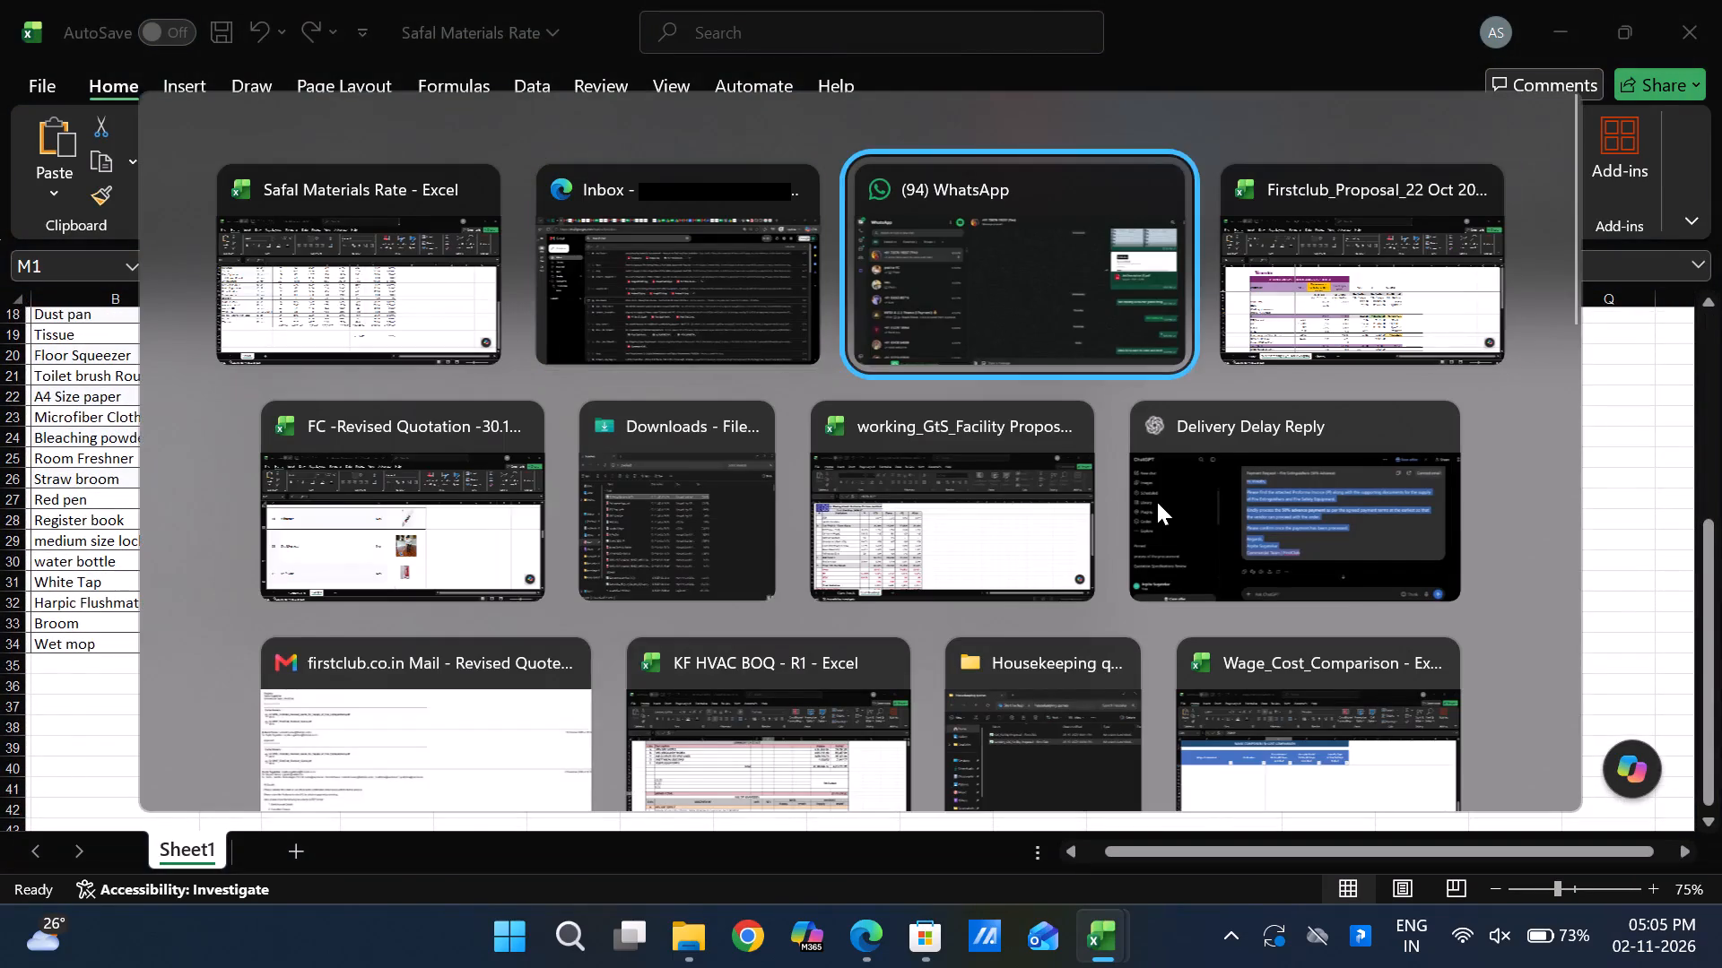
Look through the open windows for another vendor's quotation to use in the housekeeping materials comparison.
key(alt+Tab)
key(alt+Tab)
key(alt+Tab)
key(alt+Tab)
key(alt+Tab)
key(alt+Tab)
key(alt+Tab)
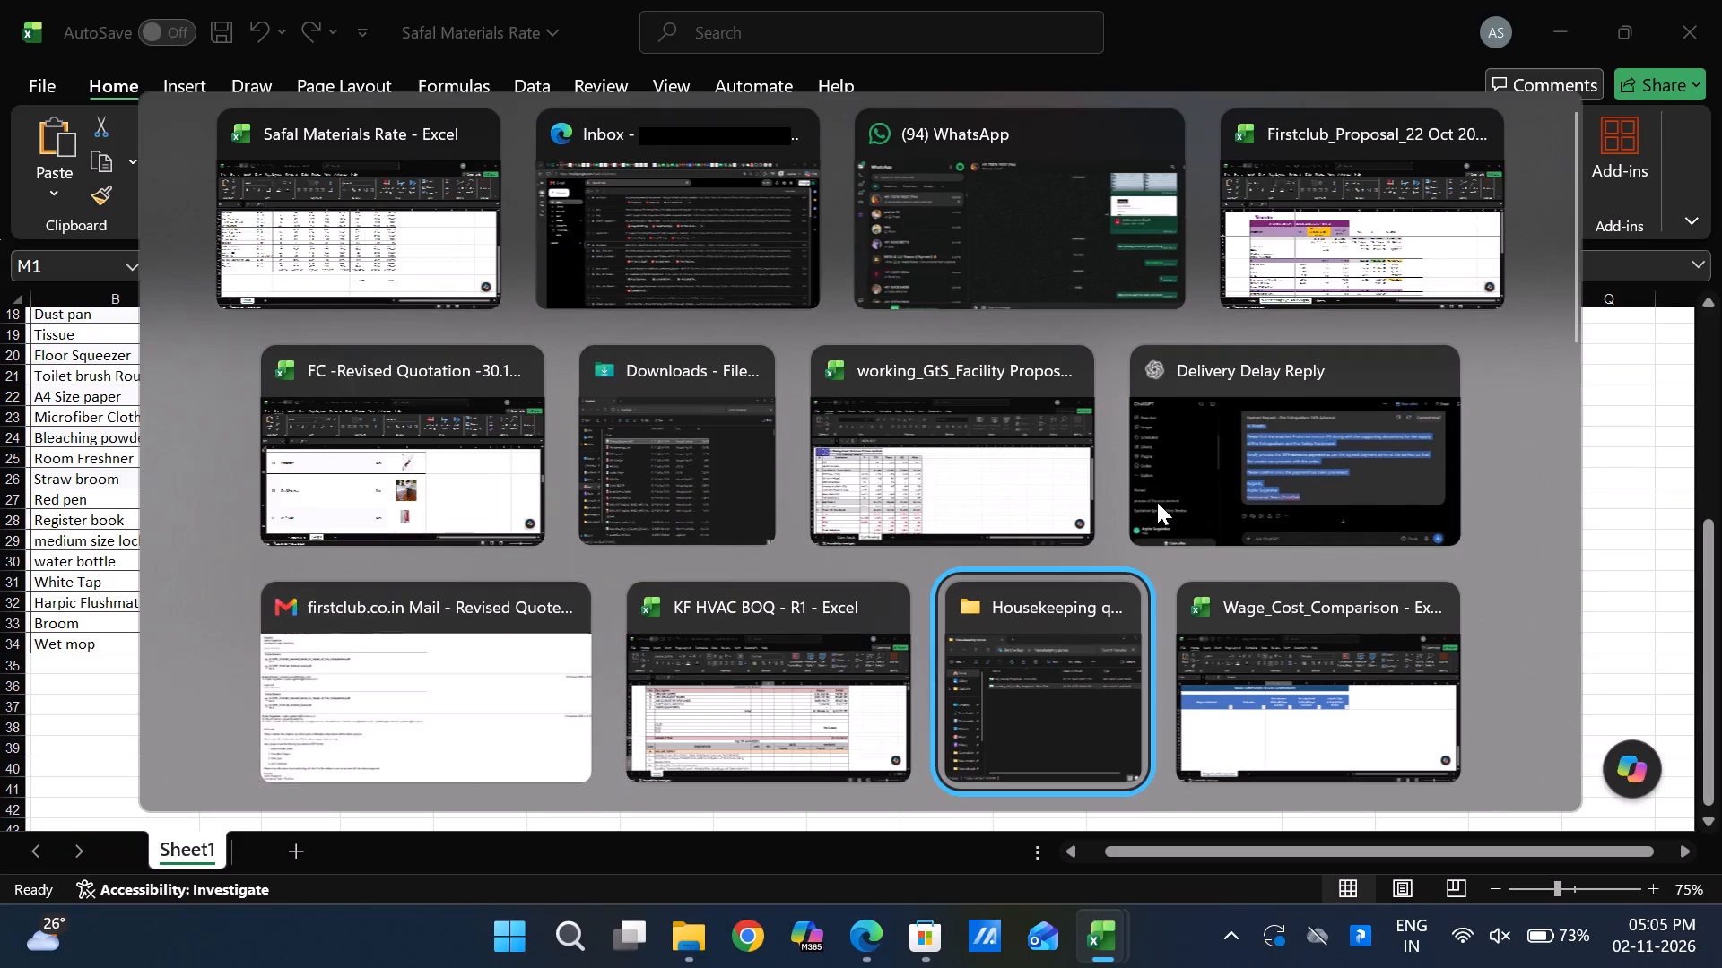
alt+scroll(1157, 502, down, 4)
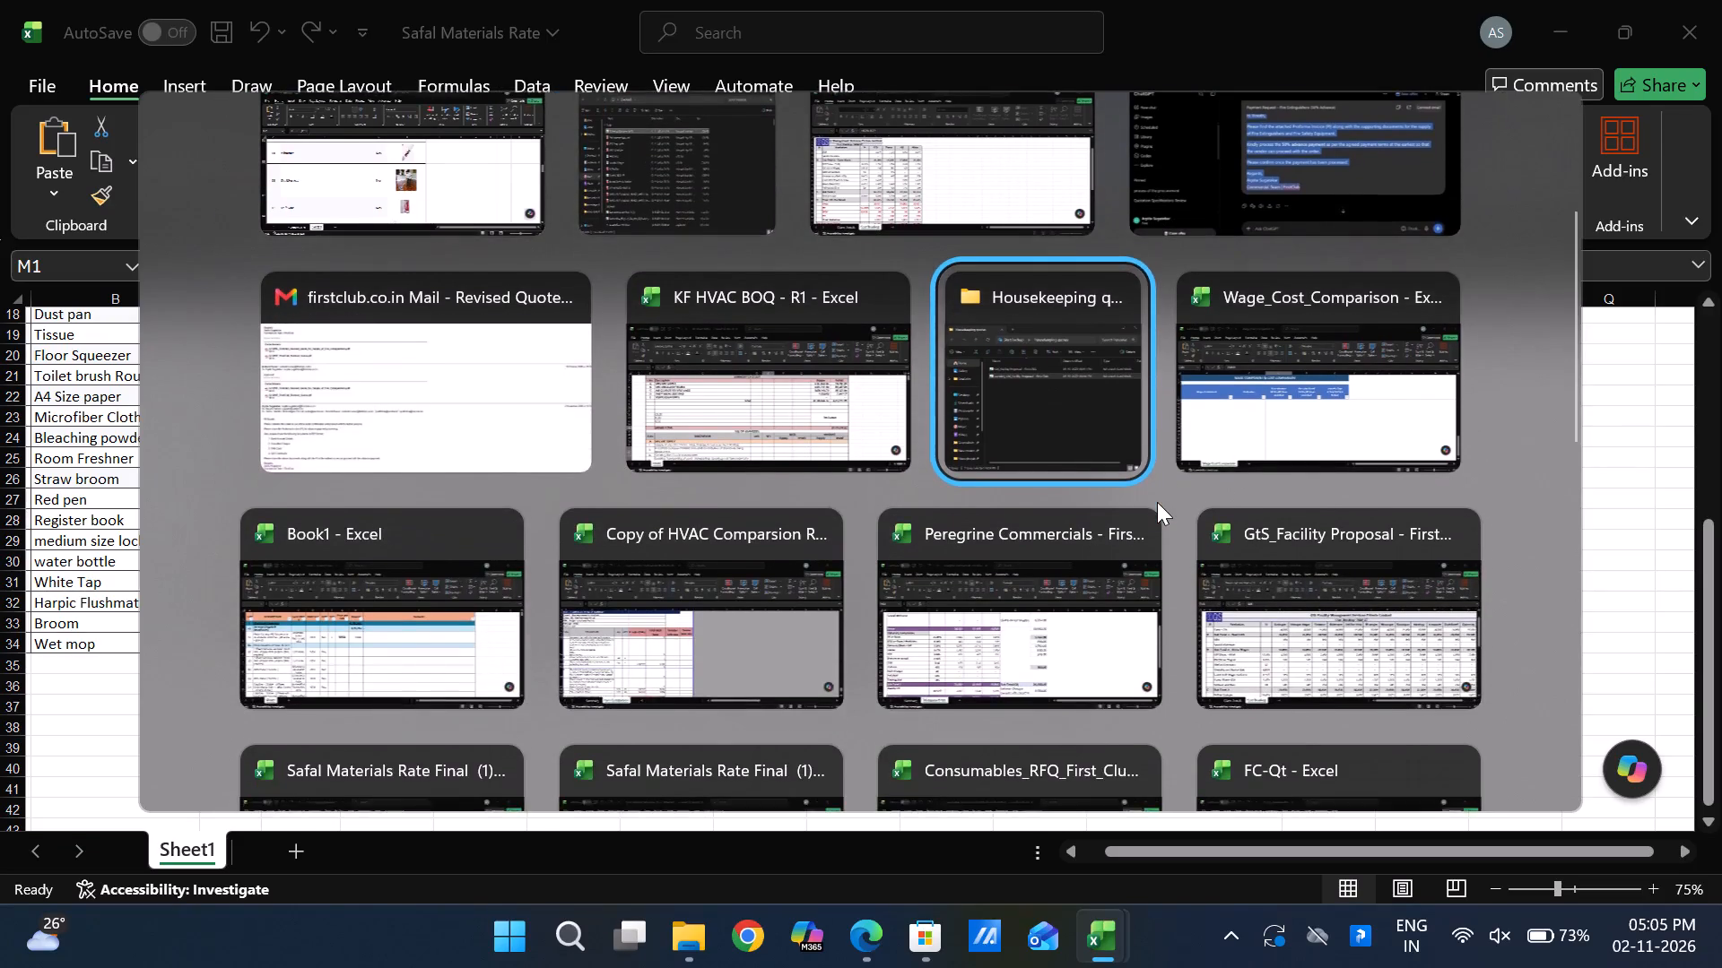
Close the Housekeeping quotes folder window.
alt+scroll(1157, 502, down, 4)
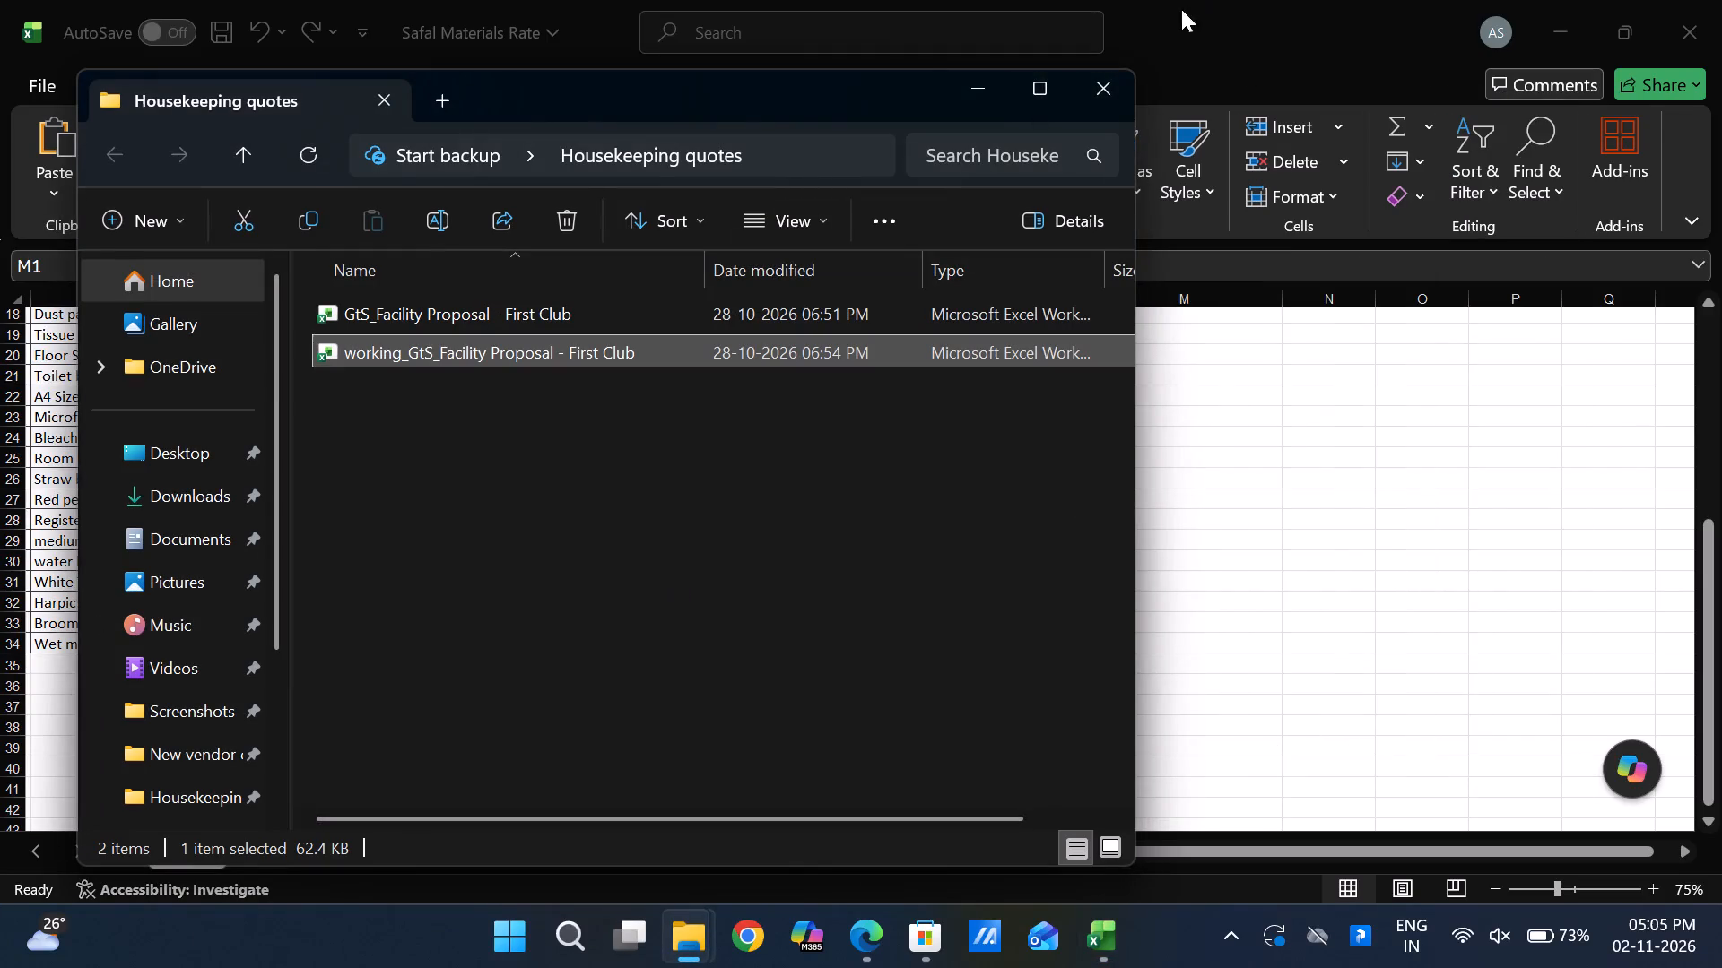
click(1094, 101)
Look through the other open windows for a vendor quotation workbook to use in the housekeeping materials comparison.
key(alt+Tab)
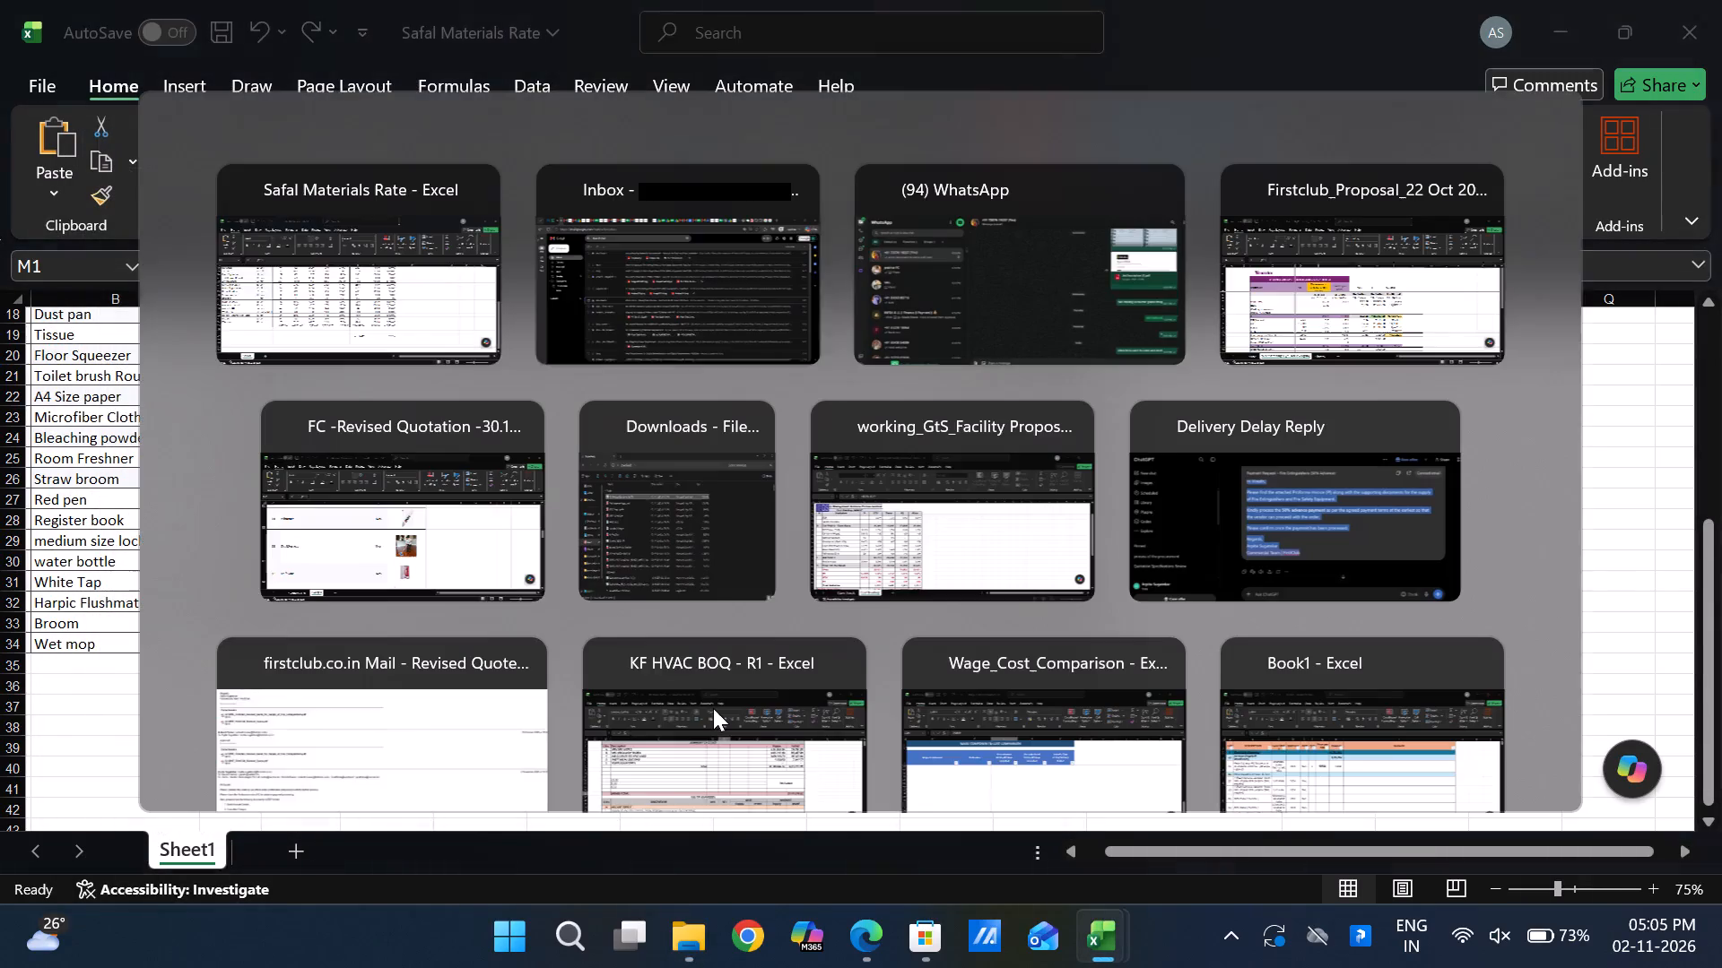
alt+scroll(713, 708, down, 7)
alt+scroll(713, 708, up, 1)
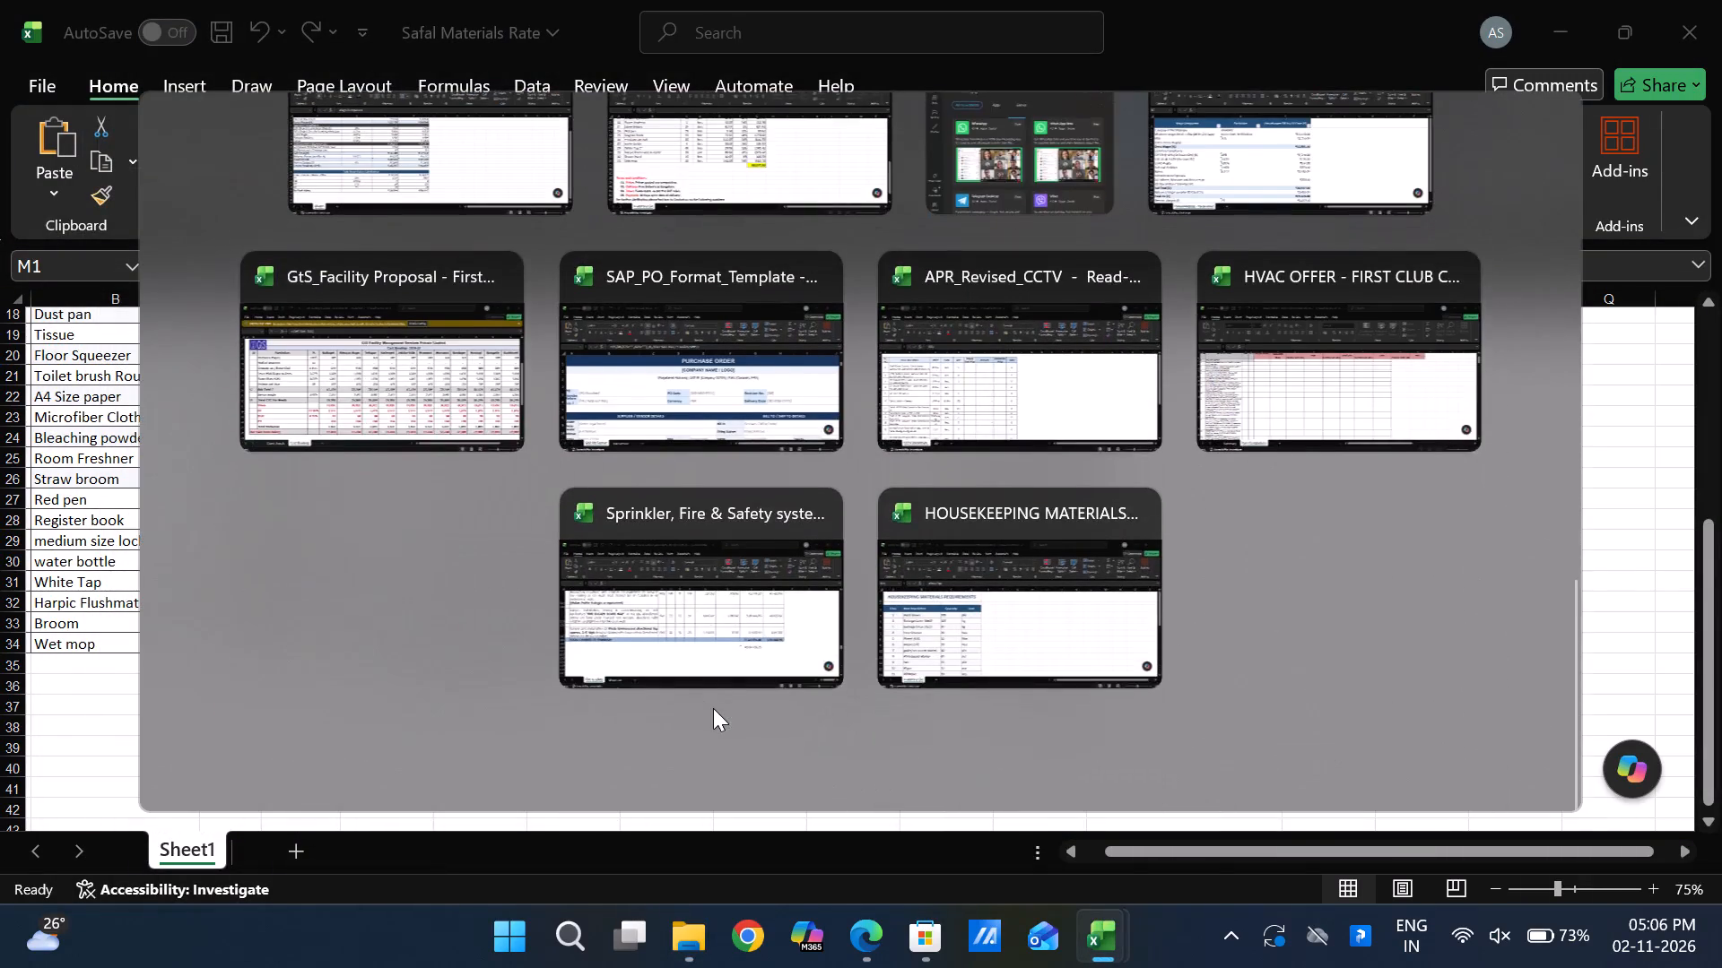
alt+scroll(713, 708, up, 2)
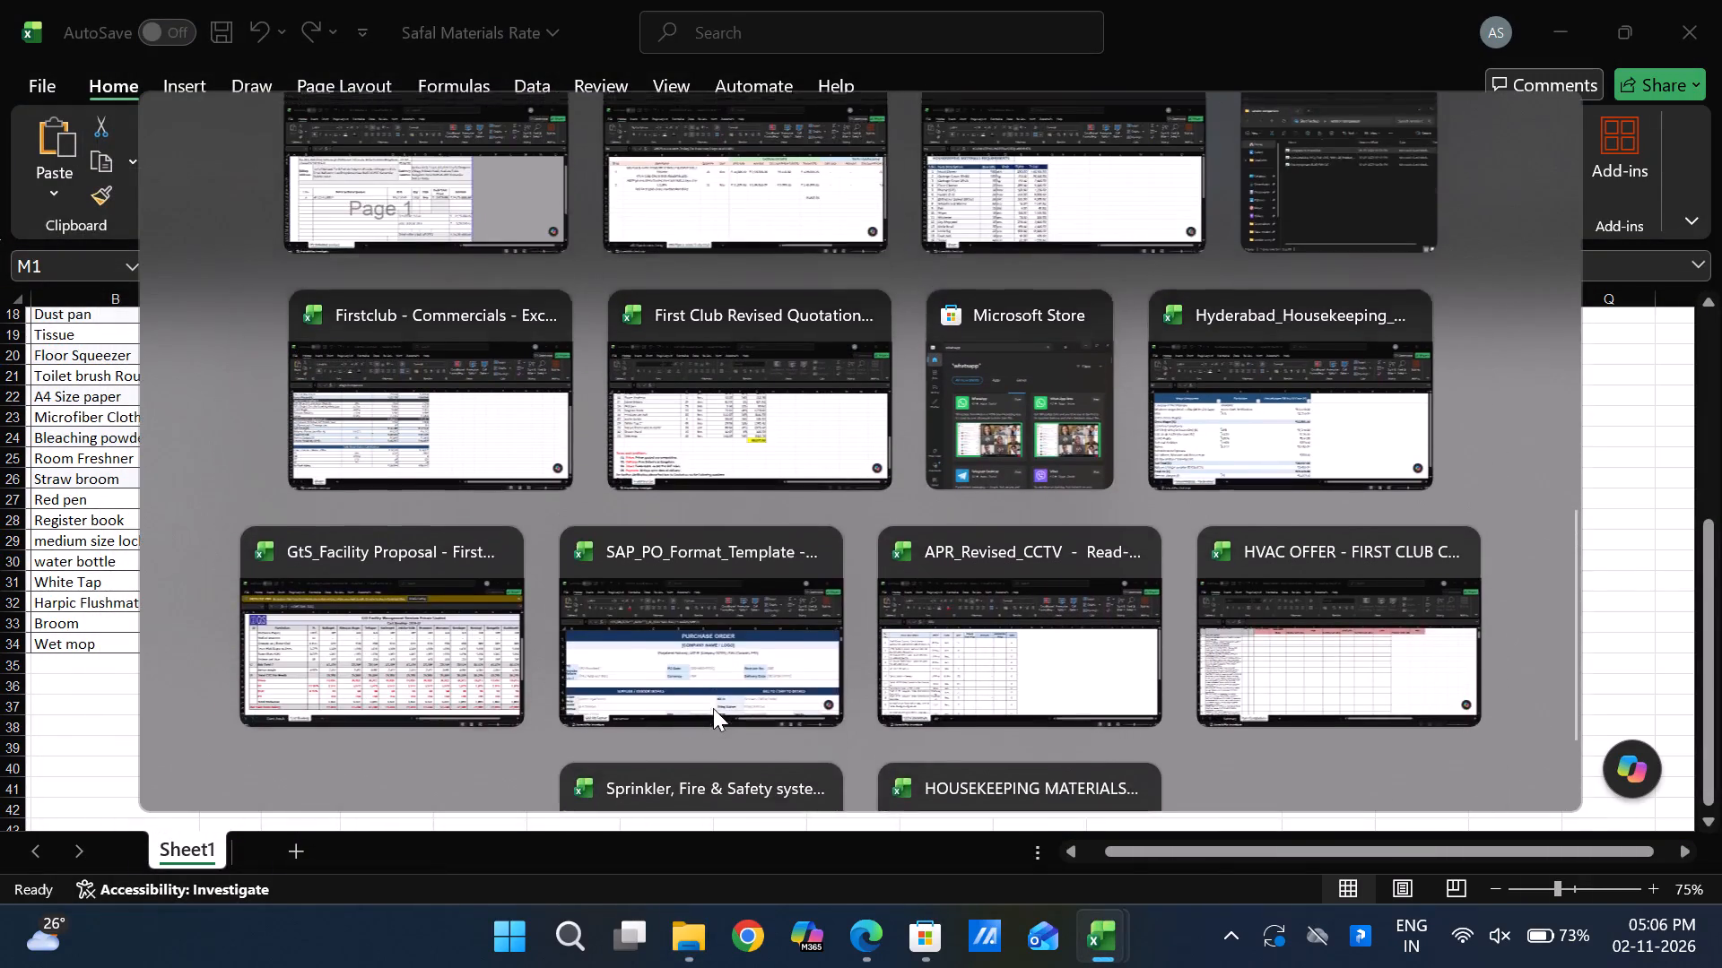
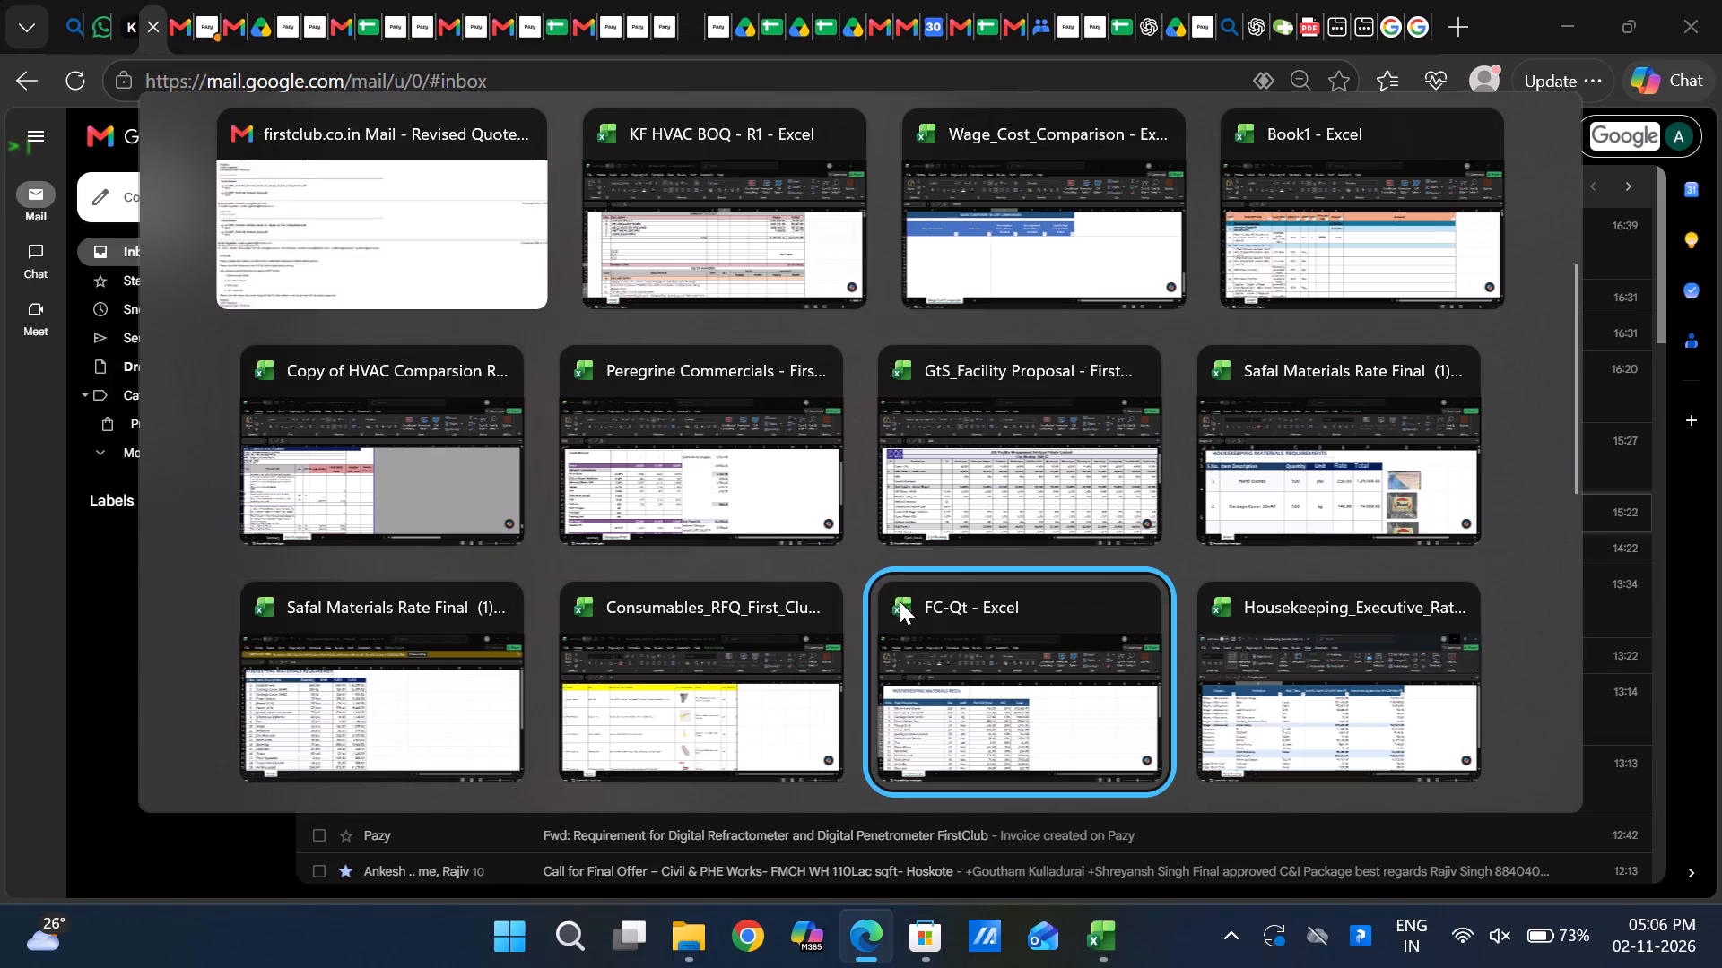
Look over the FC-Qt quotation's item rates and its terms and conditions.
scroll(802, 652, down, 4)
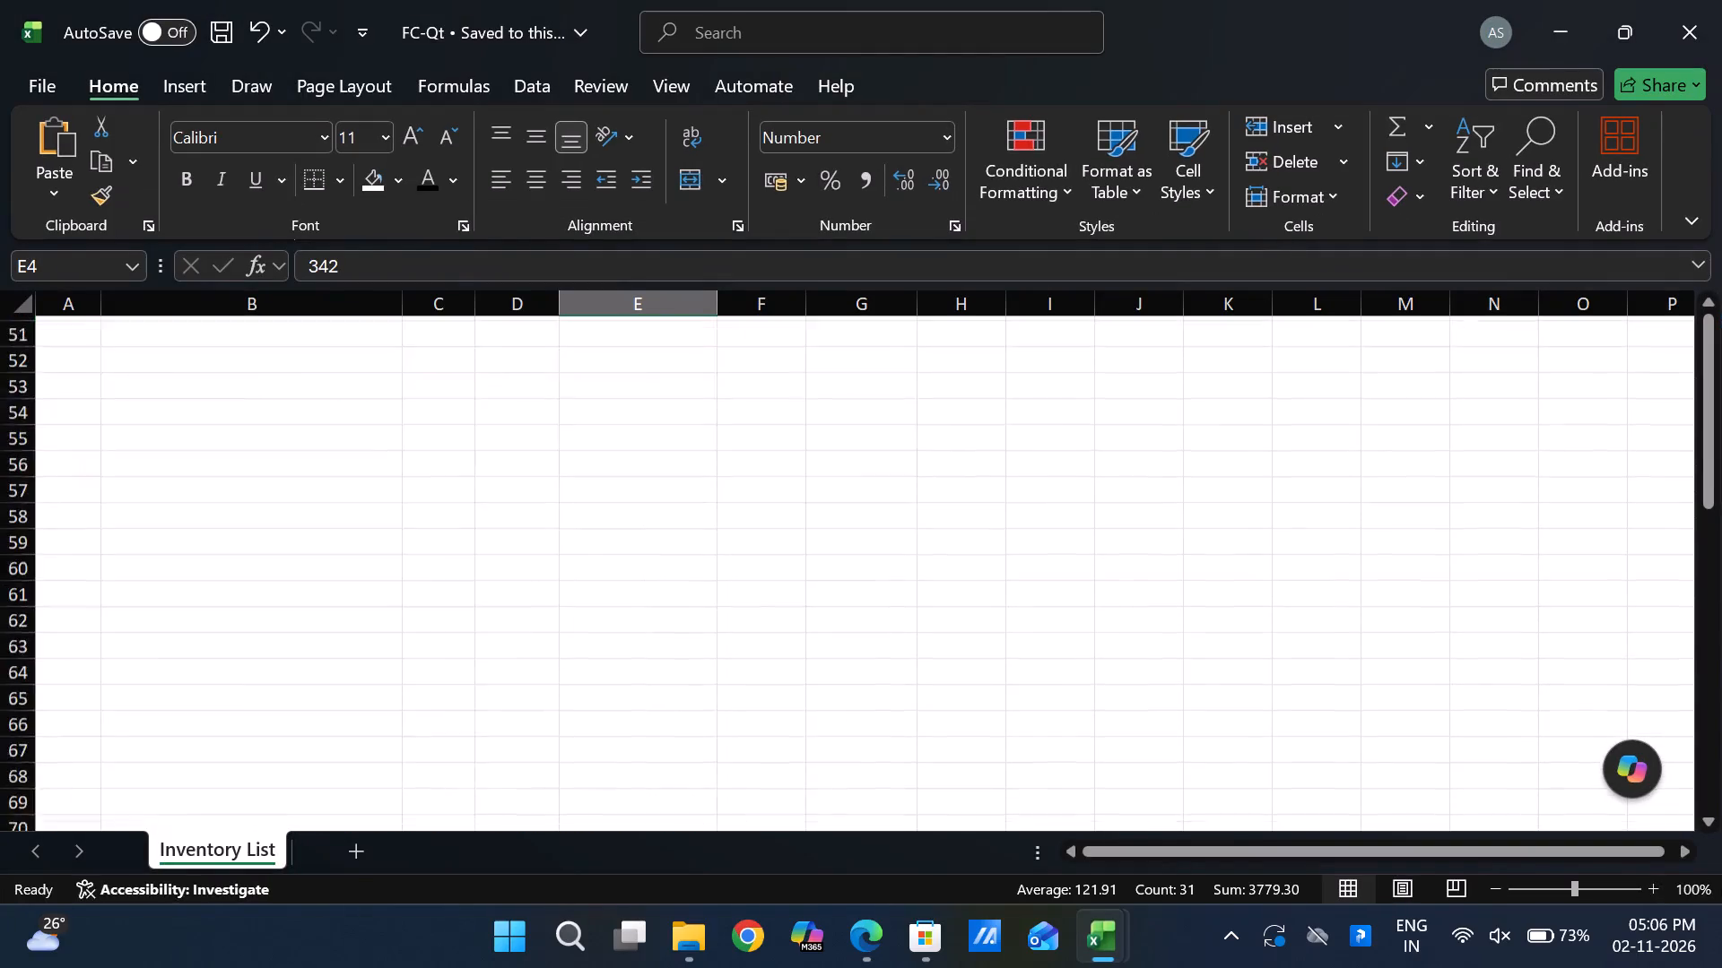
scroll(802, 652, up, 4)
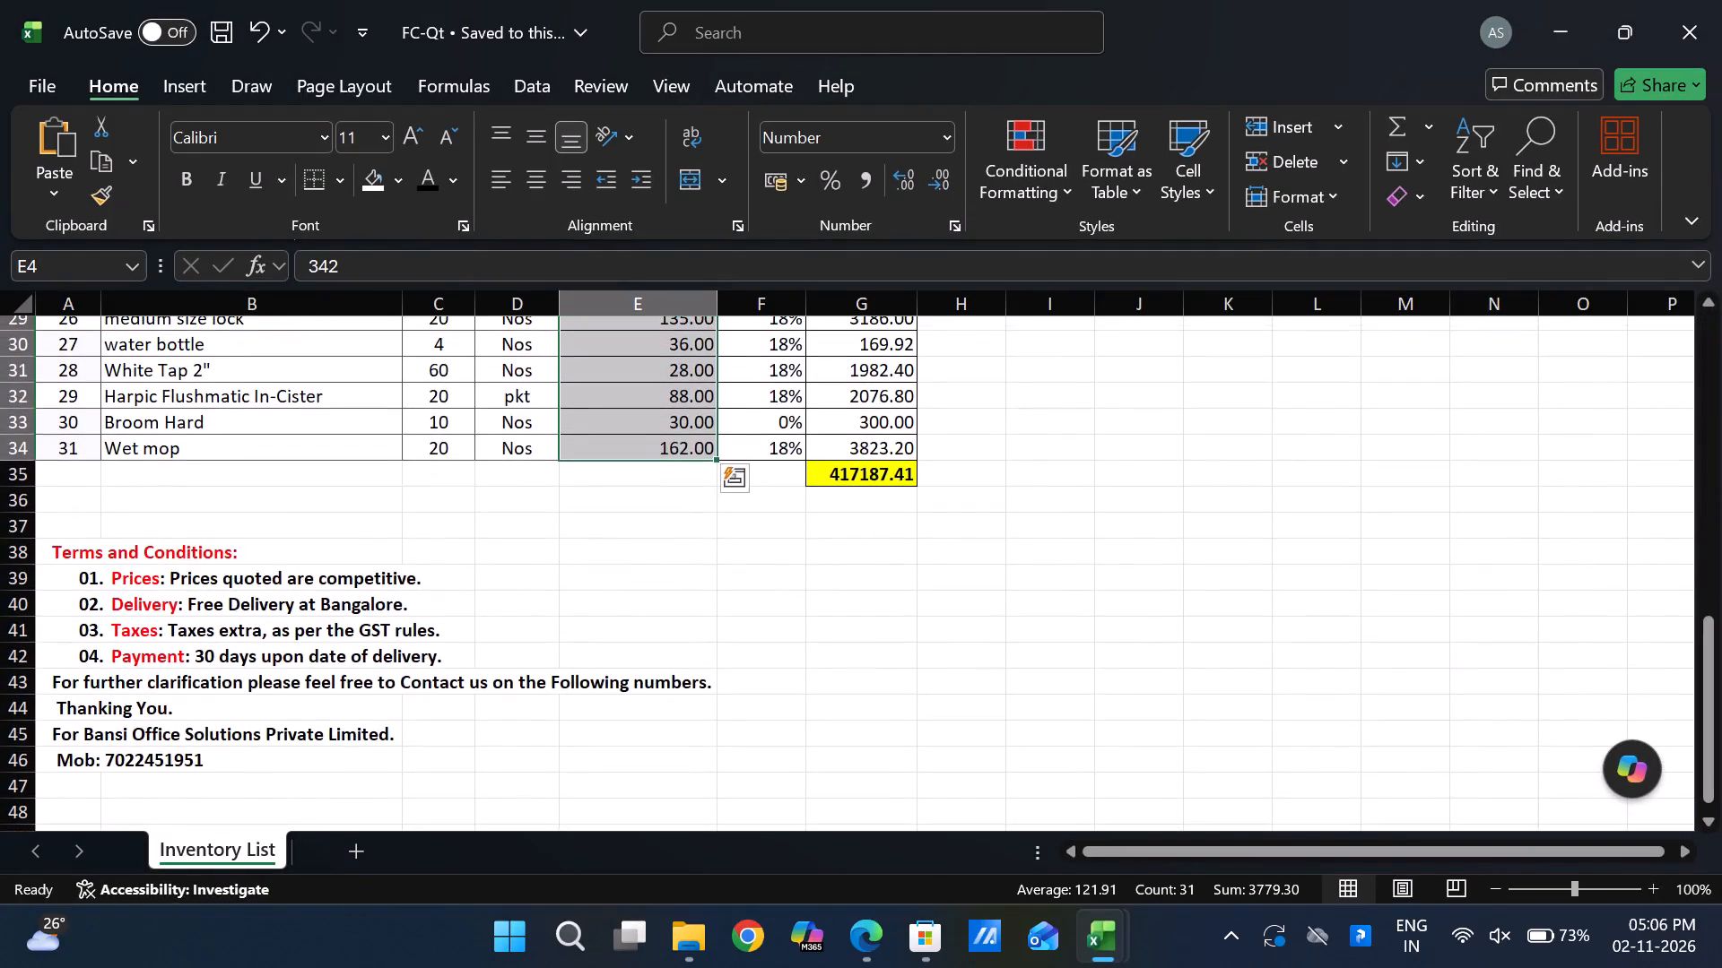
Find the protected-view Safal Materials Rate Final (1) workbook among the open windows and check its rates and totals.
key(alt+Tab)
key(alt+Tab)
key(alt+Tab)
key(alt+Tab)
key(alt+Tab)
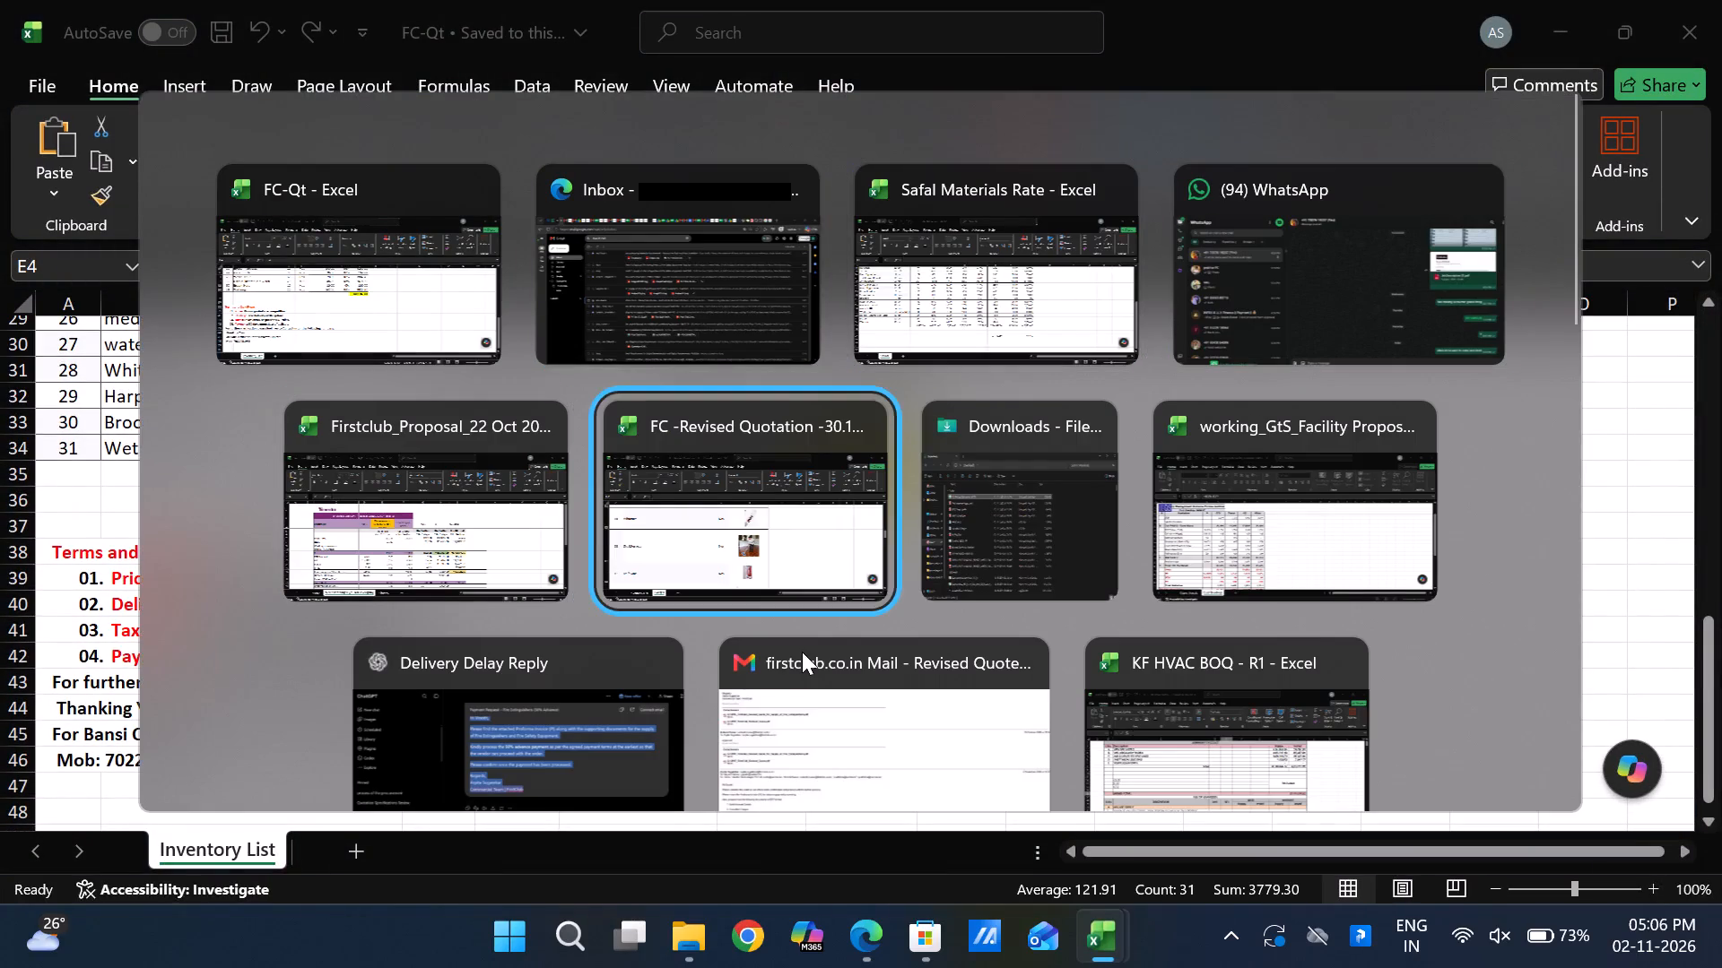
key(alt+Tab)
key(alt+Tab)
key(alt+Tab)
key(alt+Tab)
key(alt+Tab)
key(alt+Tab)
key(alt+Tab)
key(alt+Tab)
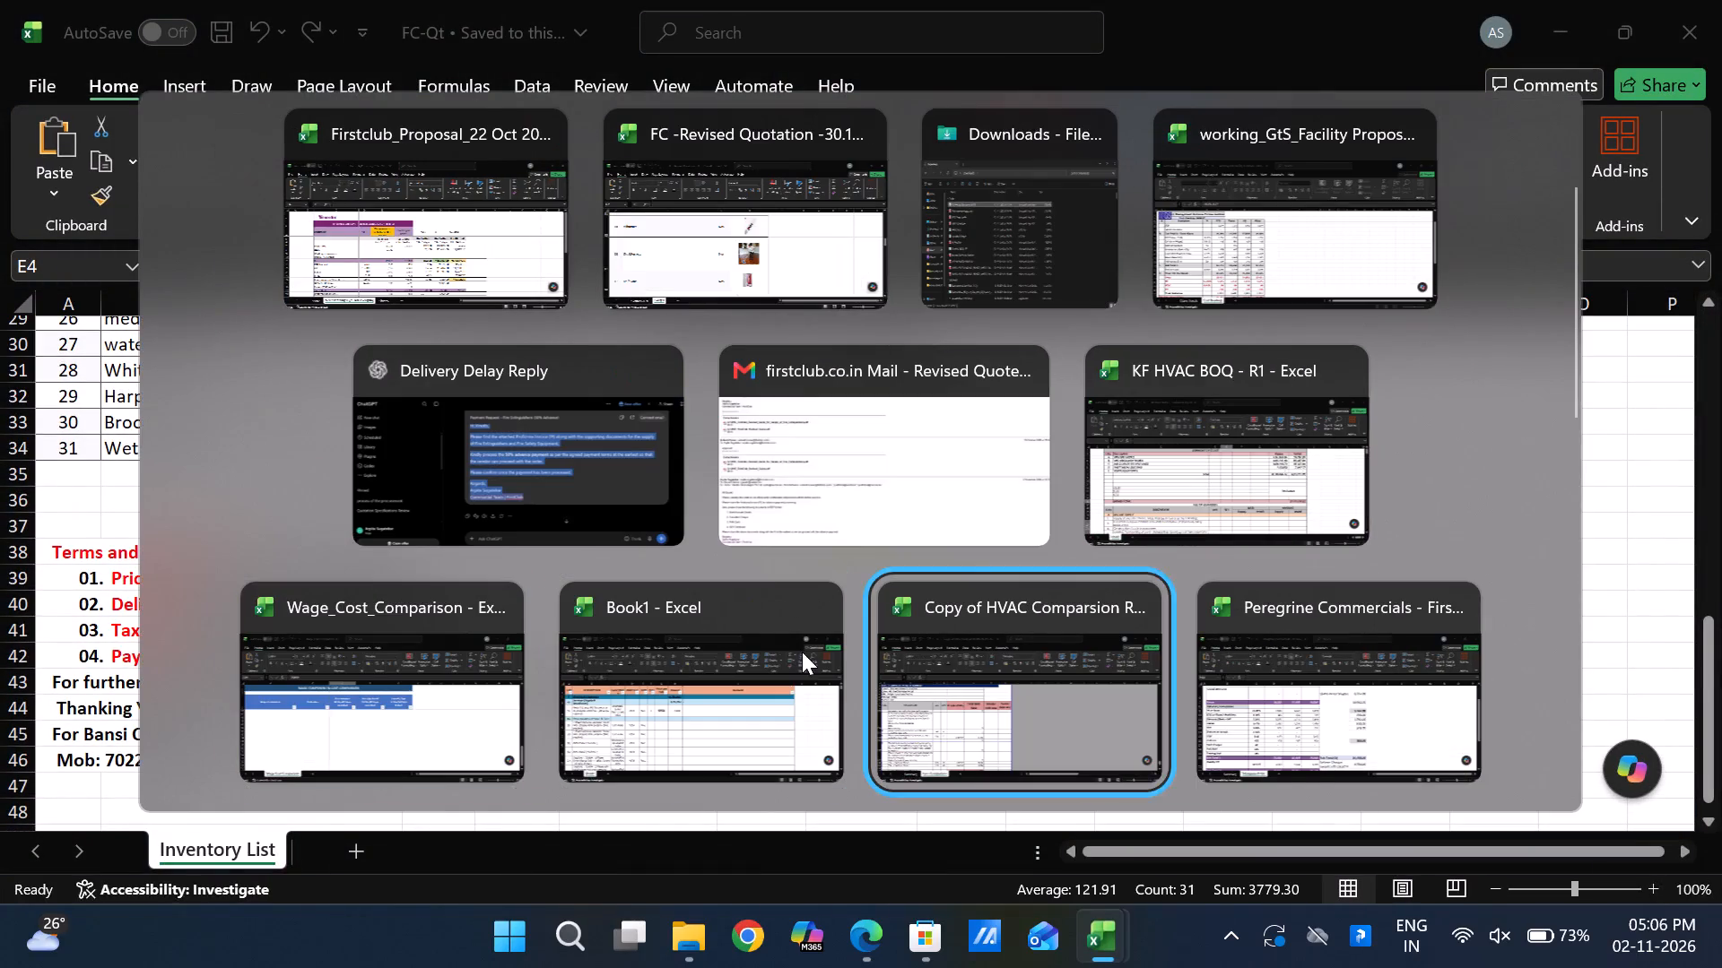
key(alt+Tab)
key(alt+Tab)
key(alt+Tab)
key(alt+Tab)
key(alt+Tab)
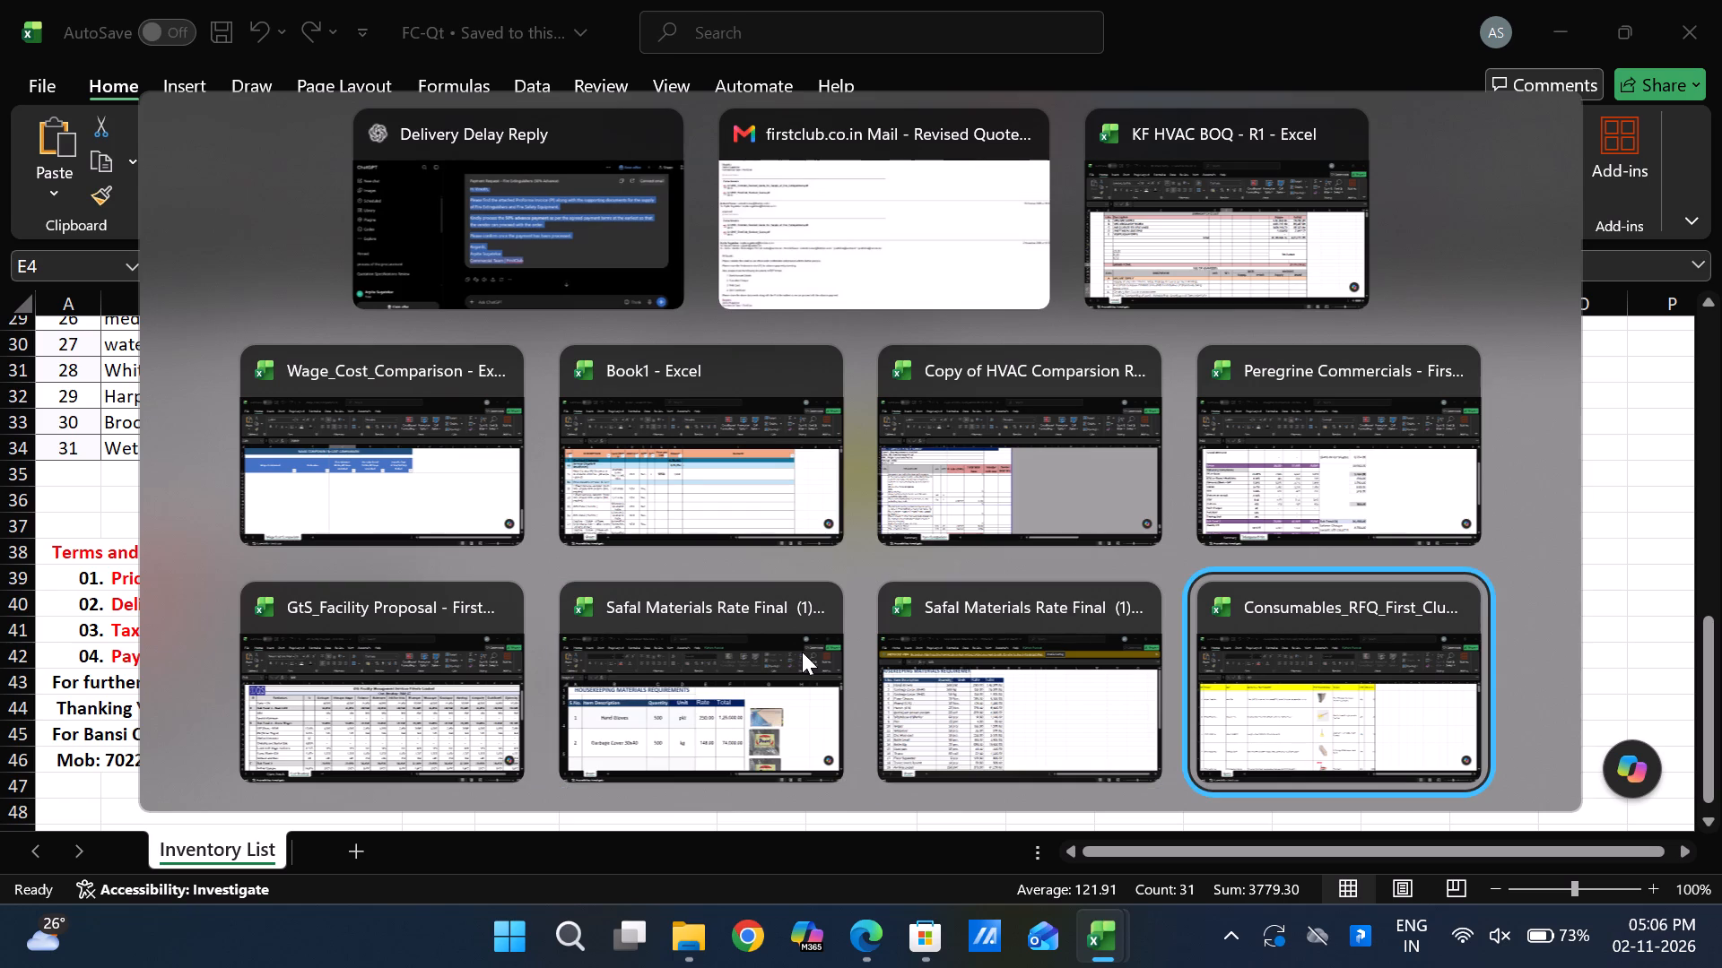
key(alt+Left)
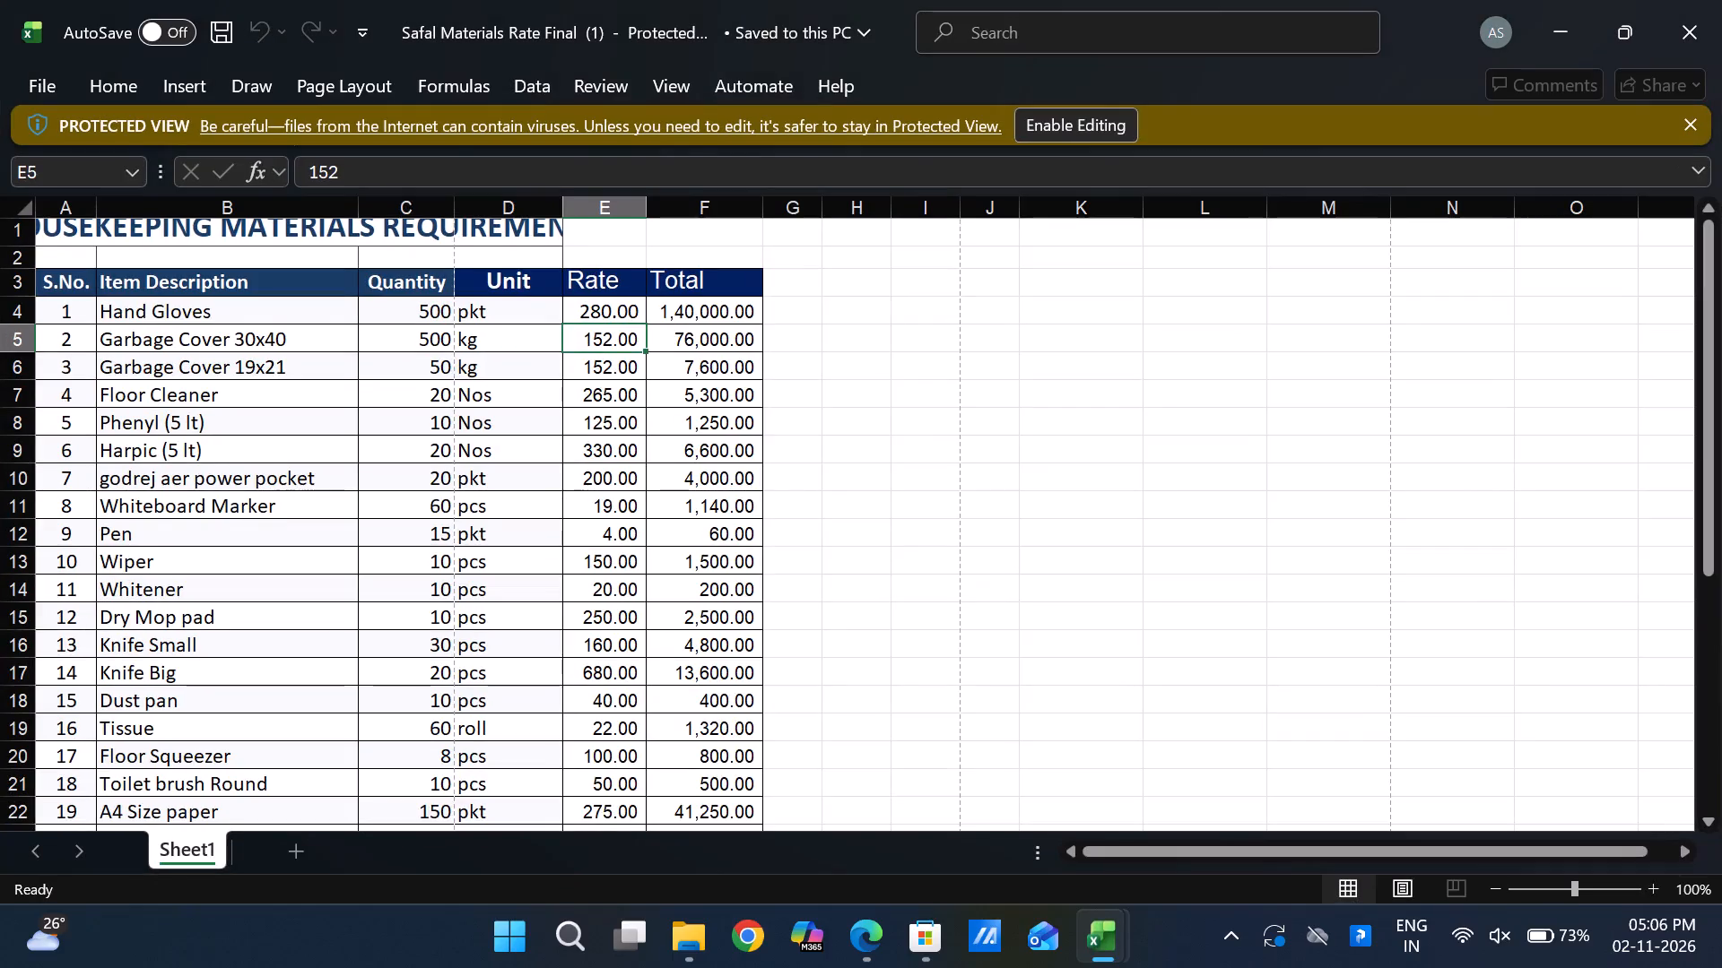
scroll(706, 666, right, 2)
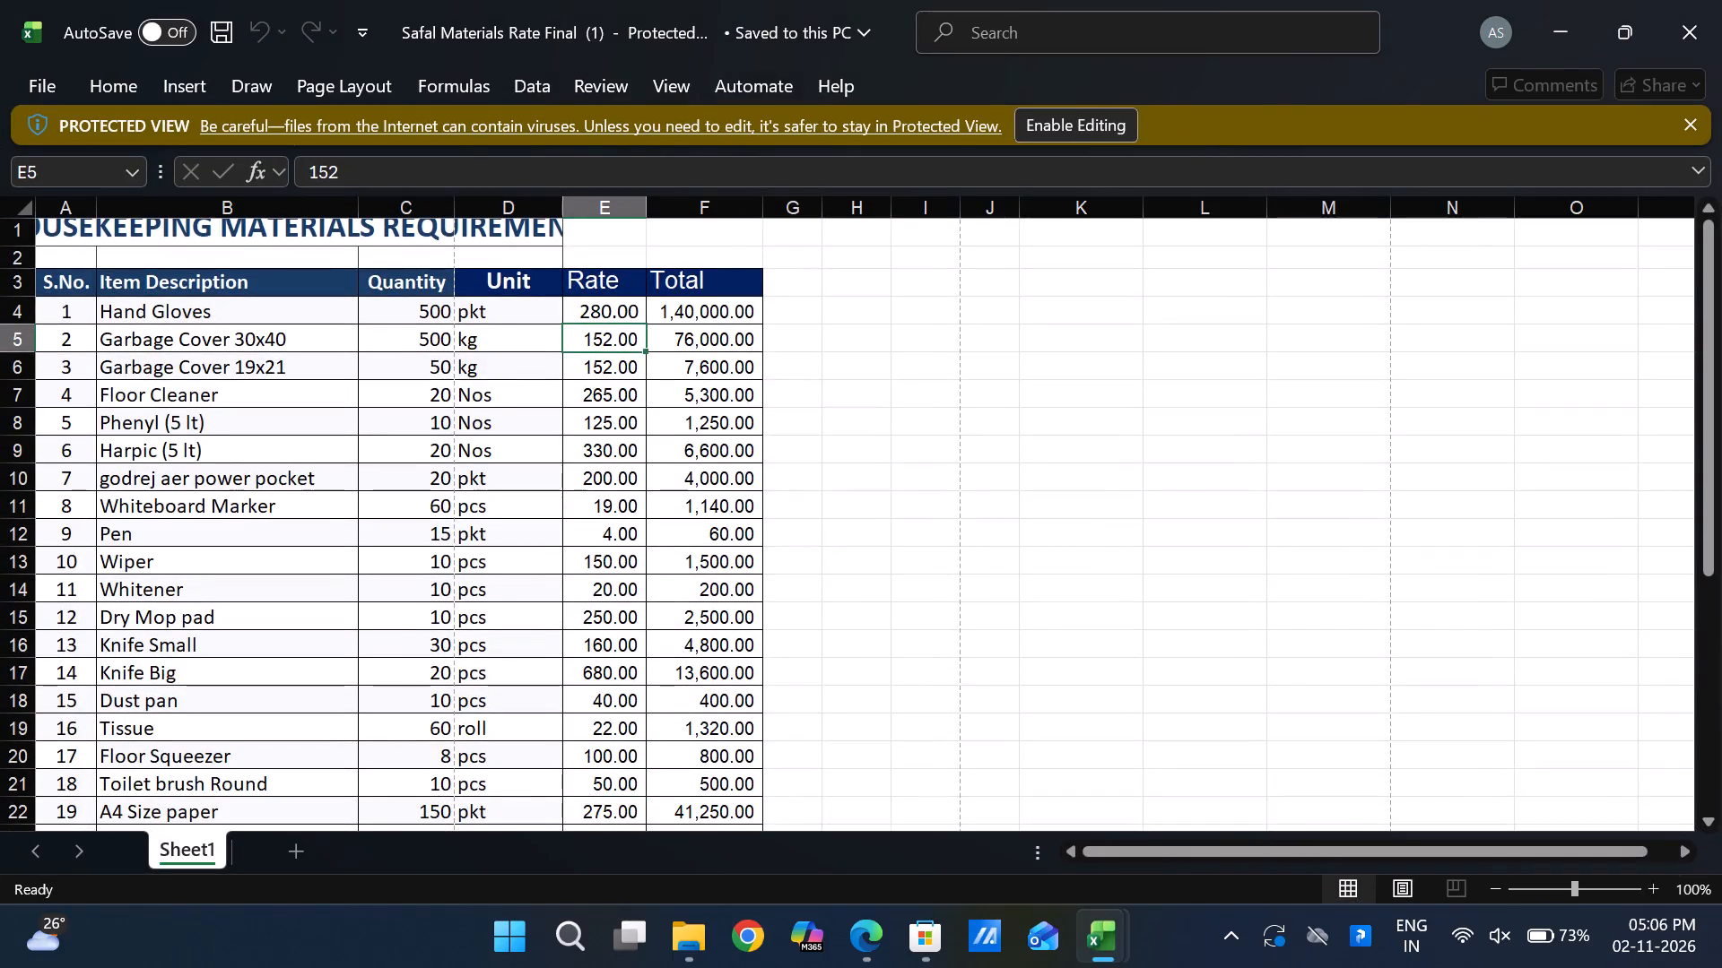
Switch to the editable Safal Materials Rate Final (1) copy with product pictures and look over its rates.
key(alt+Tab)
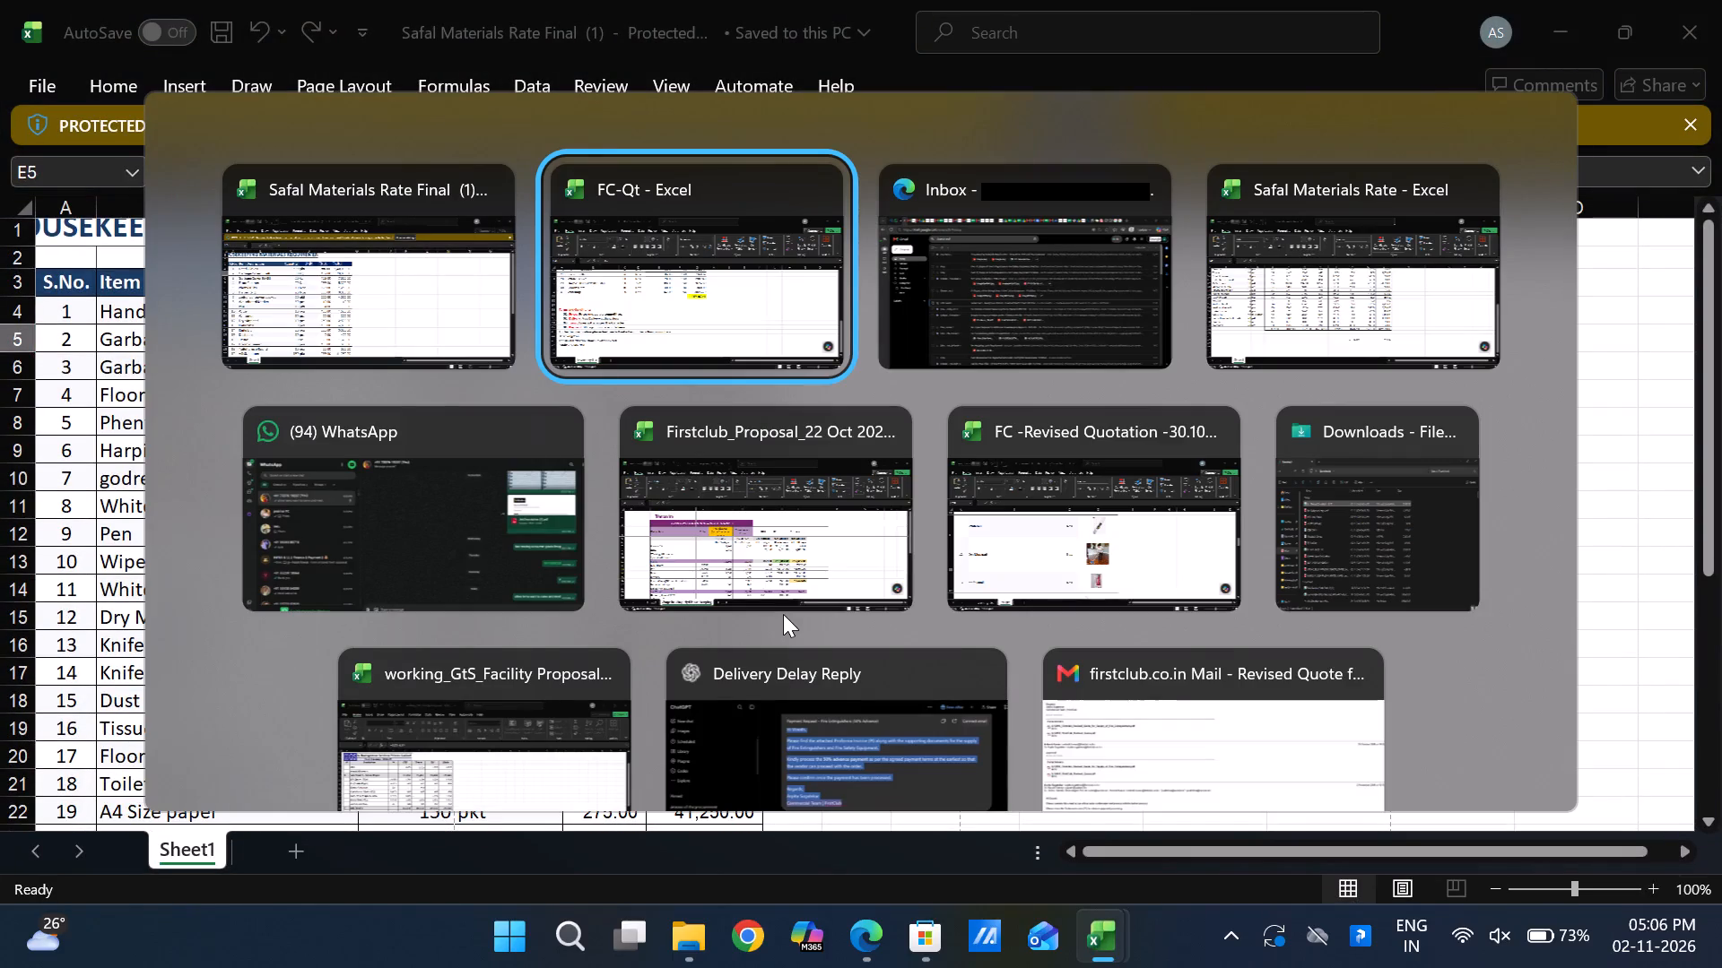
key(alt+Tab)
key(alt+Tab)
key(alt+Tab)
key(alt+Tab)
key(alt+Tab)
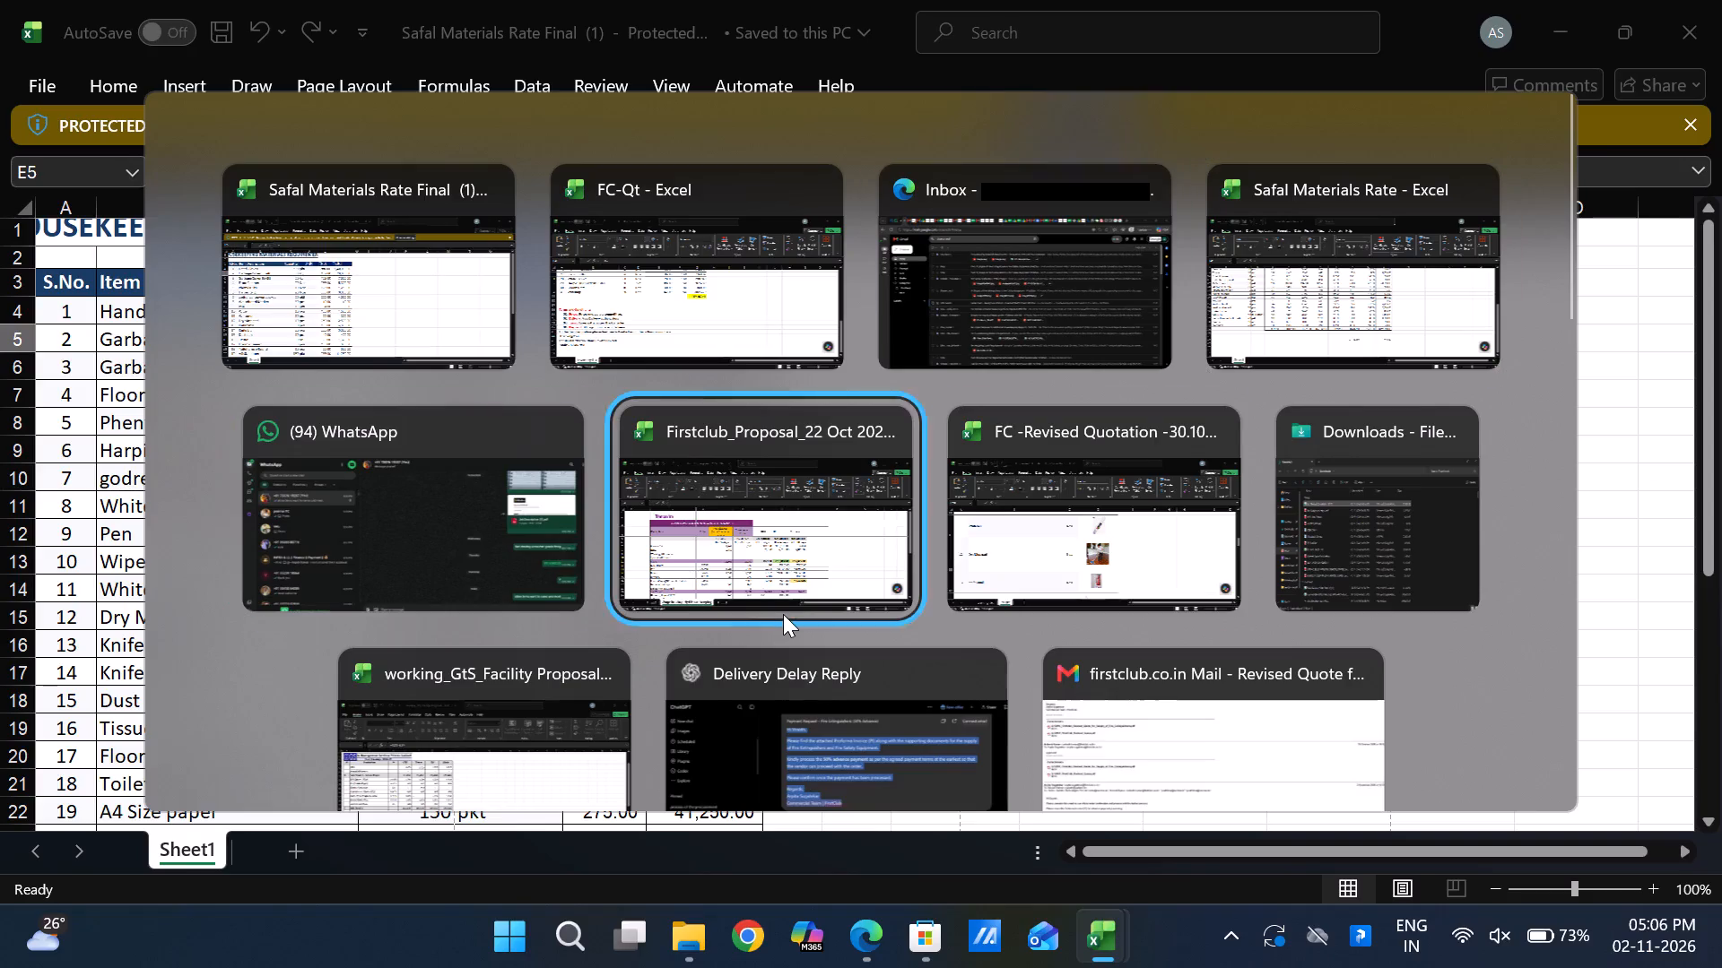
key(alt+Tab)
key(alt+Tab)
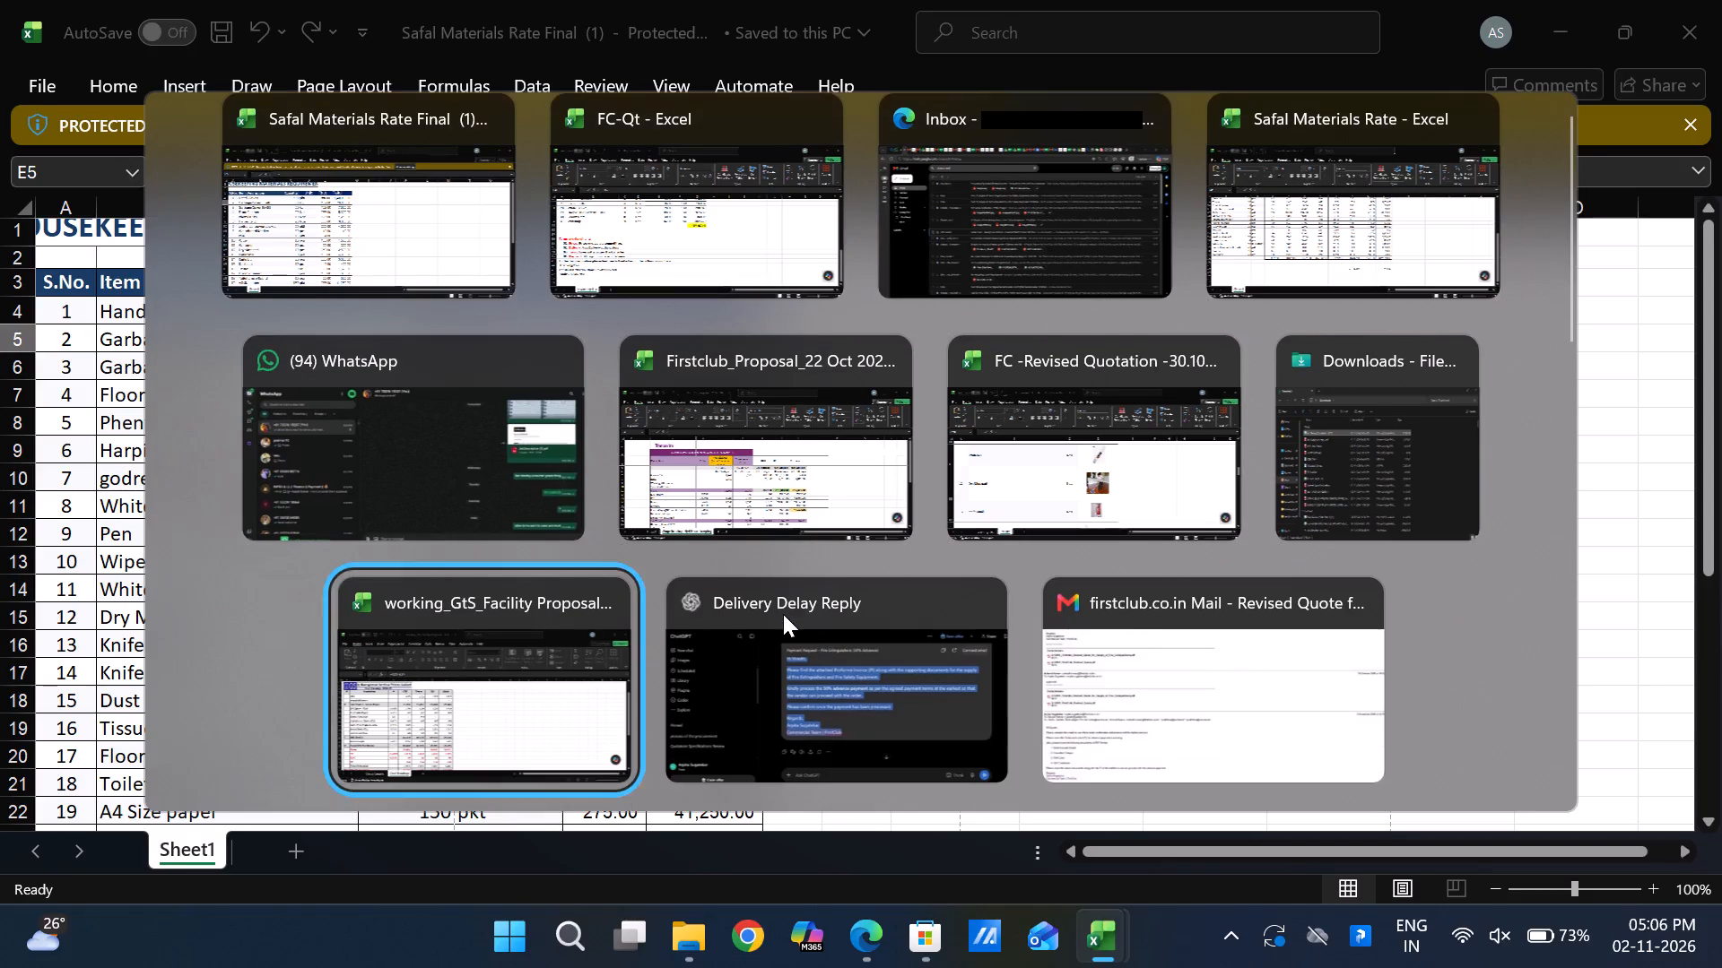
key(alt+Tab)
key(alt+Tab)
key(alt+Tab)
key(alt+Tab)
key(alt+Tab)
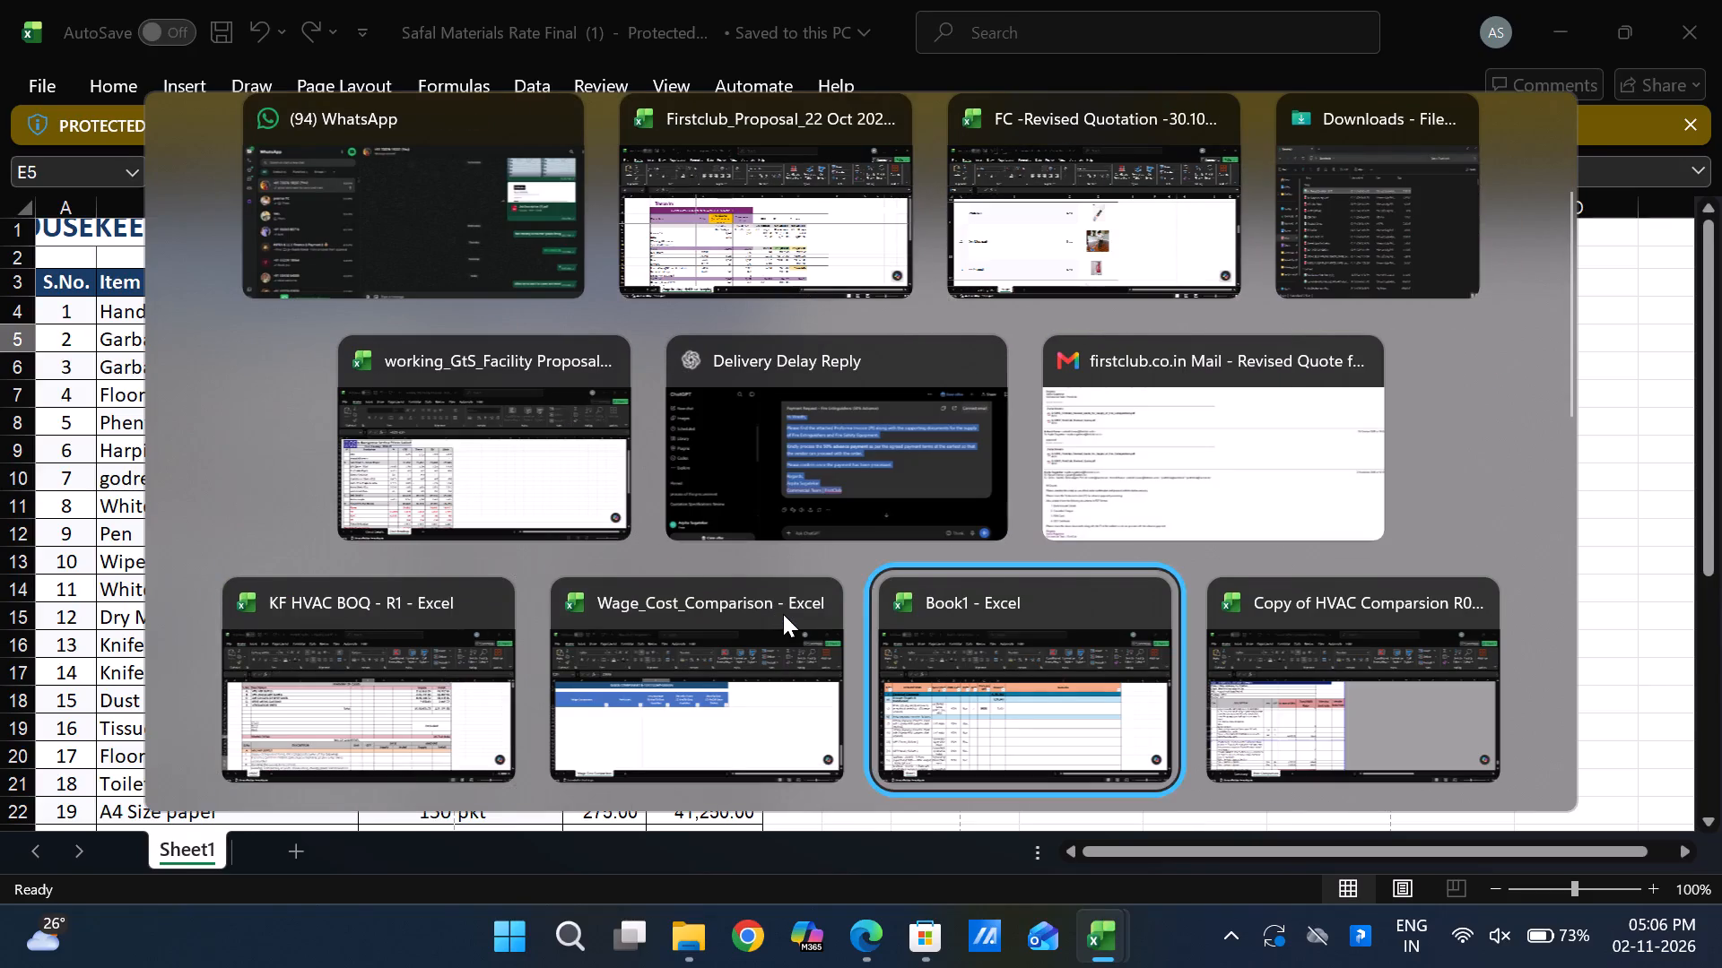
key(alt+Tab)
key(alt+Tab)
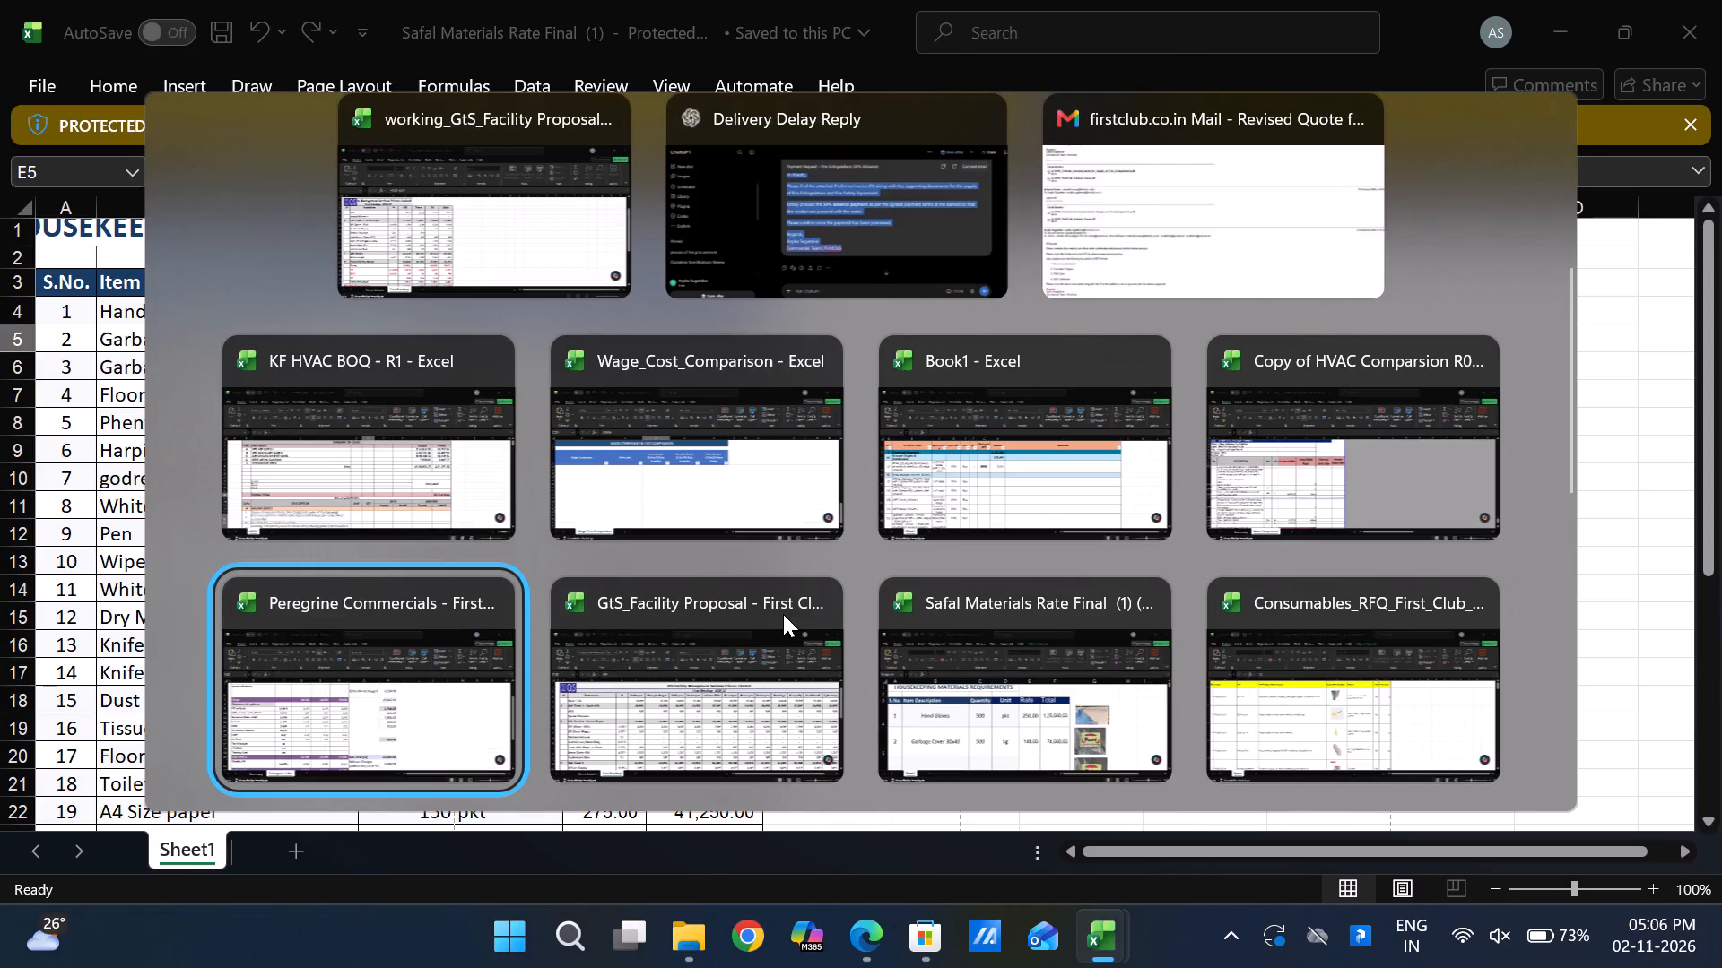
key(alt+Tab)
key(alt+Tab)
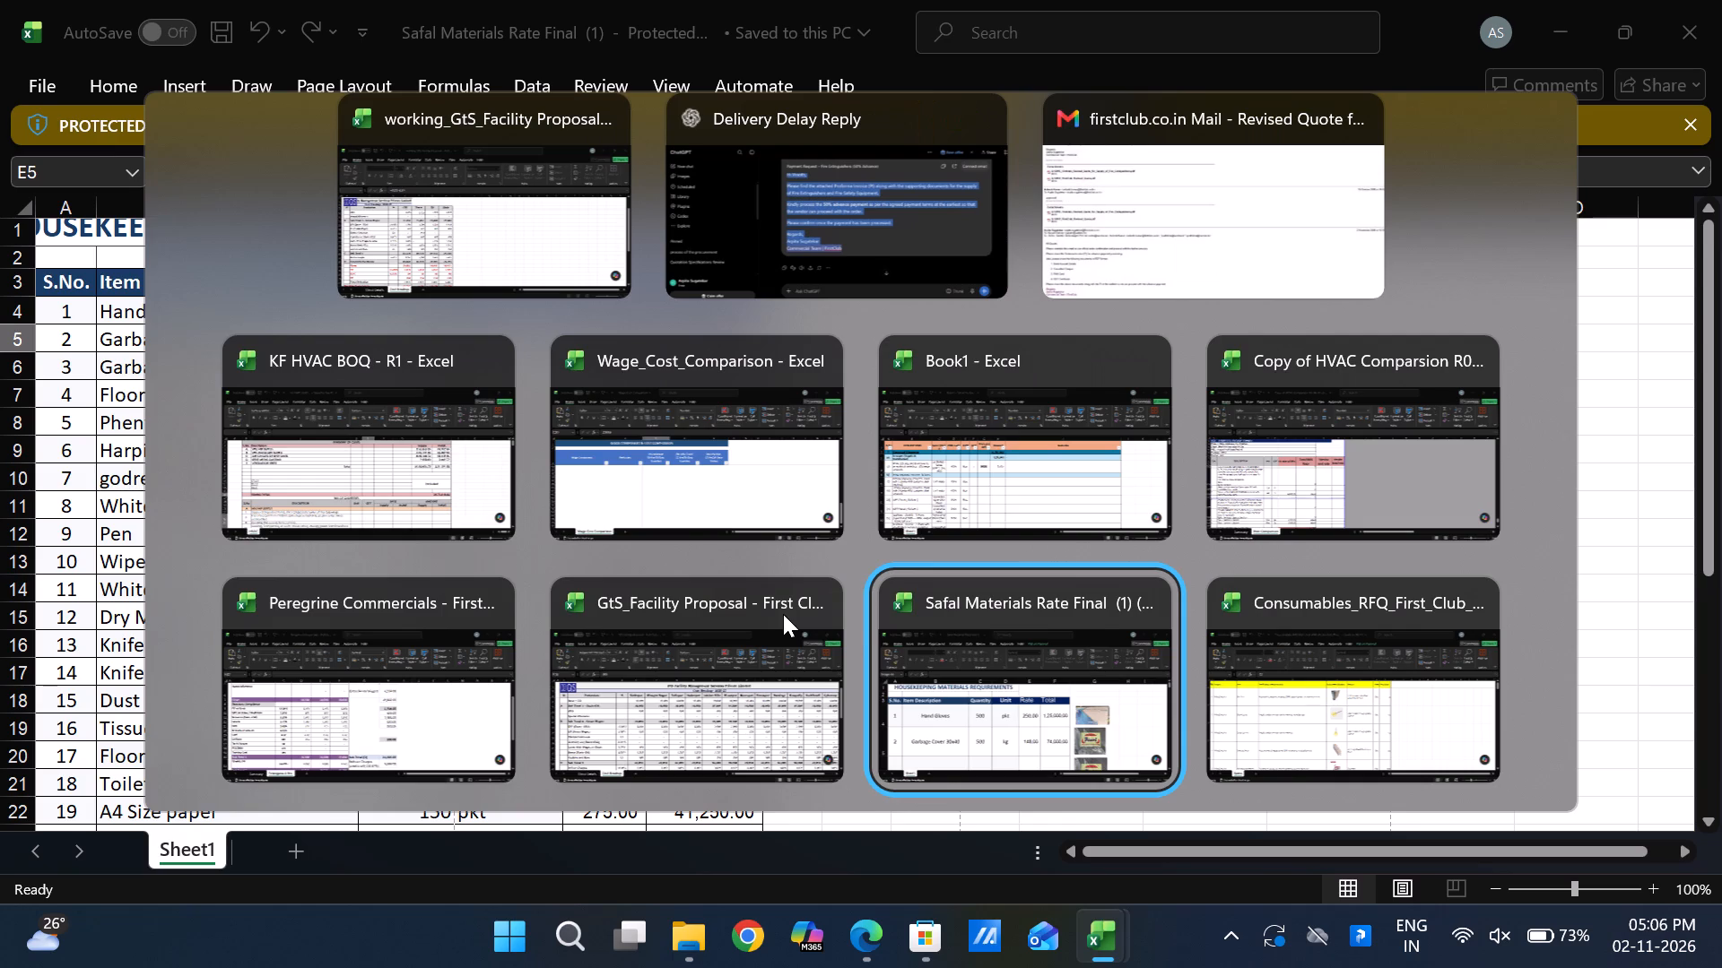
scroll(1008, 715, down, 3)
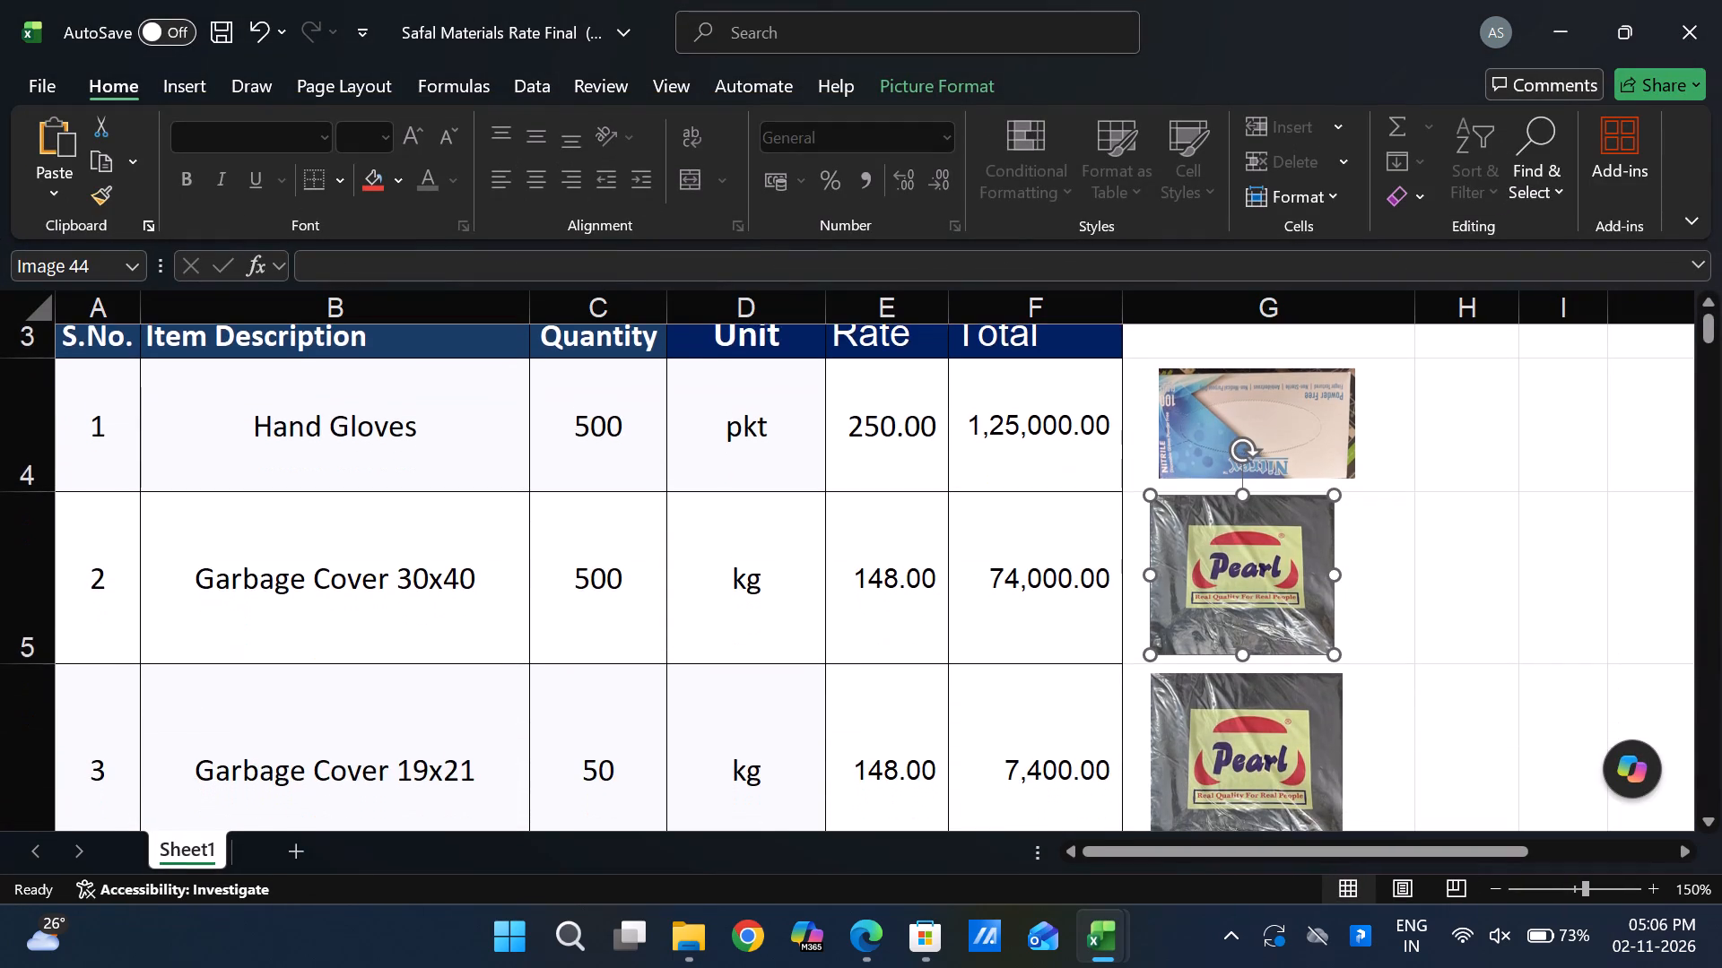
scroll(1008, 715, down, 8)
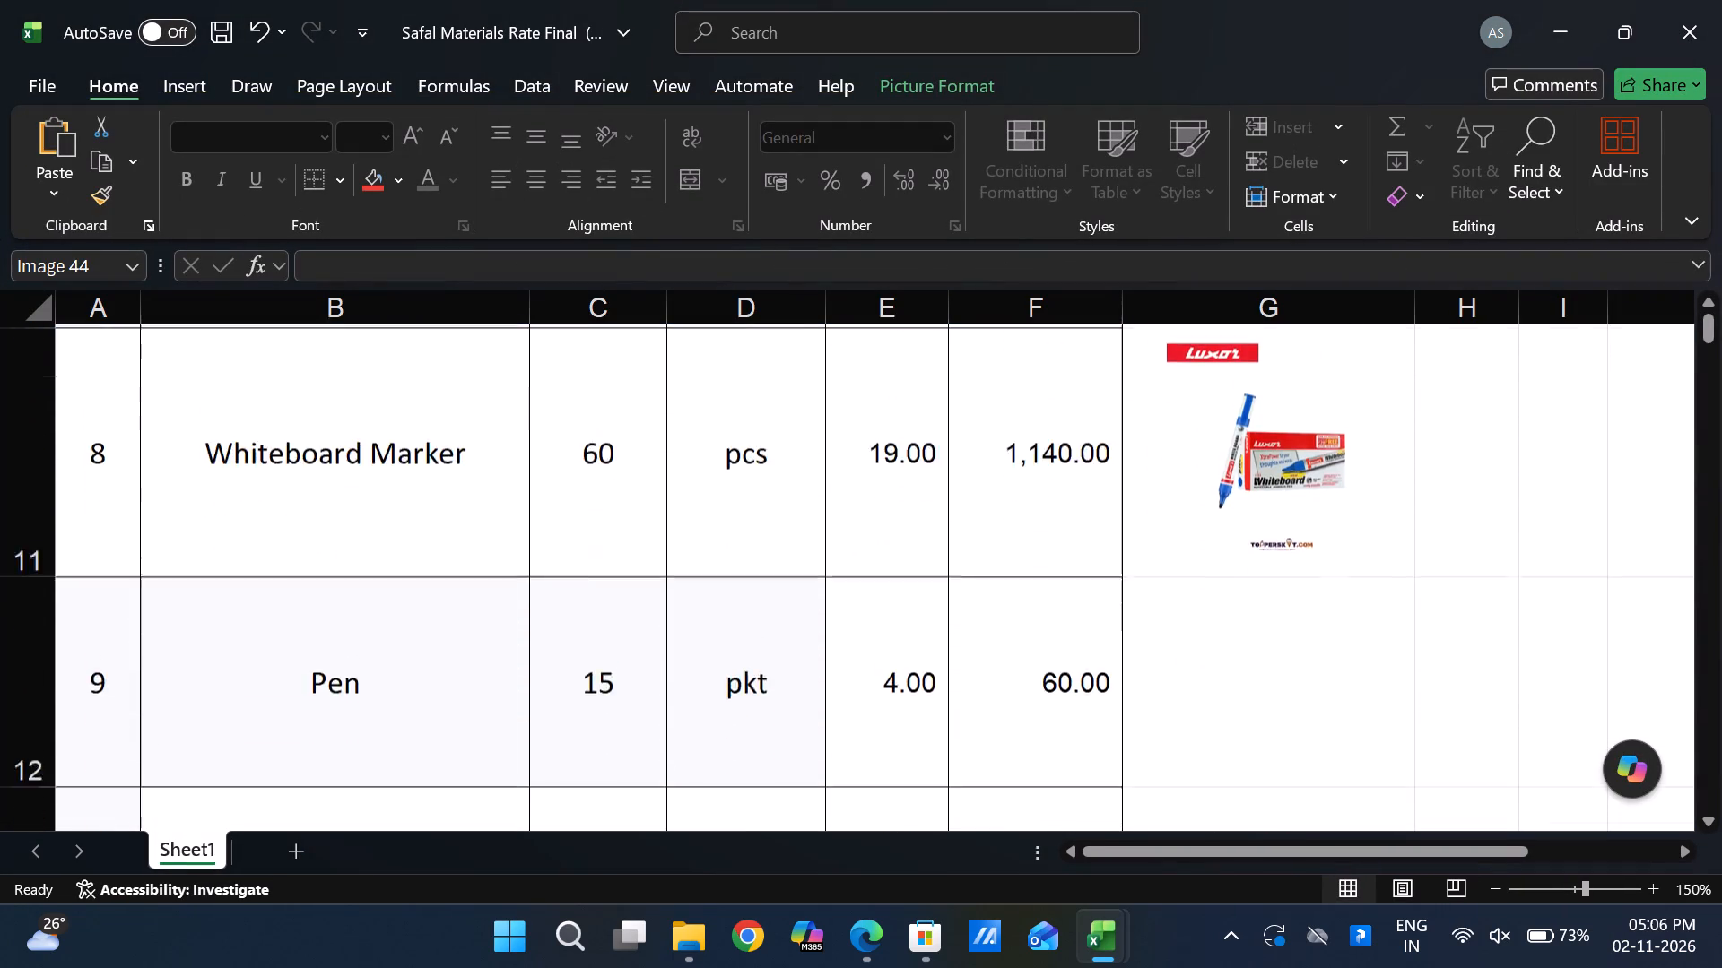
scroll(1008, 715, up, 7)
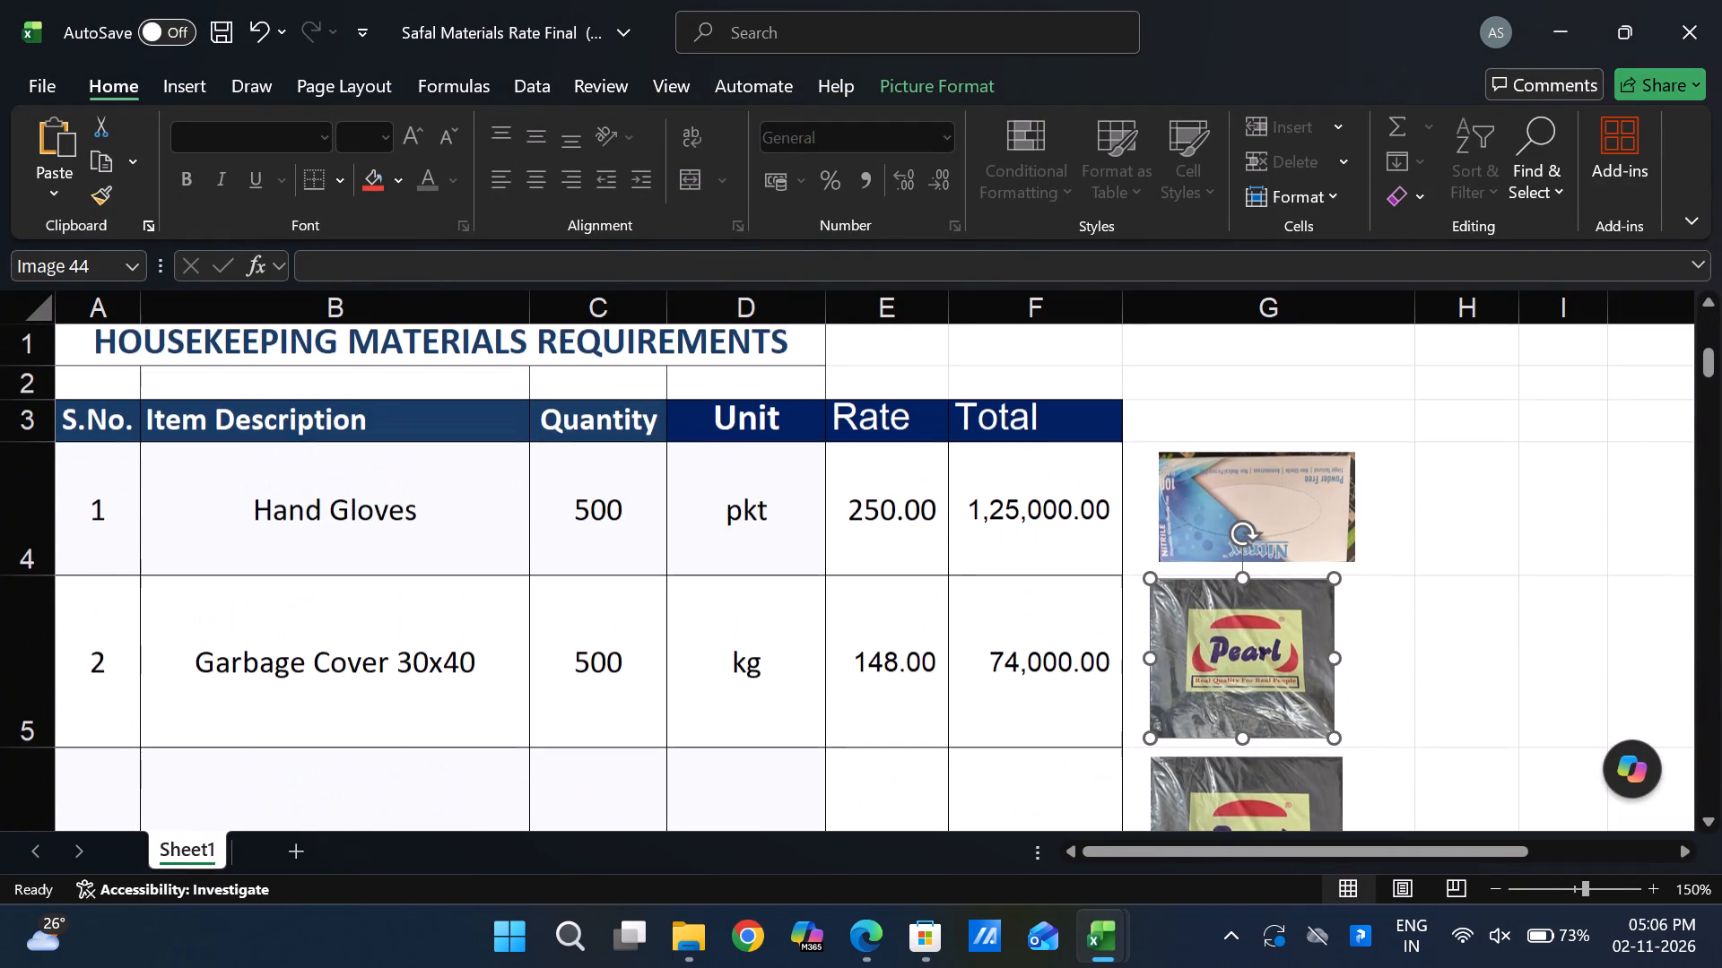
Copy the Rate and Total columns from the Hand Gloves row through the grand total row, cells E4 to F35.
click(893, 566)
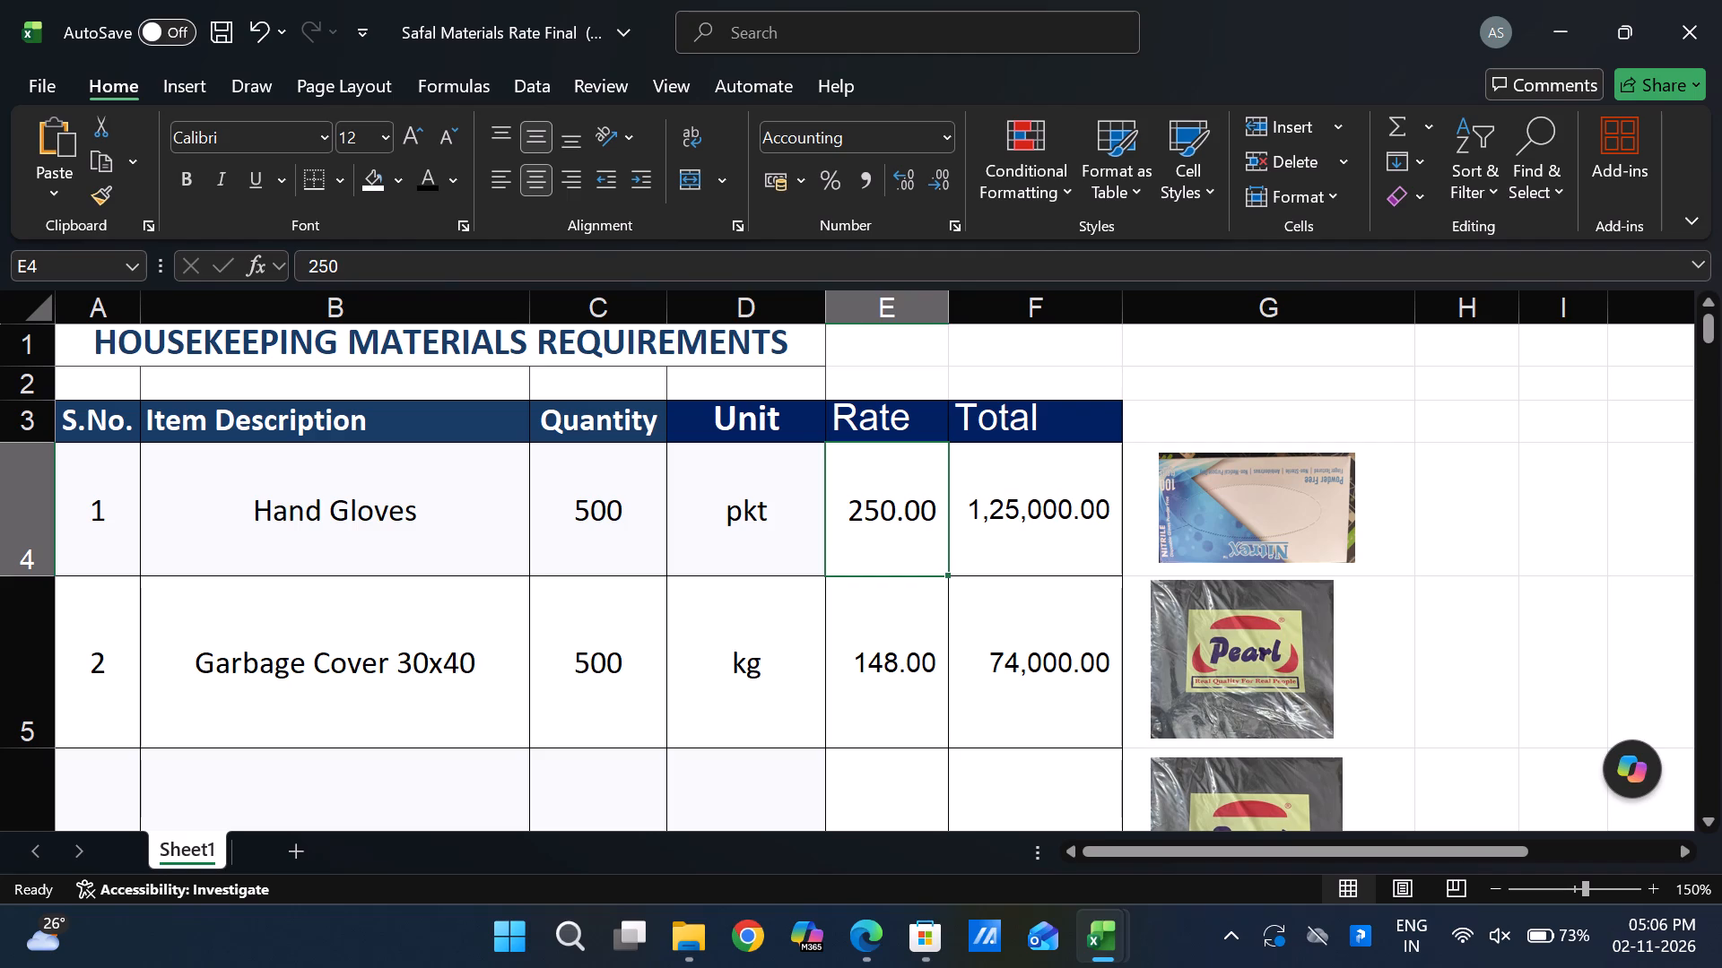
click(1004, 518)
click(857, 502)
key(shift+Right)
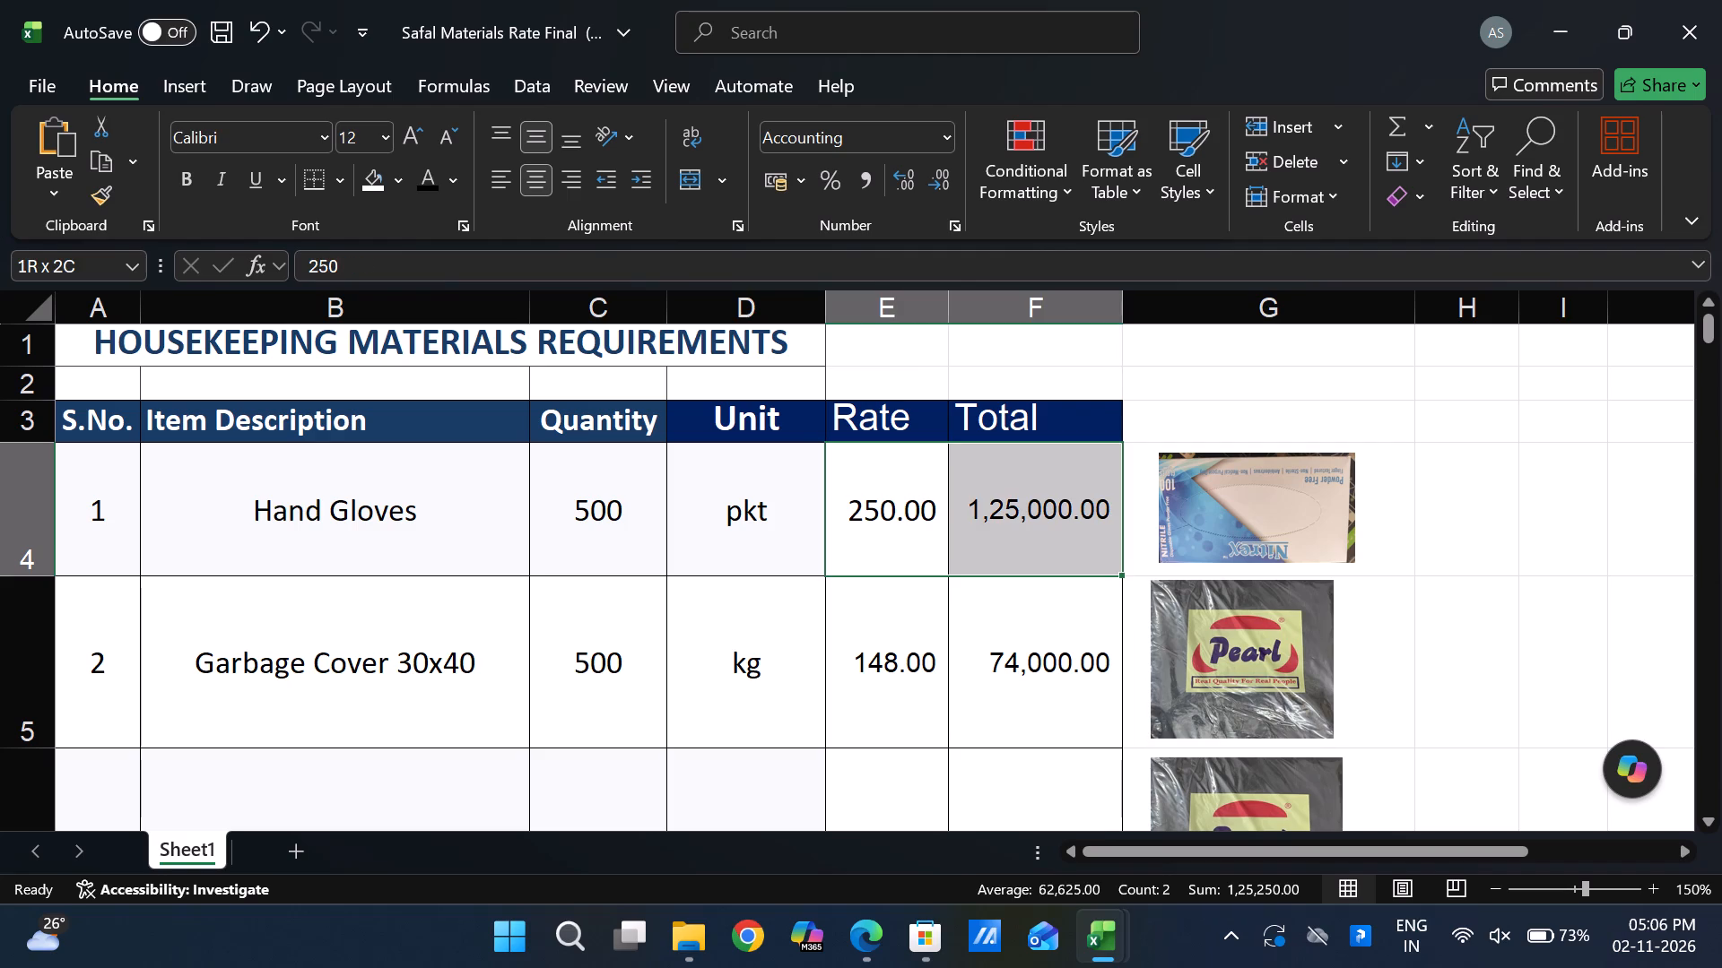
key(shift+Down)
key(shift+Down)
key(shift+Down)
key(shift+Down)
key(shift+Down)
key(shift+Down)
key(shift+Down)
key(shift+Down)
key(shift+Down)
key(shift+Down)
key(shift+Down)
key(shift+Down)
key(shift+Down)
key(shift+Down)
key(shift+Down)
key(shift+Down)
key(shift+Down)
key(shift+Down)
key(shift+Down)
key(shift+Down)
key(shift+Down)
key(shift+Down)
key(shift+Down)
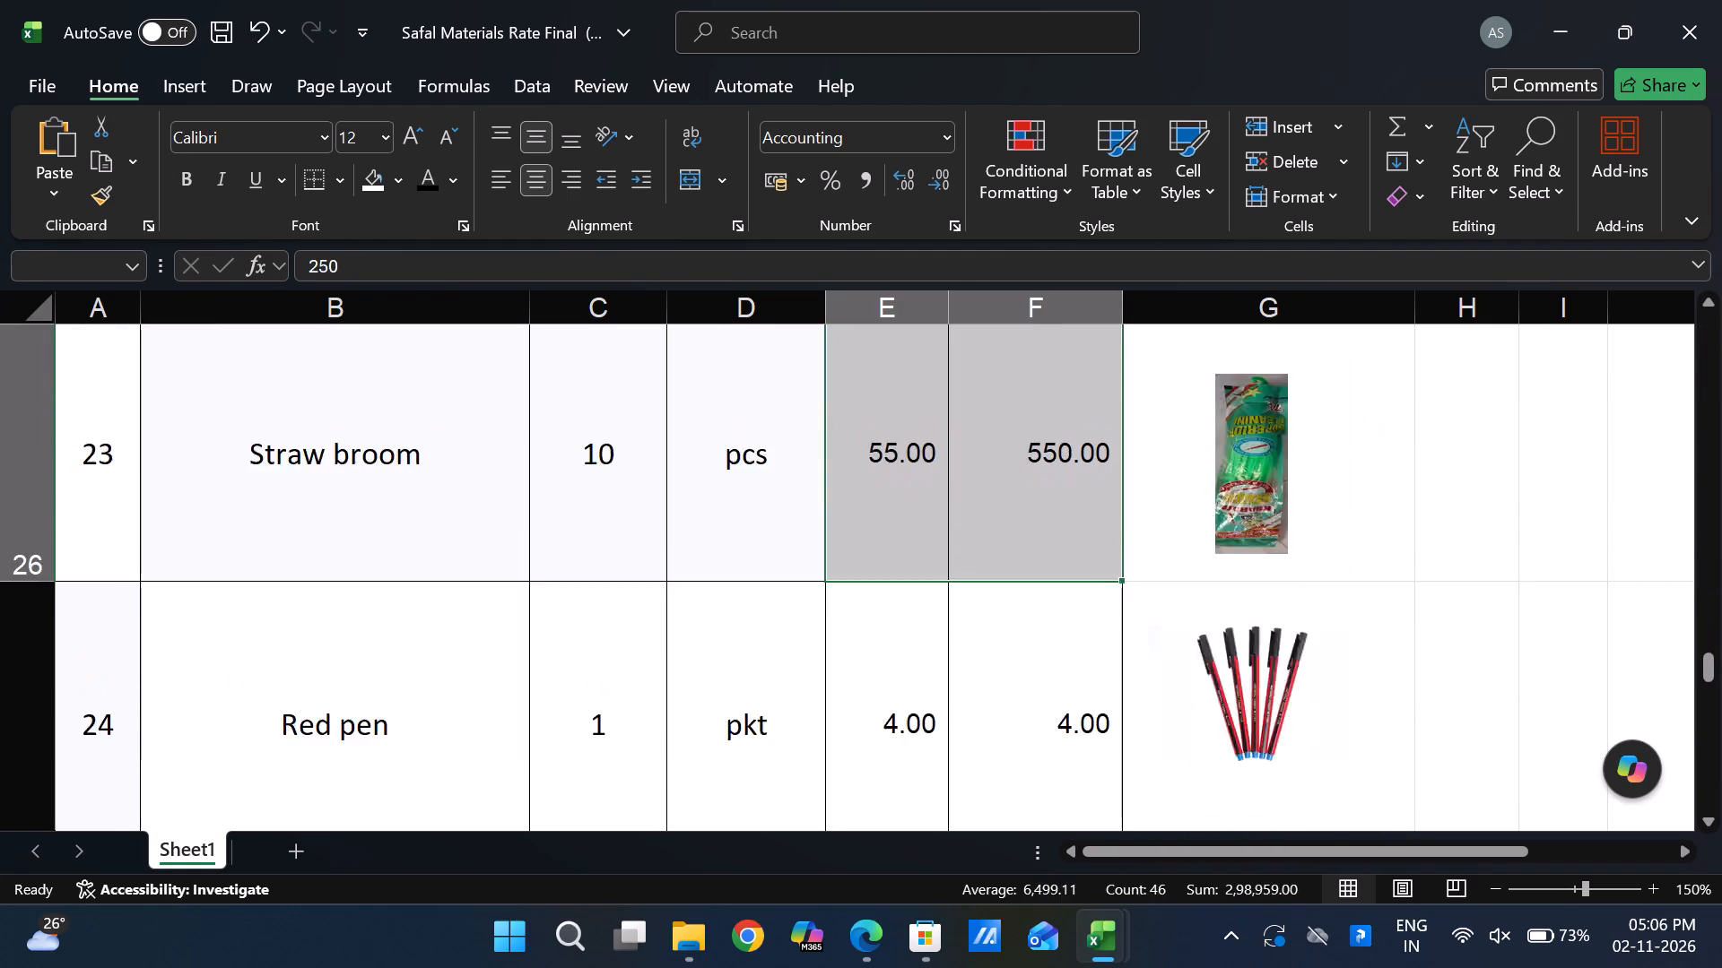
key(shift+Down)
key(shift+Down)
key(shift+Down)
key(shift+Down)
key(shift+Down)
key(shift+Down)
key(shift+Down)
key(shift+Down)
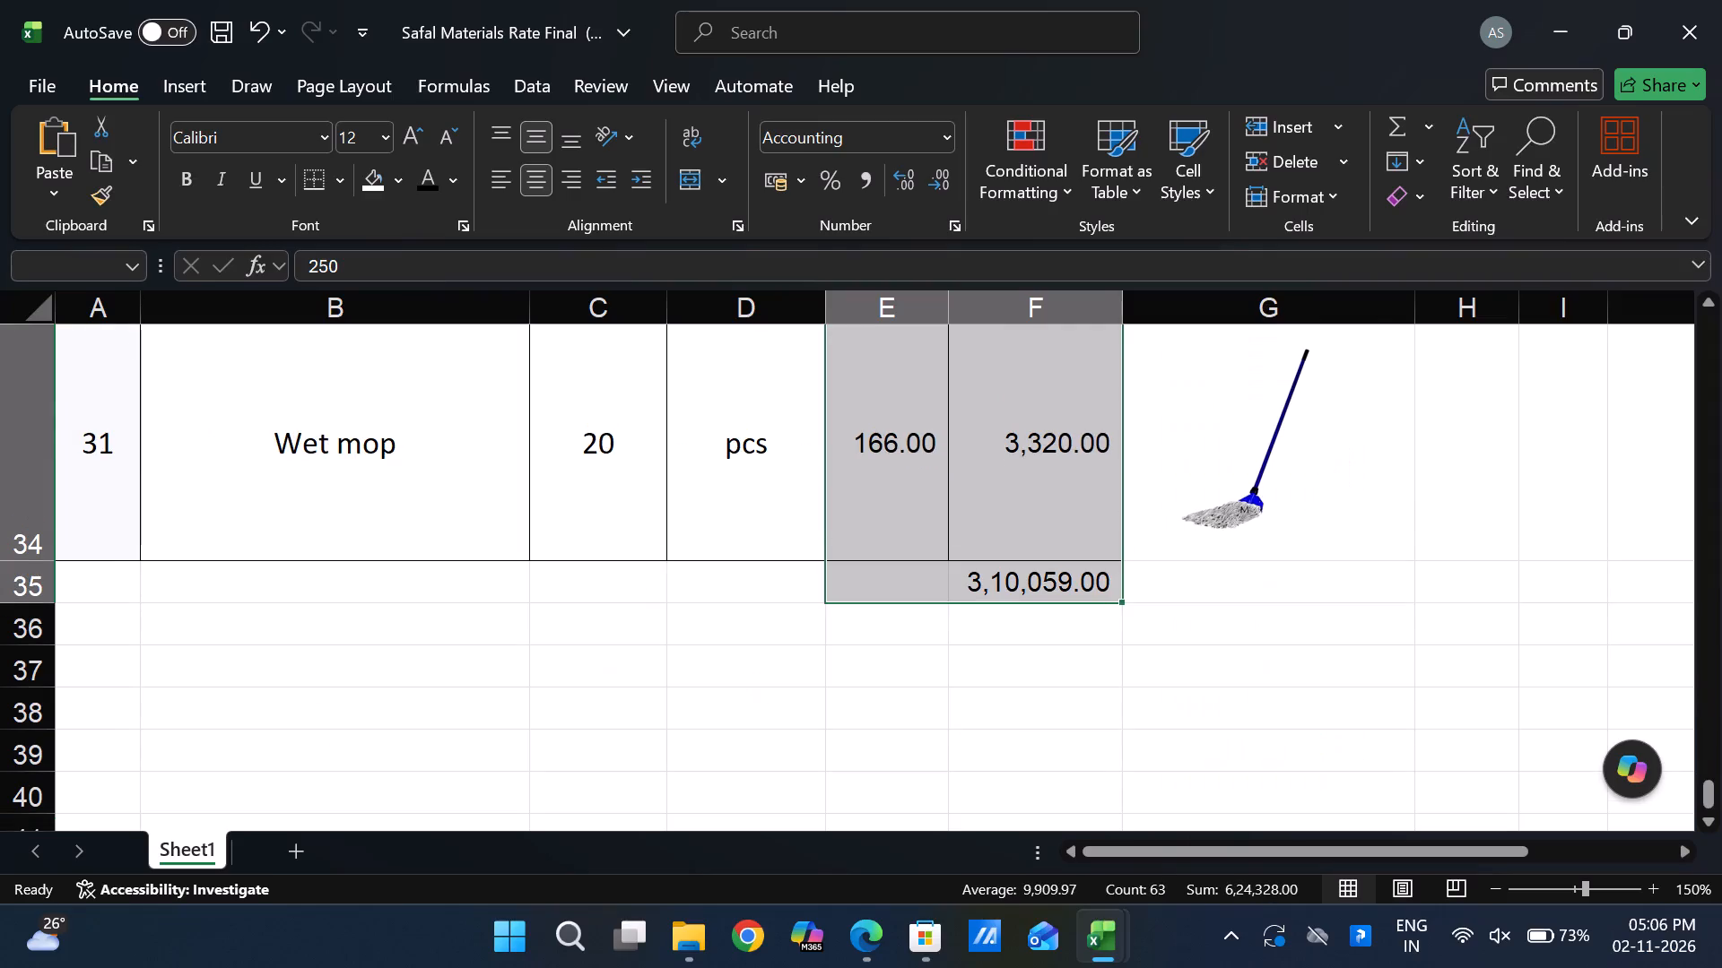
key(ctrl+c)
Switch back to the protected-view Safal Materials Rate Final (1) workbook.
key(alt+Tab)
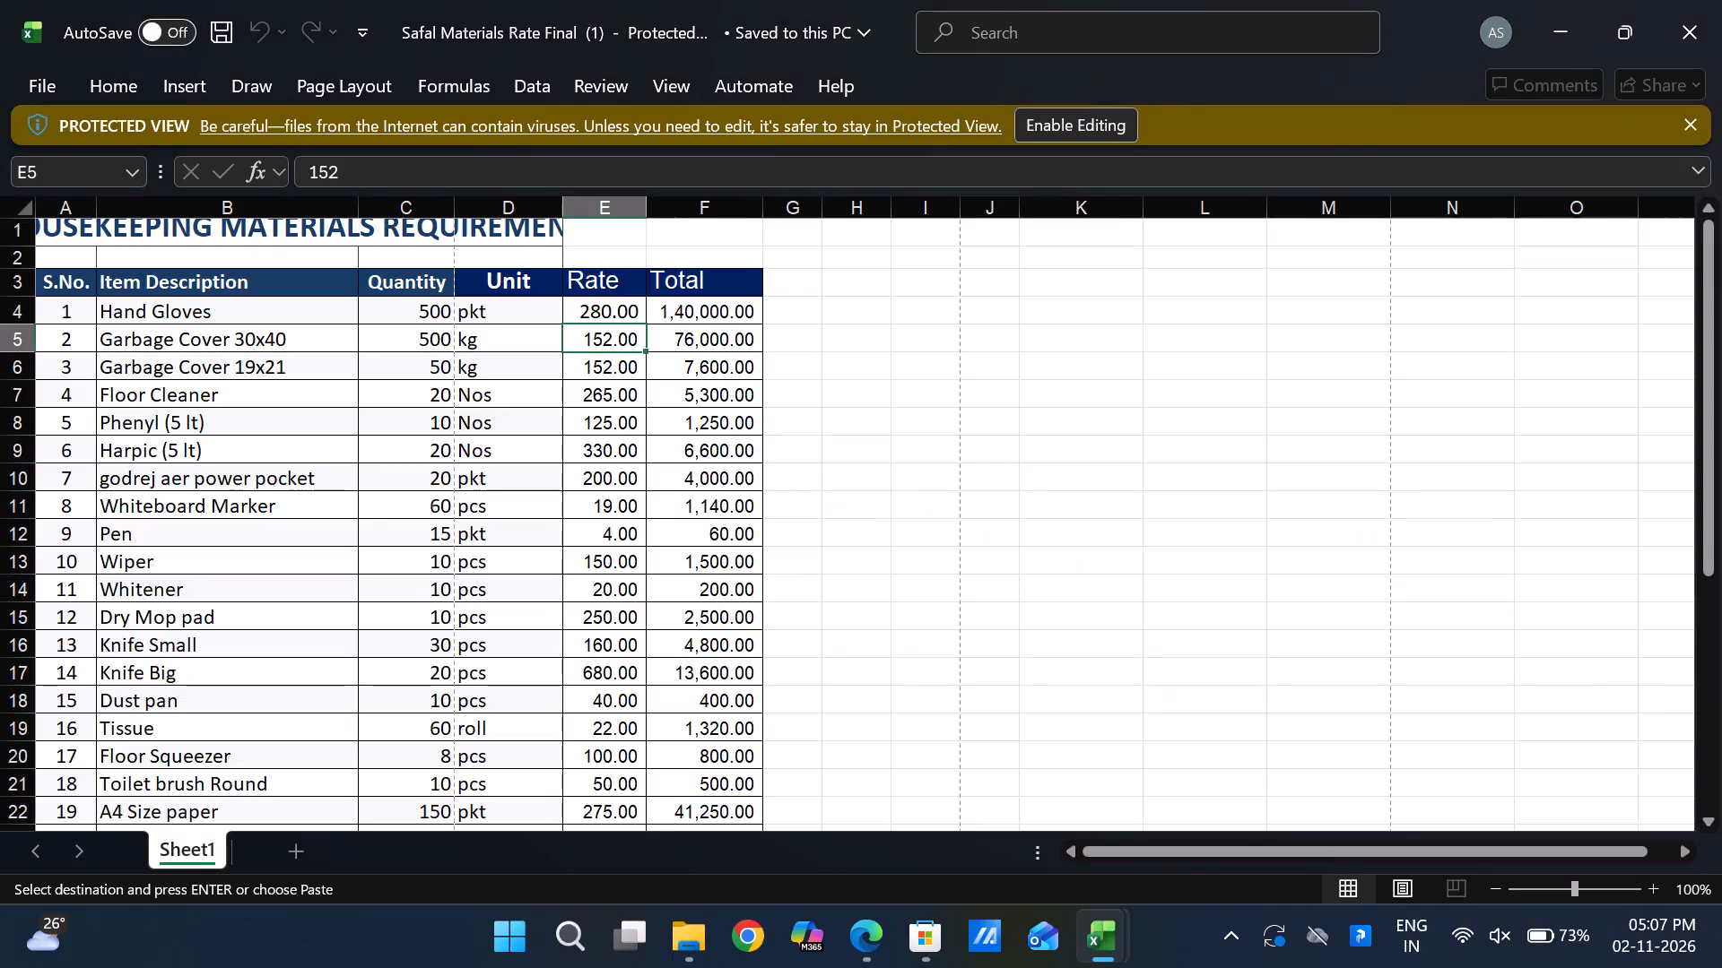
In the Safal Materials Rate comparison, undo the last paste and paste the copied vendor rates and totals starting at M4.
key(alt+Tab)
key(alt+Tab)
key(alt+Tab)
key(alt+Tab)
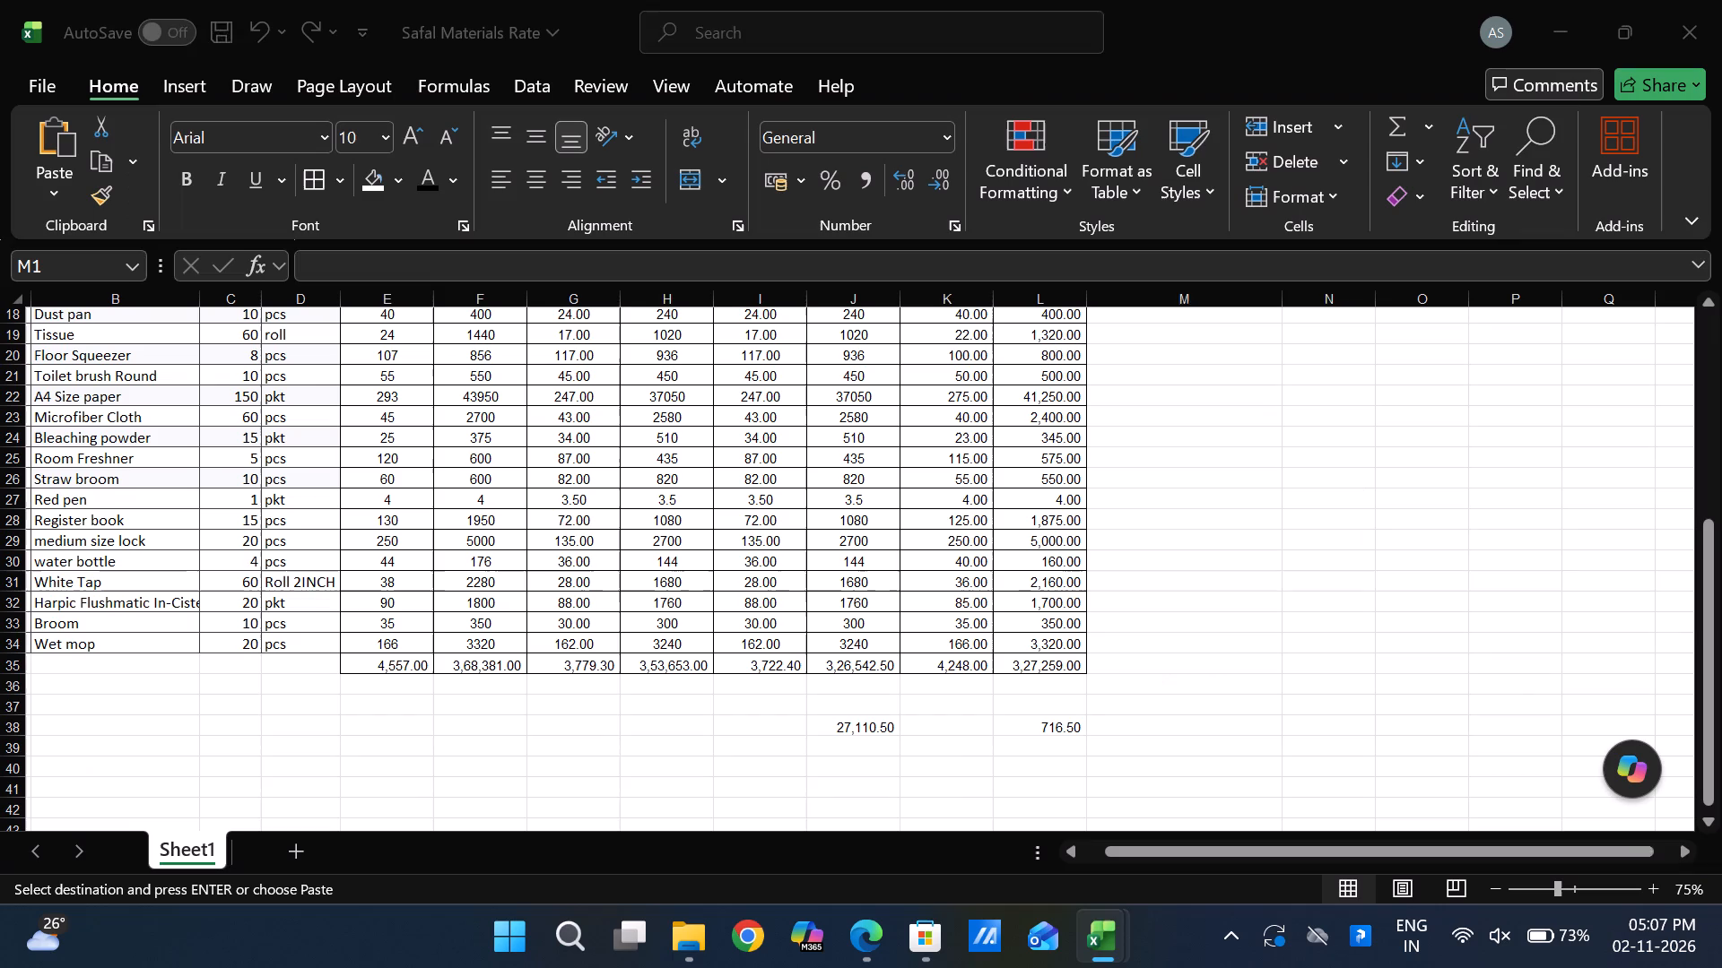
scroll(1142, 569, up, 6)
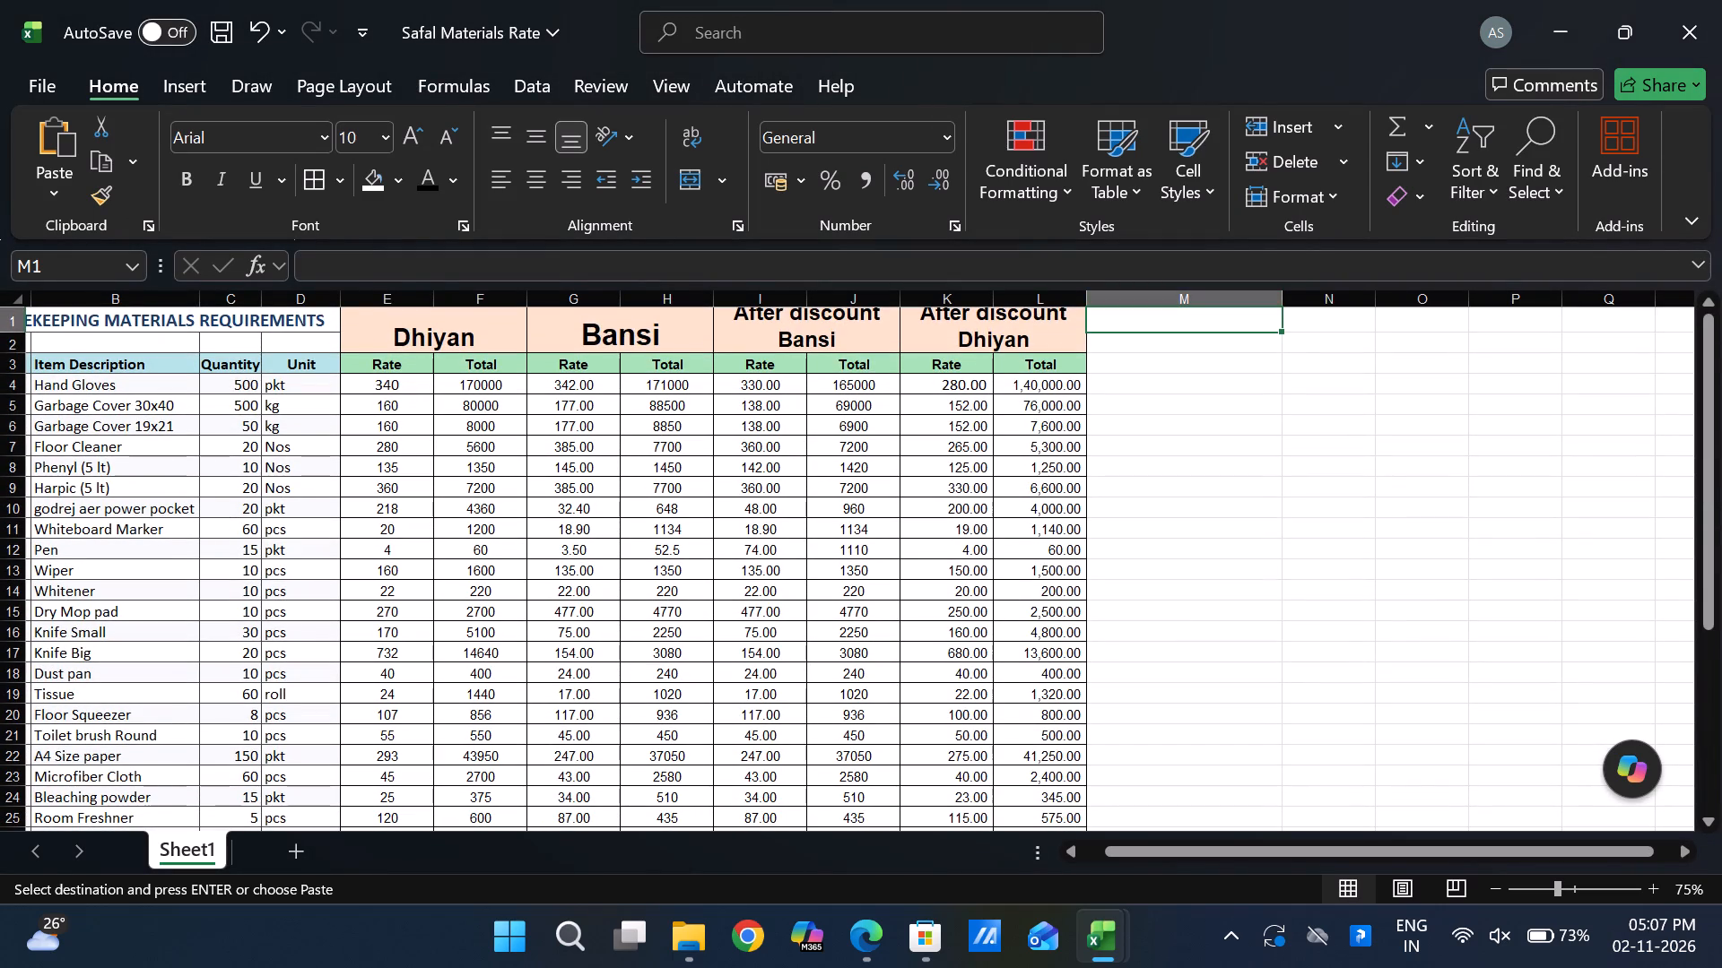
key(ctrl+z)
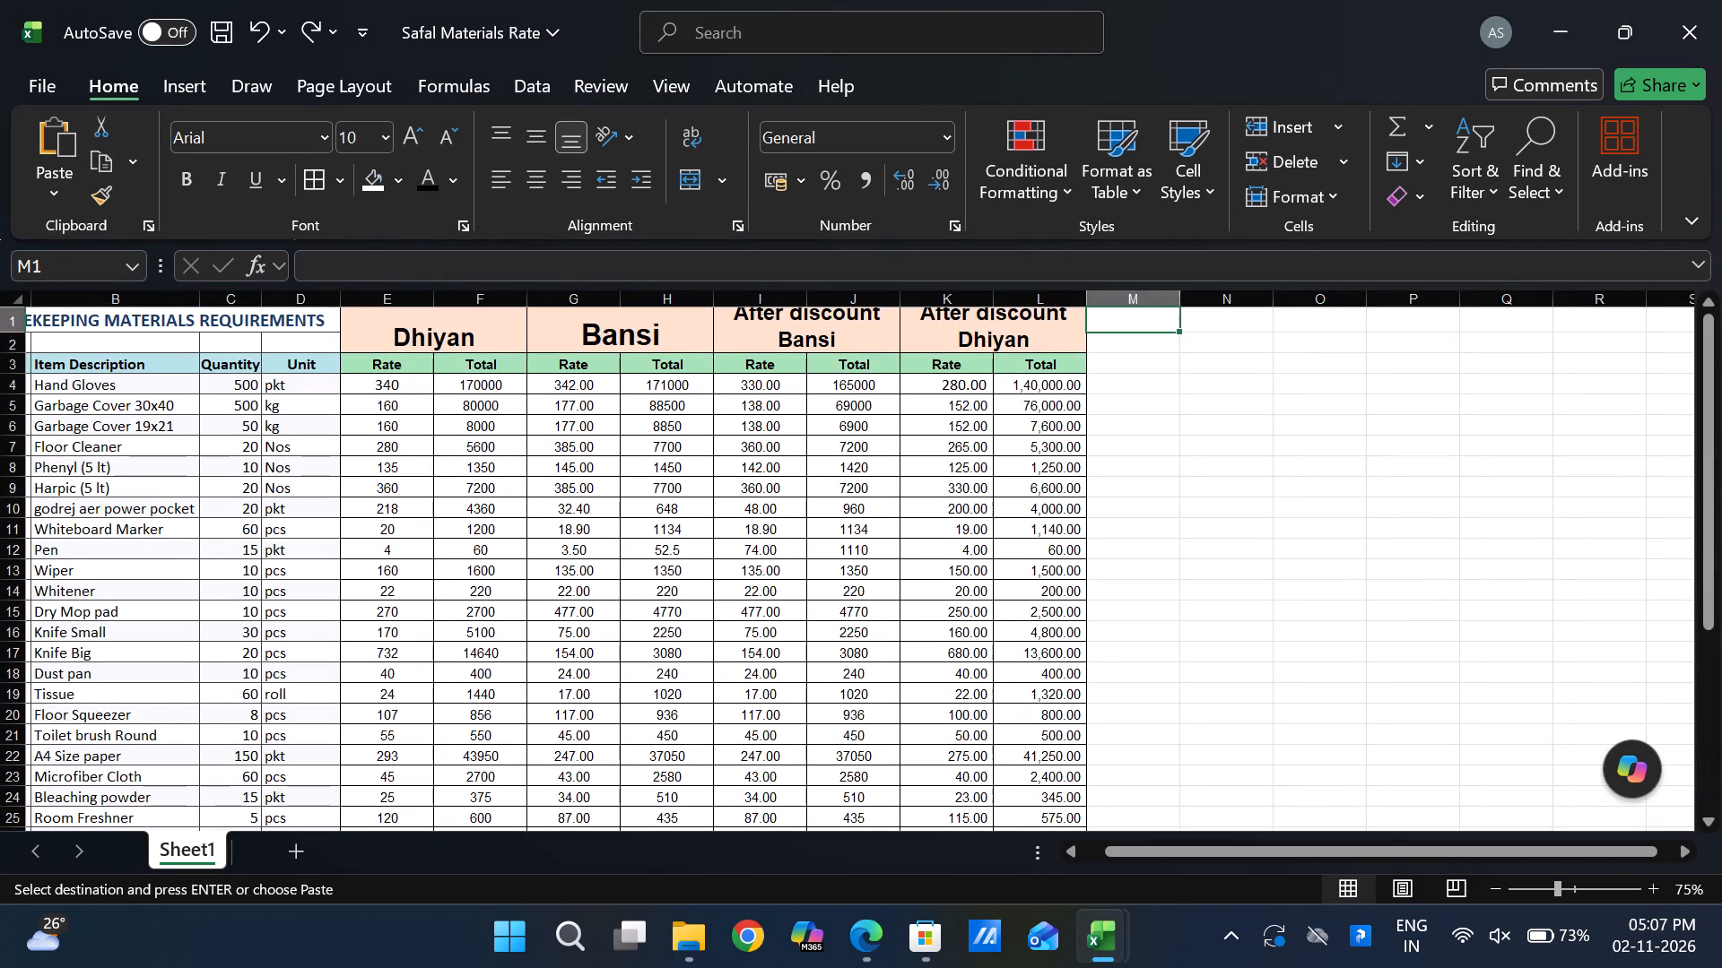
click(1105, 381)
key(ctrl+v)
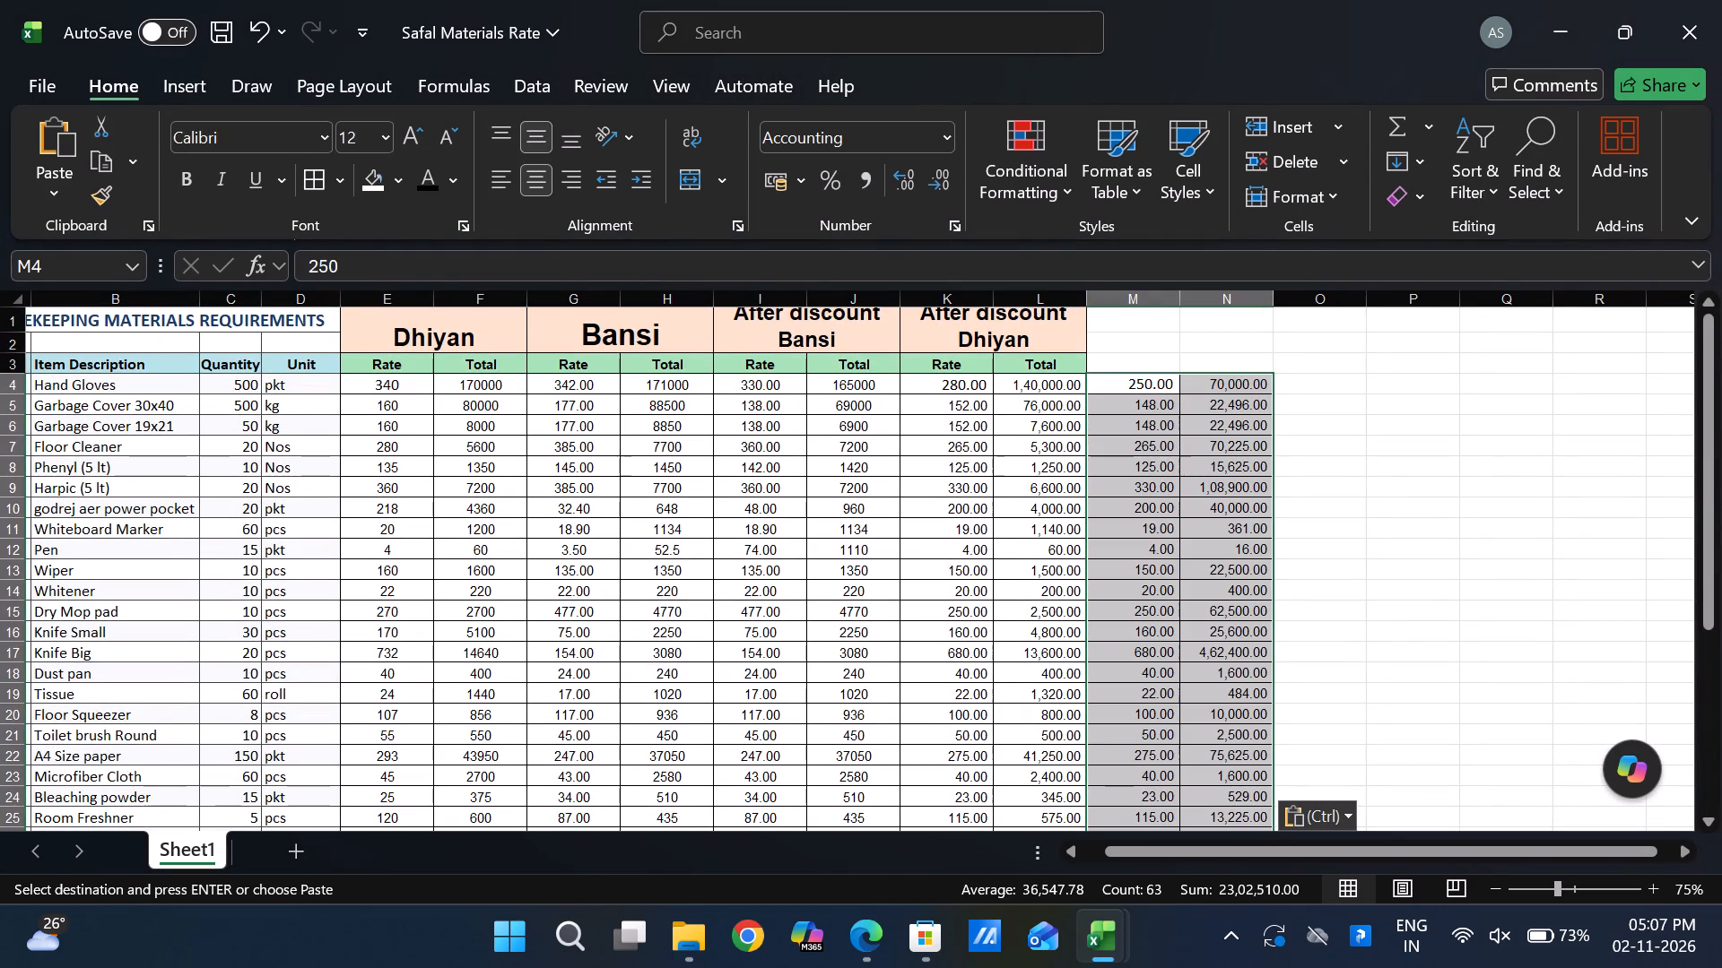
Change the Hand Gloves total in N4 to =M4*C4 and fill the formula down the item rows.
click(1241, 385)
click(1241, 385)
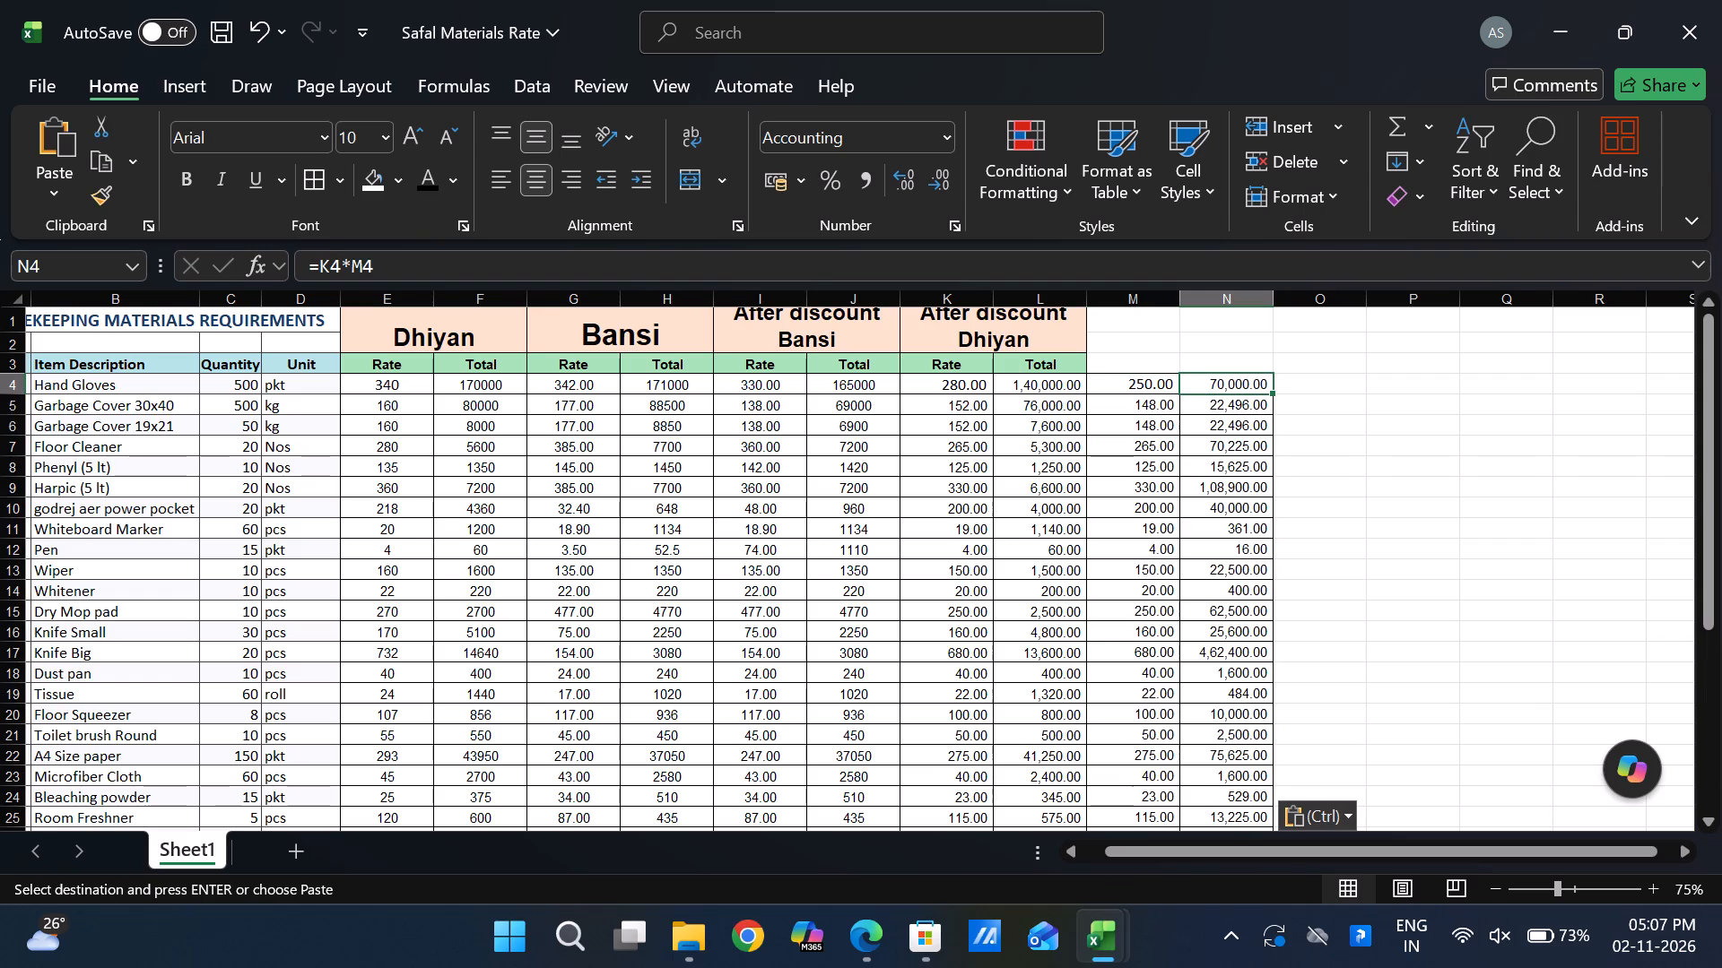
click(1241, 385)
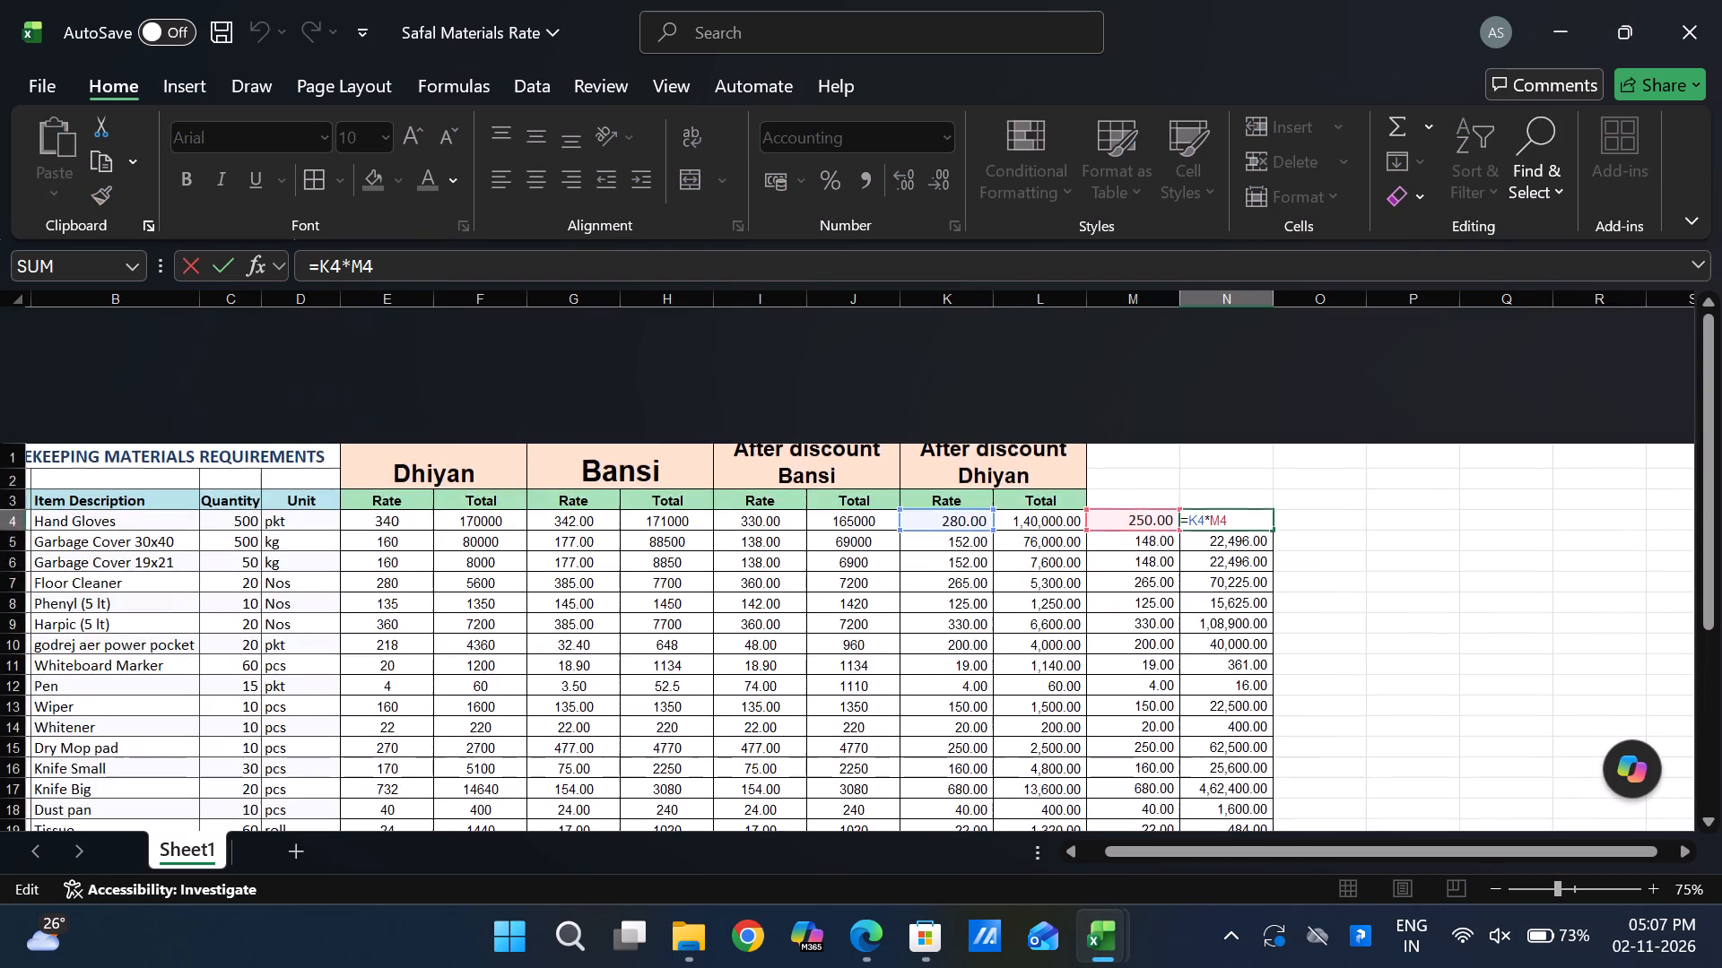
scroll(997, 527, up, 1)
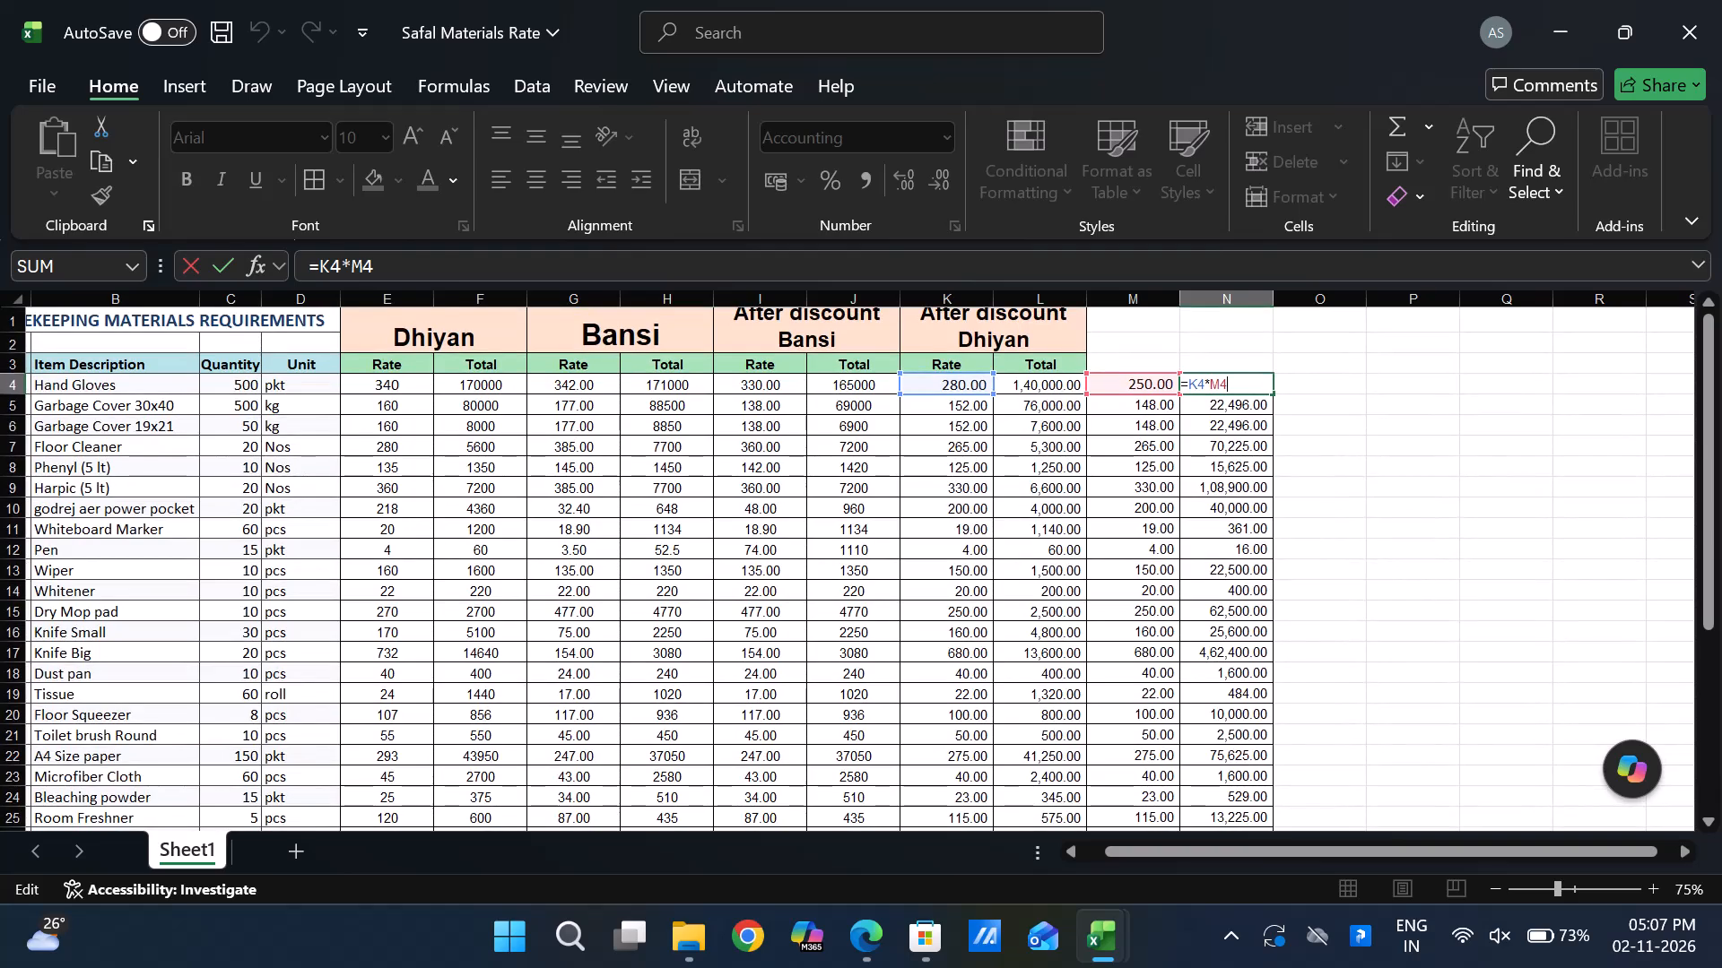
key(BackSpace)
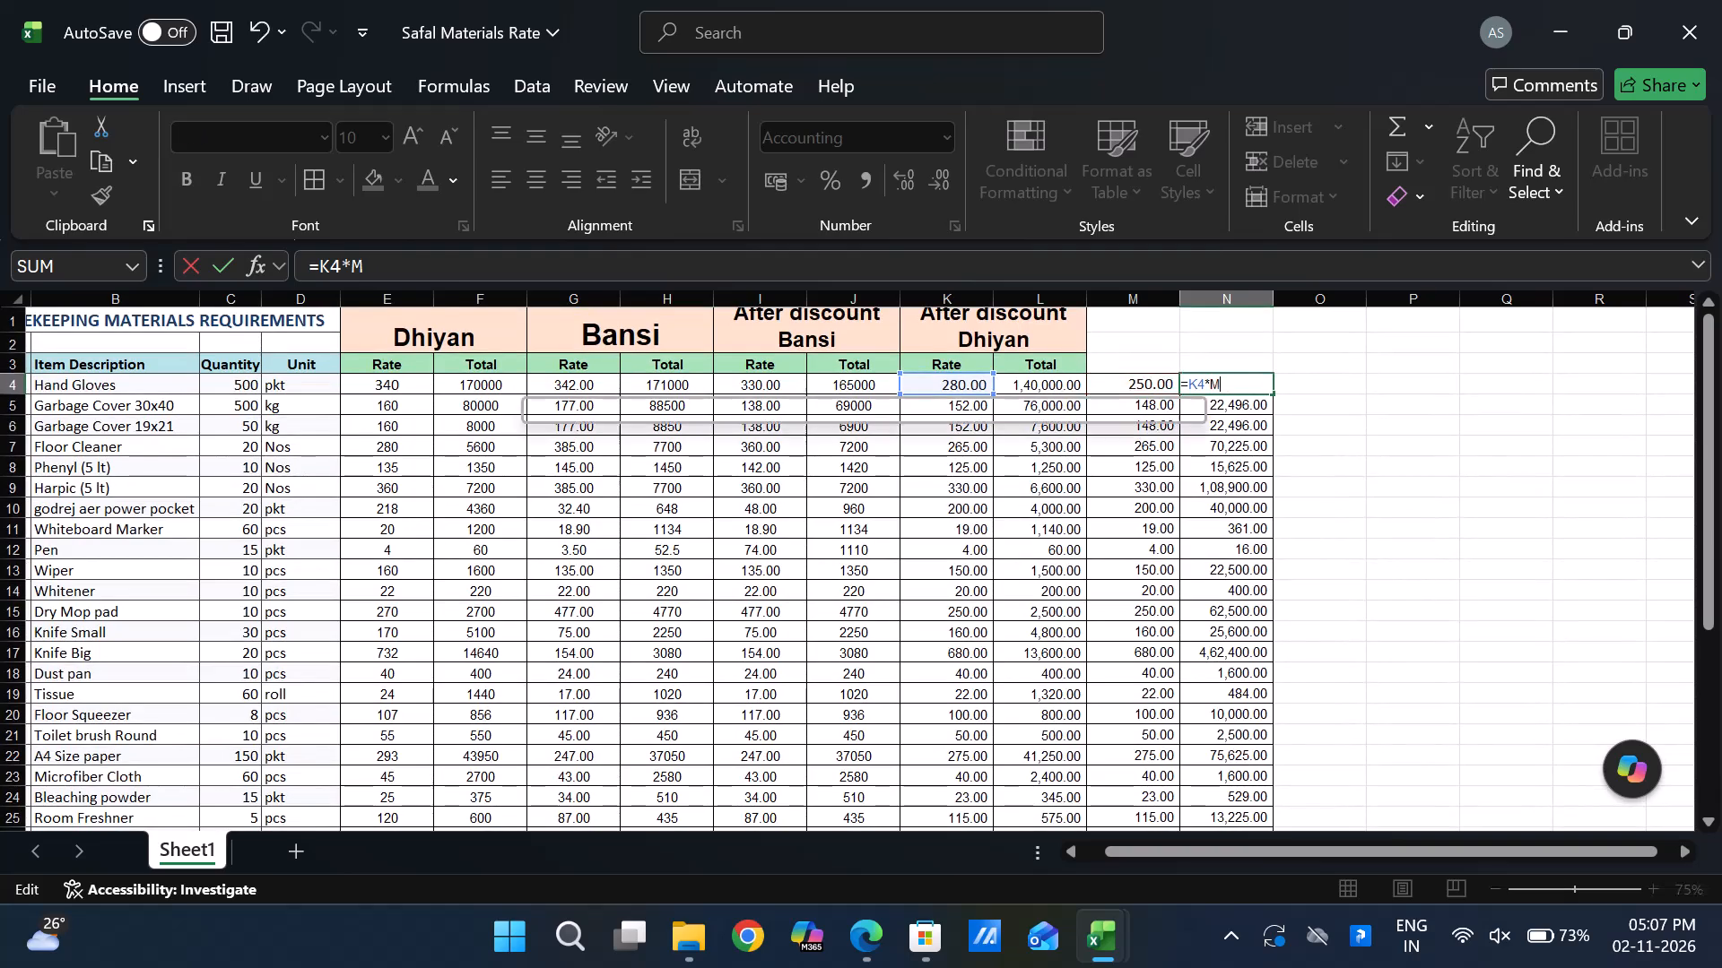
key(BackSpace)
key(BackSpace)
key(BackSpace)
key(BackSpace)
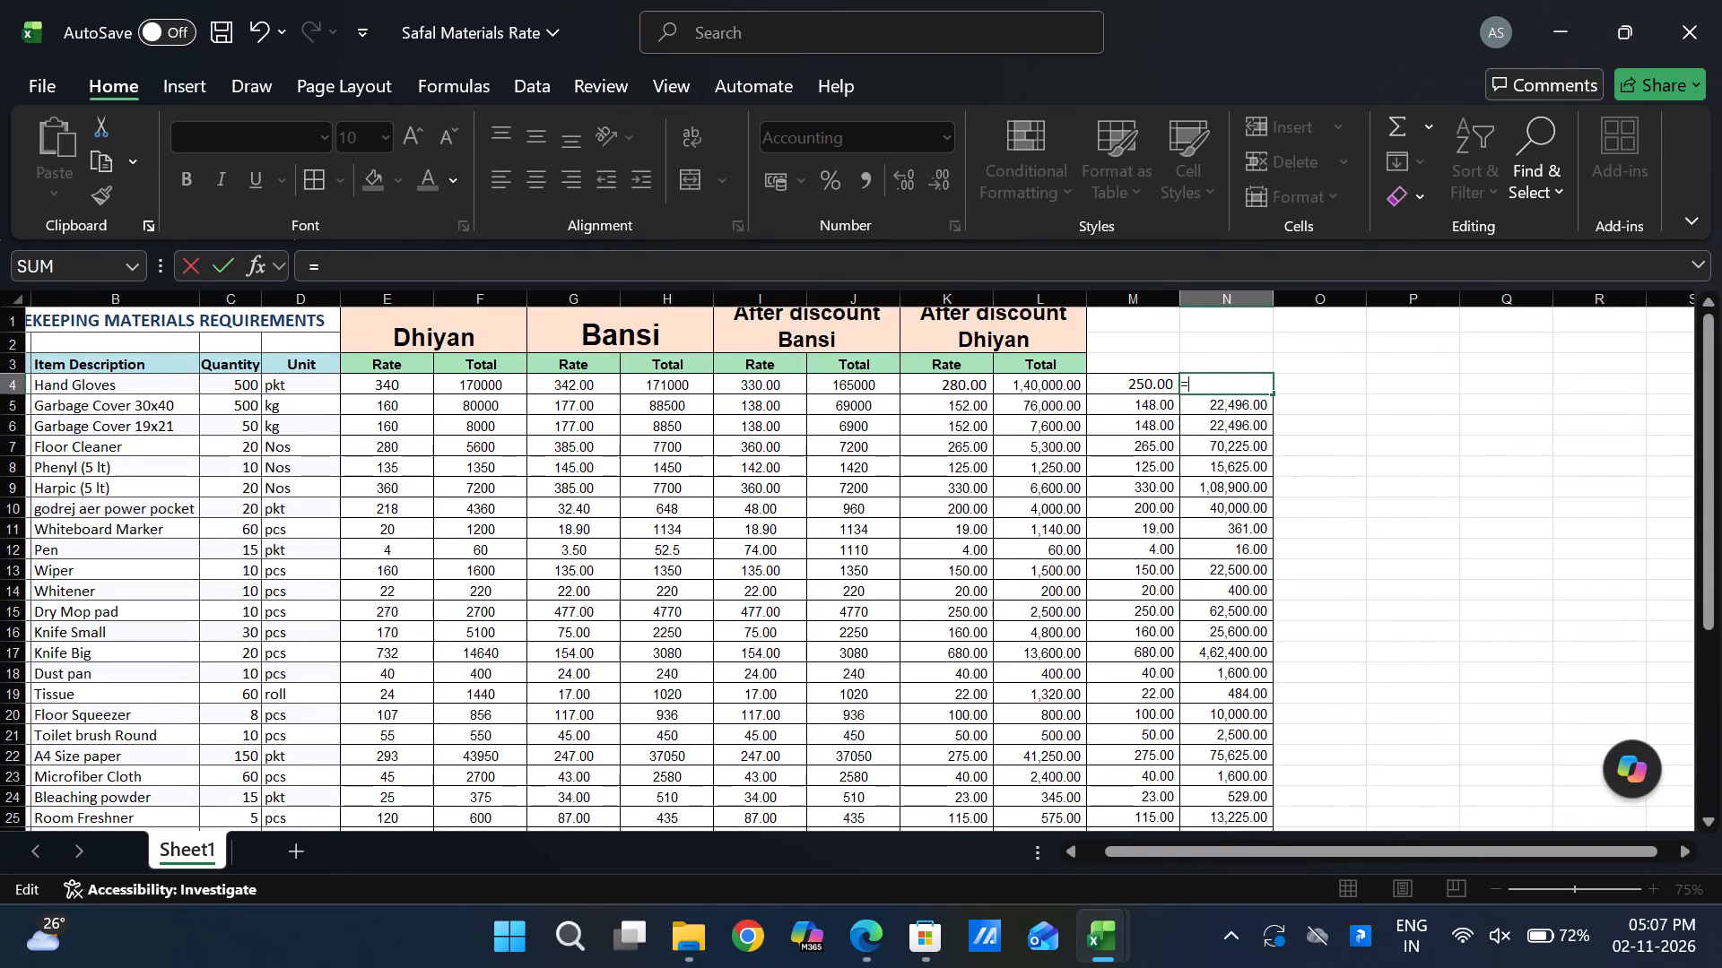
click(1144, 387)
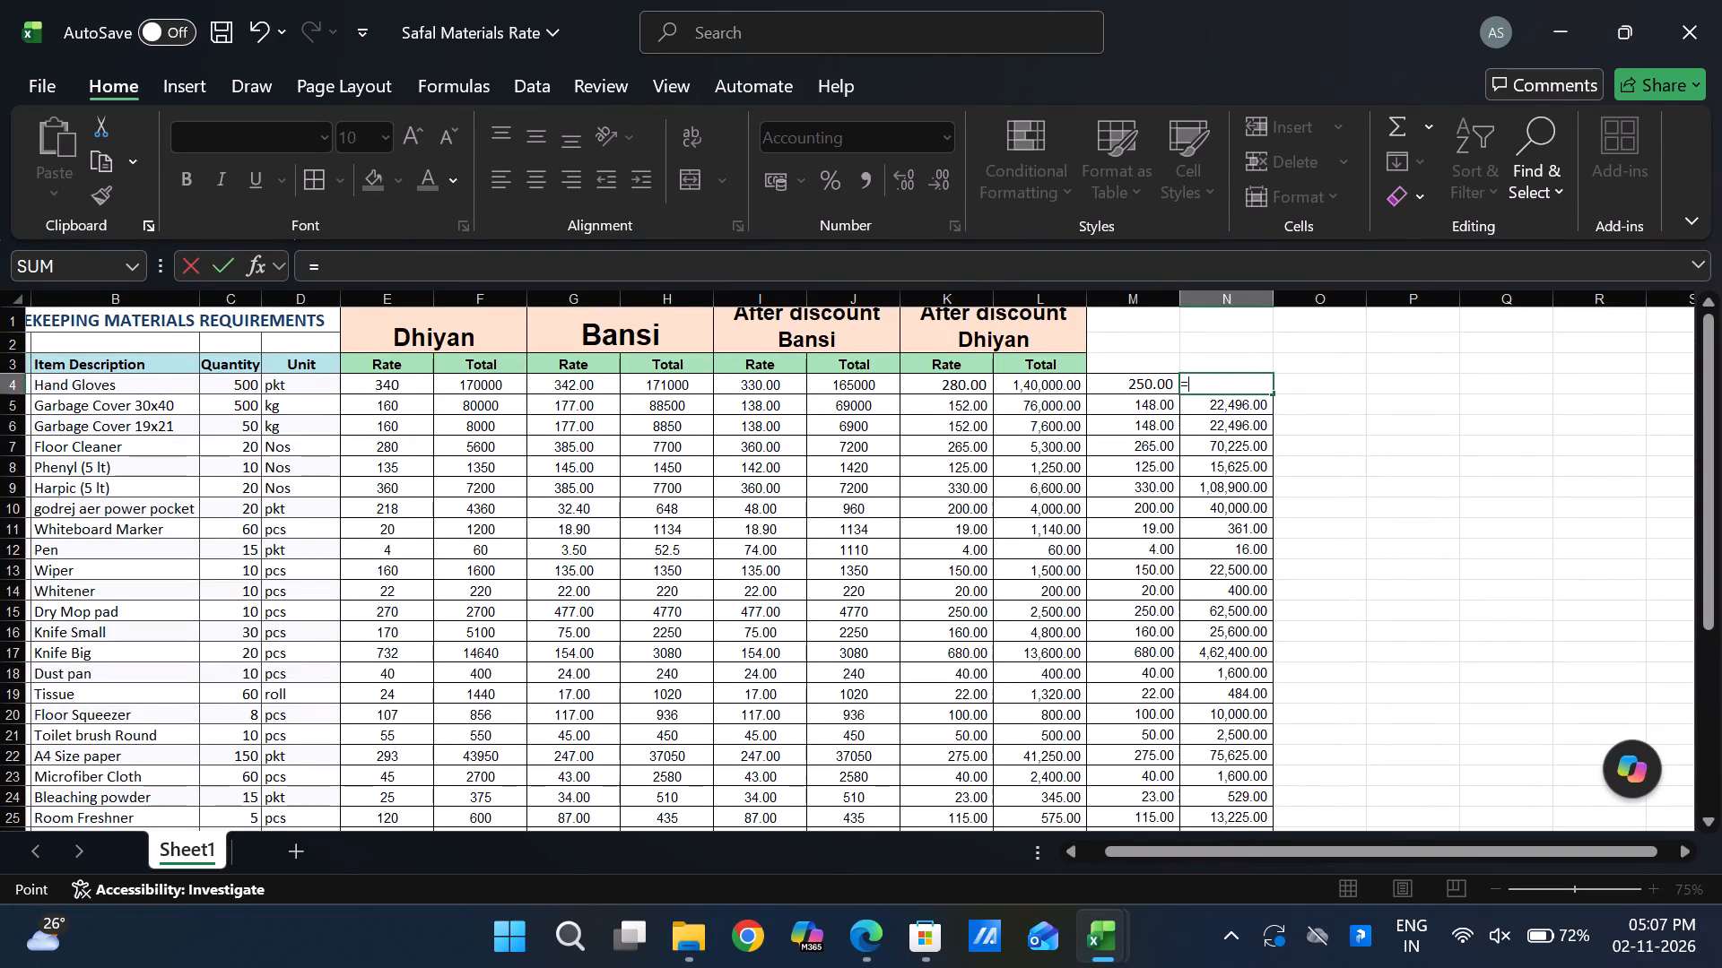
key(shift+asterisk)
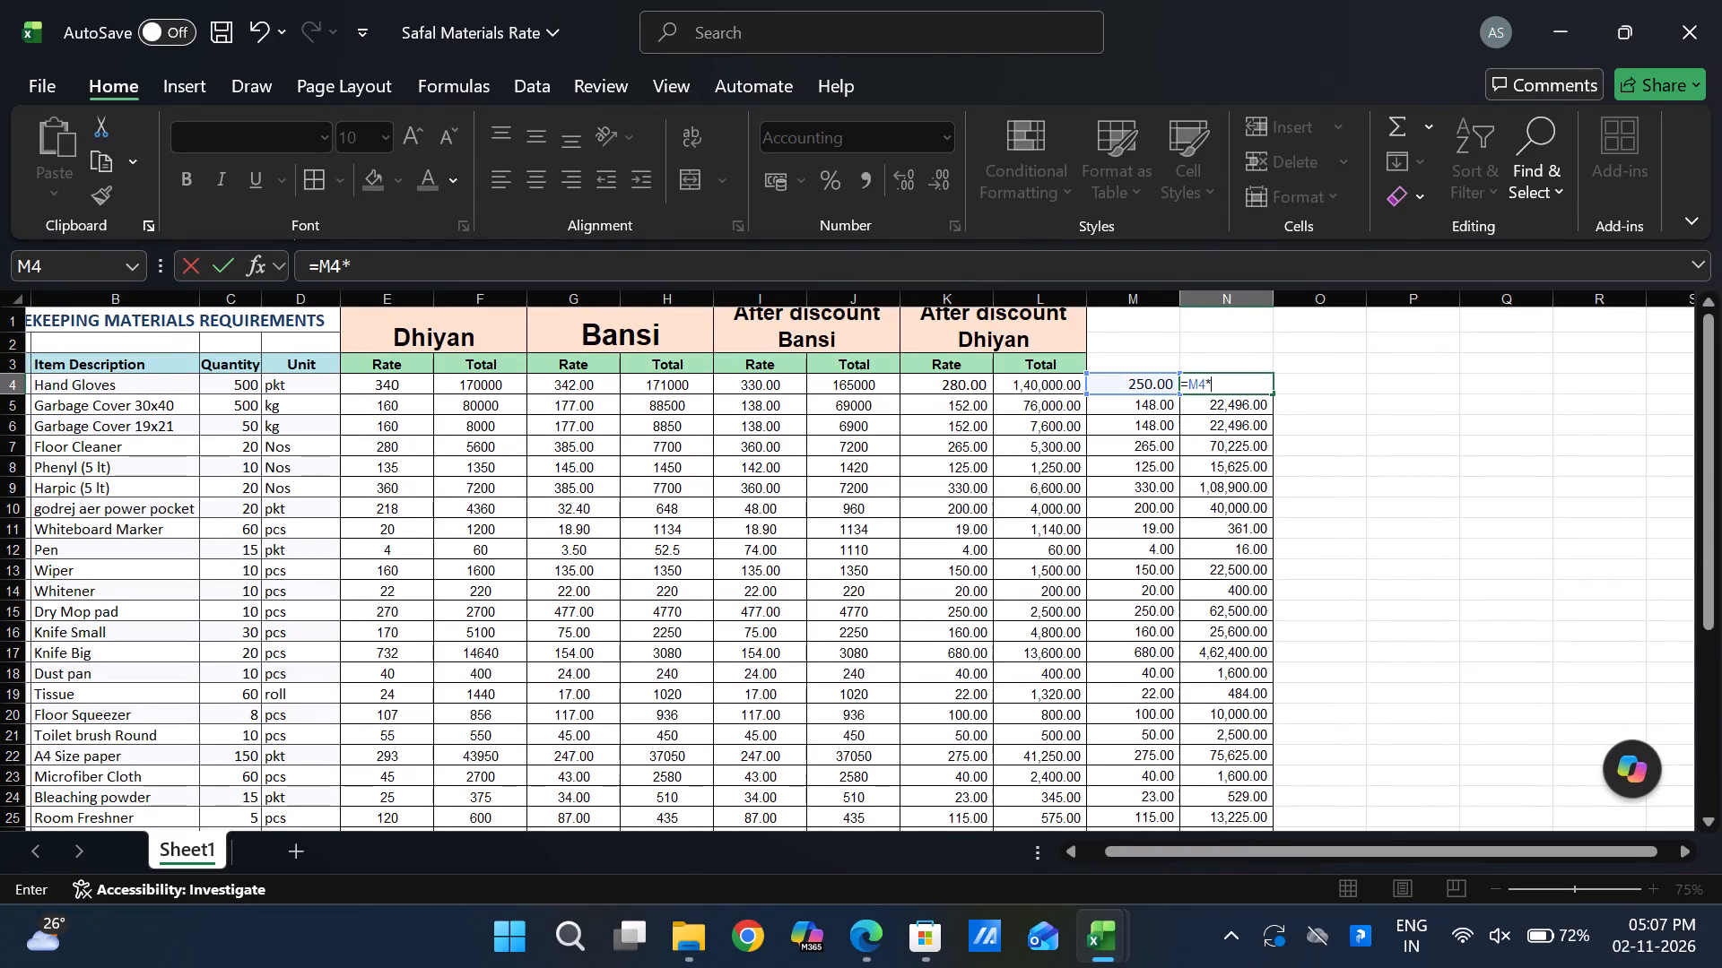
click(239, 384)
key(Return)
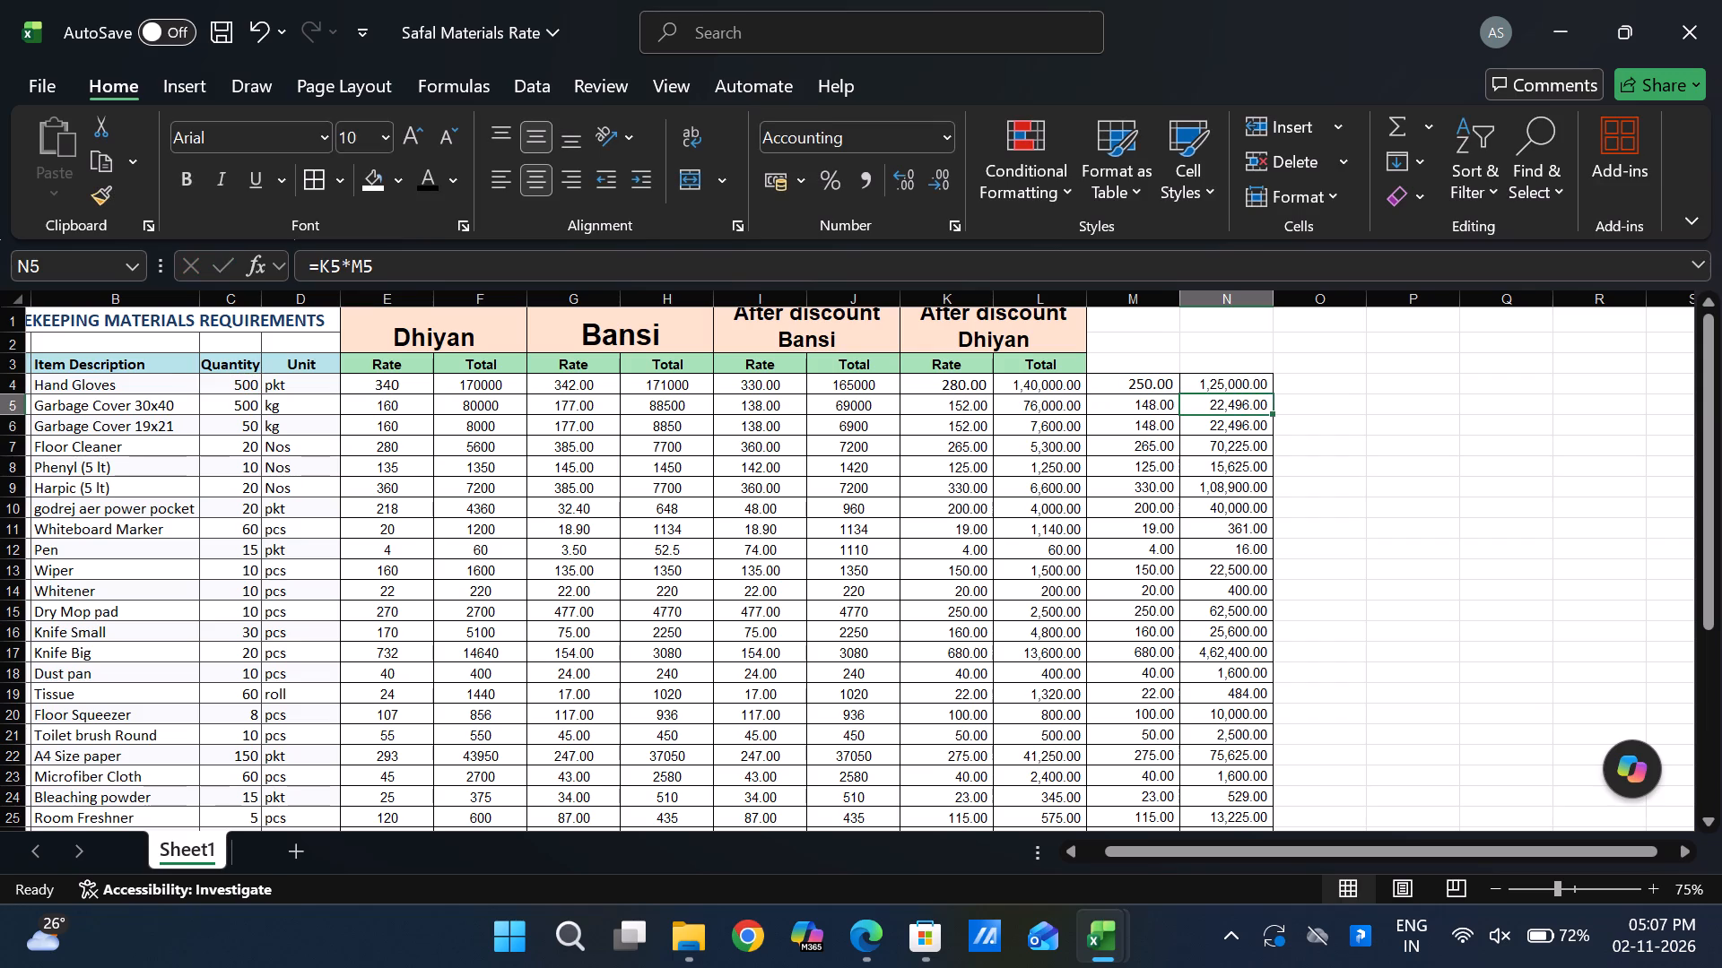
key(Up)
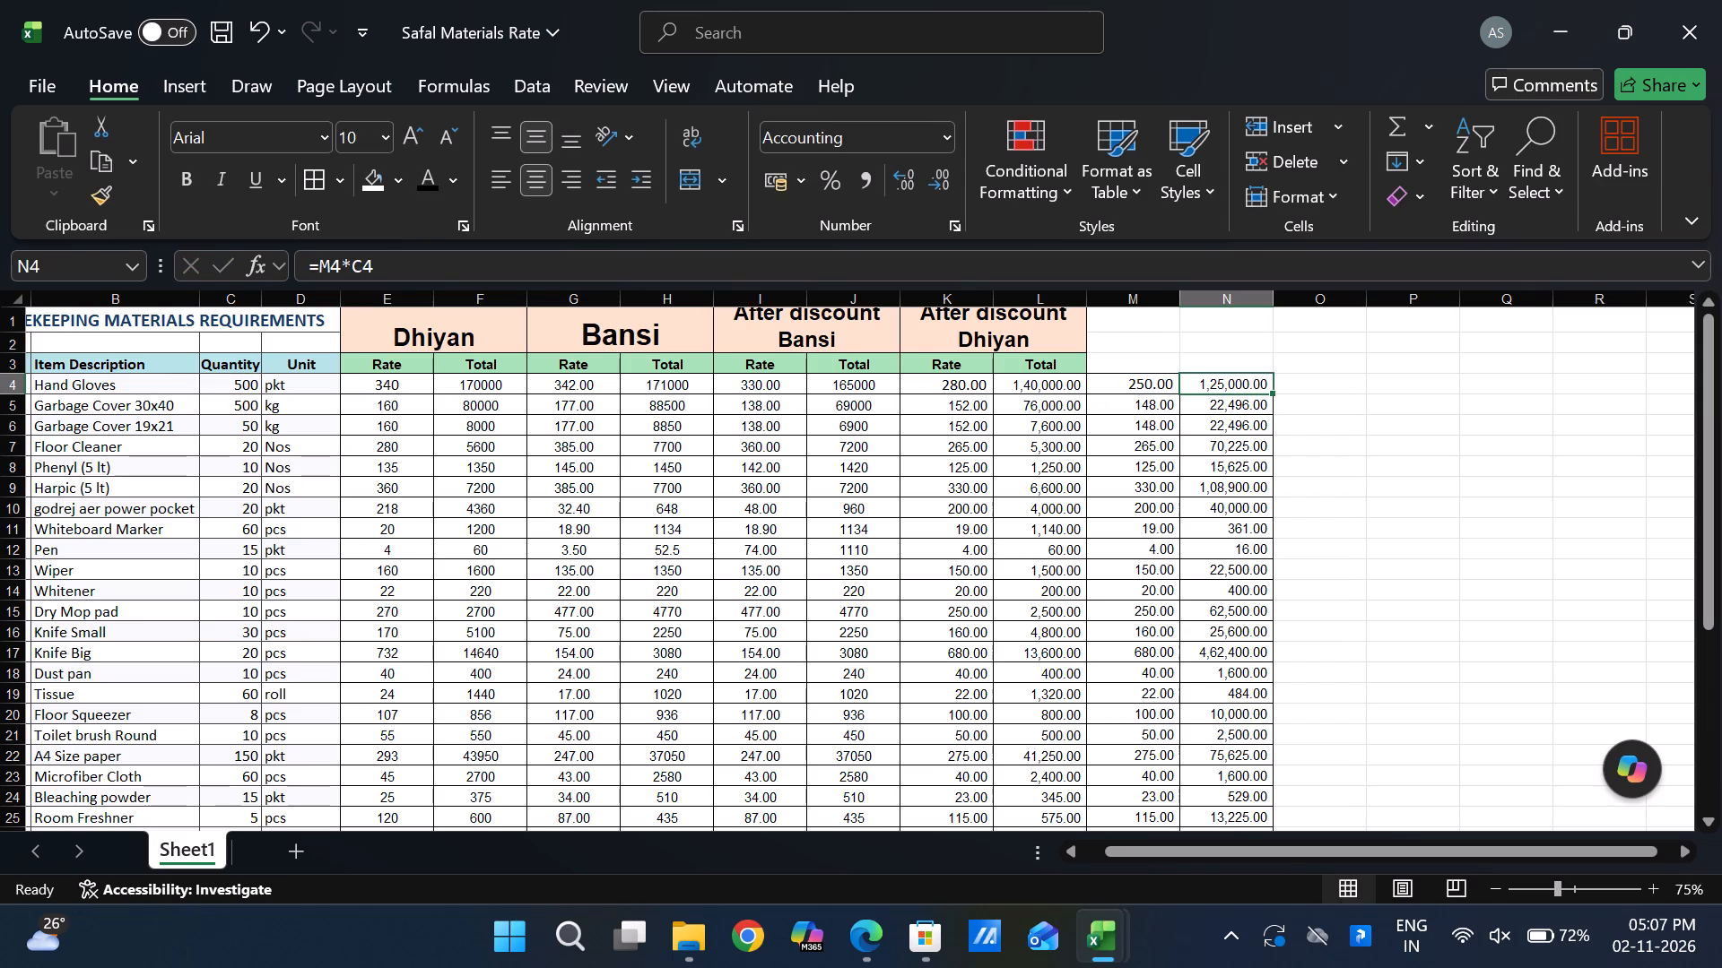
double_click(1271, 398)
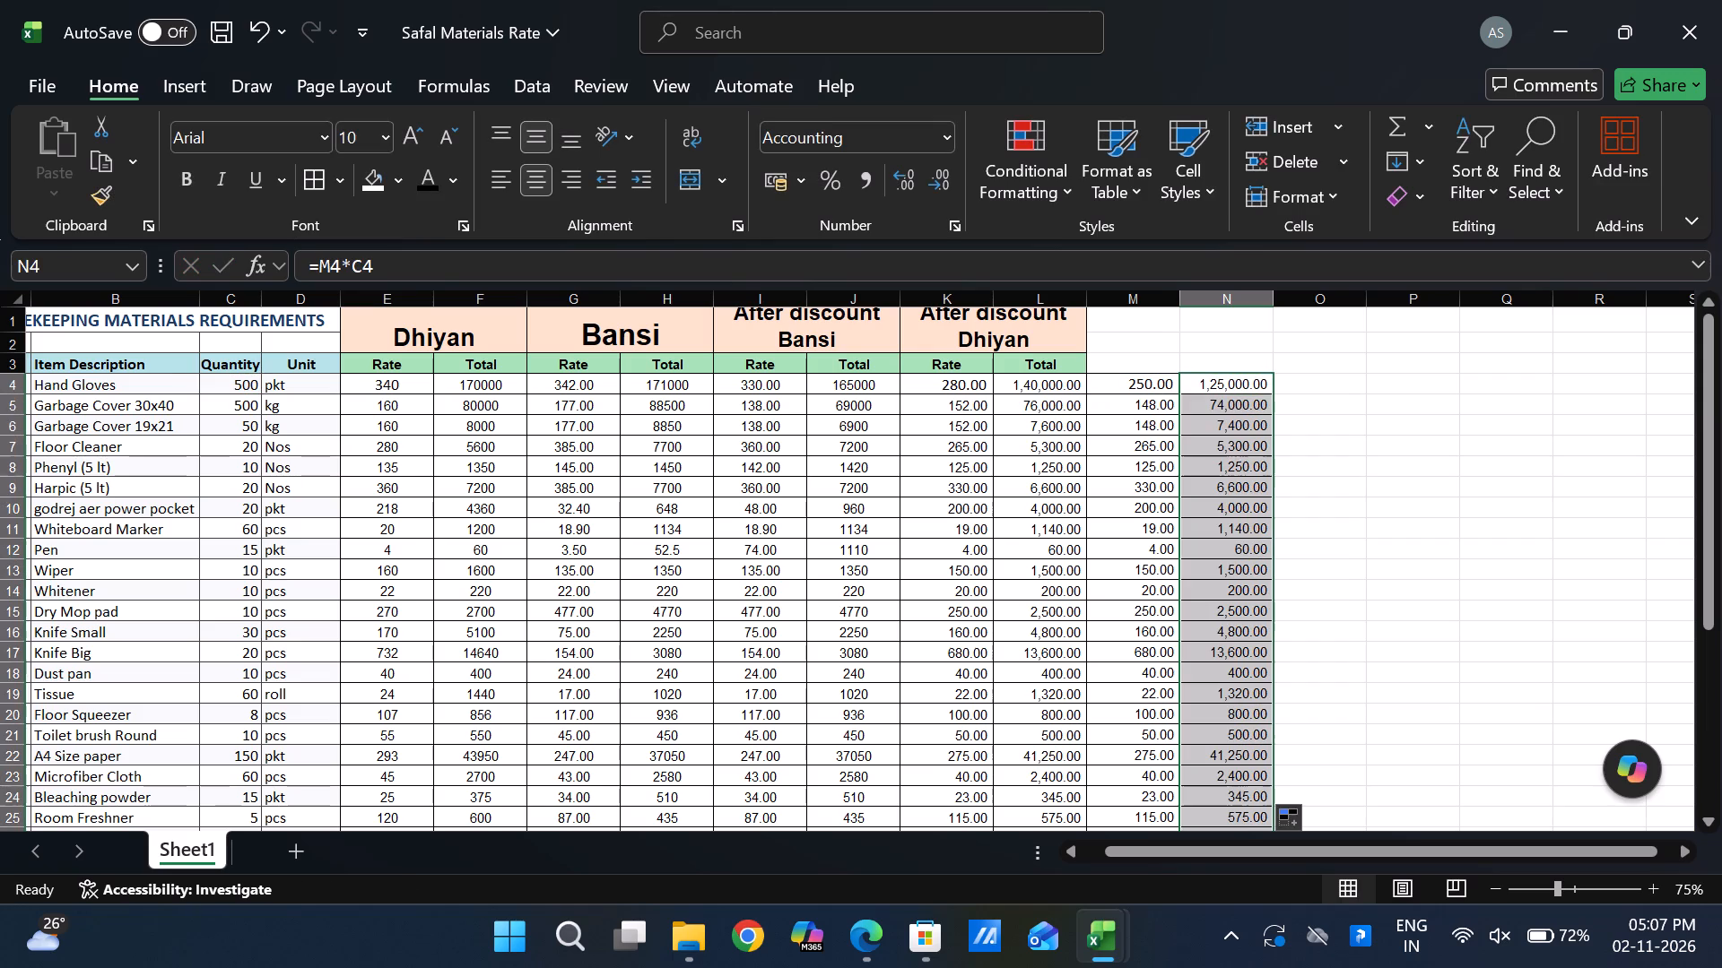
Check the sum formula in the grand total cell N35.
scroll(1276, 666, down, 2)
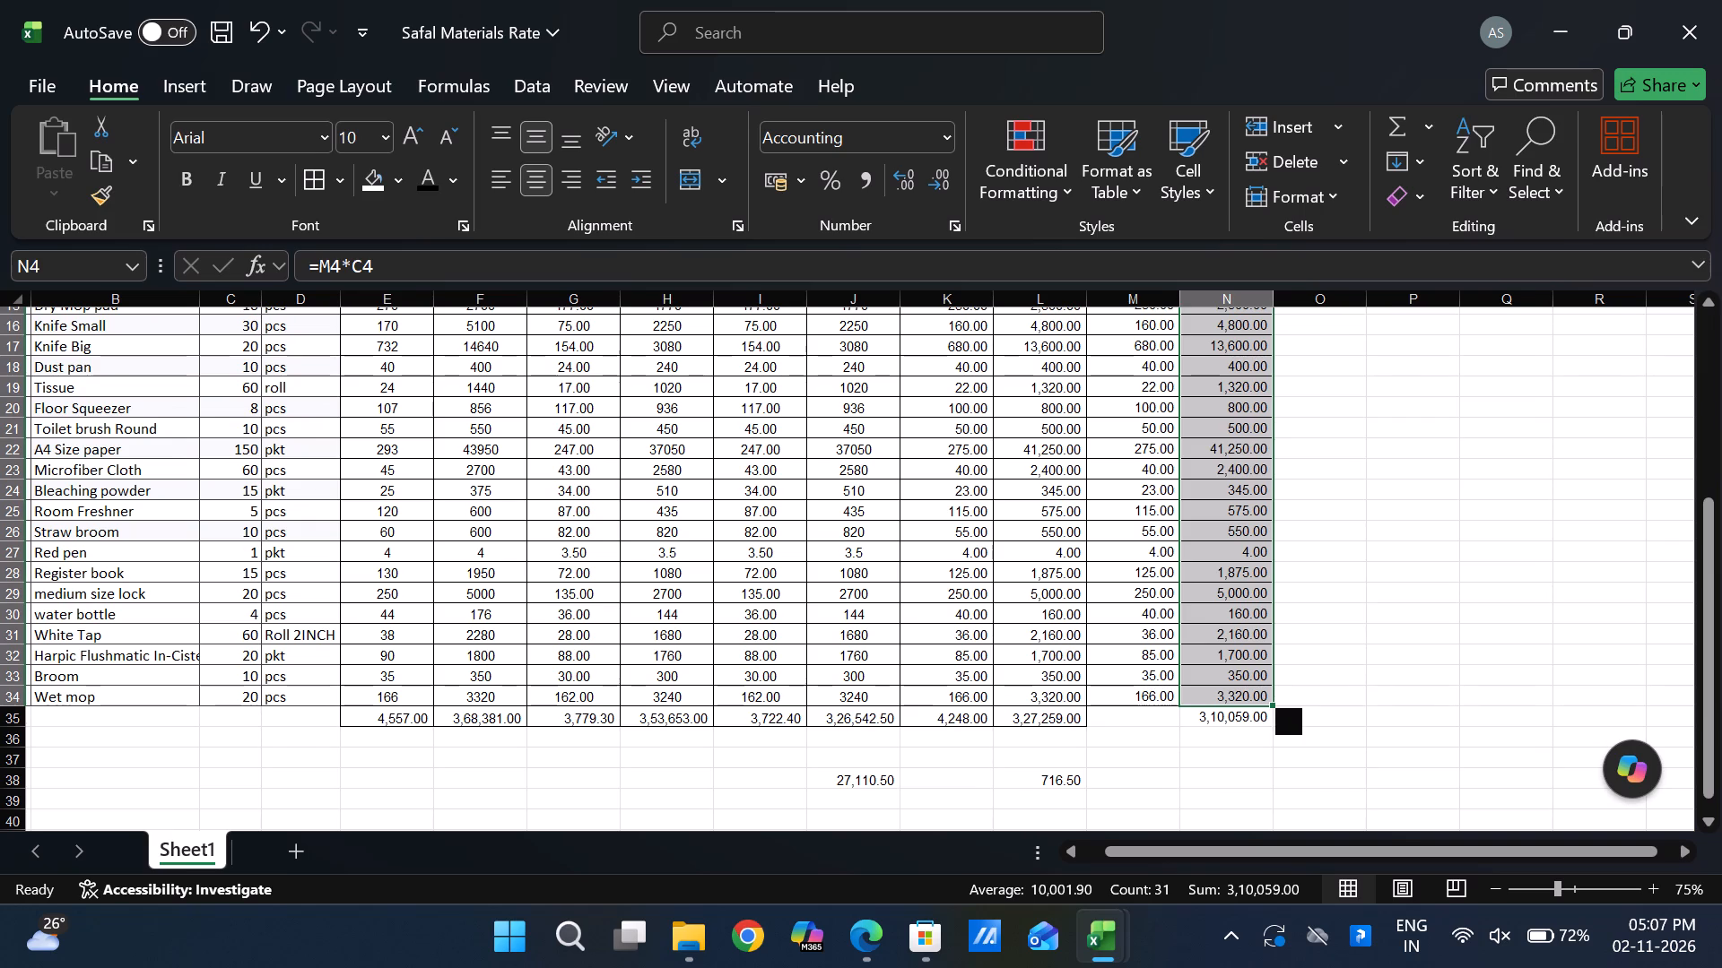
click(1218, 726)
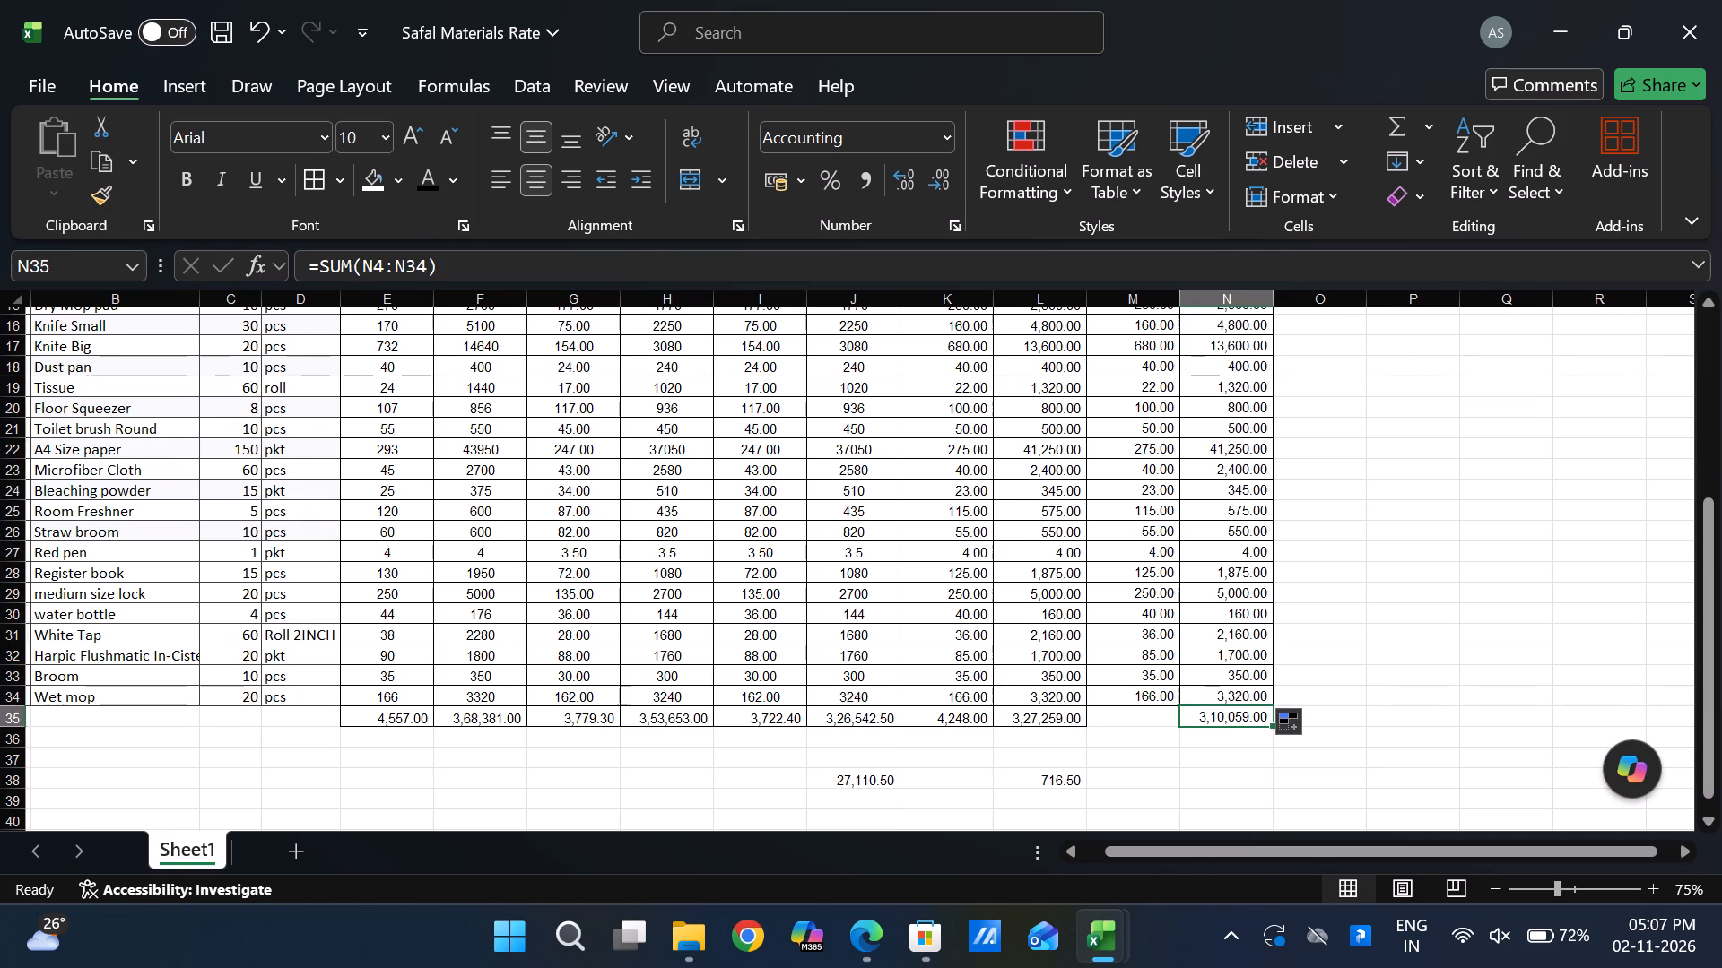
double_click(1218, 726)
double_click(1224, 718)
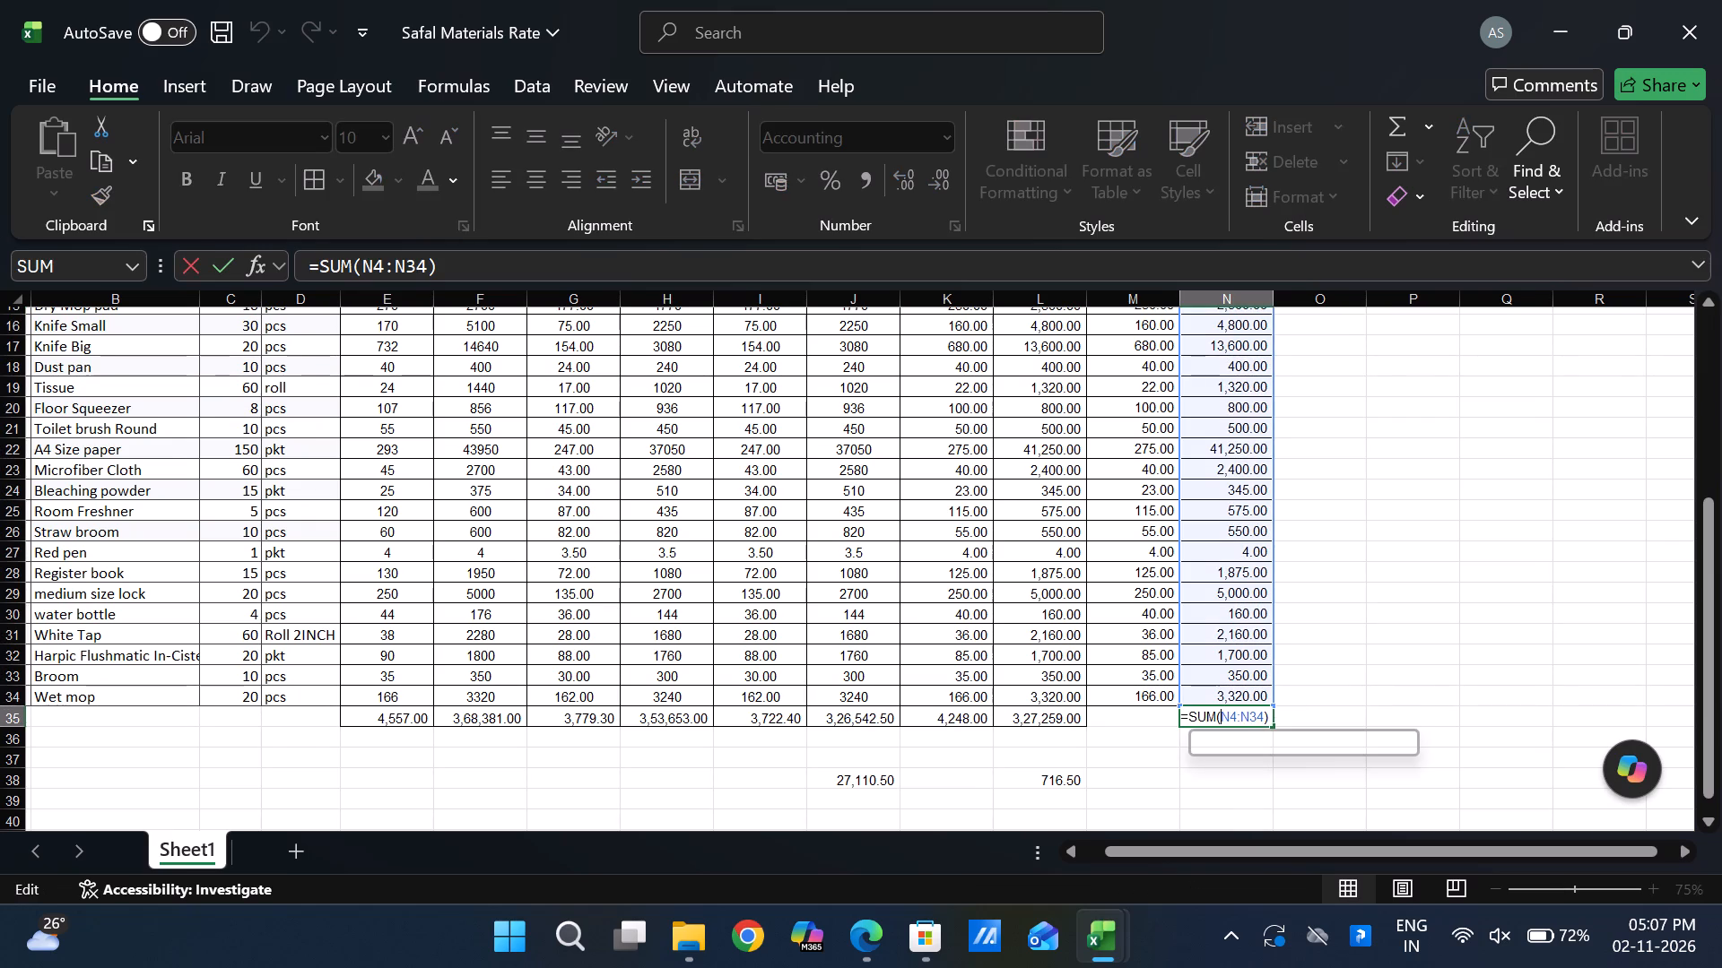
key(Return)
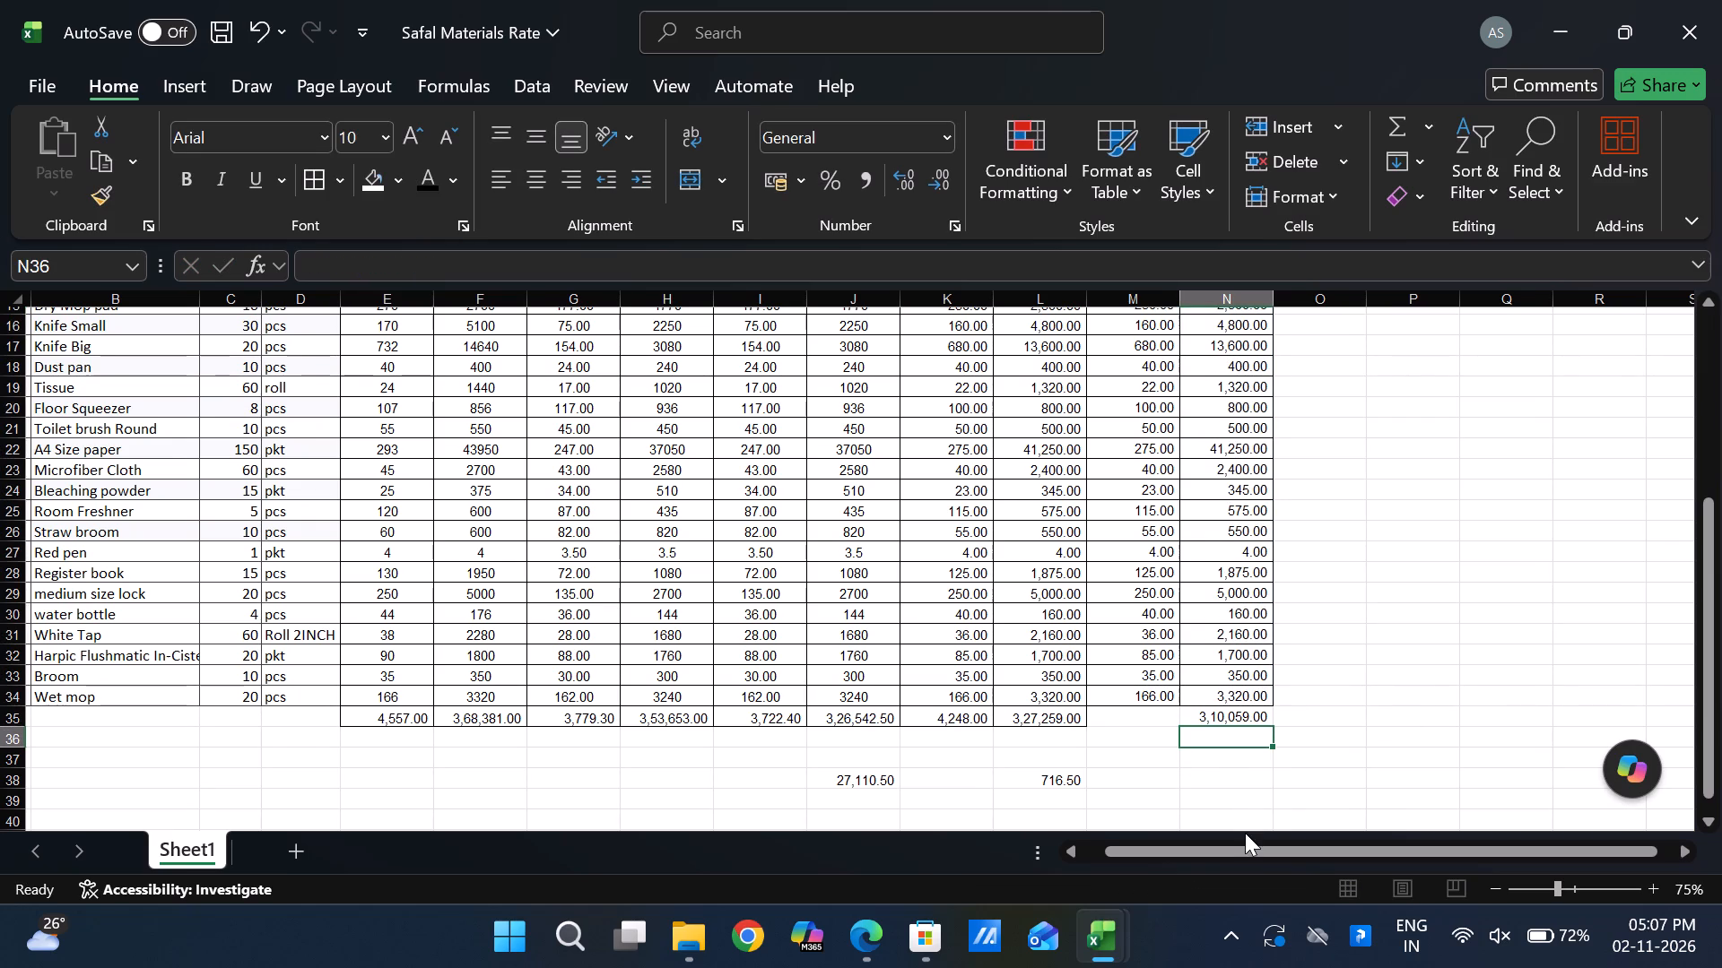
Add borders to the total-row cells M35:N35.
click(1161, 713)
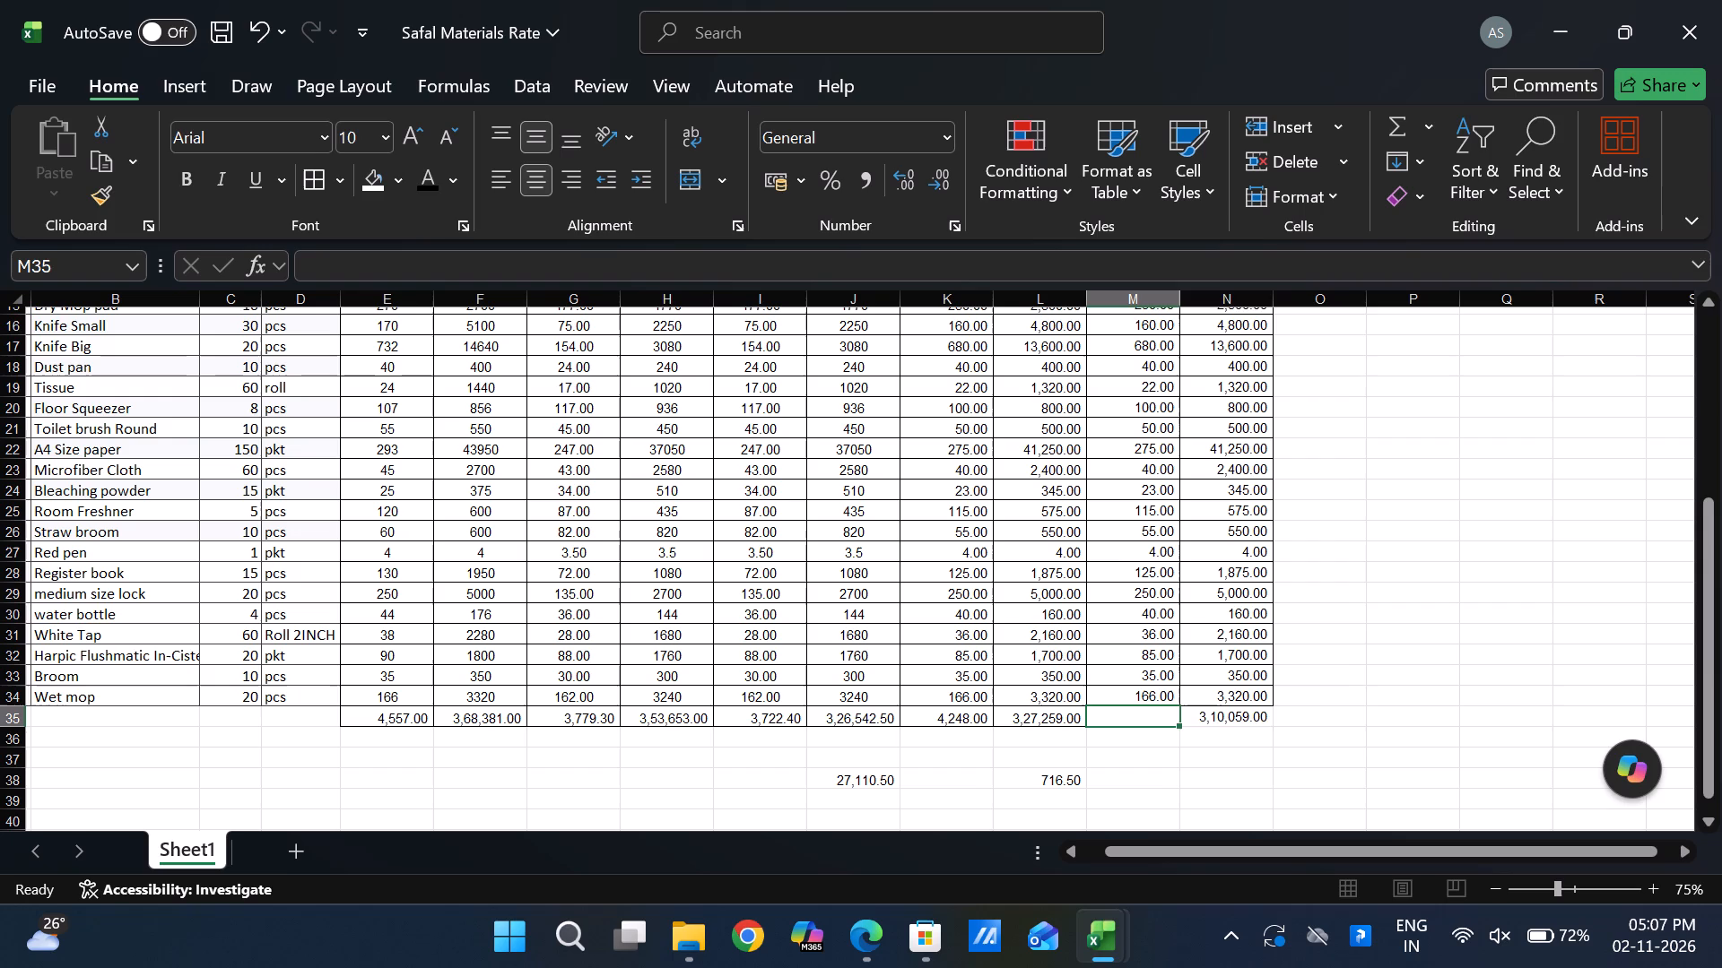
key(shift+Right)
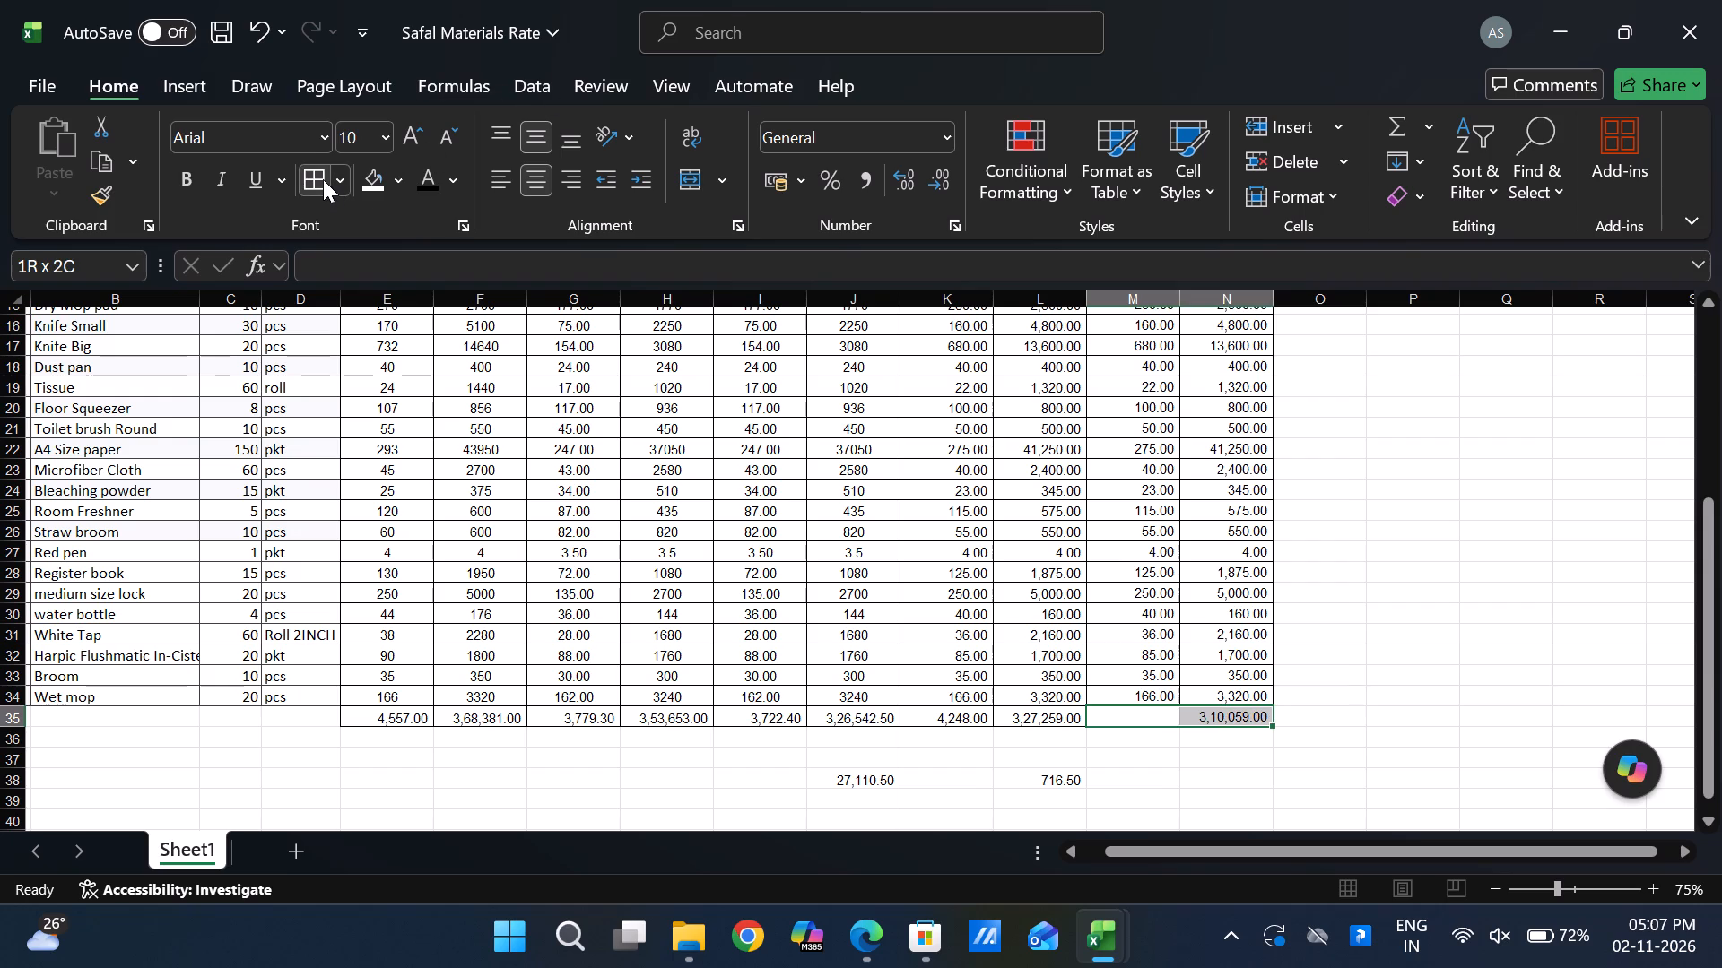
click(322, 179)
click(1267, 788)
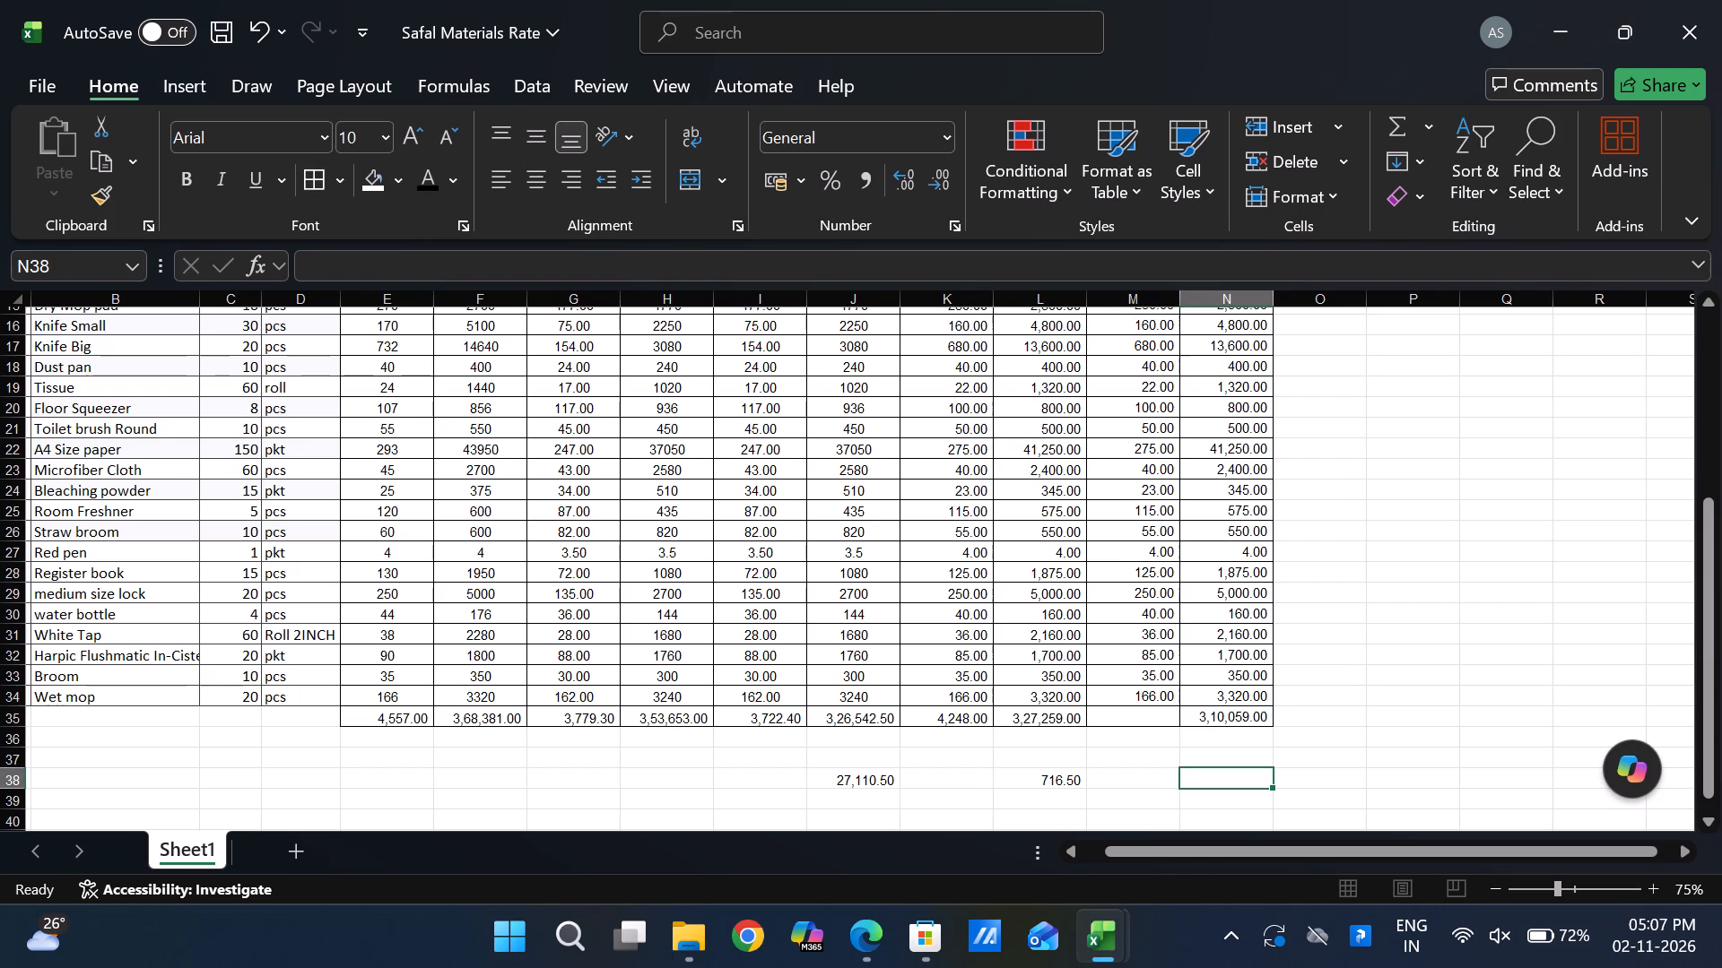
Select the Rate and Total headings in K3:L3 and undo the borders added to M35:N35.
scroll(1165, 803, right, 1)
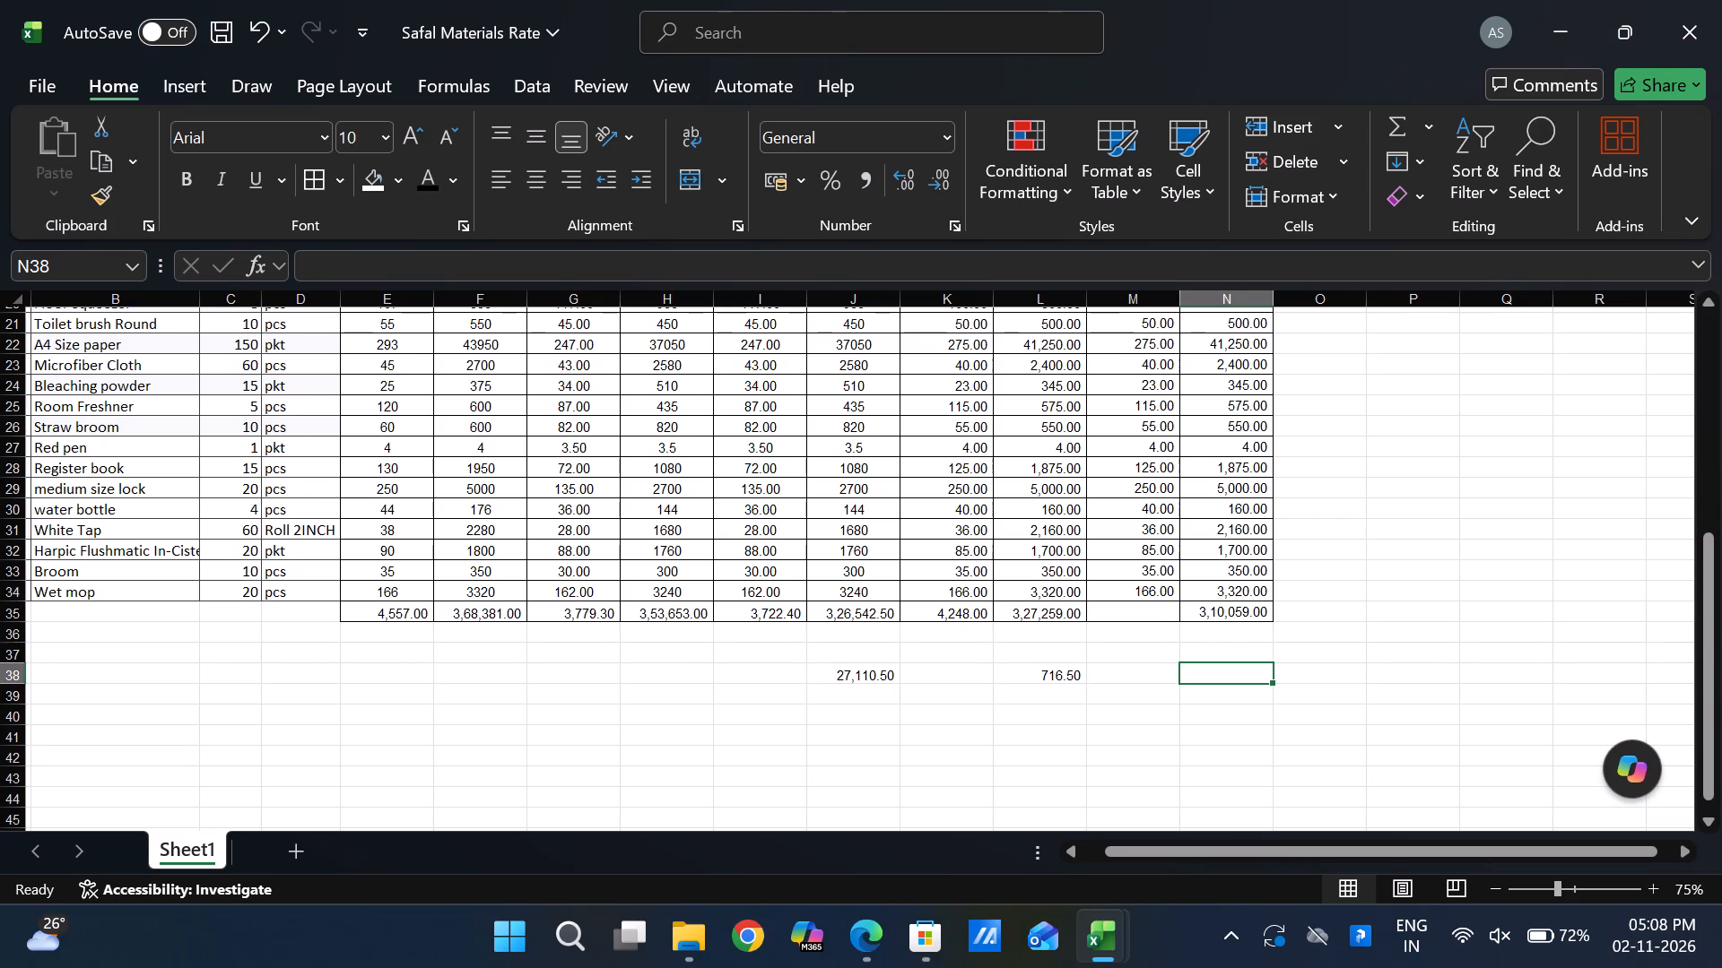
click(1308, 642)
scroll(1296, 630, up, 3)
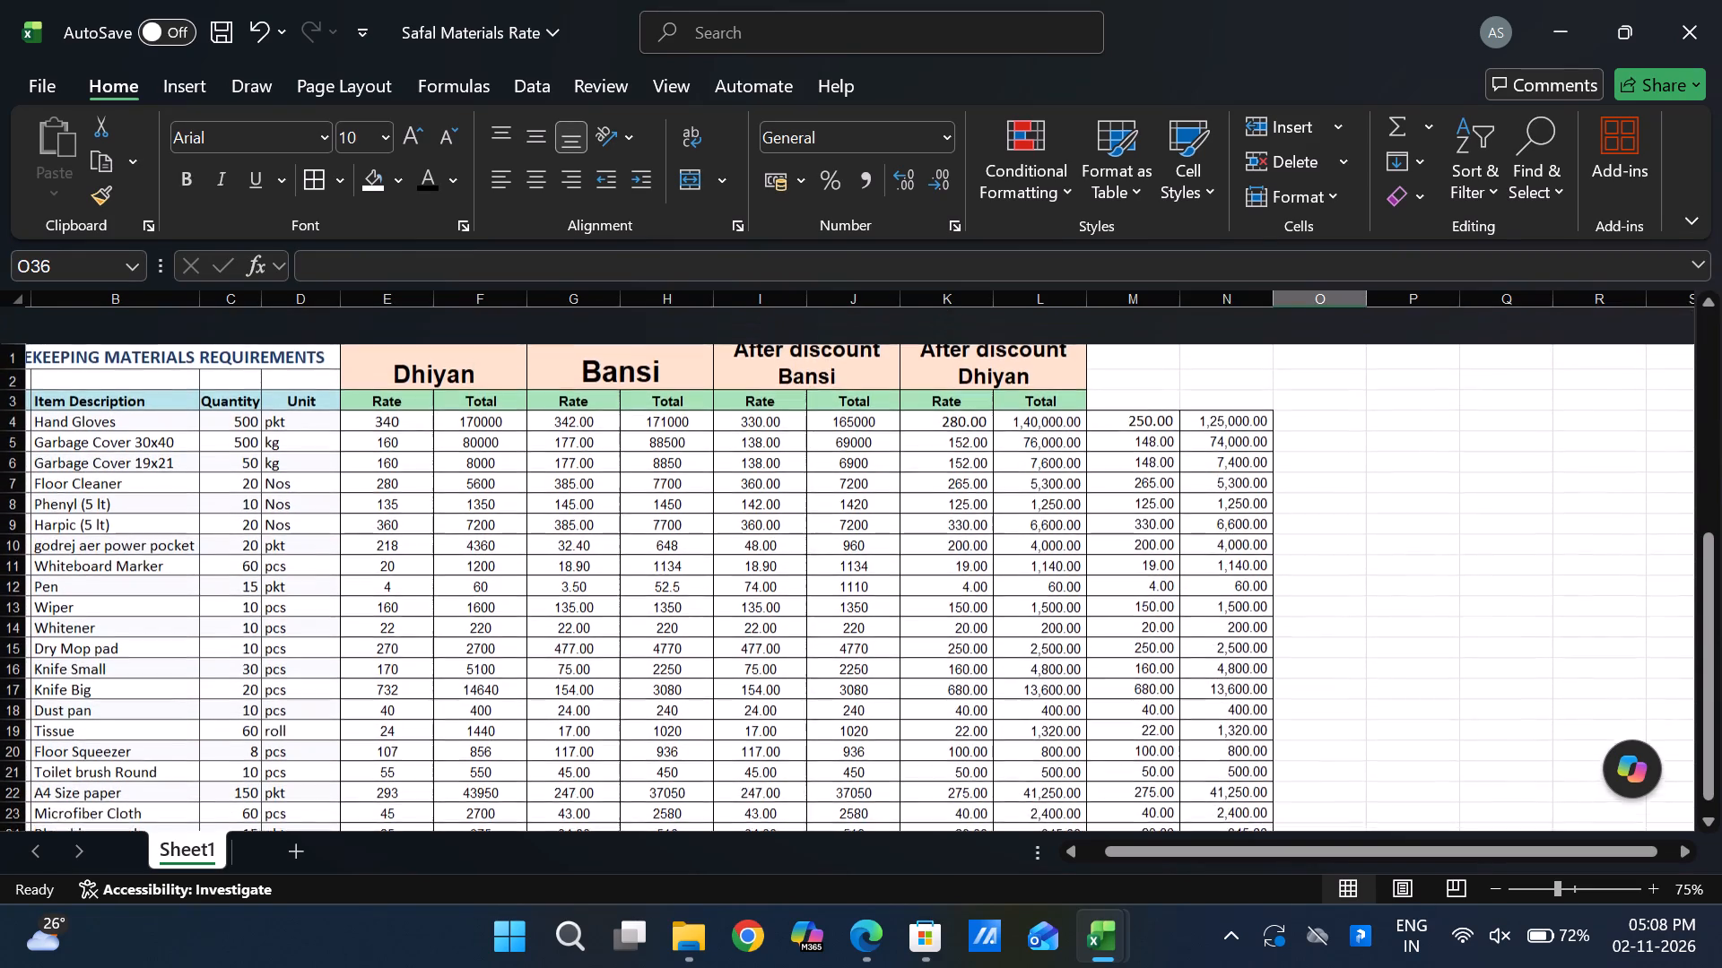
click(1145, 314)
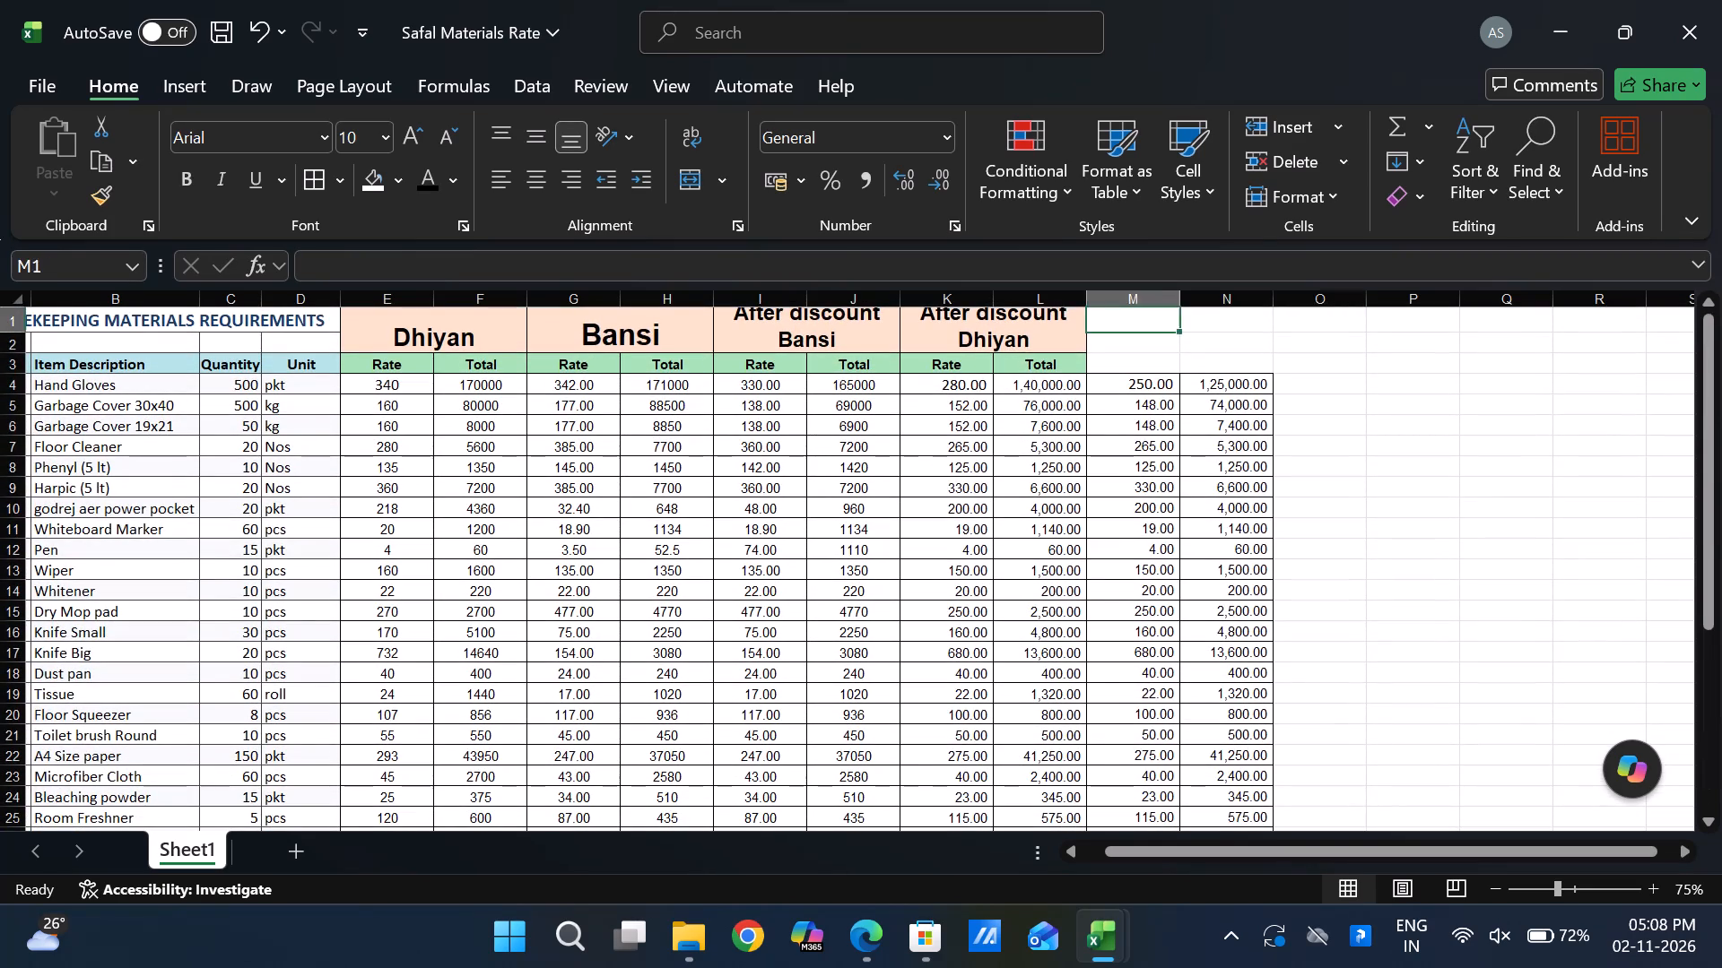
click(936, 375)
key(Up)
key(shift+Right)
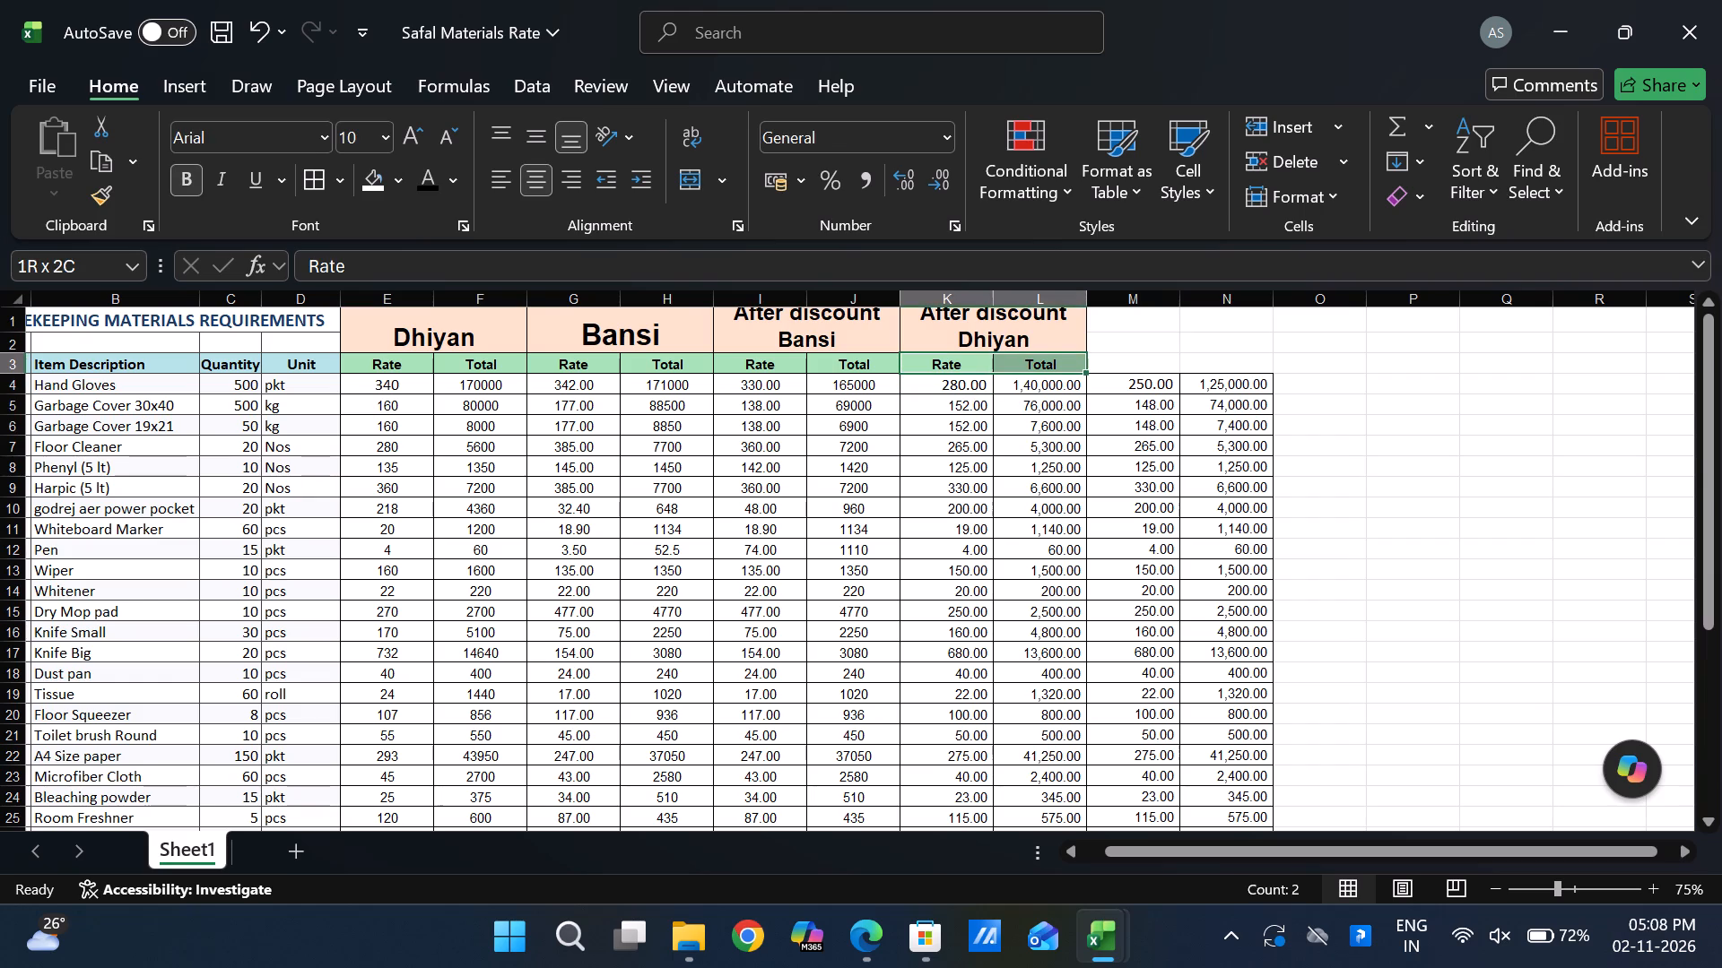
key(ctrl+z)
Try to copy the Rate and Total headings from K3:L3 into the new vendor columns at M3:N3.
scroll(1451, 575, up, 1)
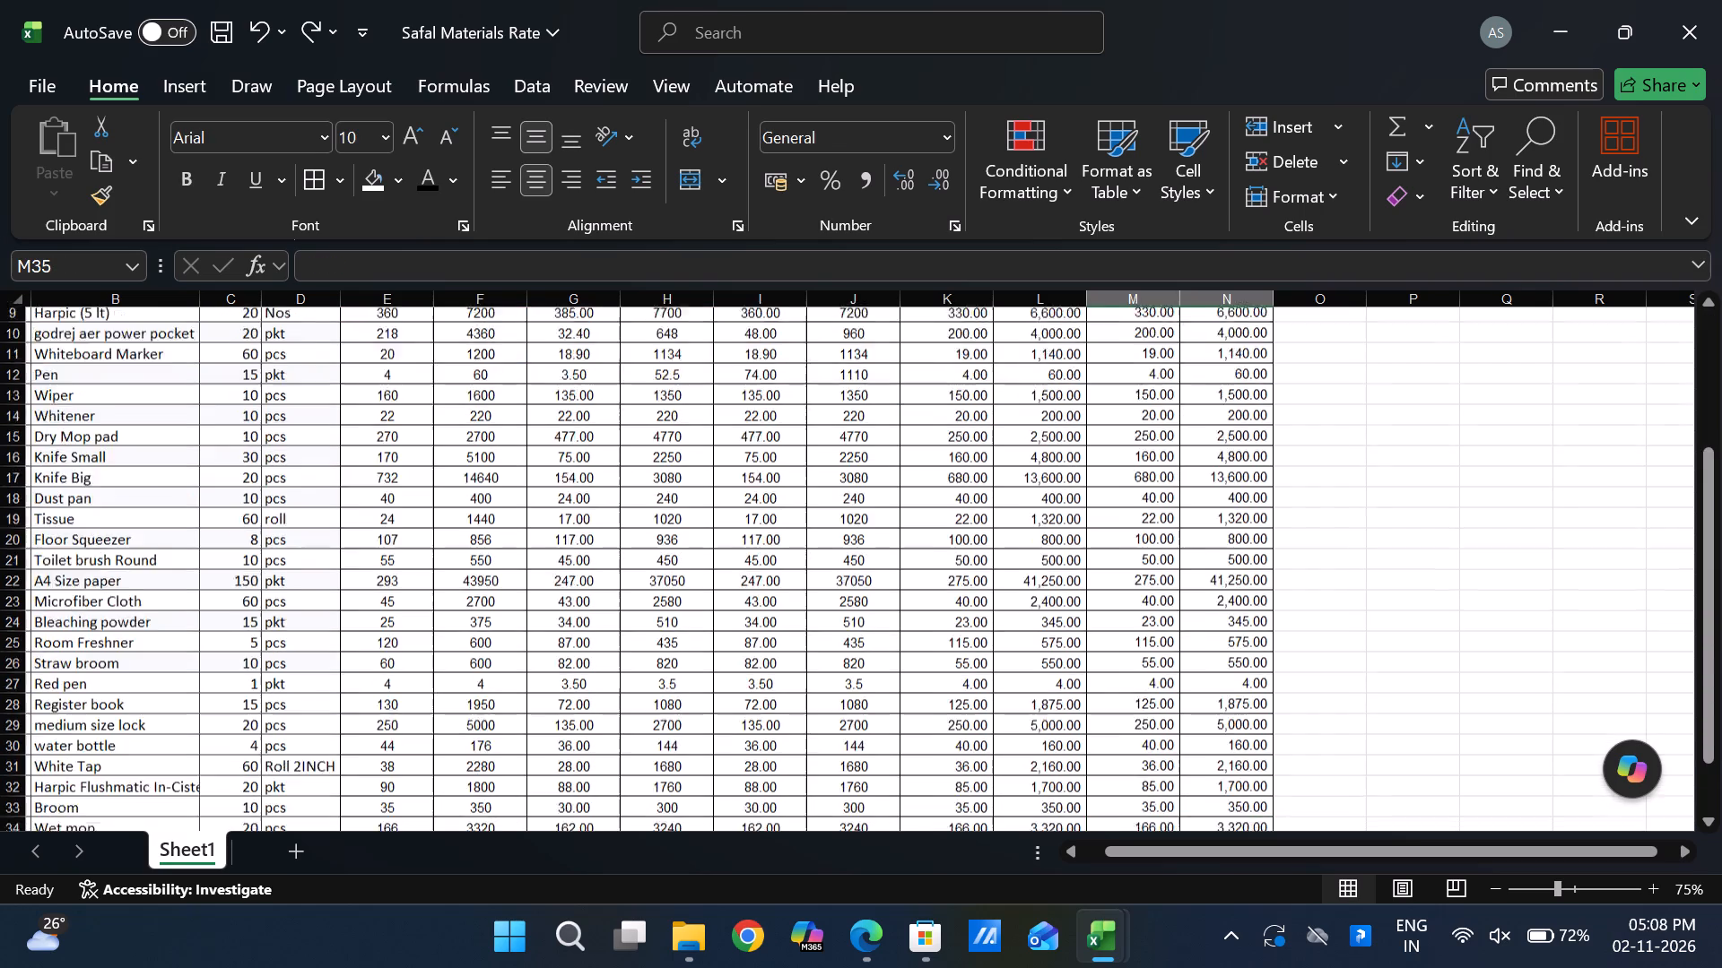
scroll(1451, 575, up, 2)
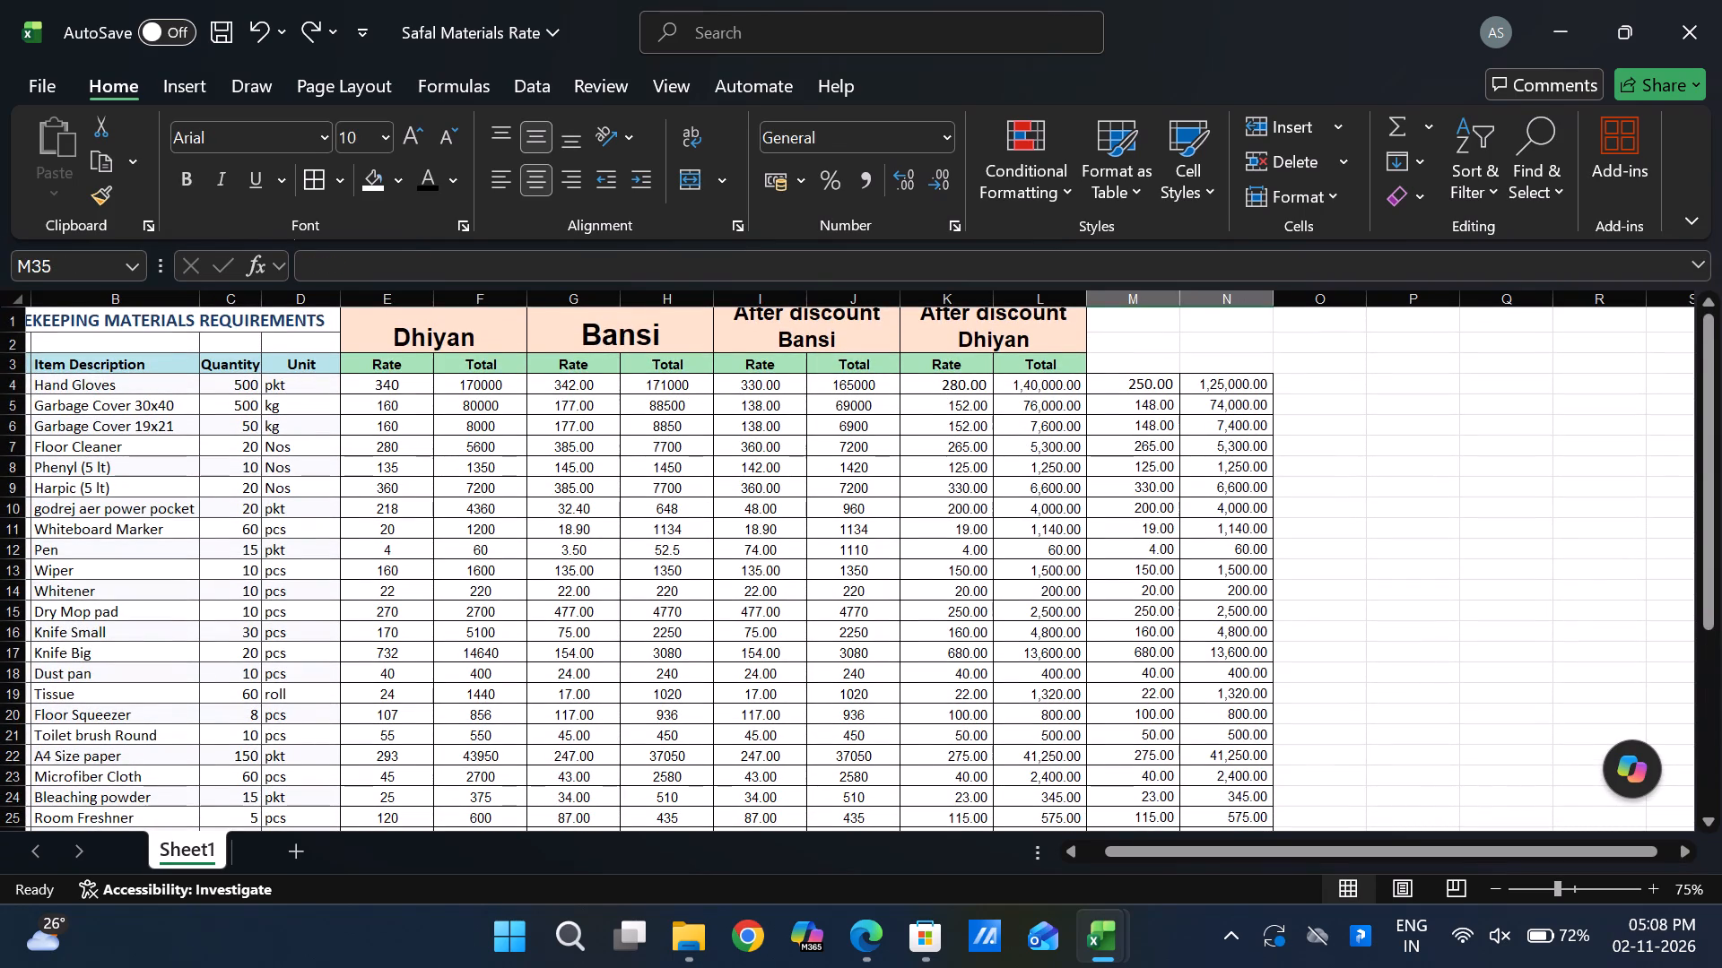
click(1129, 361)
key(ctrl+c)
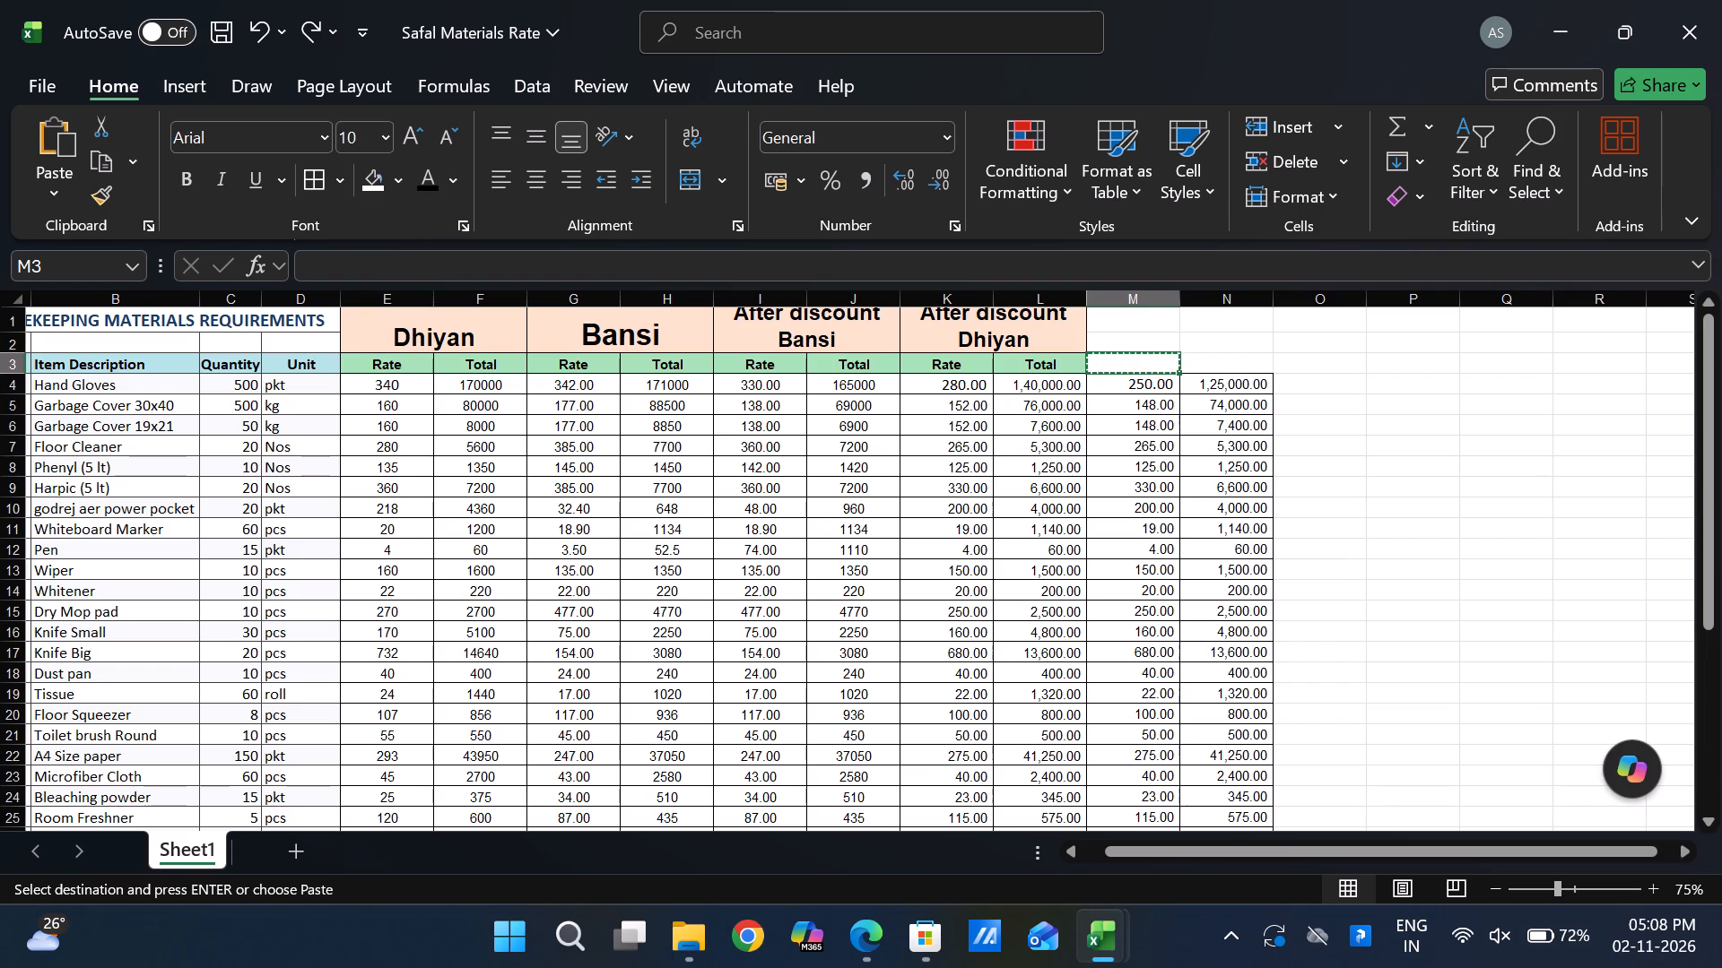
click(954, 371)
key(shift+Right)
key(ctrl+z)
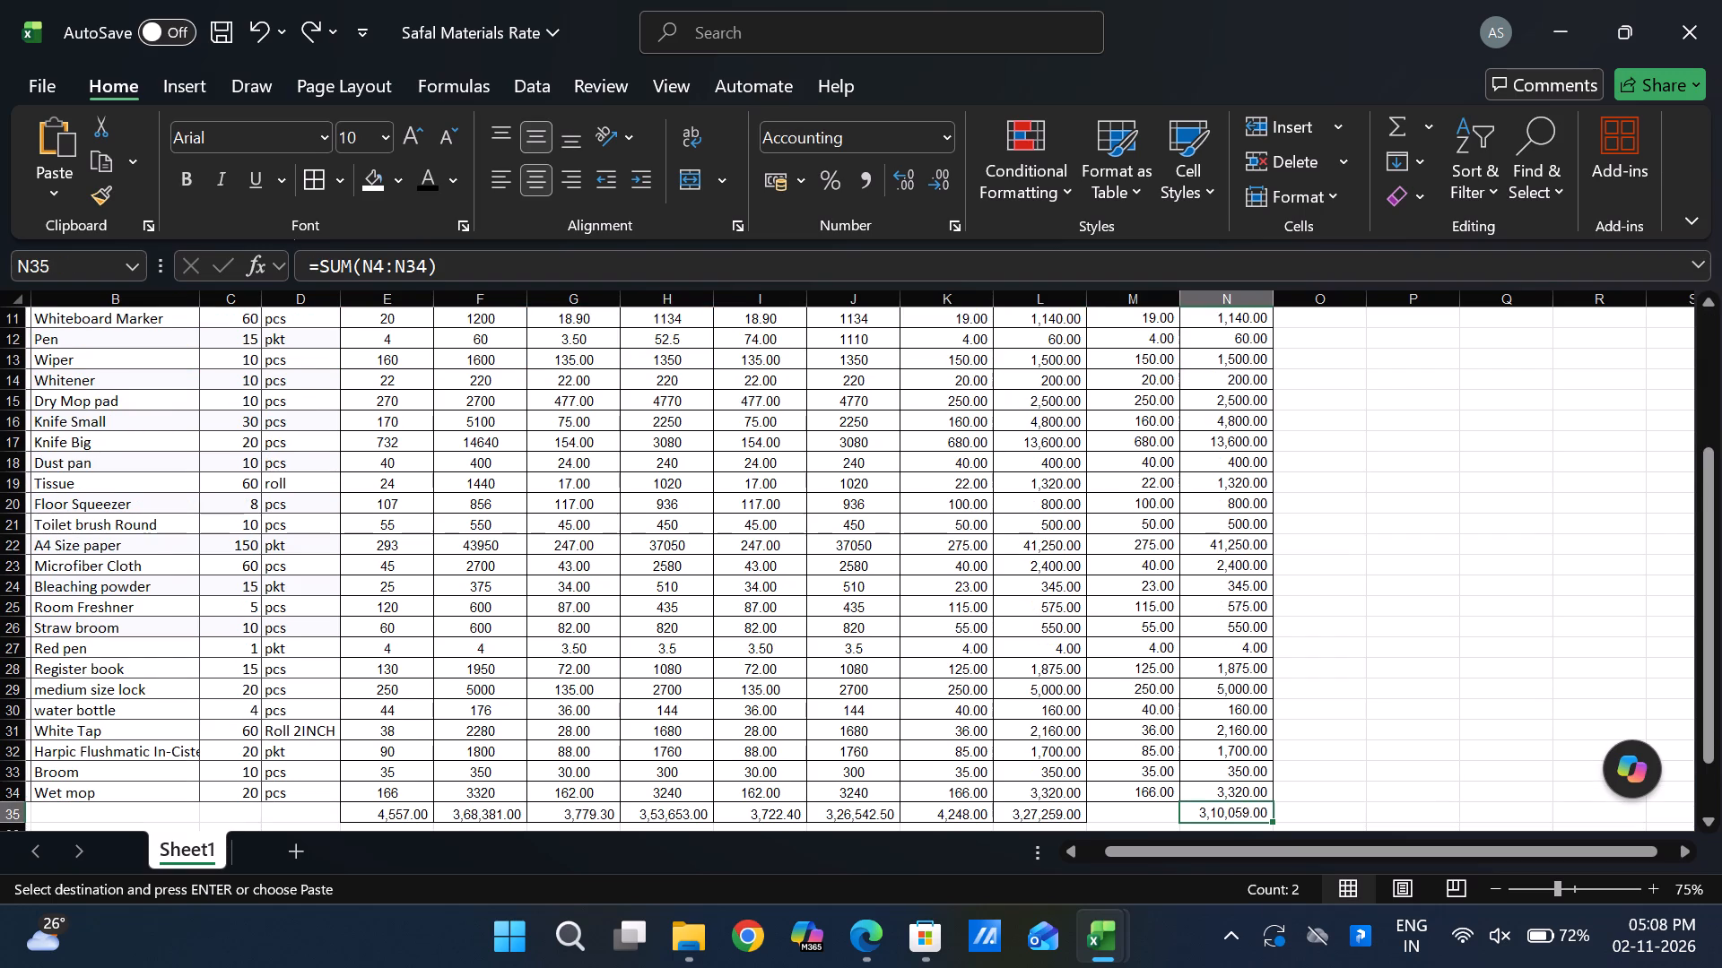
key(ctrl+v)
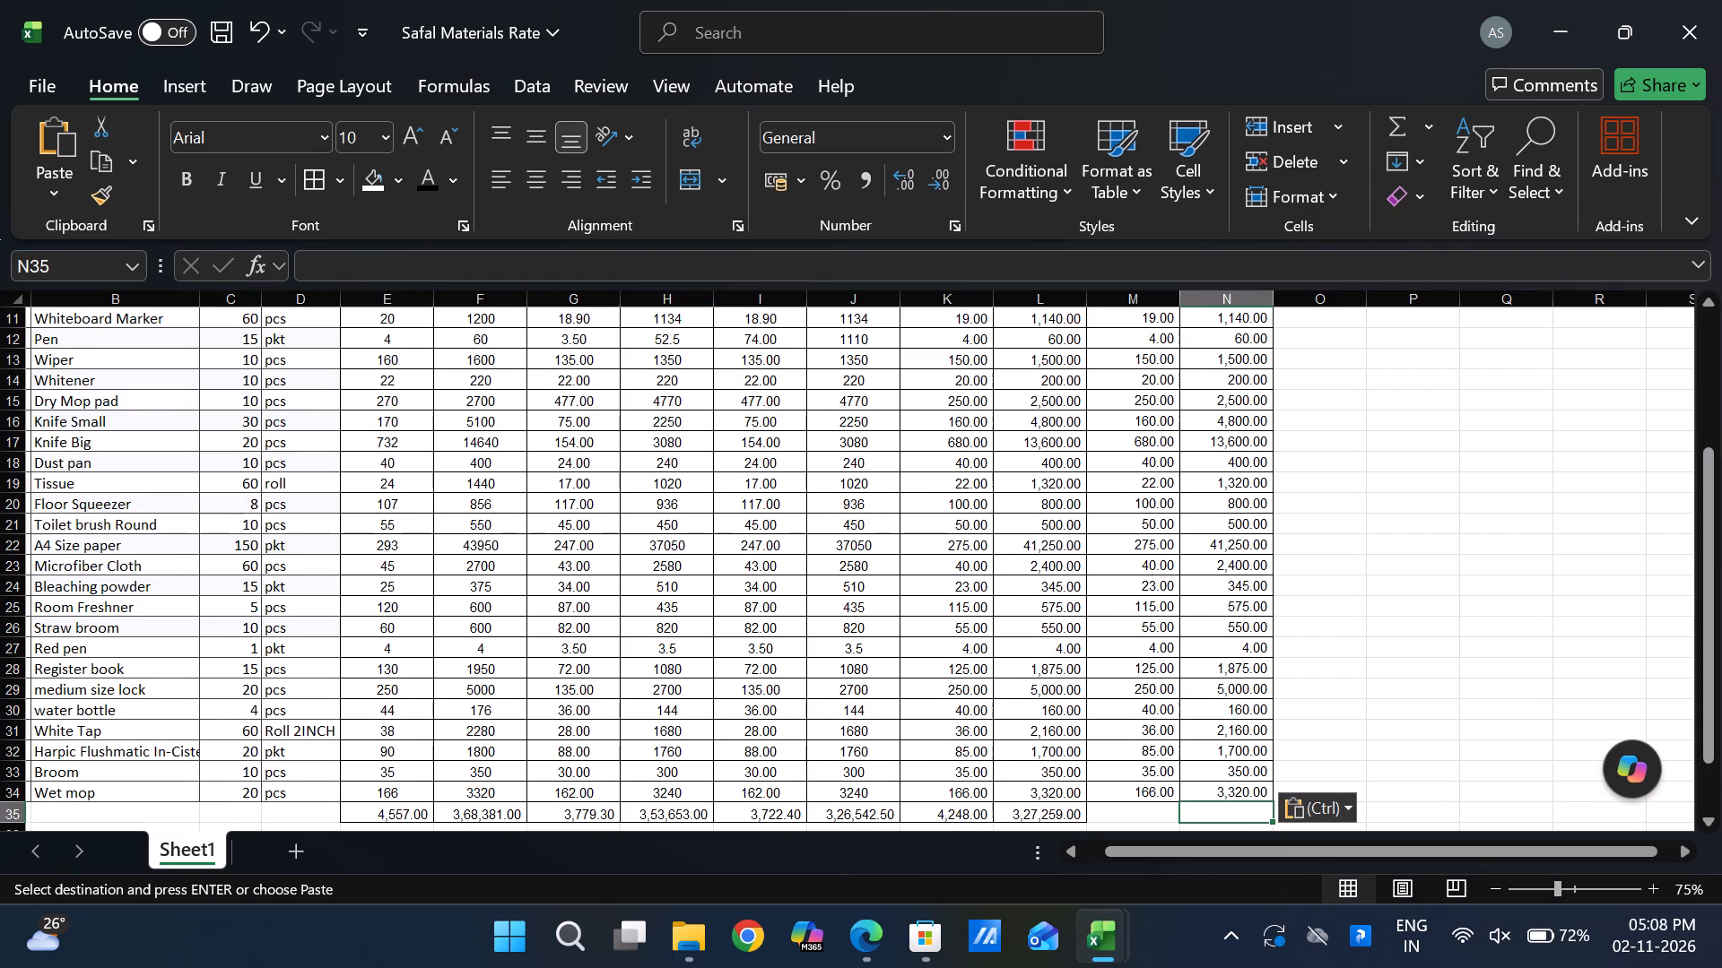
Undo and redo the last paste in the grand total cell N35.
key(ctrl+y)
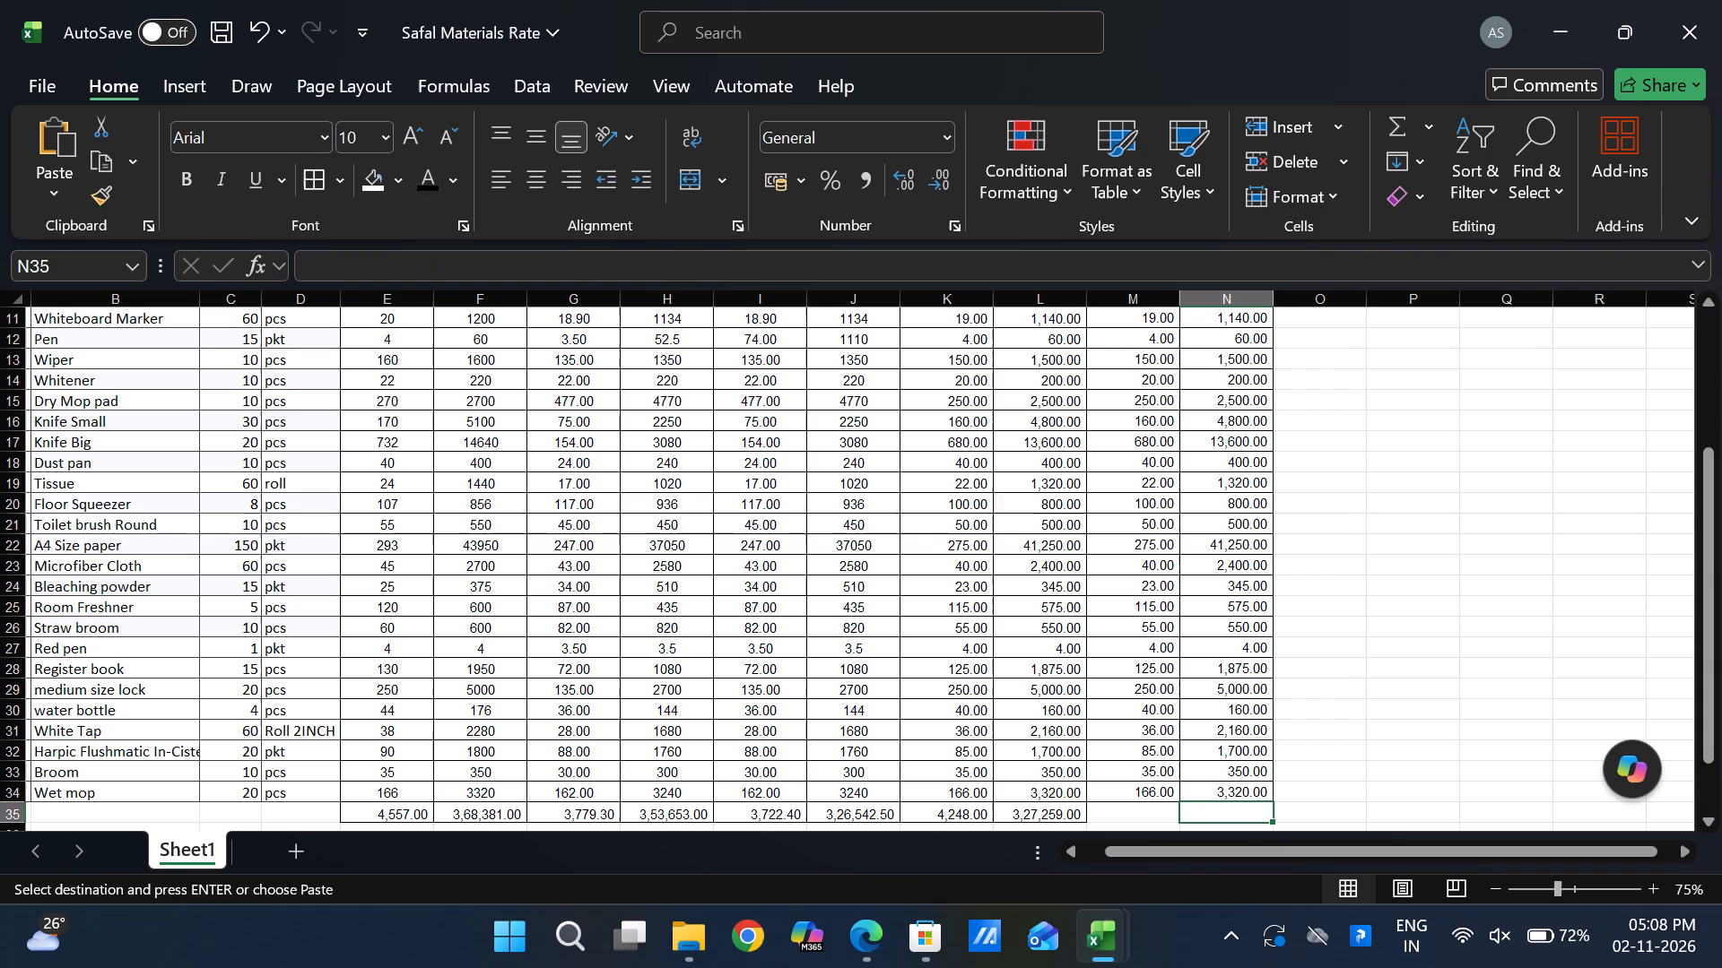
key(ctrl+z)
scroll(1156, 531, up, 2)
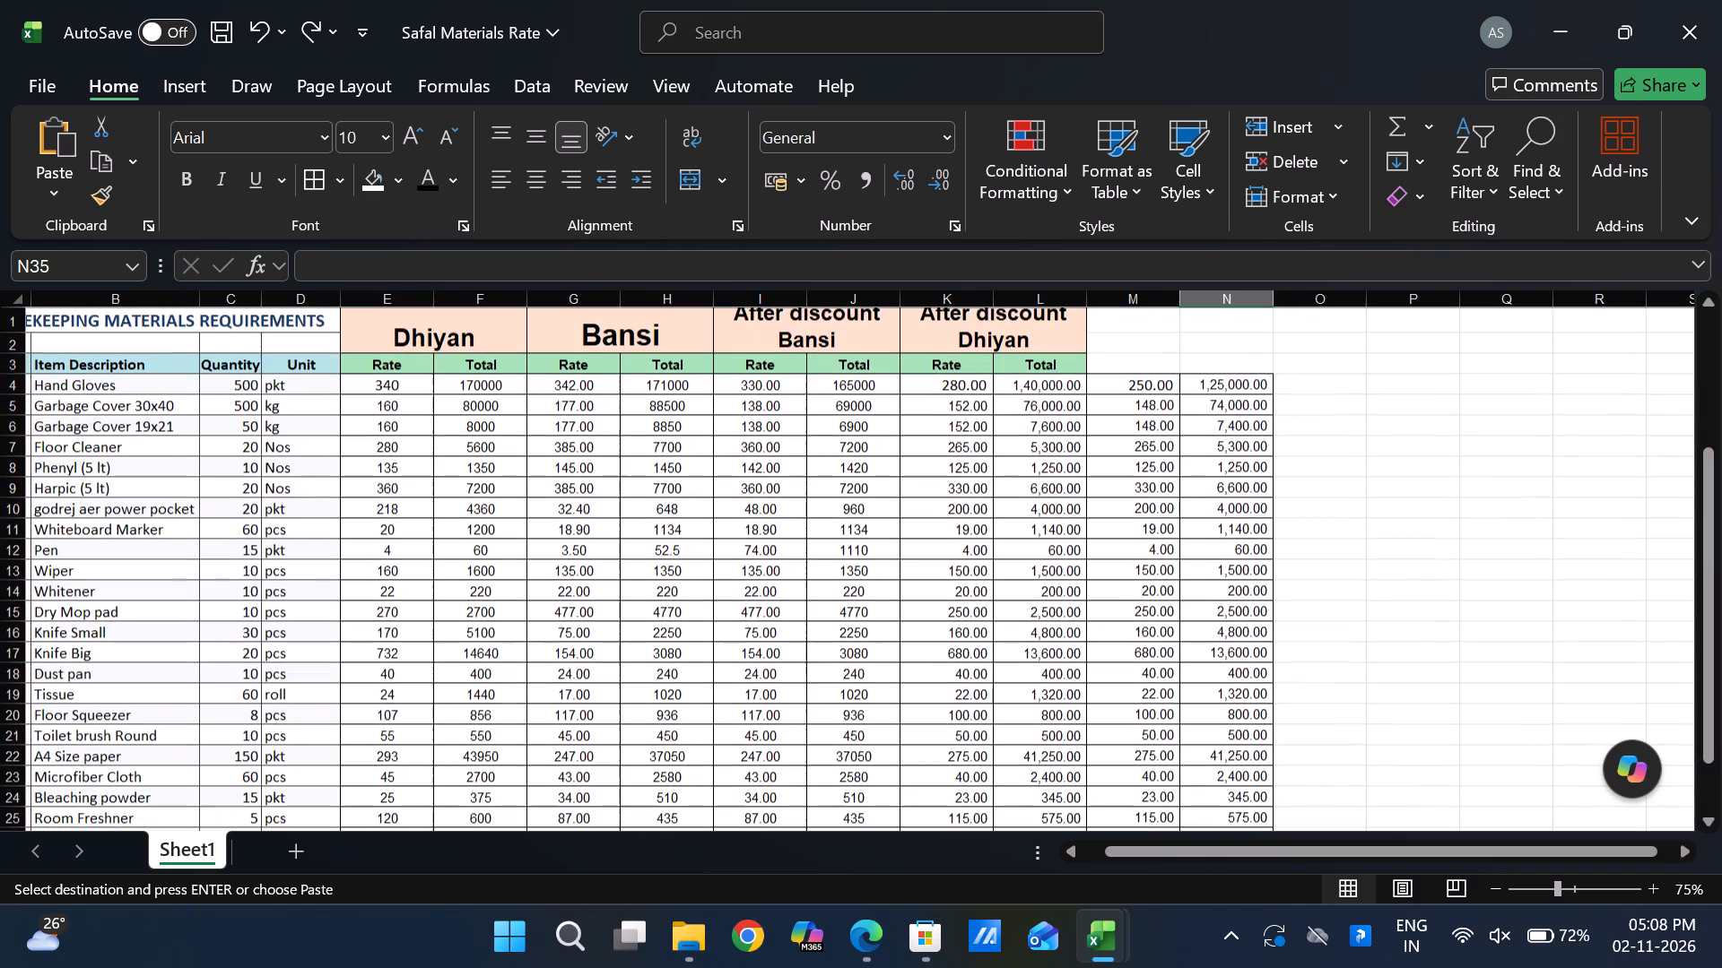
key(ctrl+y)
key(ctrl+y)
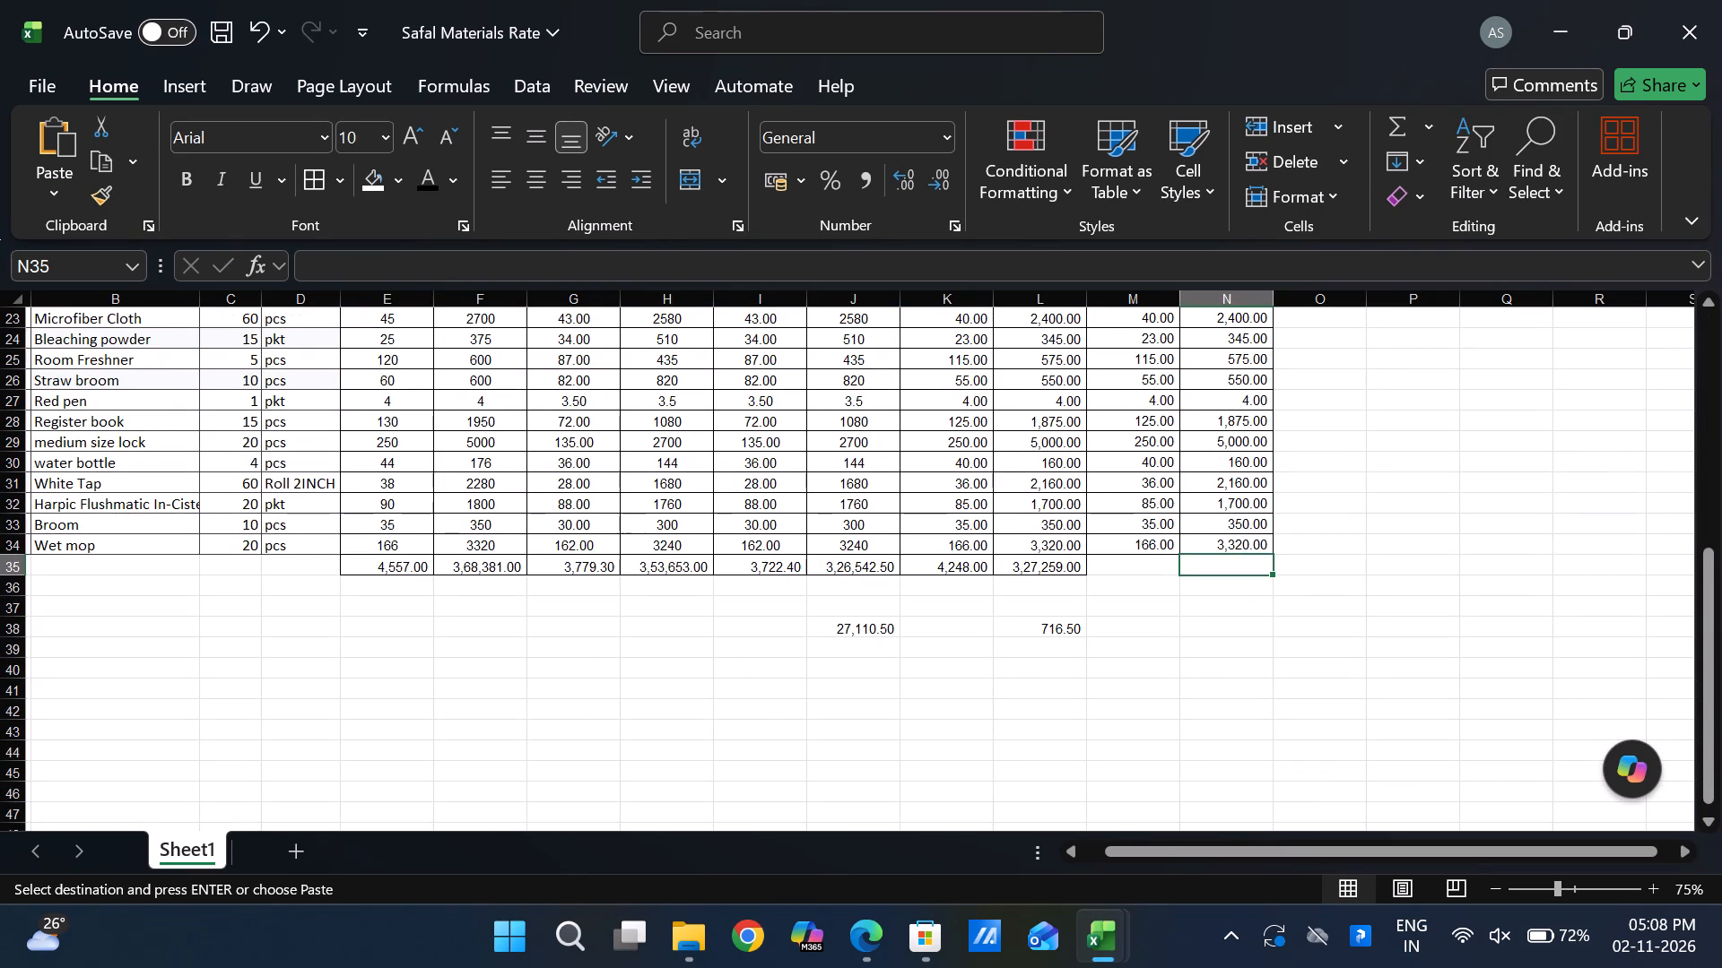
Copy the grand total formula from L35 into N35 for the new vendor's Total column.
click(1220, 487)
click(1044, 571)
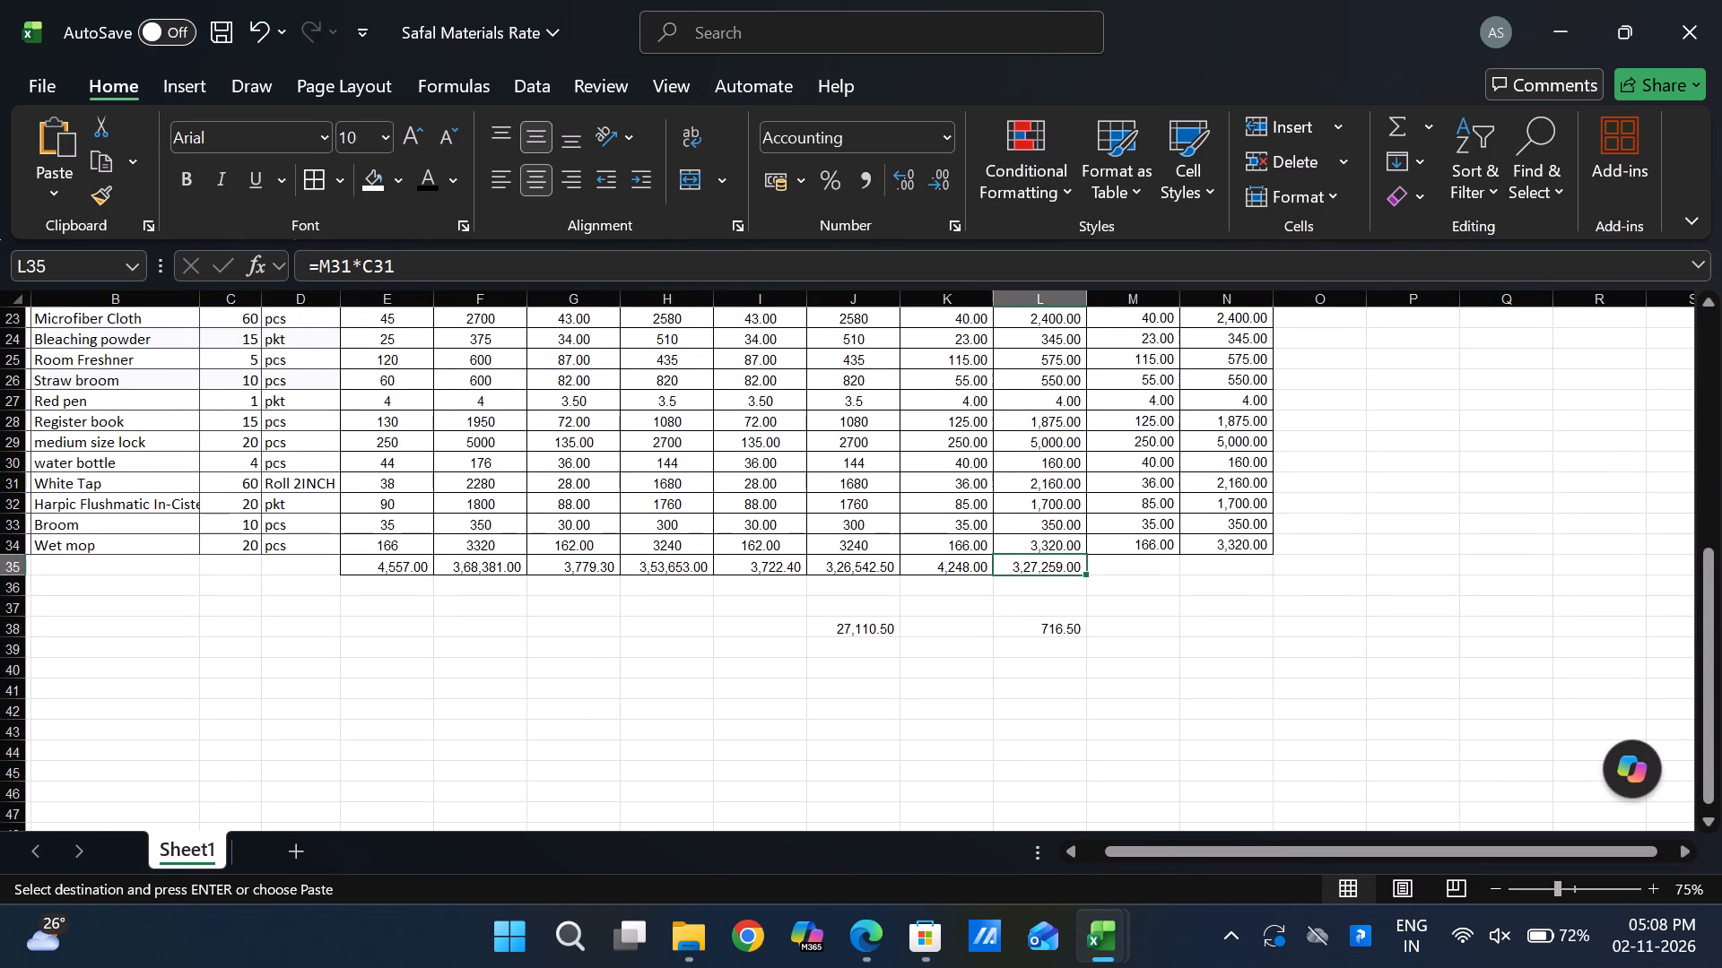
key(ctrl+c)
key(Right)
key(Right)
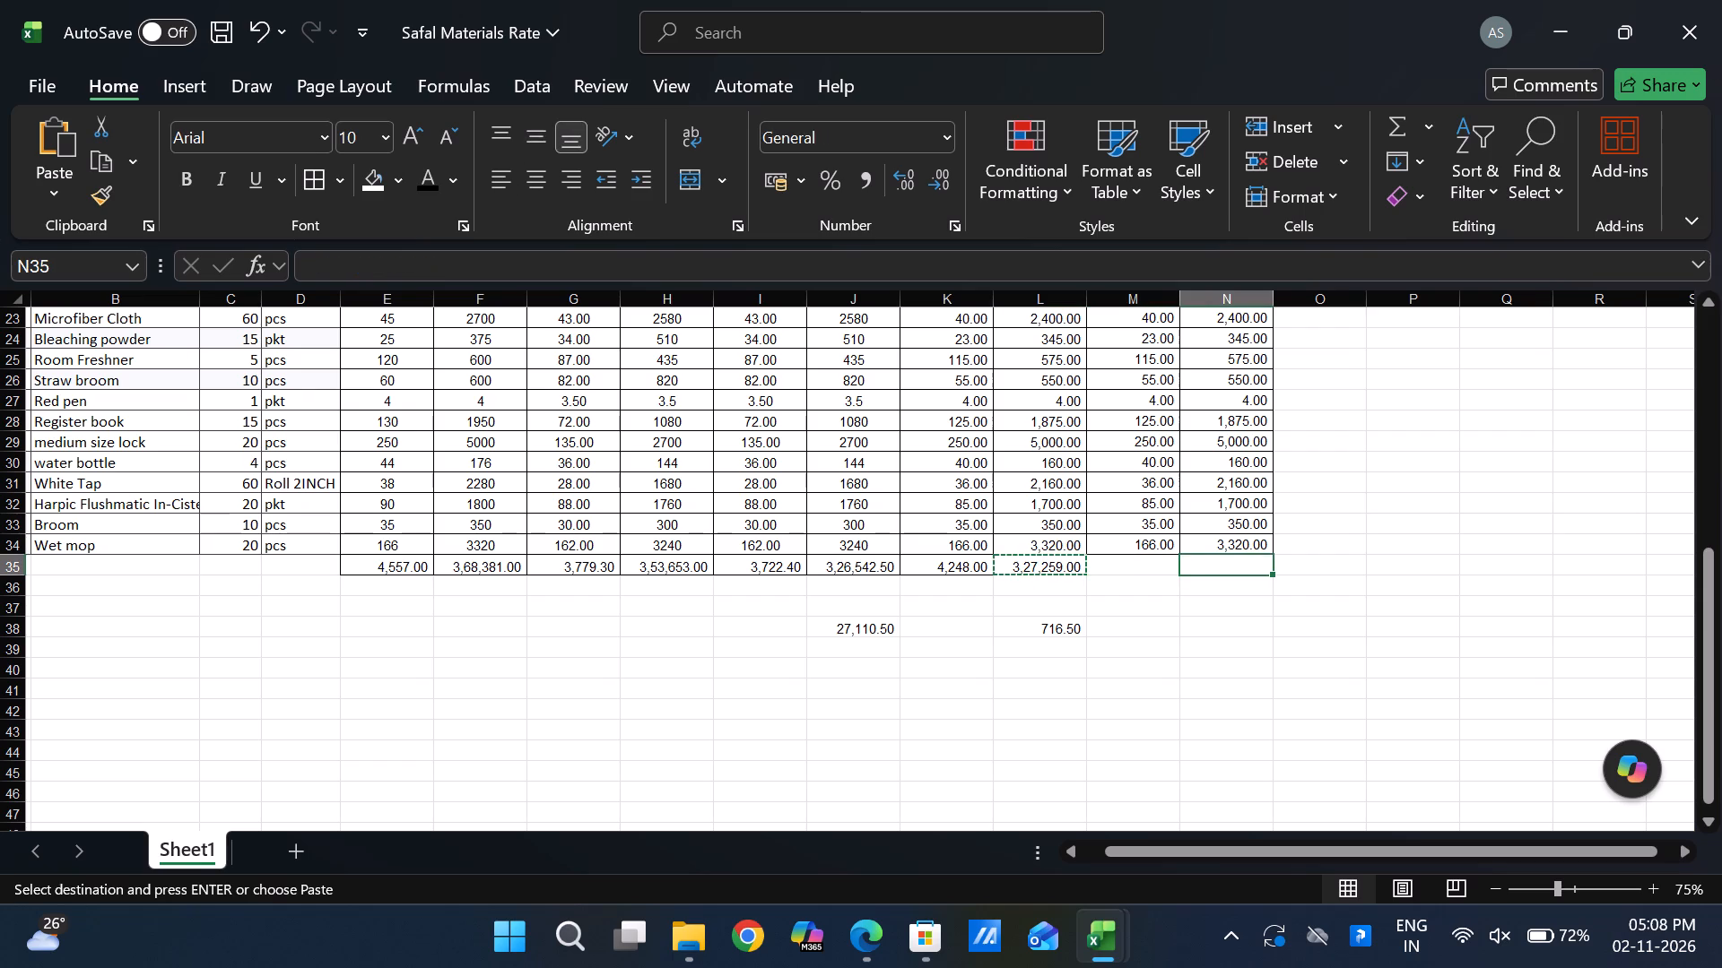
key(ctrl+v)
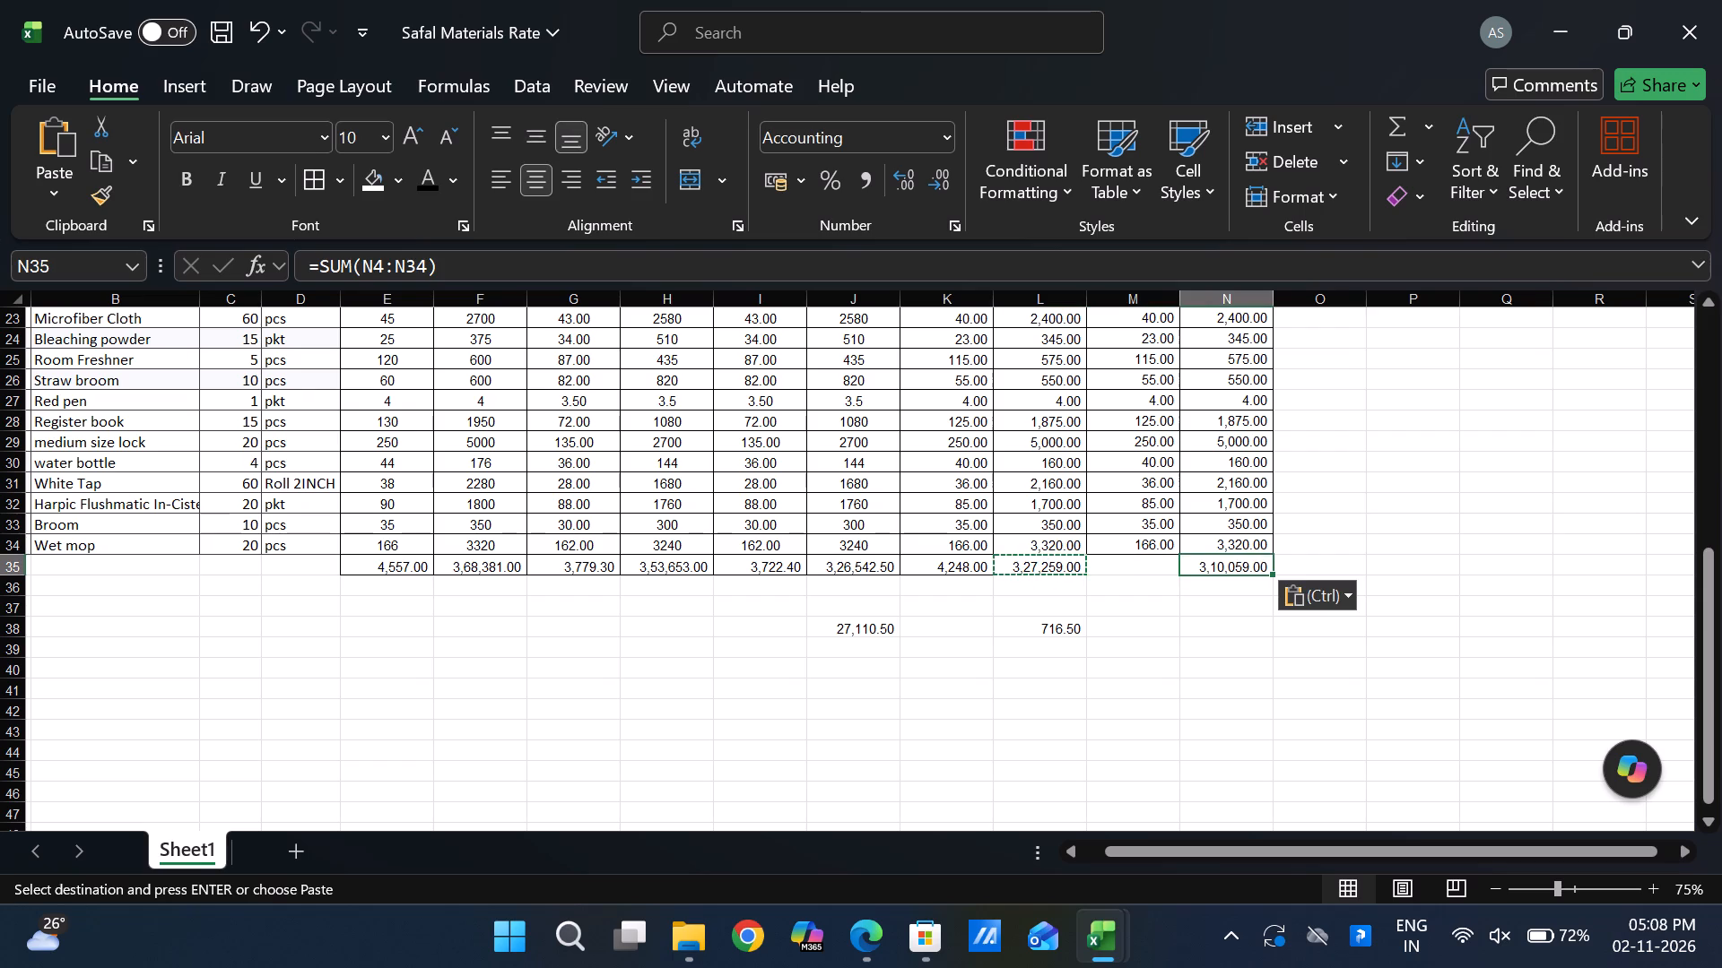
Merge and center cells M1:N2 above the new vendor's rate and total columns.
scroll(1156, 511, up, 5)
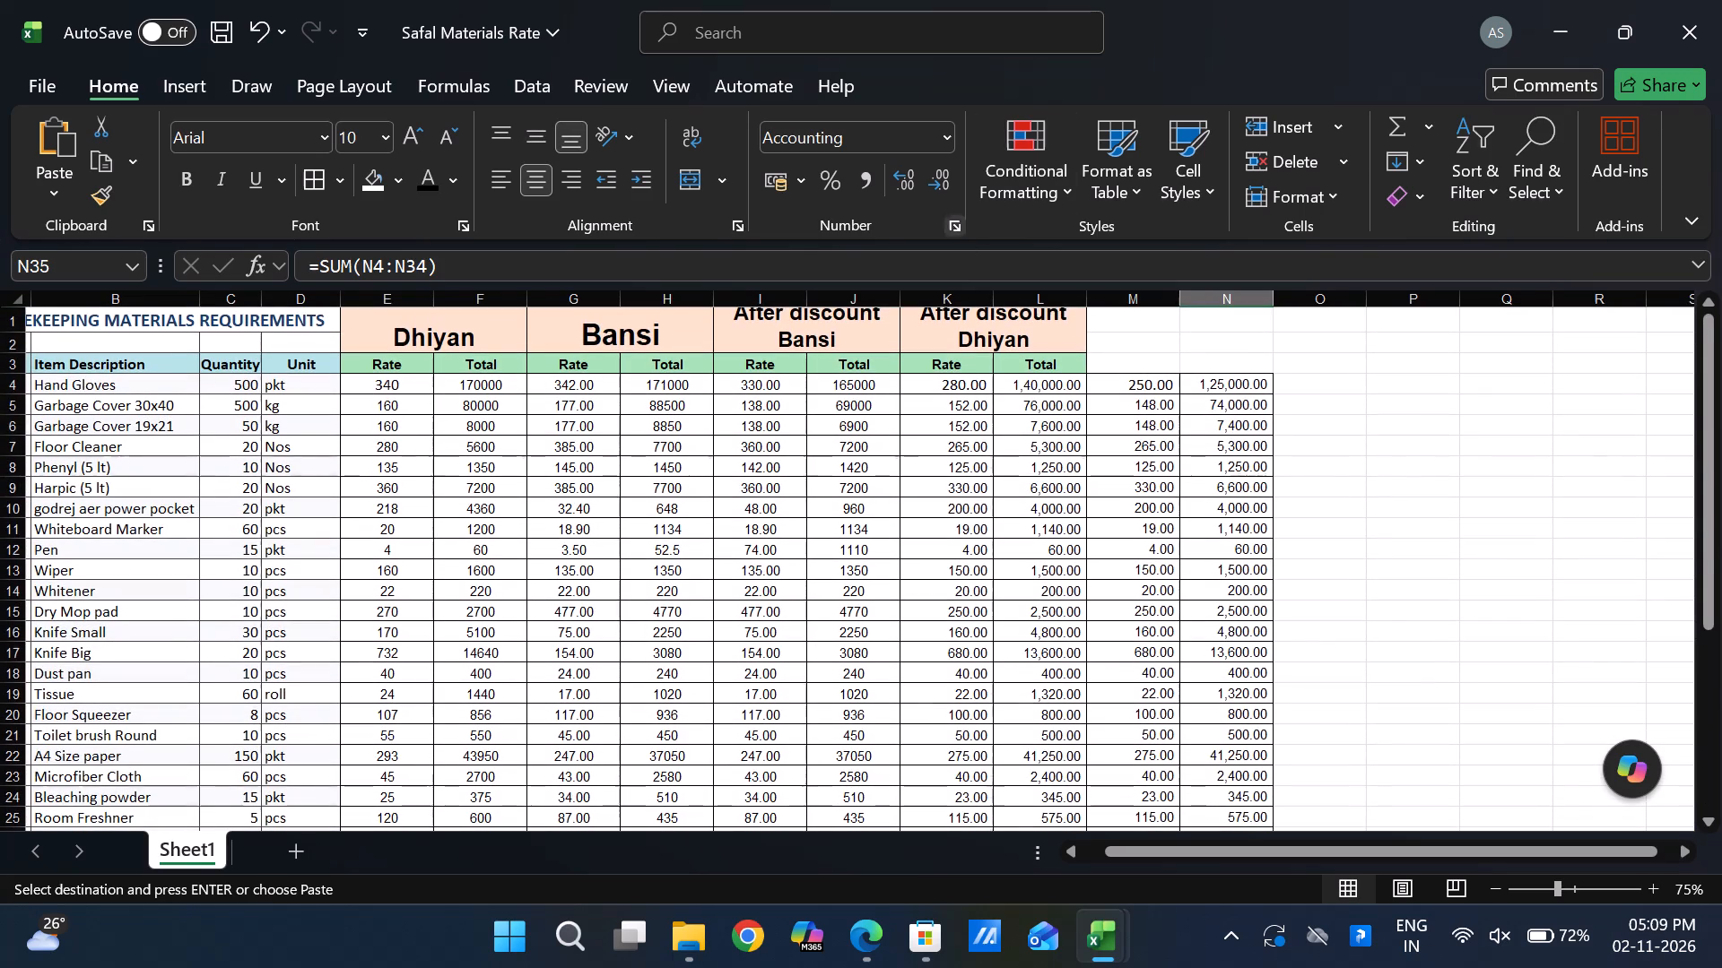
click(980, 326)
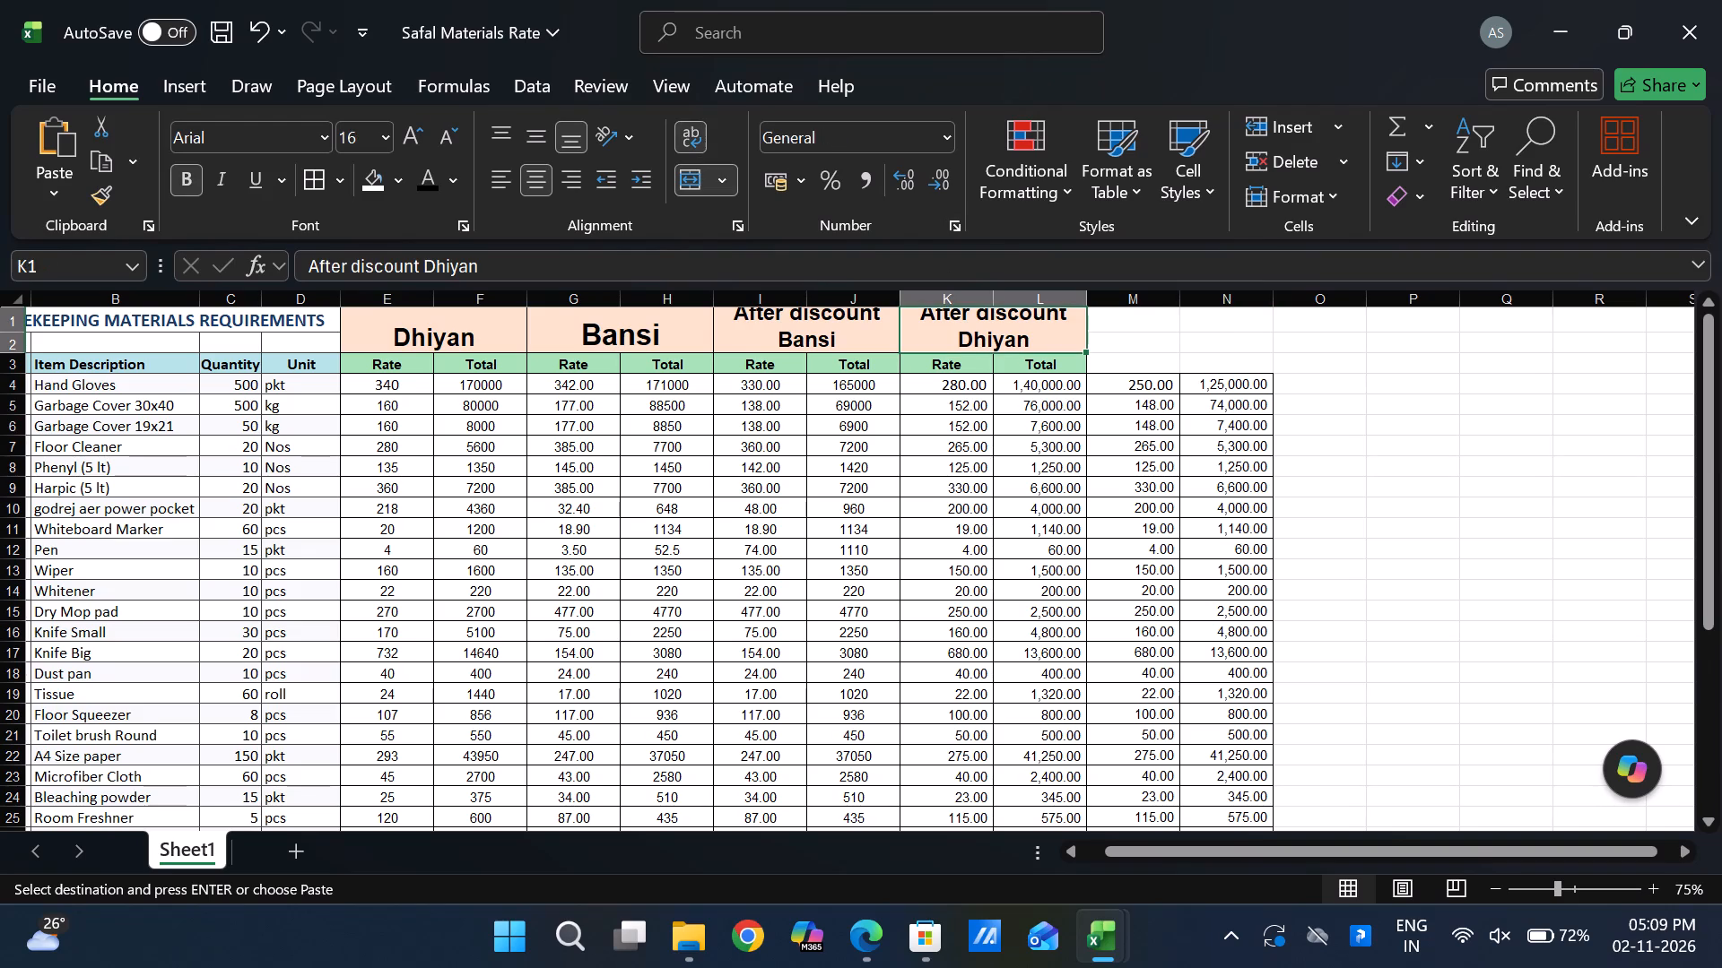
key(ctrl+c)
key(Right)
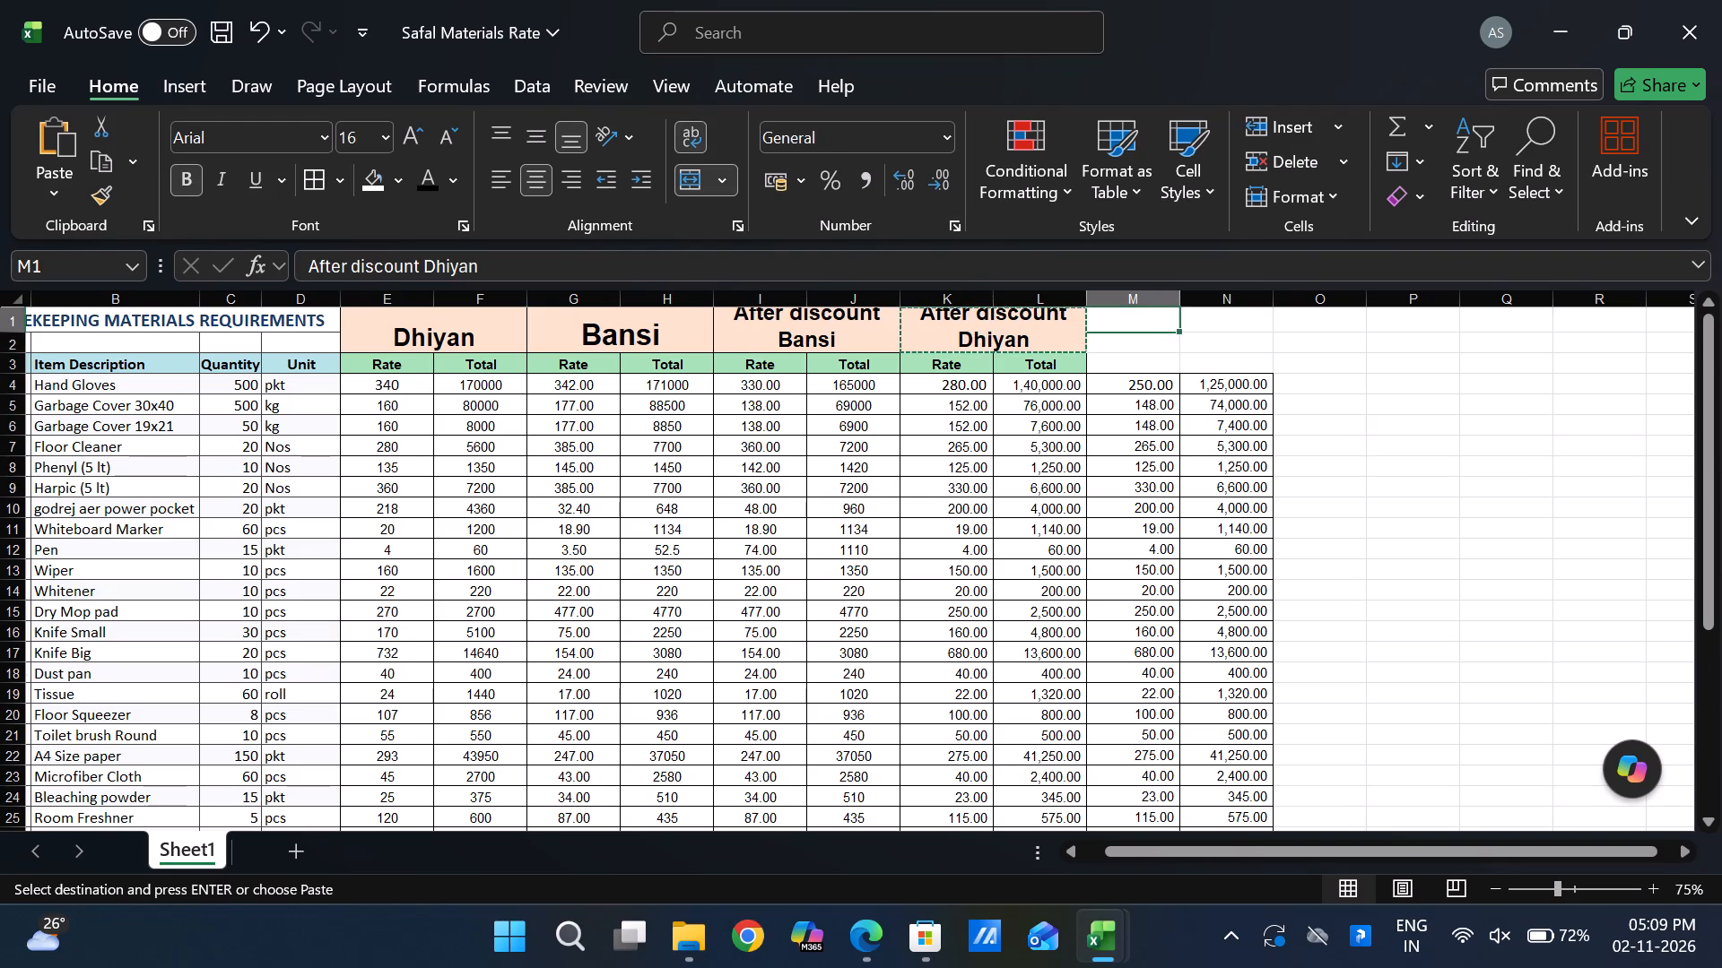
key(Right)
key(Down)
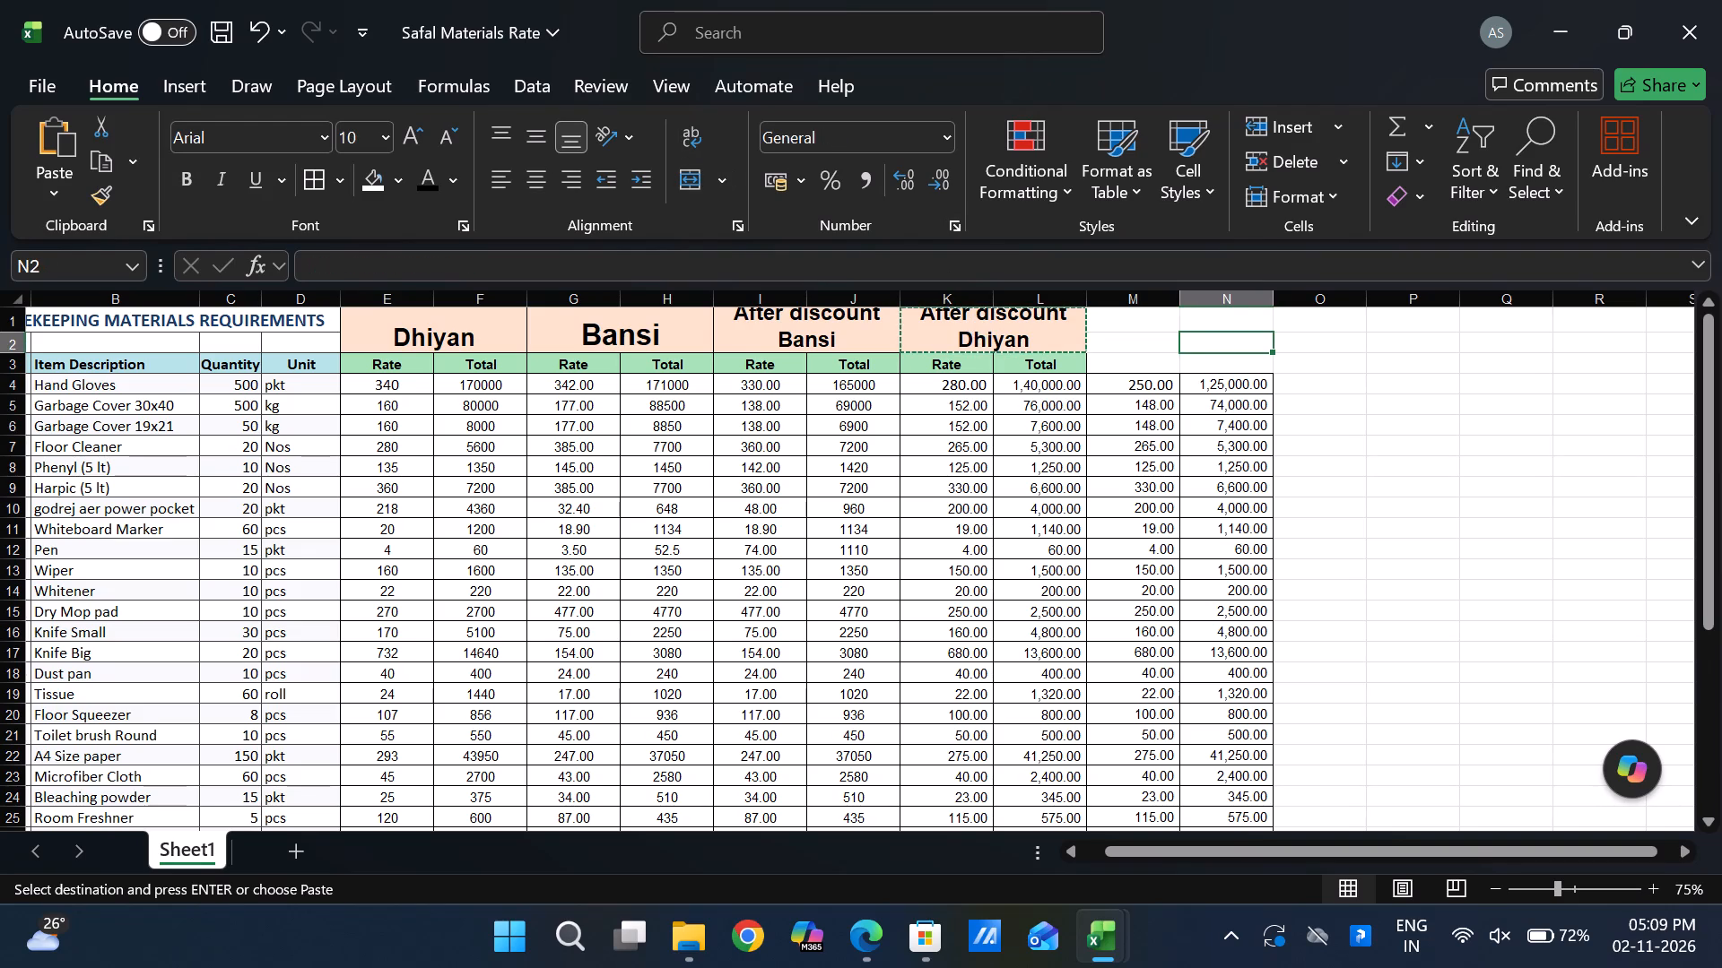
key(shift+Left)
key(shift+Up)
scroll(853, 16, left, 2)
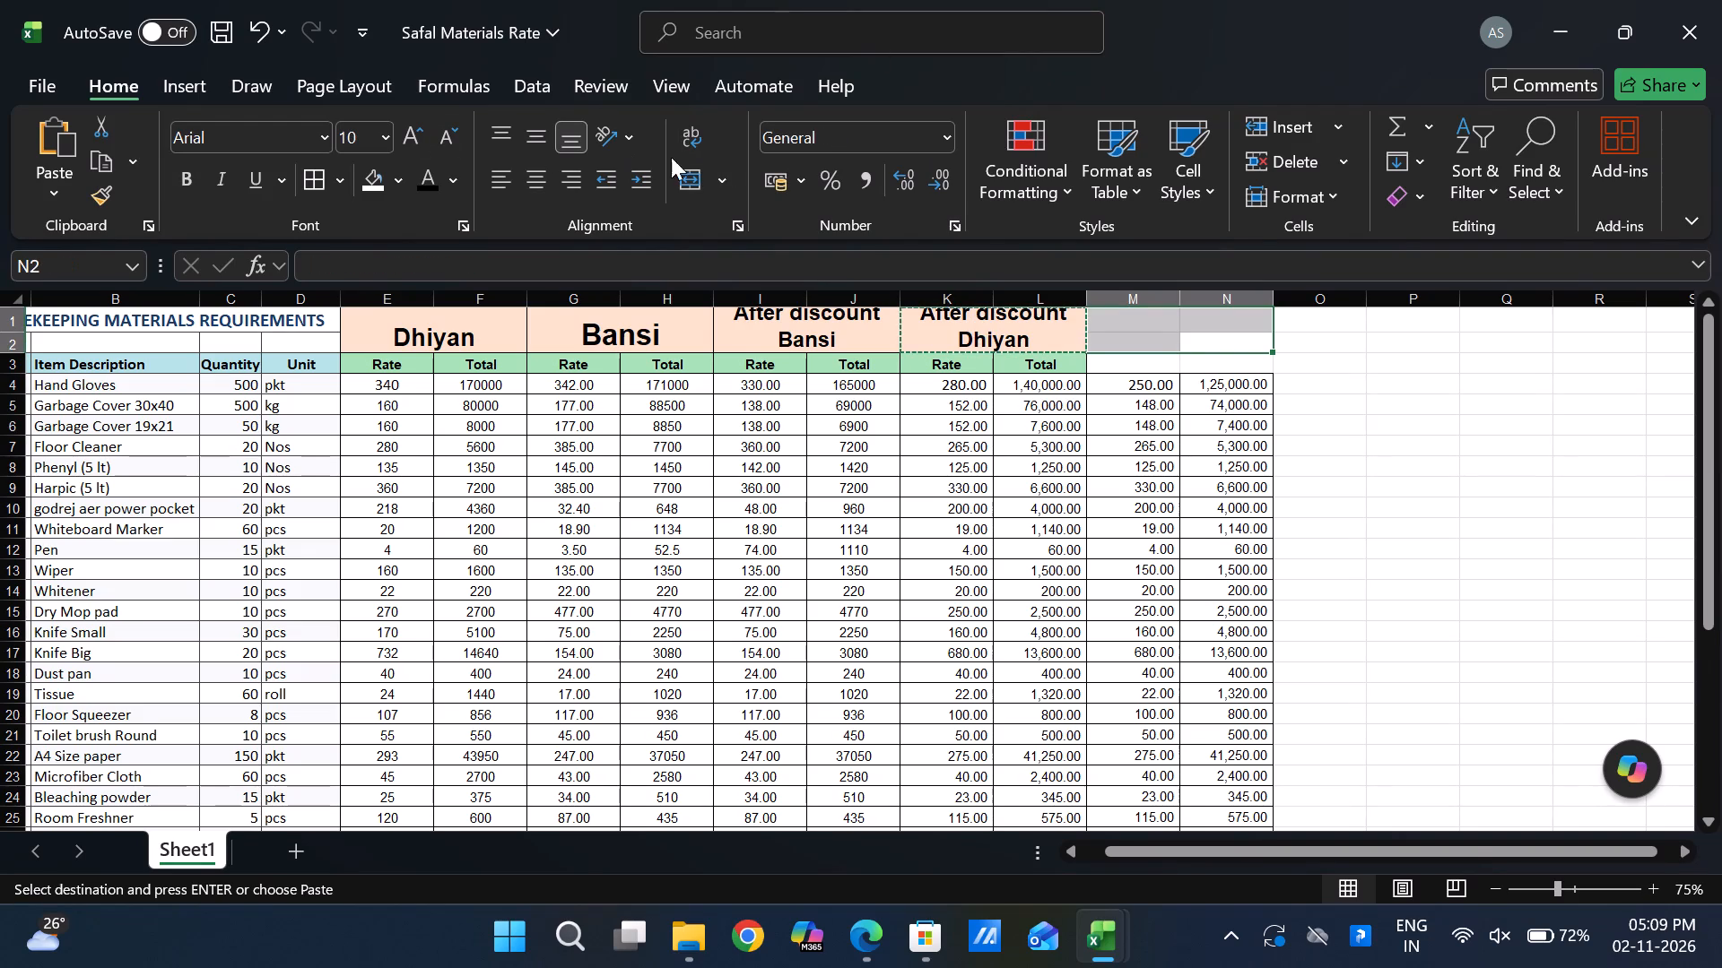
click(698, 183)
key(ctrl+v)
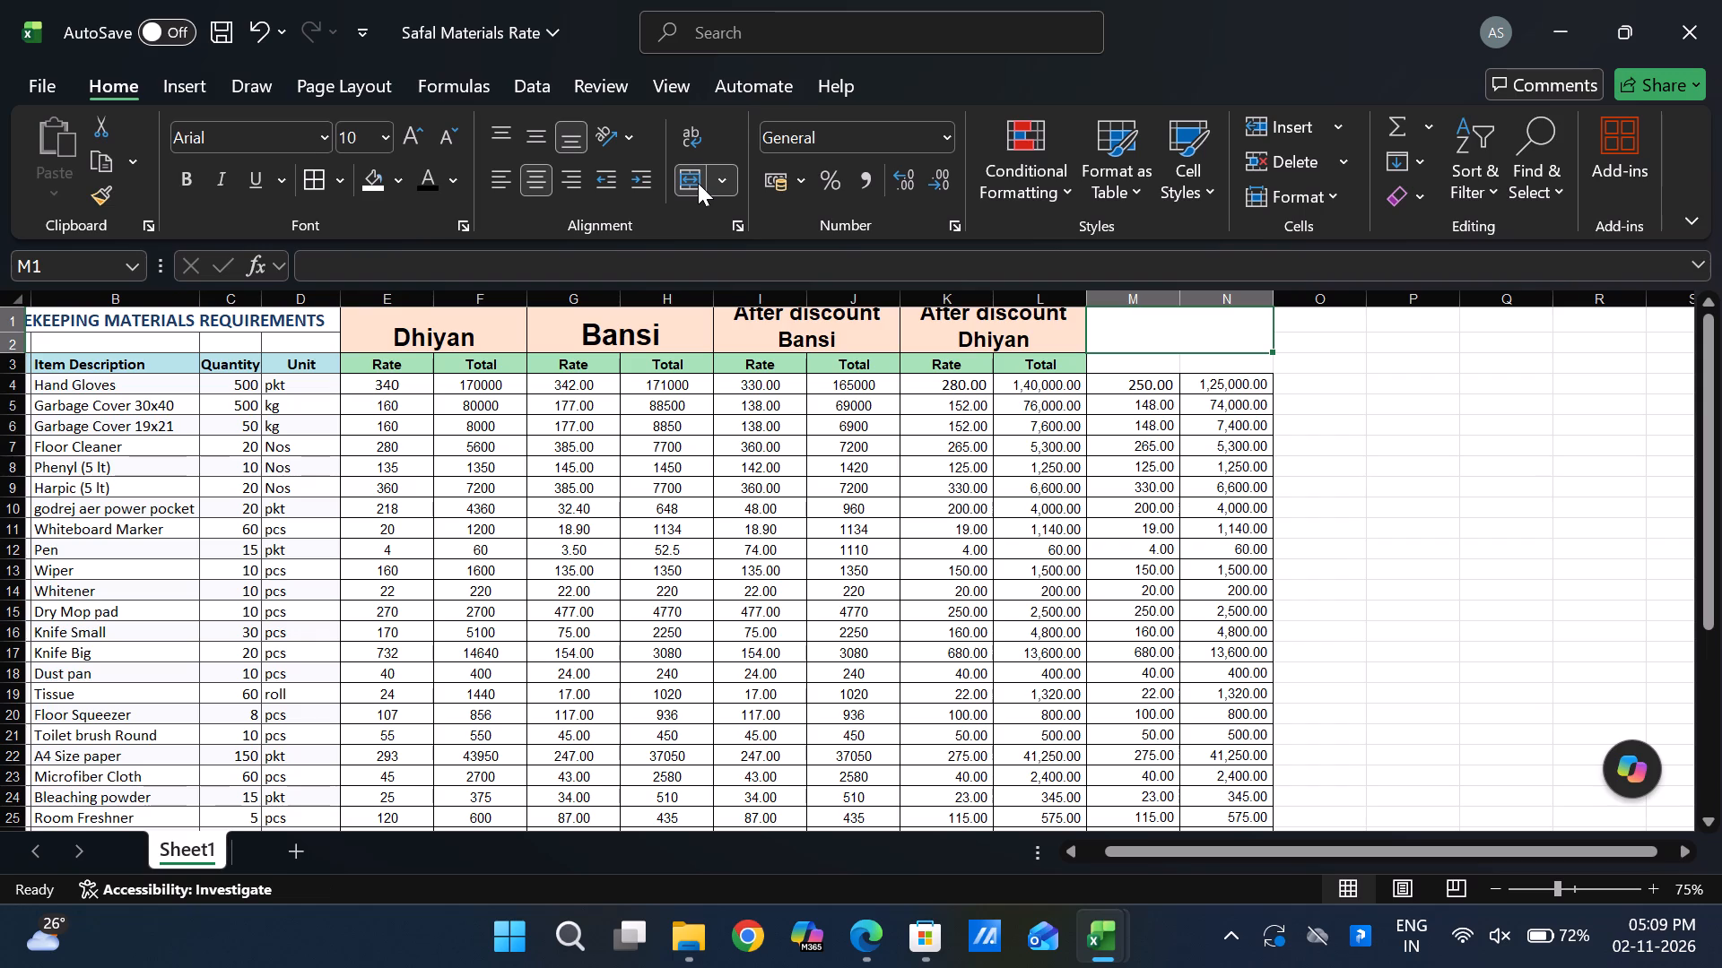
Copy the "After discount Dhiyan" heading from K1 into the merged cell M1:N2.
click(1168, 324)
key(Left)
key(Right)
key(ctrl+v)
key(Left)
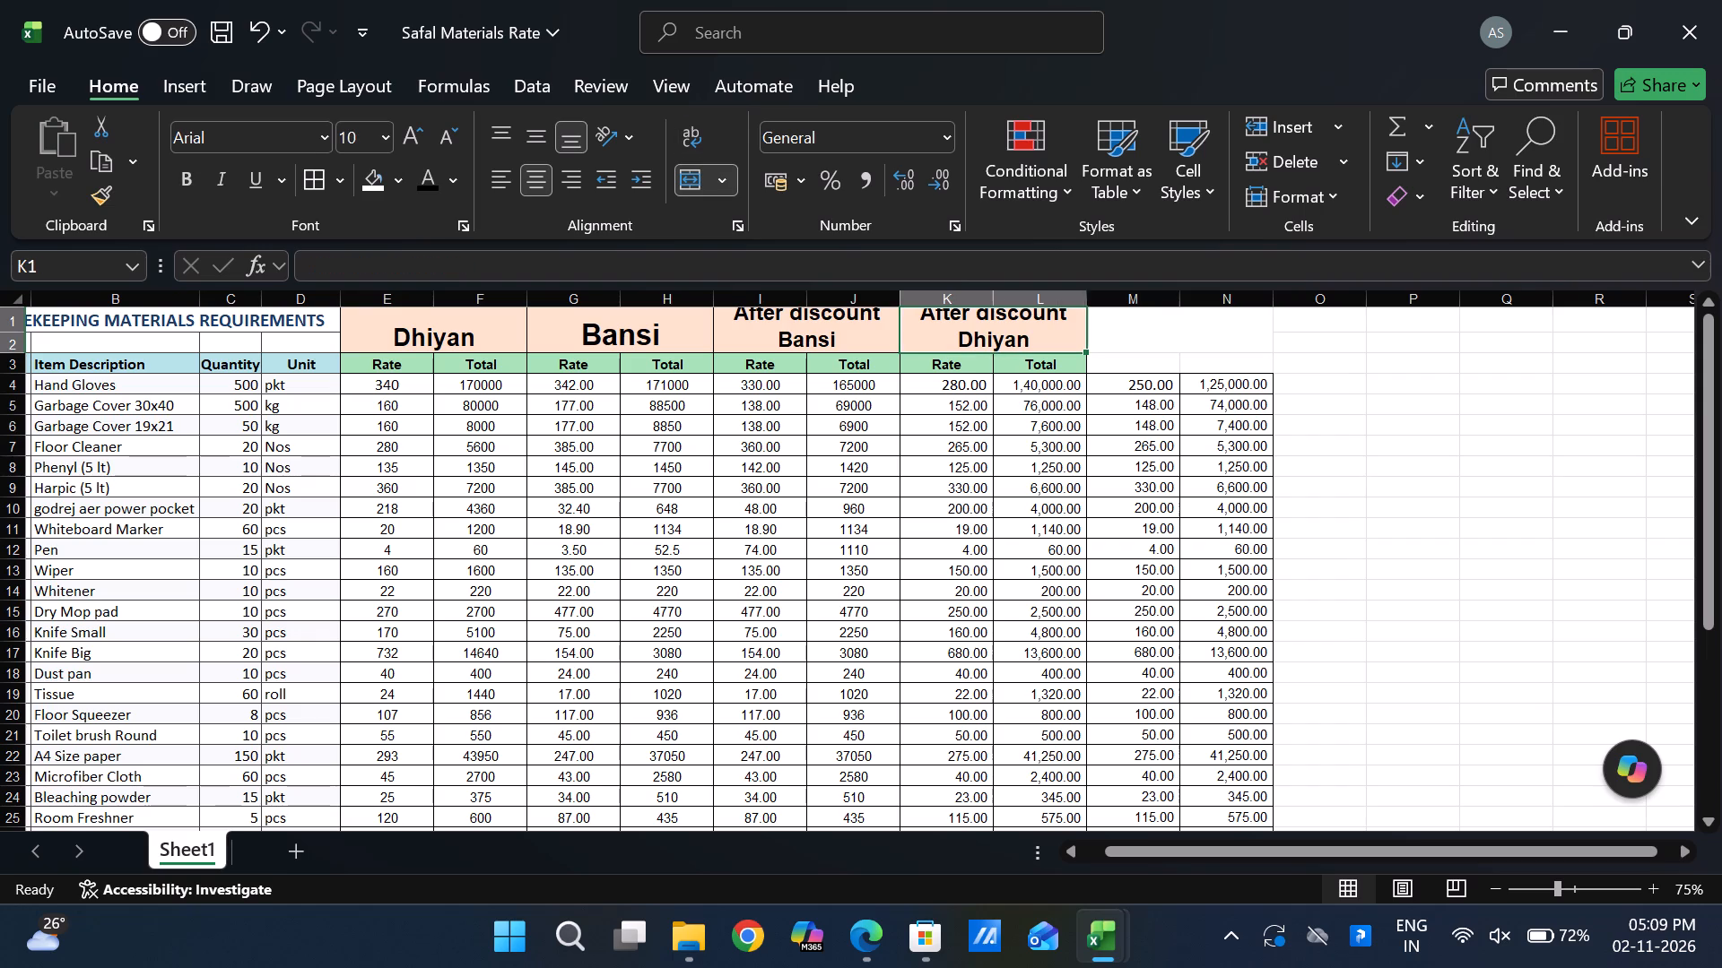
key(ctrl+c)
key(Right)
key(ctrl+v)
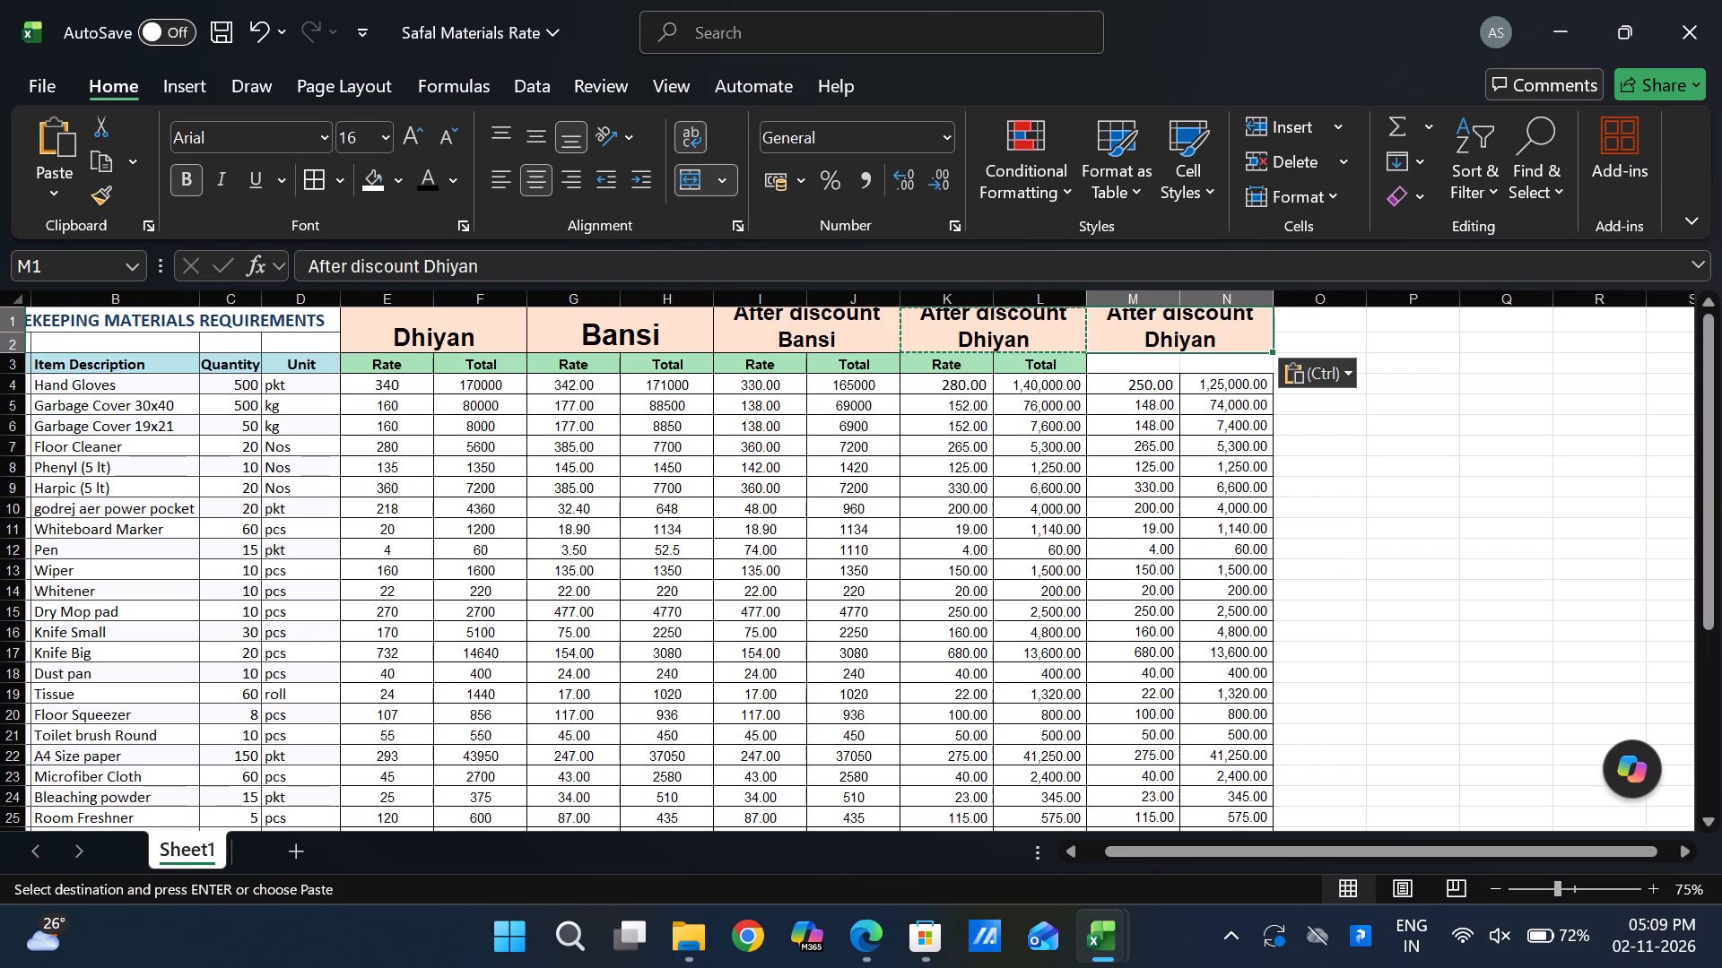
Copy the Rate and Total headings from K3:L3 into M3:N3.
key(Down)
key(Left)
key(Left)
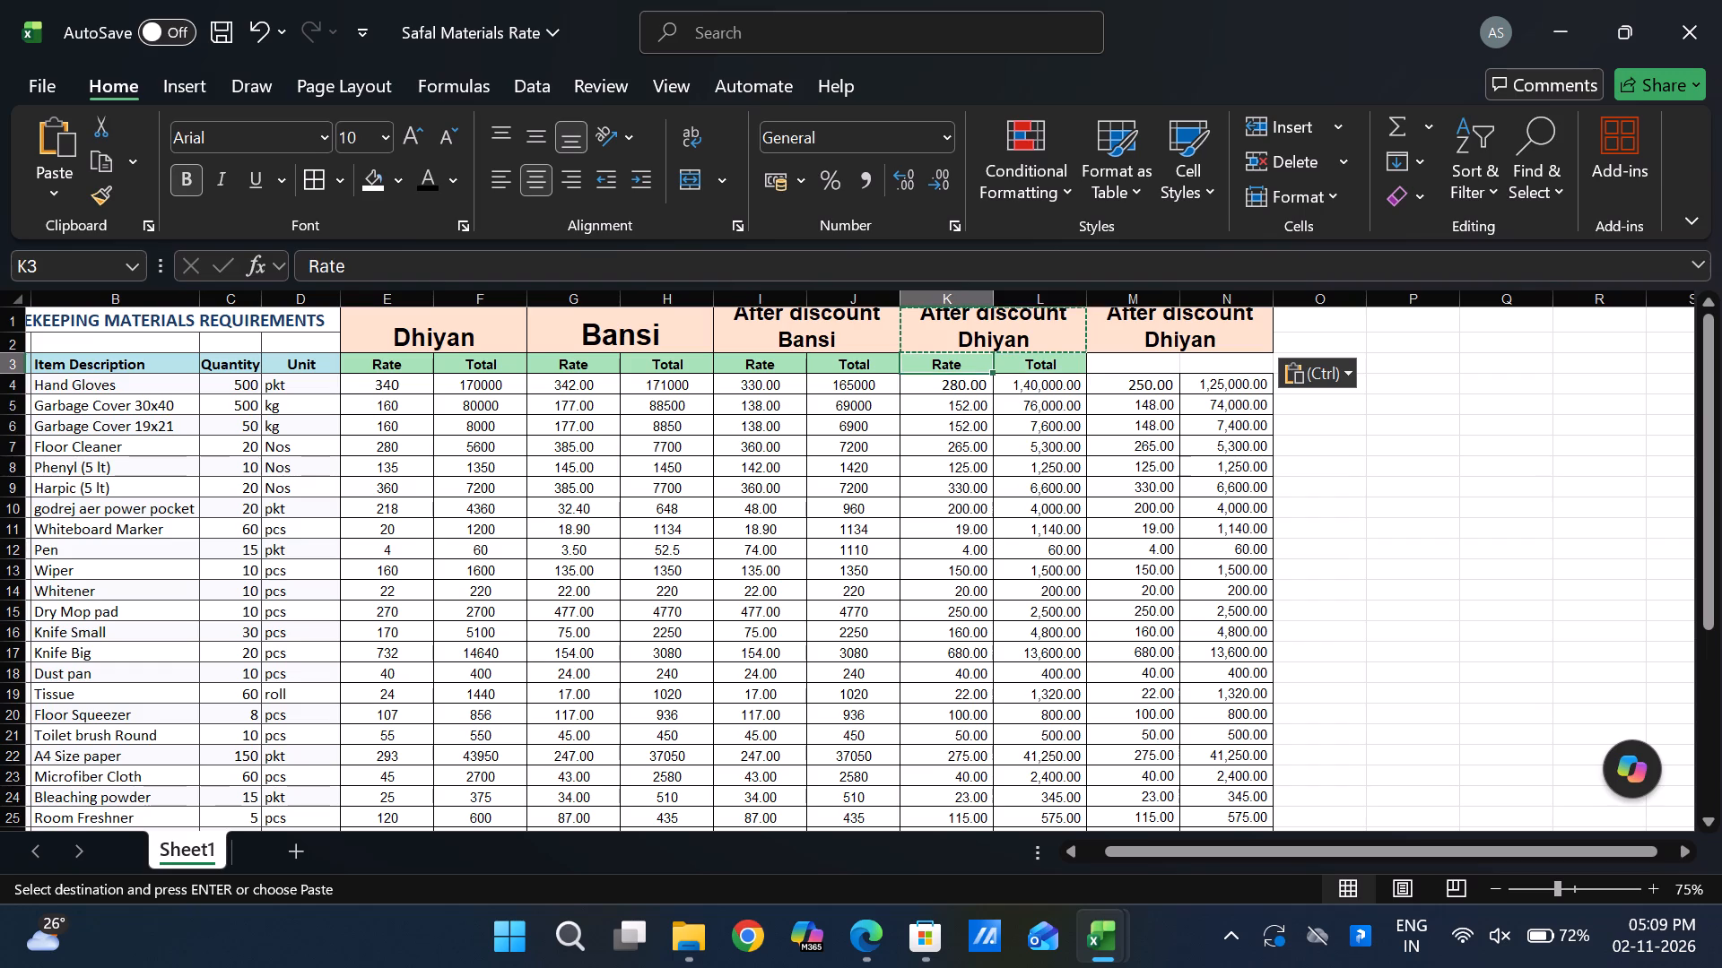
key(Right)
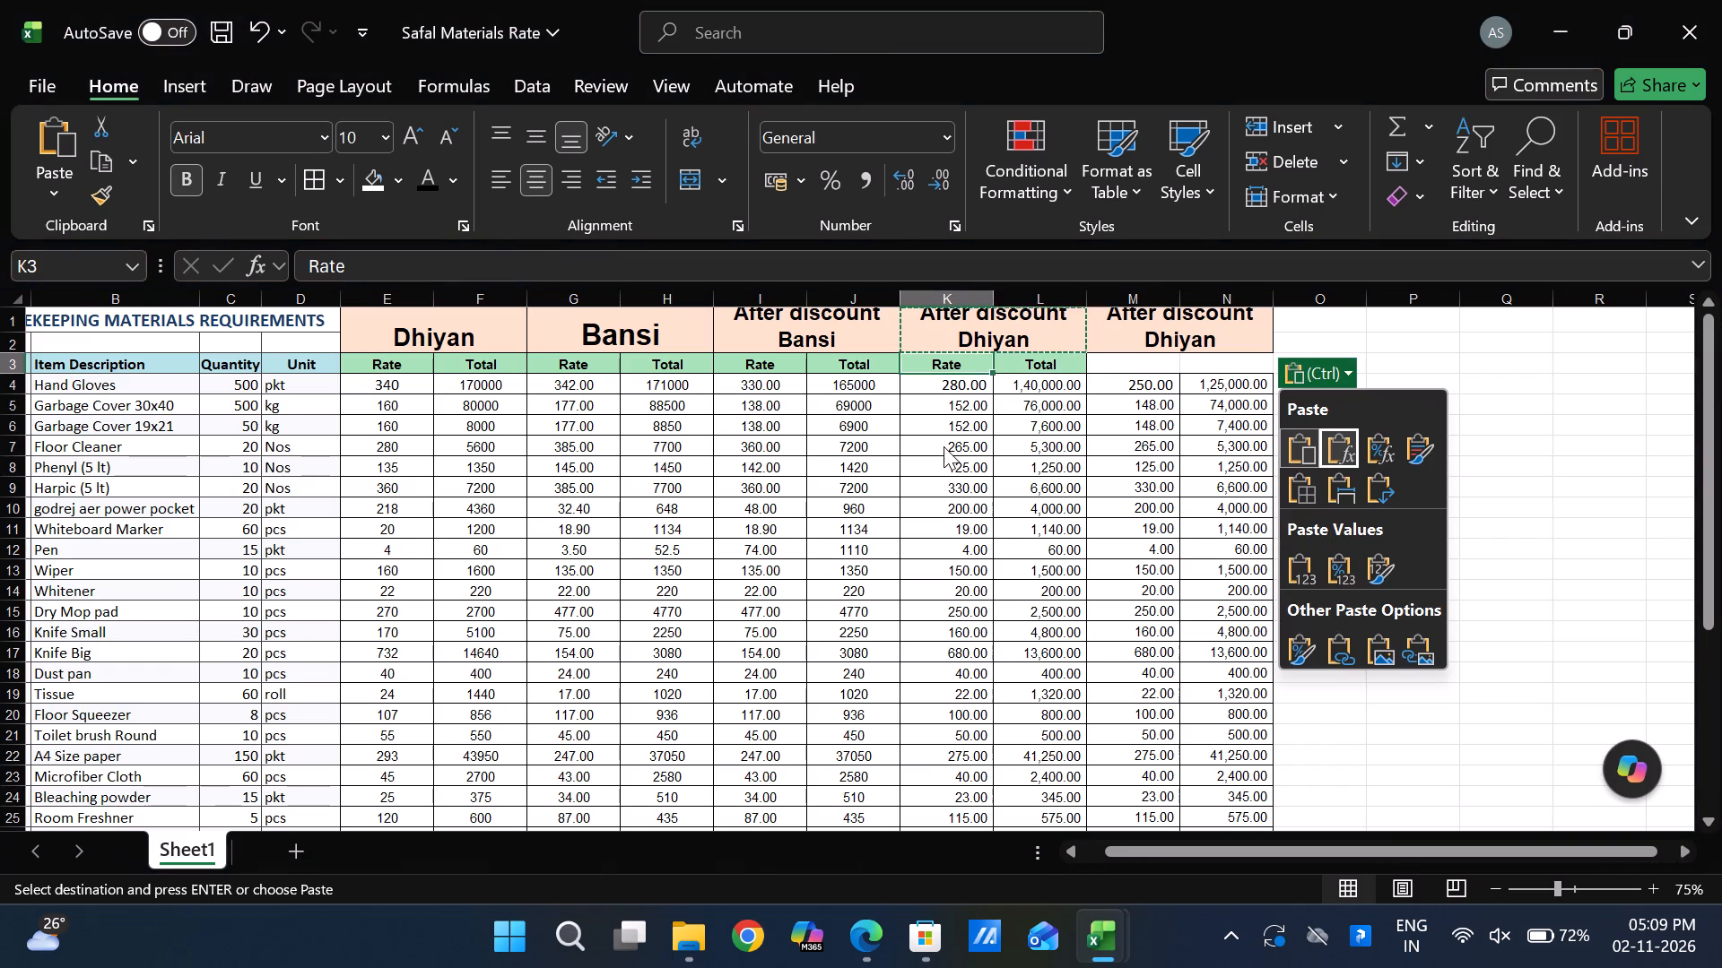
click(1022, 352)
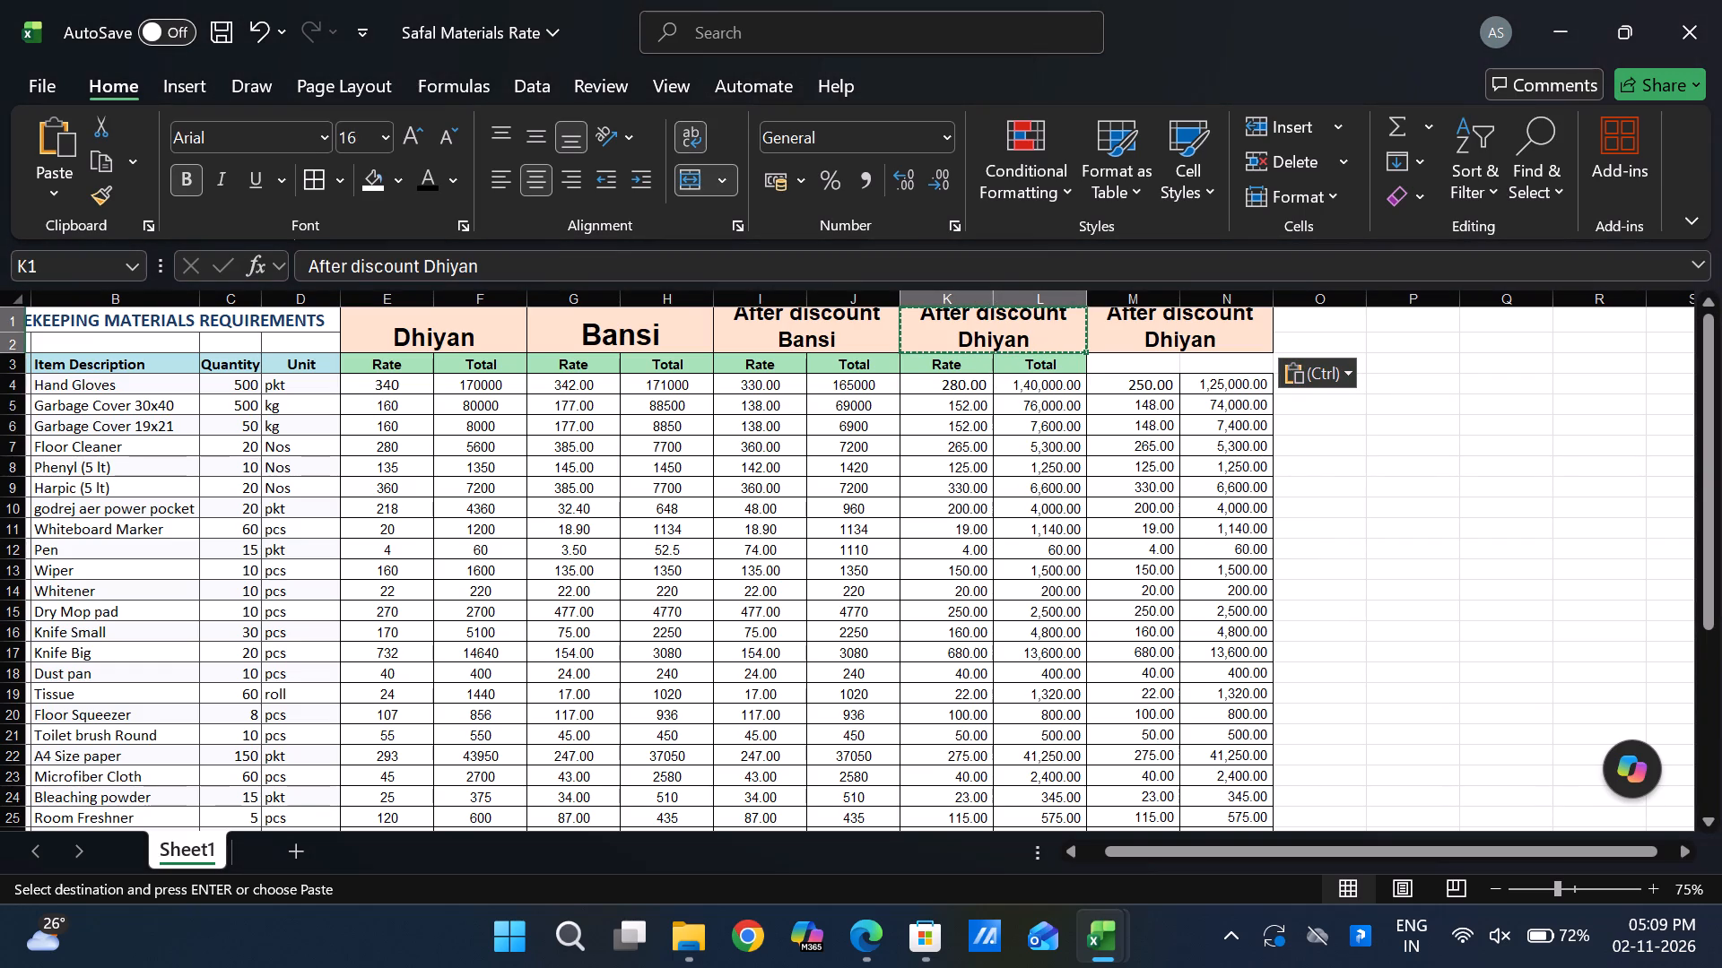
click(947, 363)
key(shift+Right)
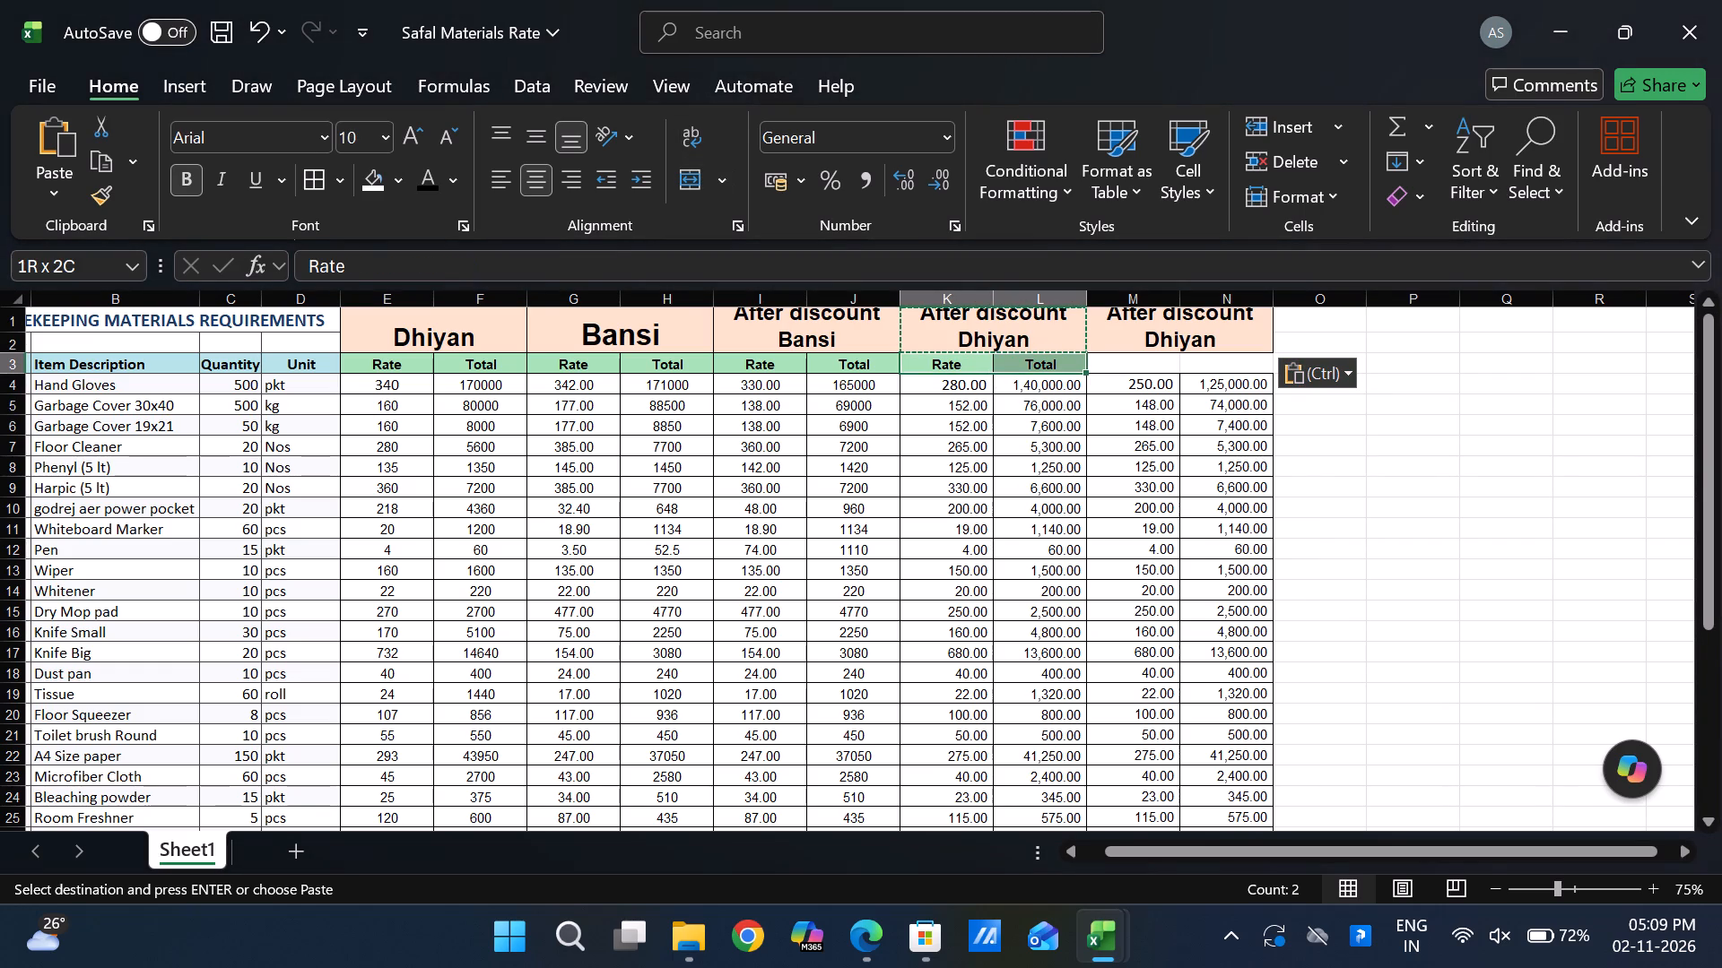
key(ctrl+c)
key(Right)
key(ctrl+v)
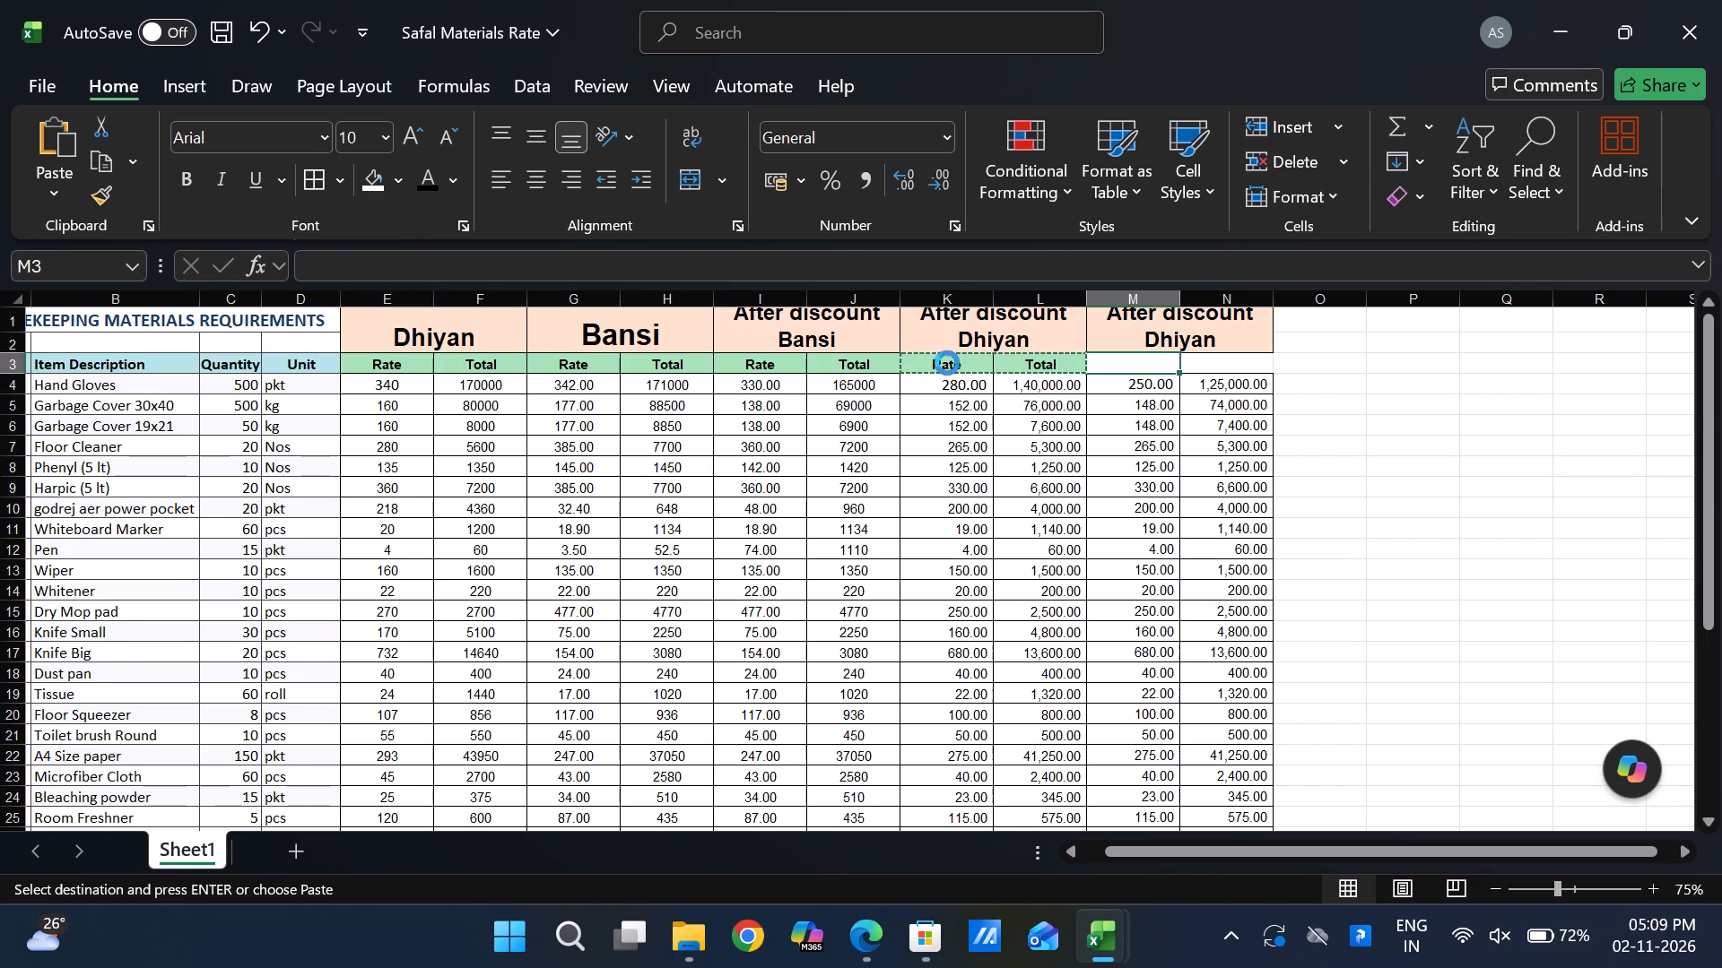
click(1173, 484)
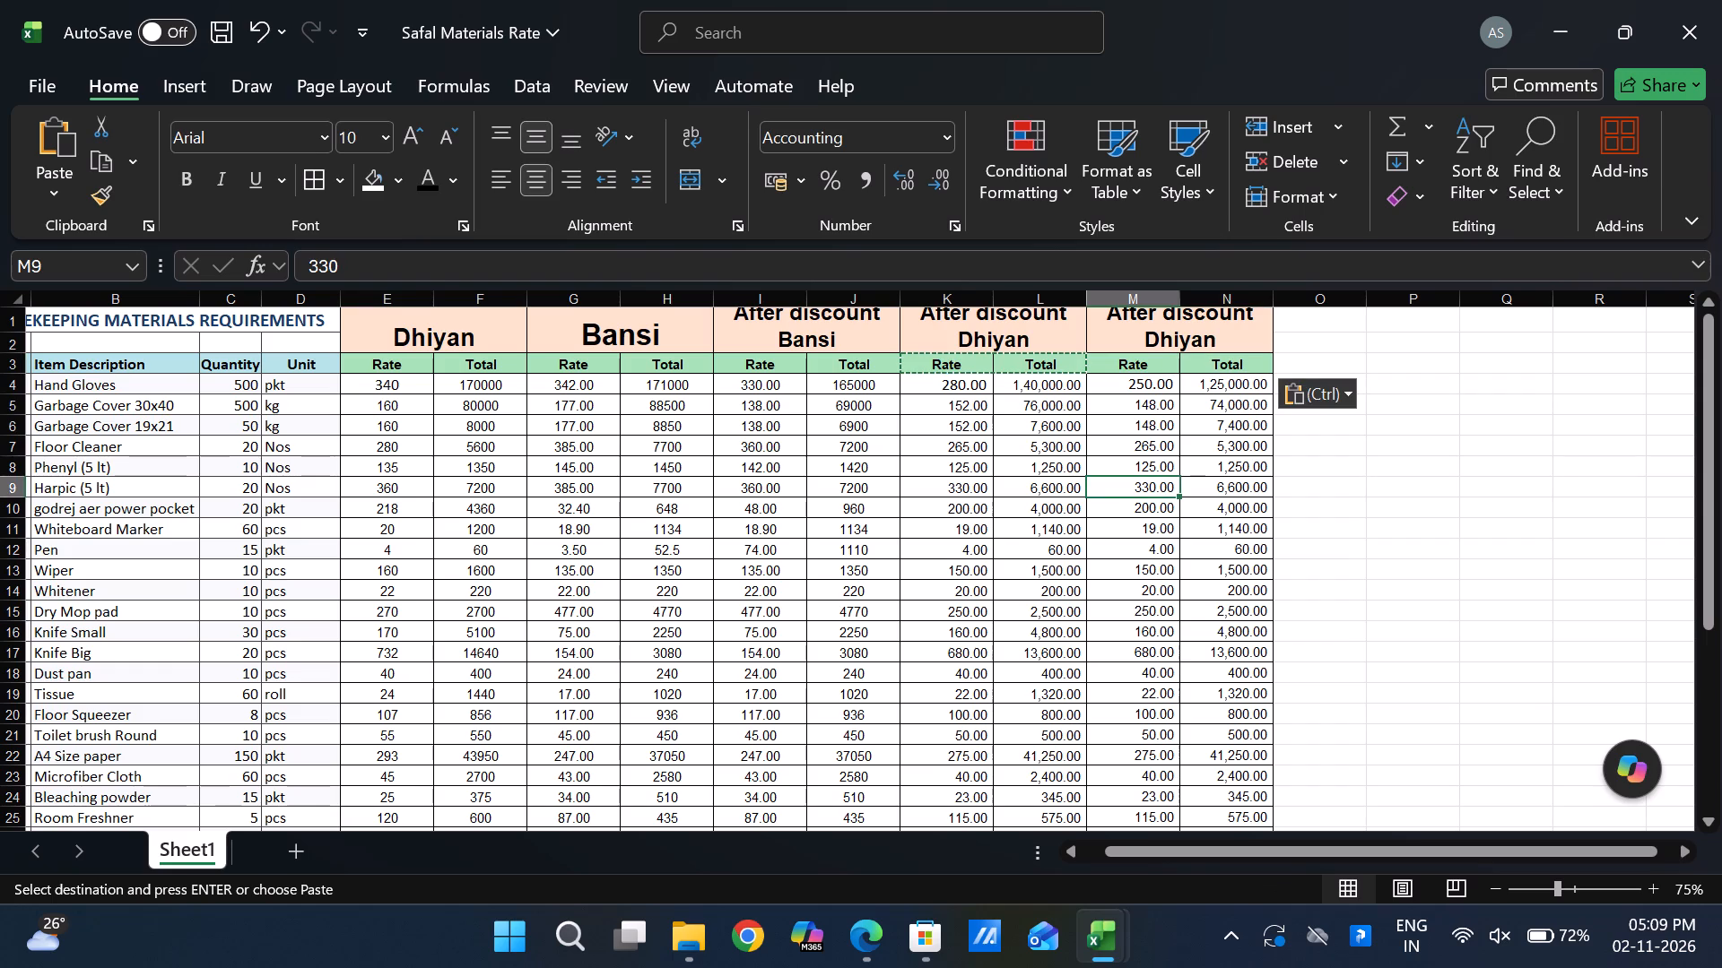
Increase the height of row 2 slightly so the two-line vendor headings fit.
scroll(1158, 439, up, 2)
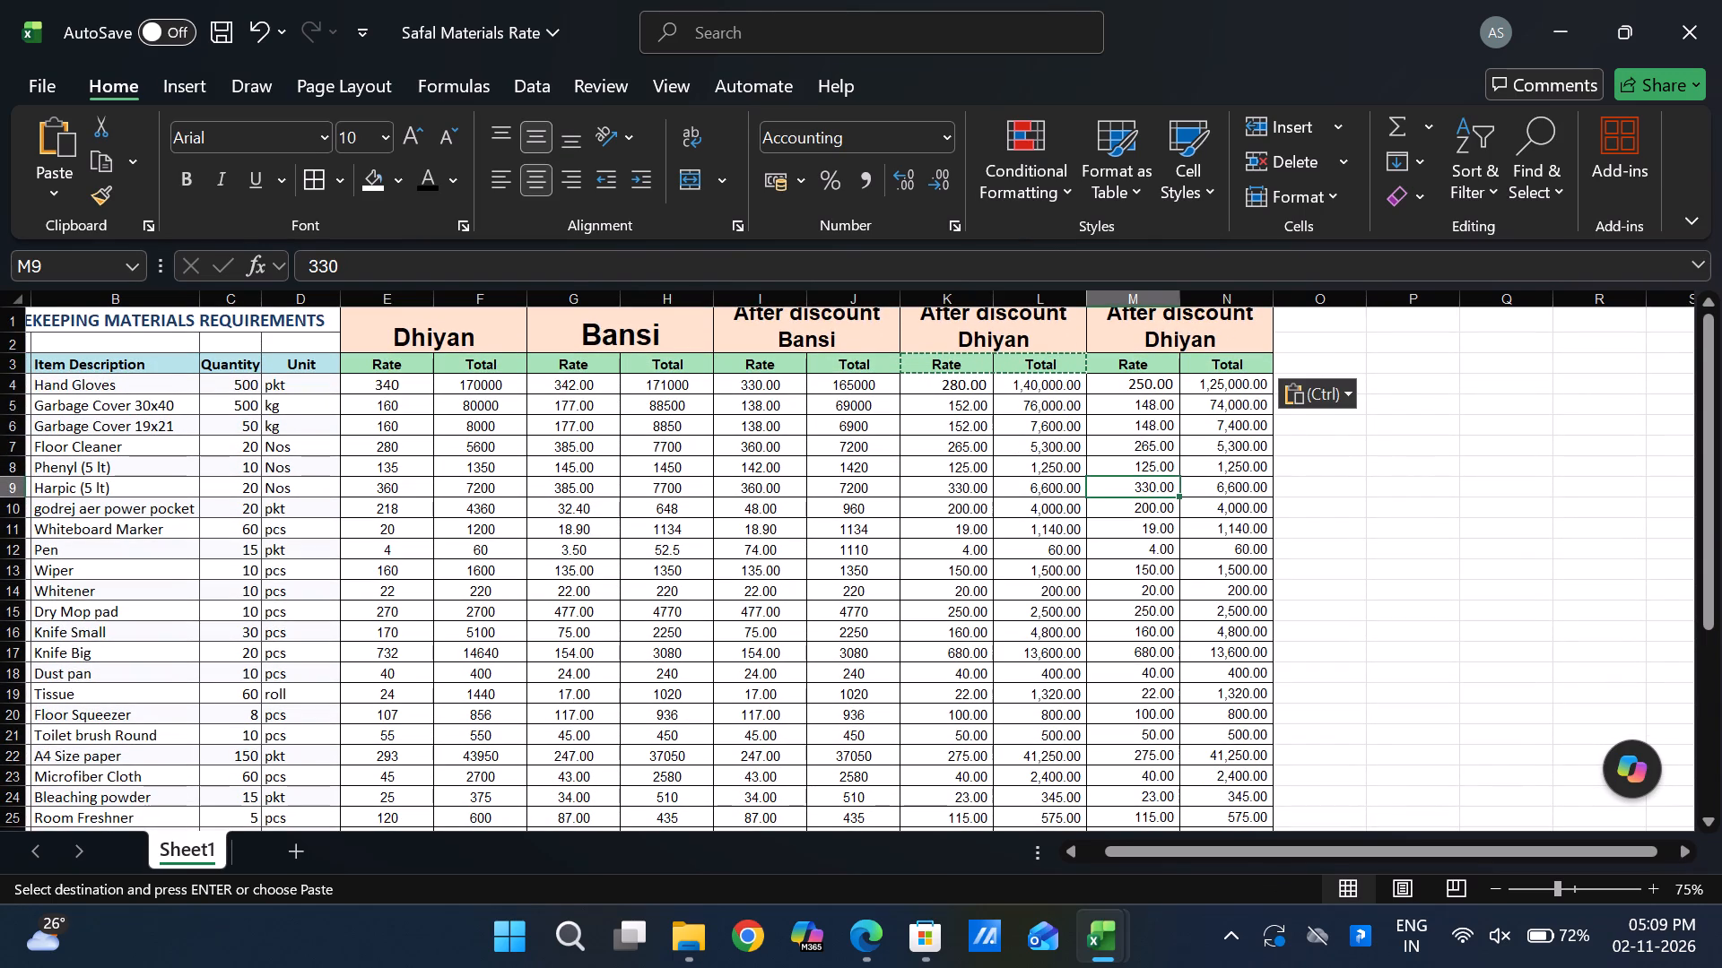
drag(17, 349, 22, 358)
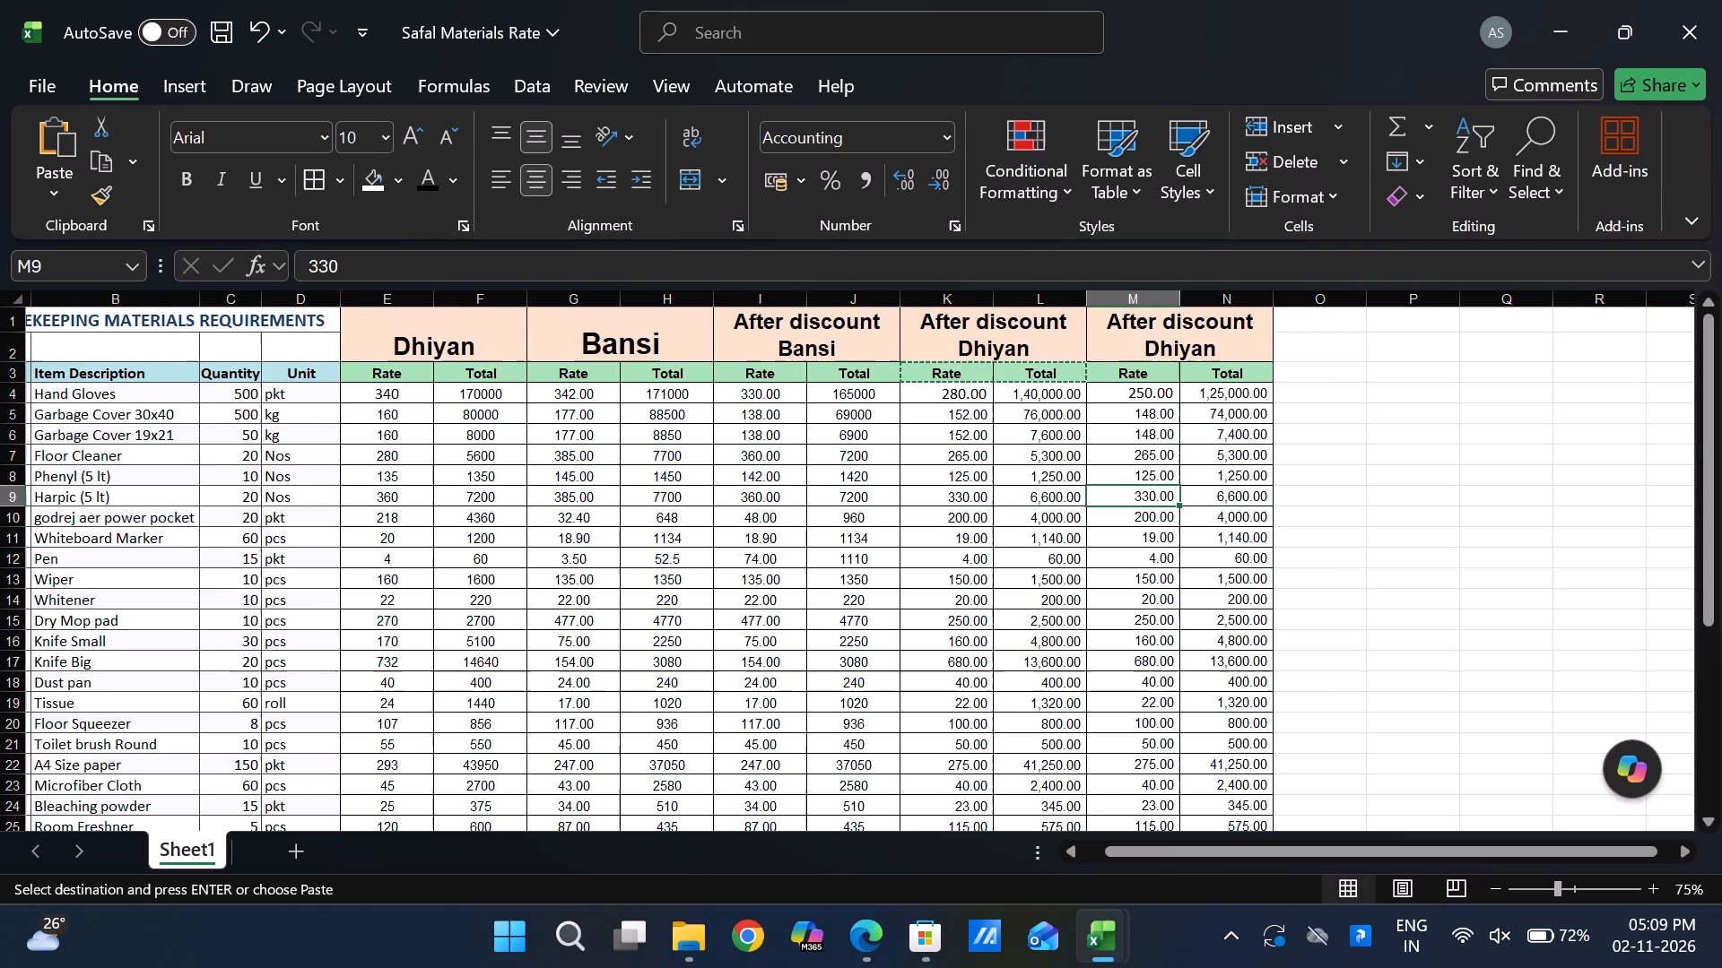
Apply all borders to the total-row cells M35:N35.
scroll(111, 424, right, 1)
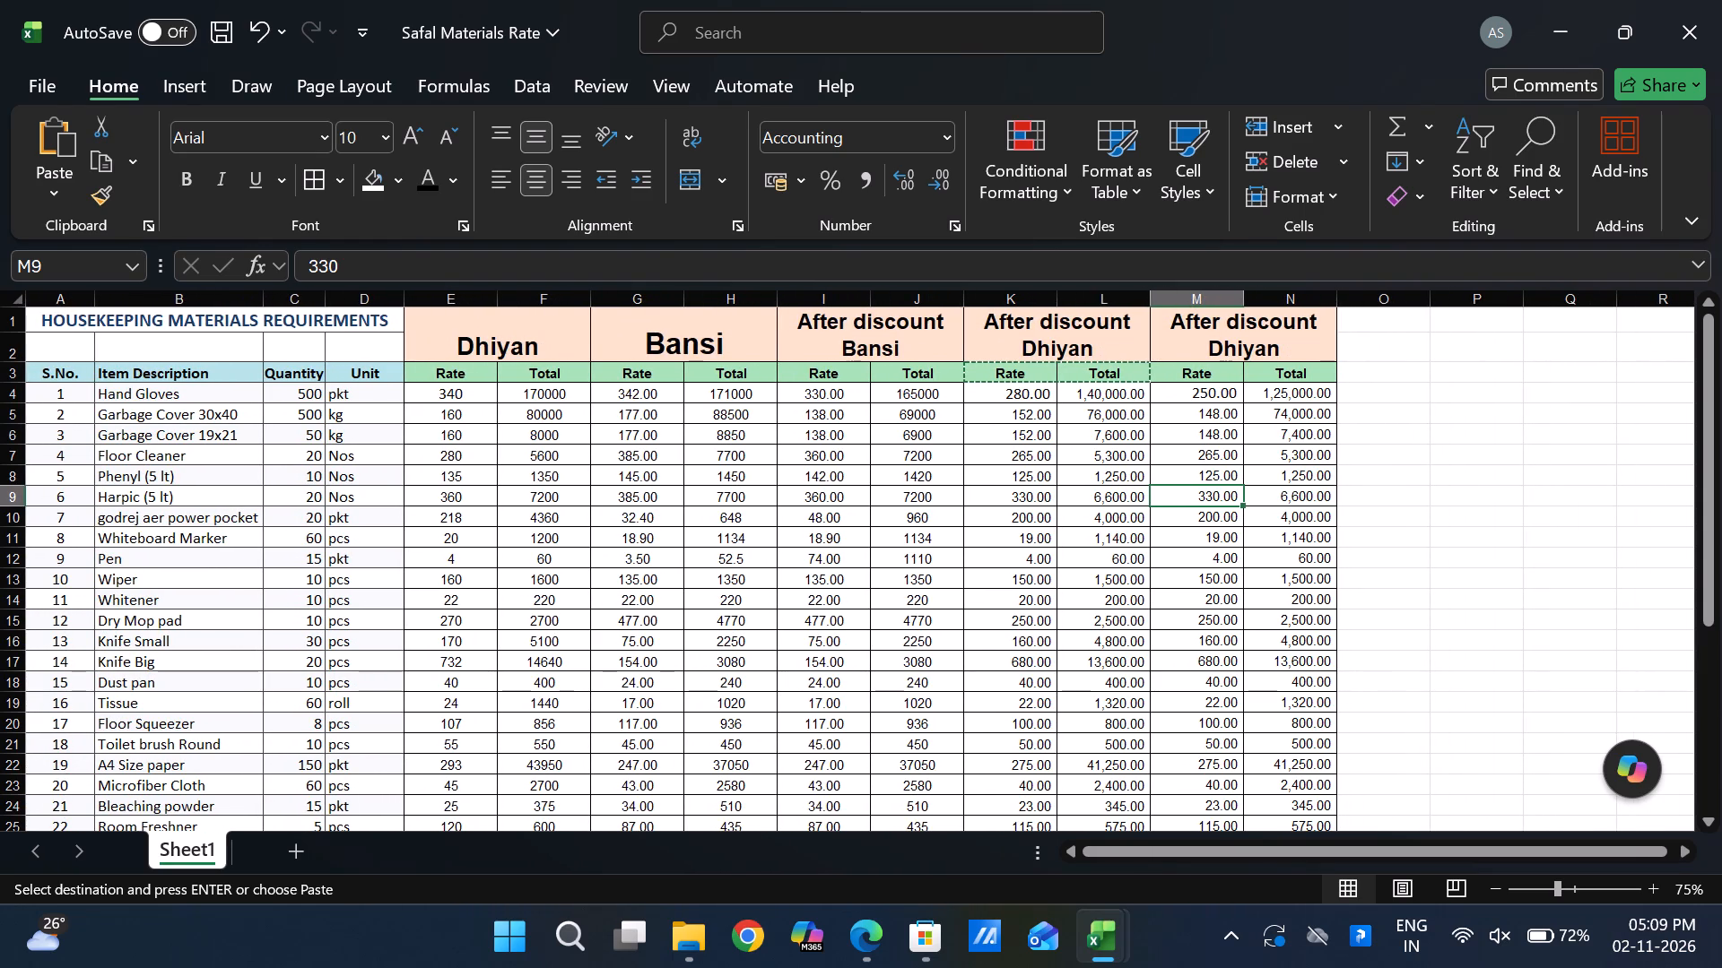
scroll(1228, 571, down, 1)
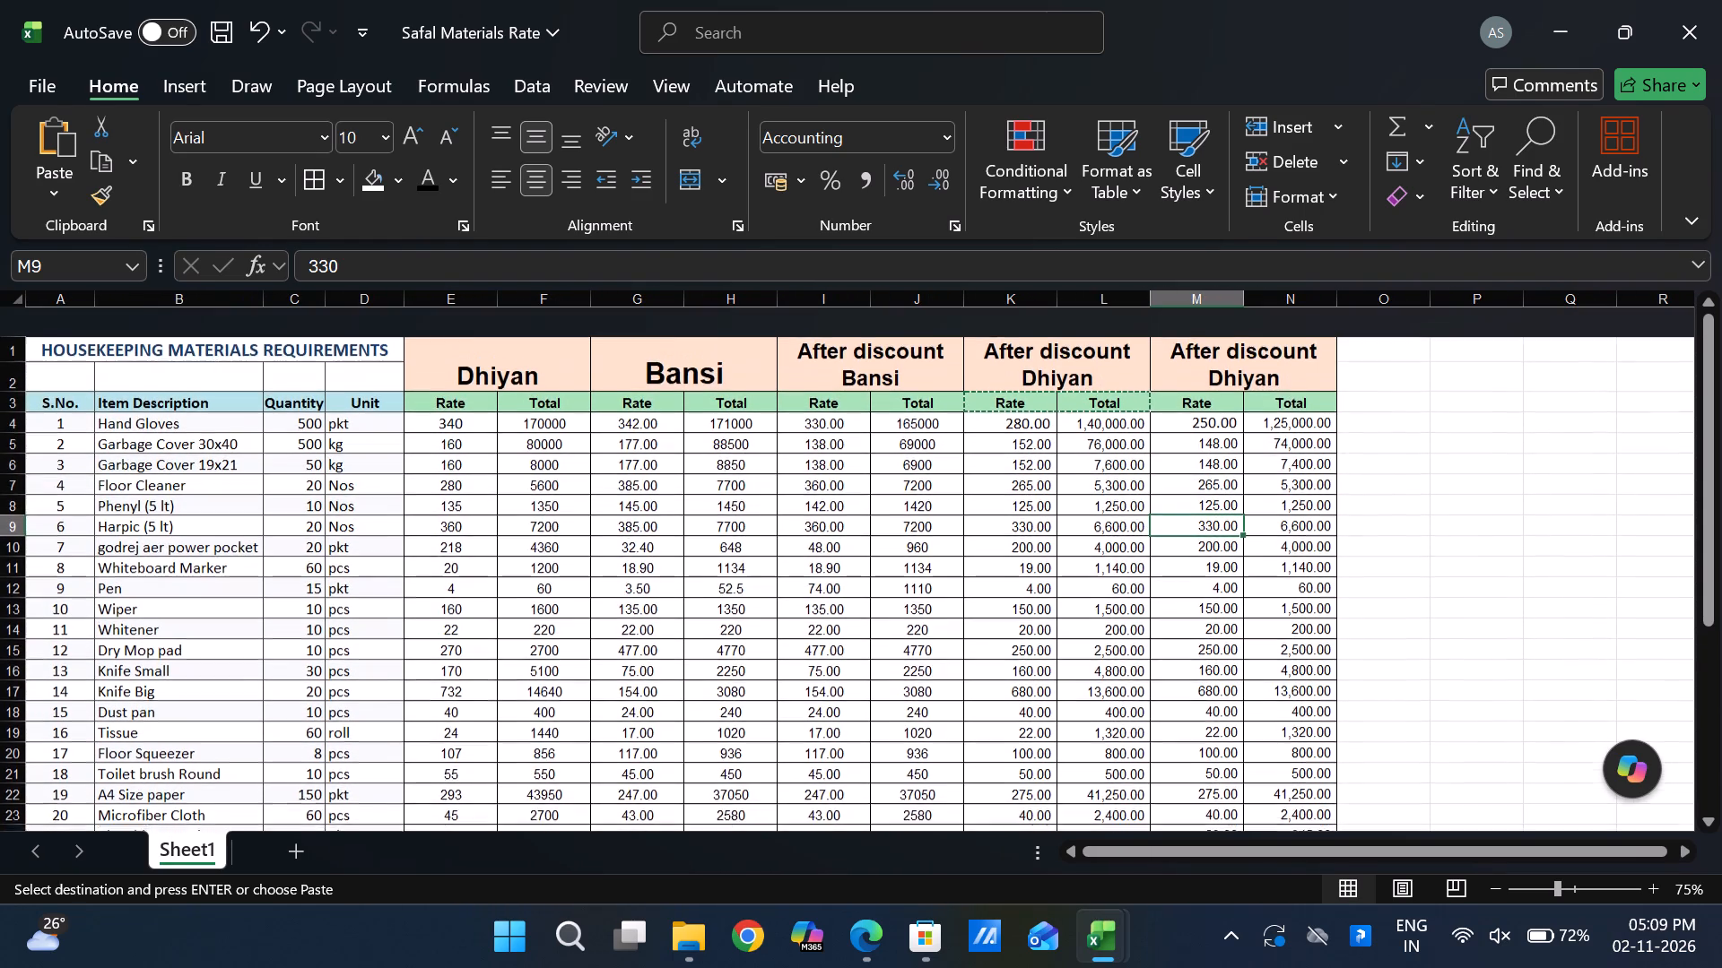
scroll(1228, 571, down, 3)
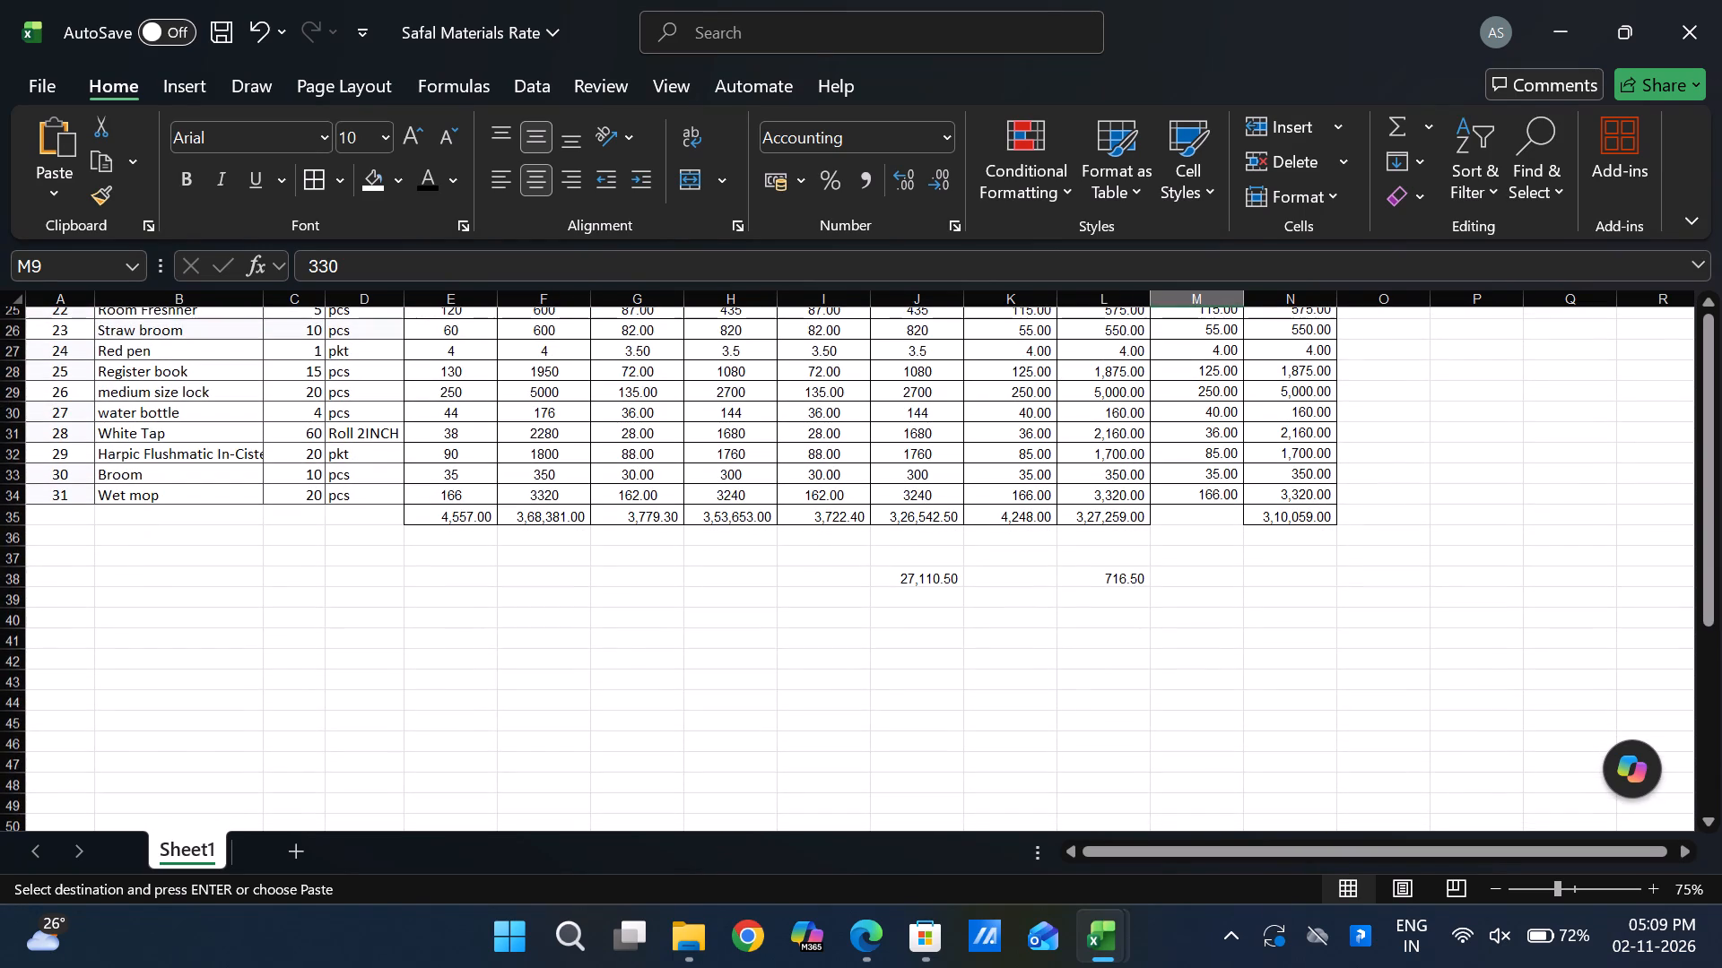
click(1195, 509)
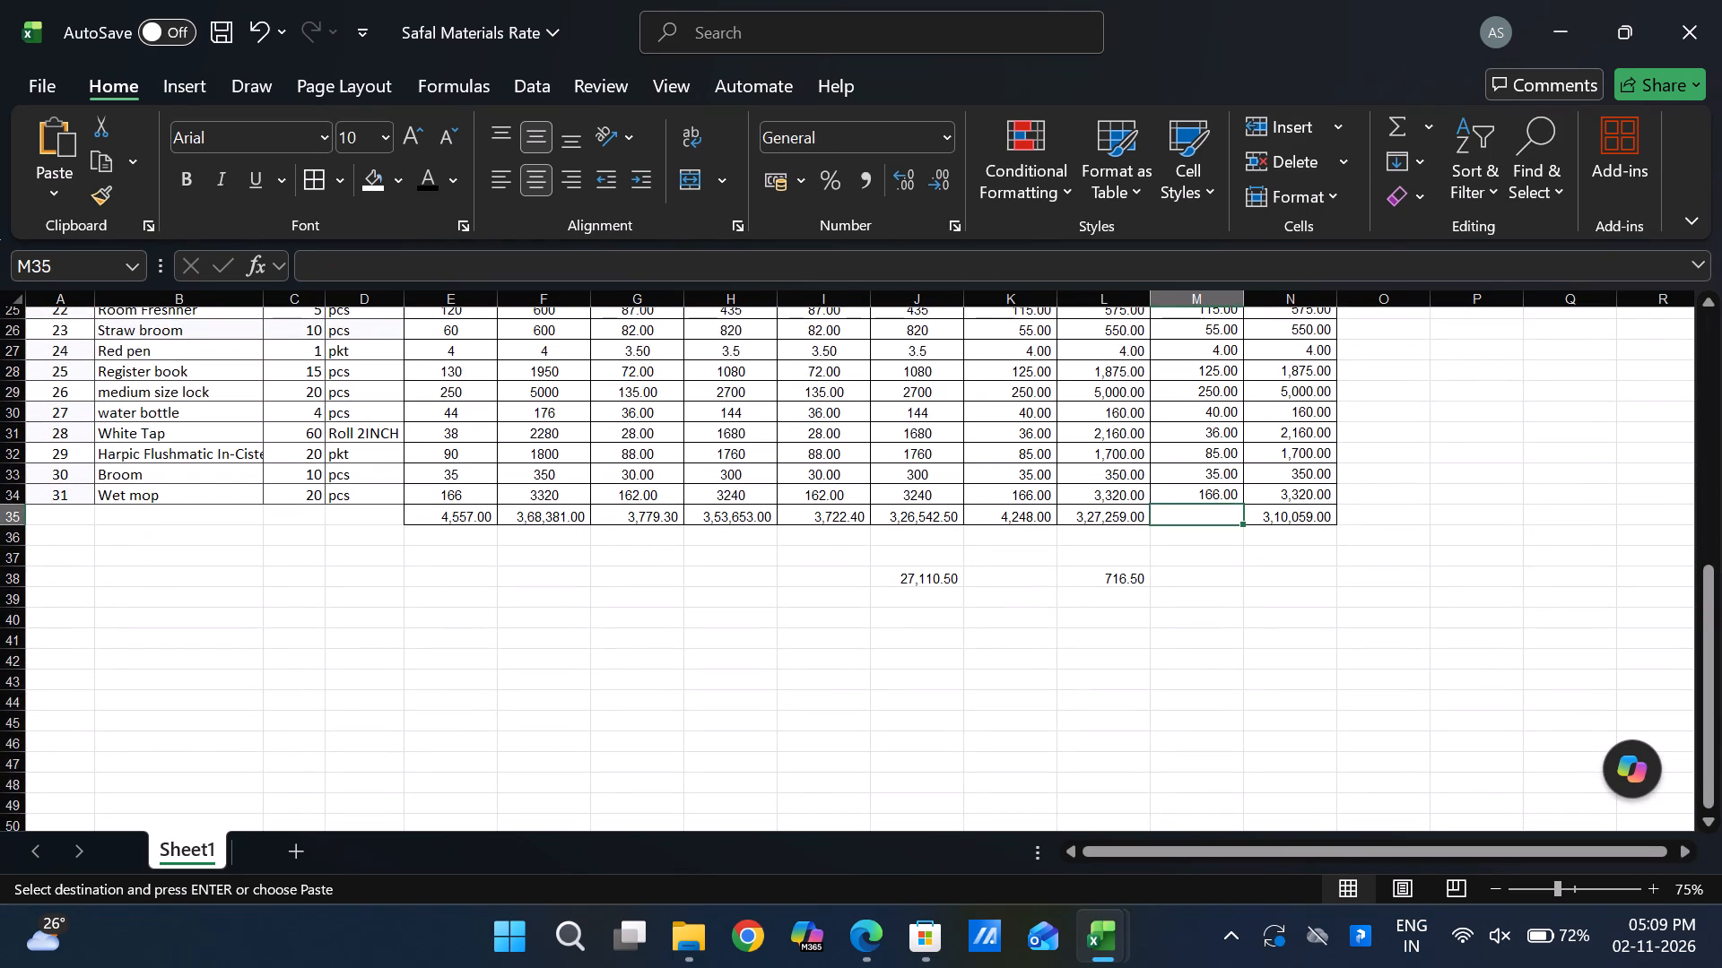
key(shift+Right)
click(316, 177)
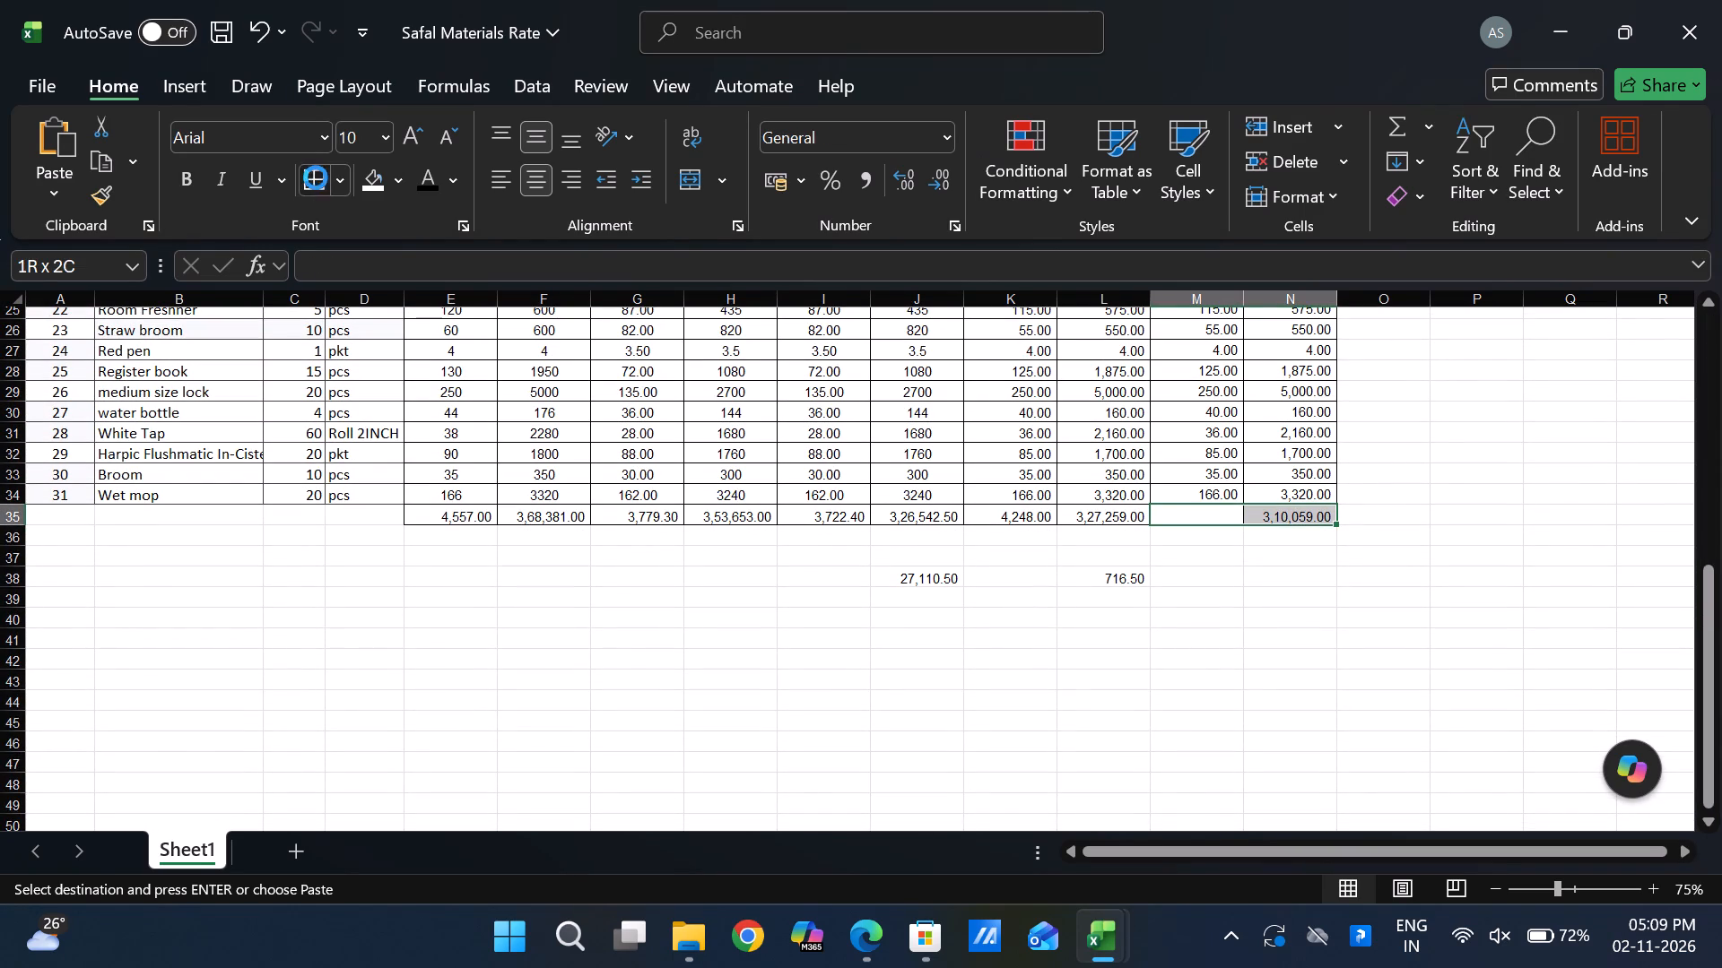
click(1139, 698)
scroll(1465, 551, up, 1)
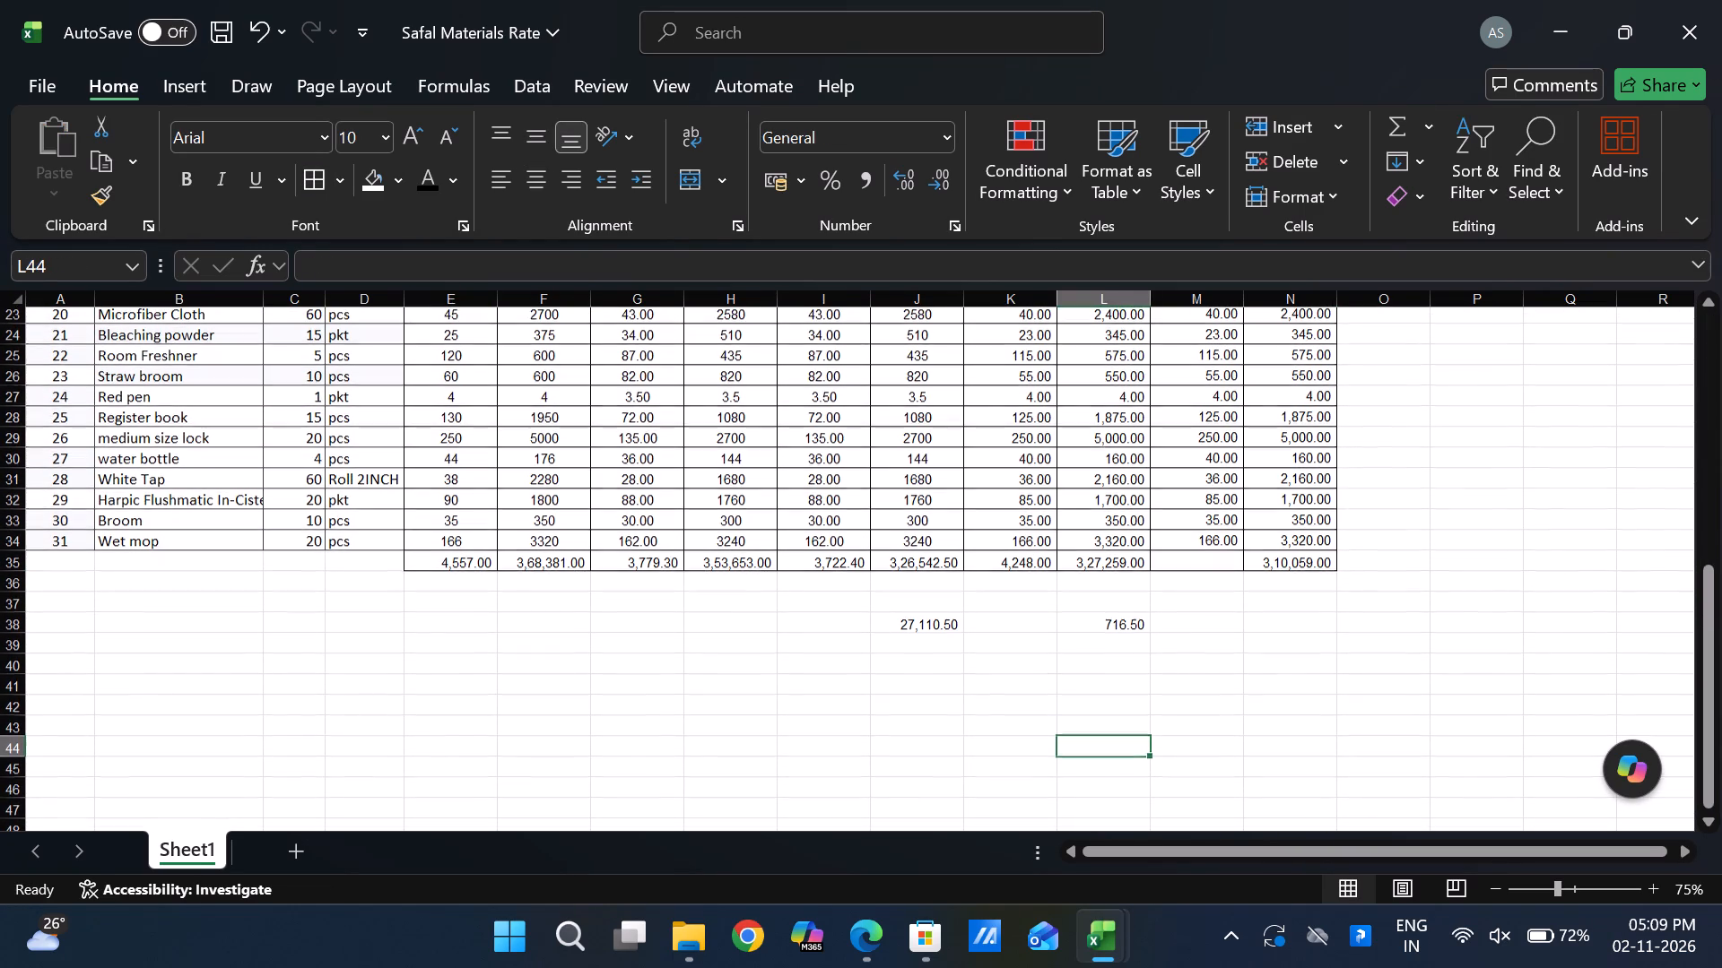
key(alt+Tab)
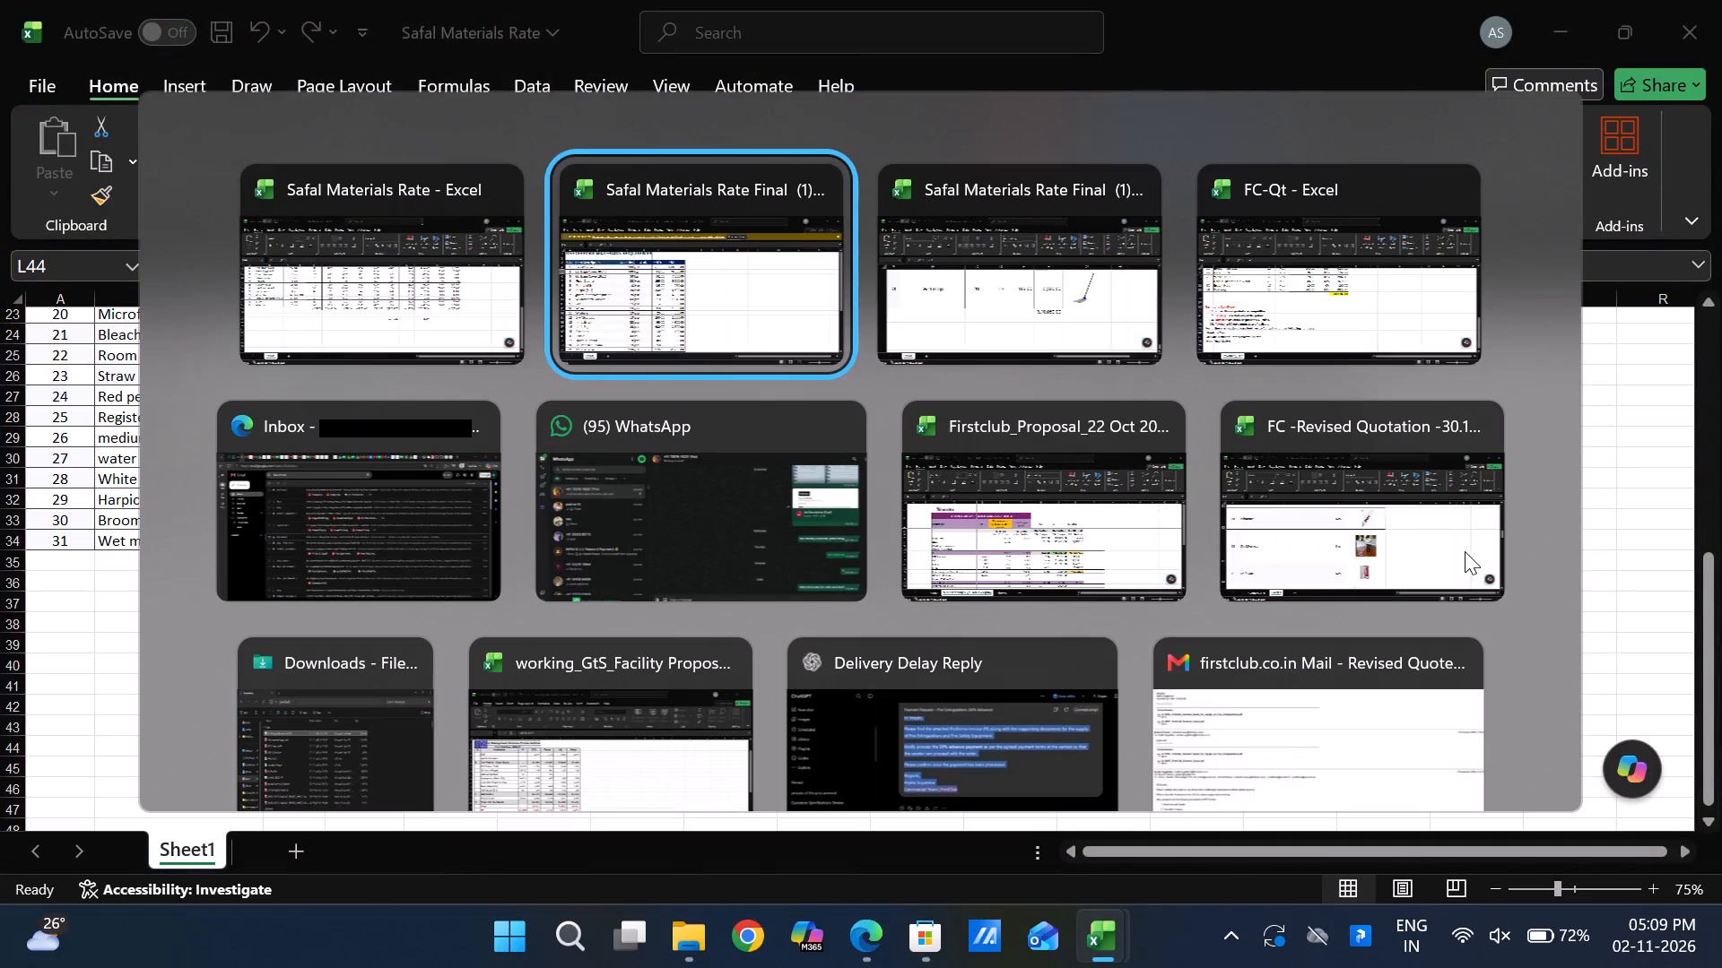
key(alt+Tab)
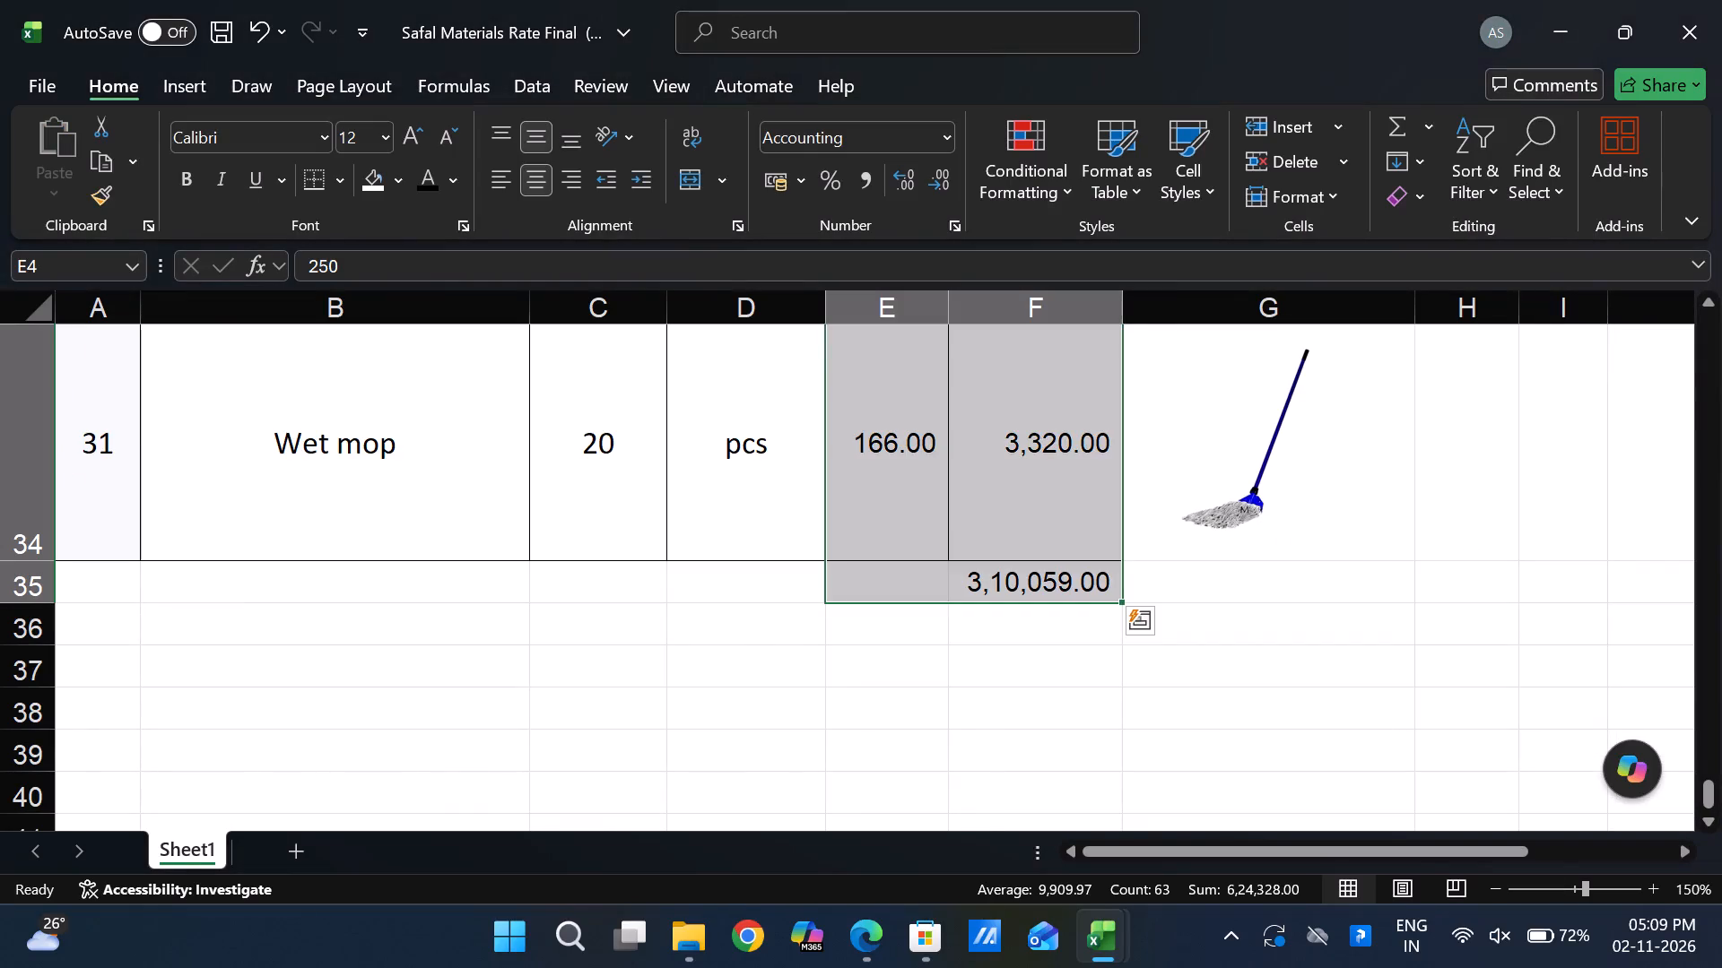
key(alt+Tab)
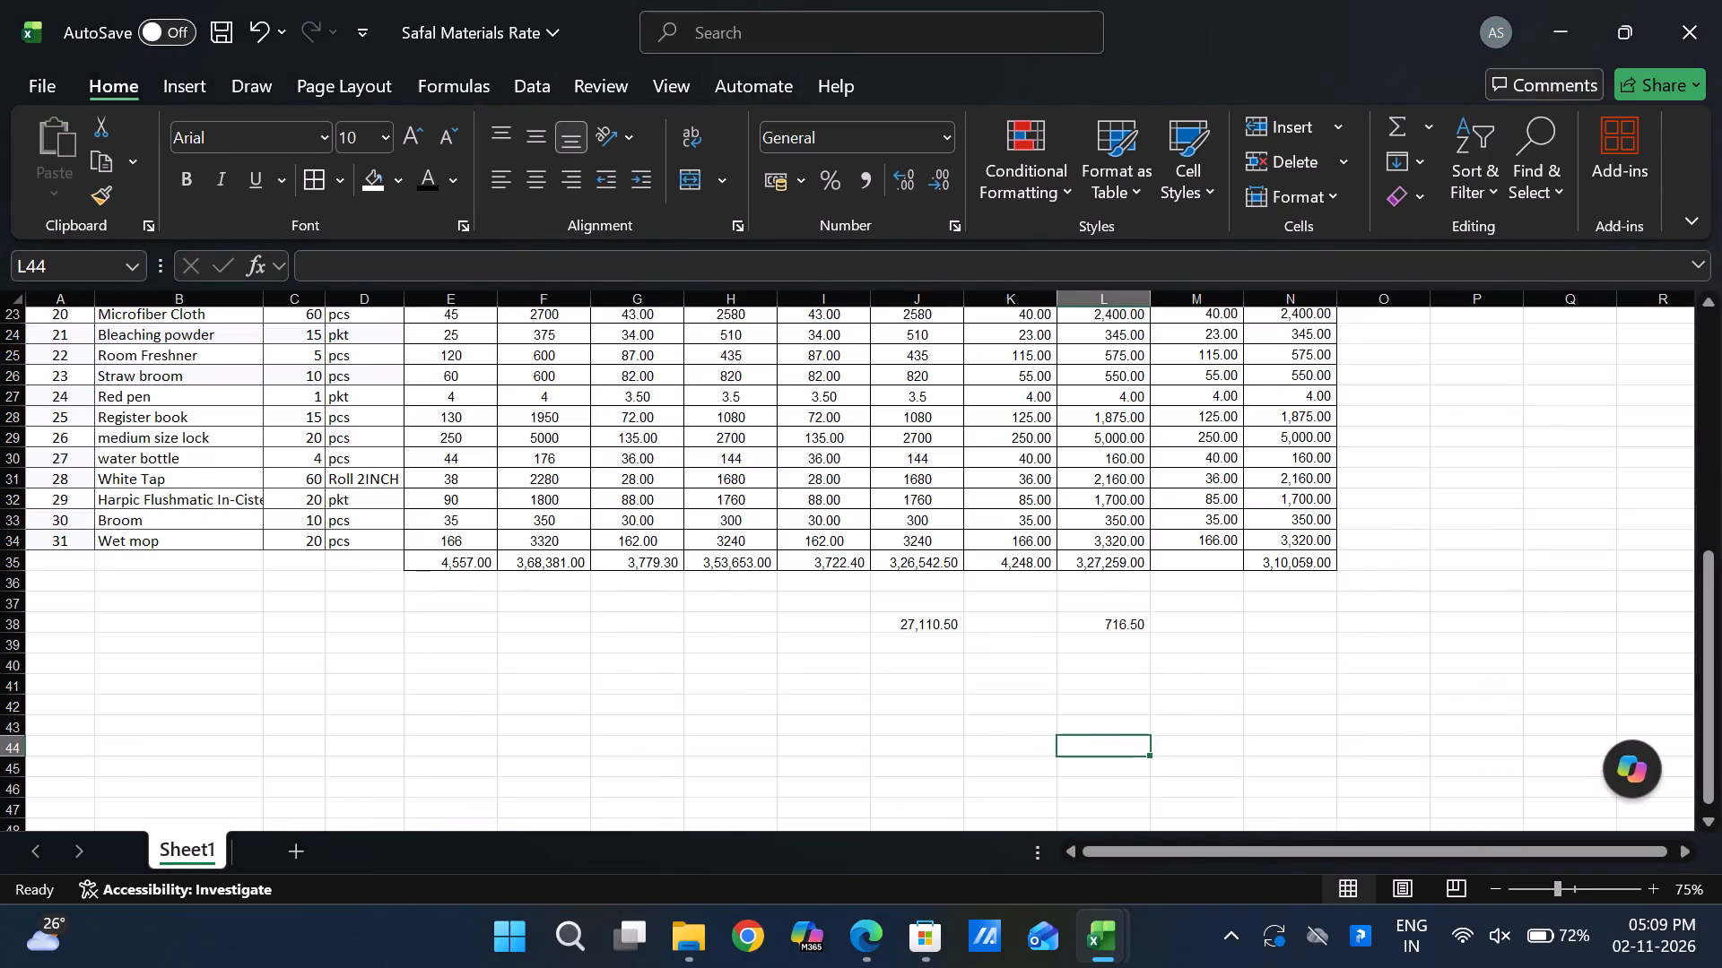
Merge and center cells O1:P2 beside the last vendor heading.
scroll(1387, 595, up, 3)
click(1361, 329)
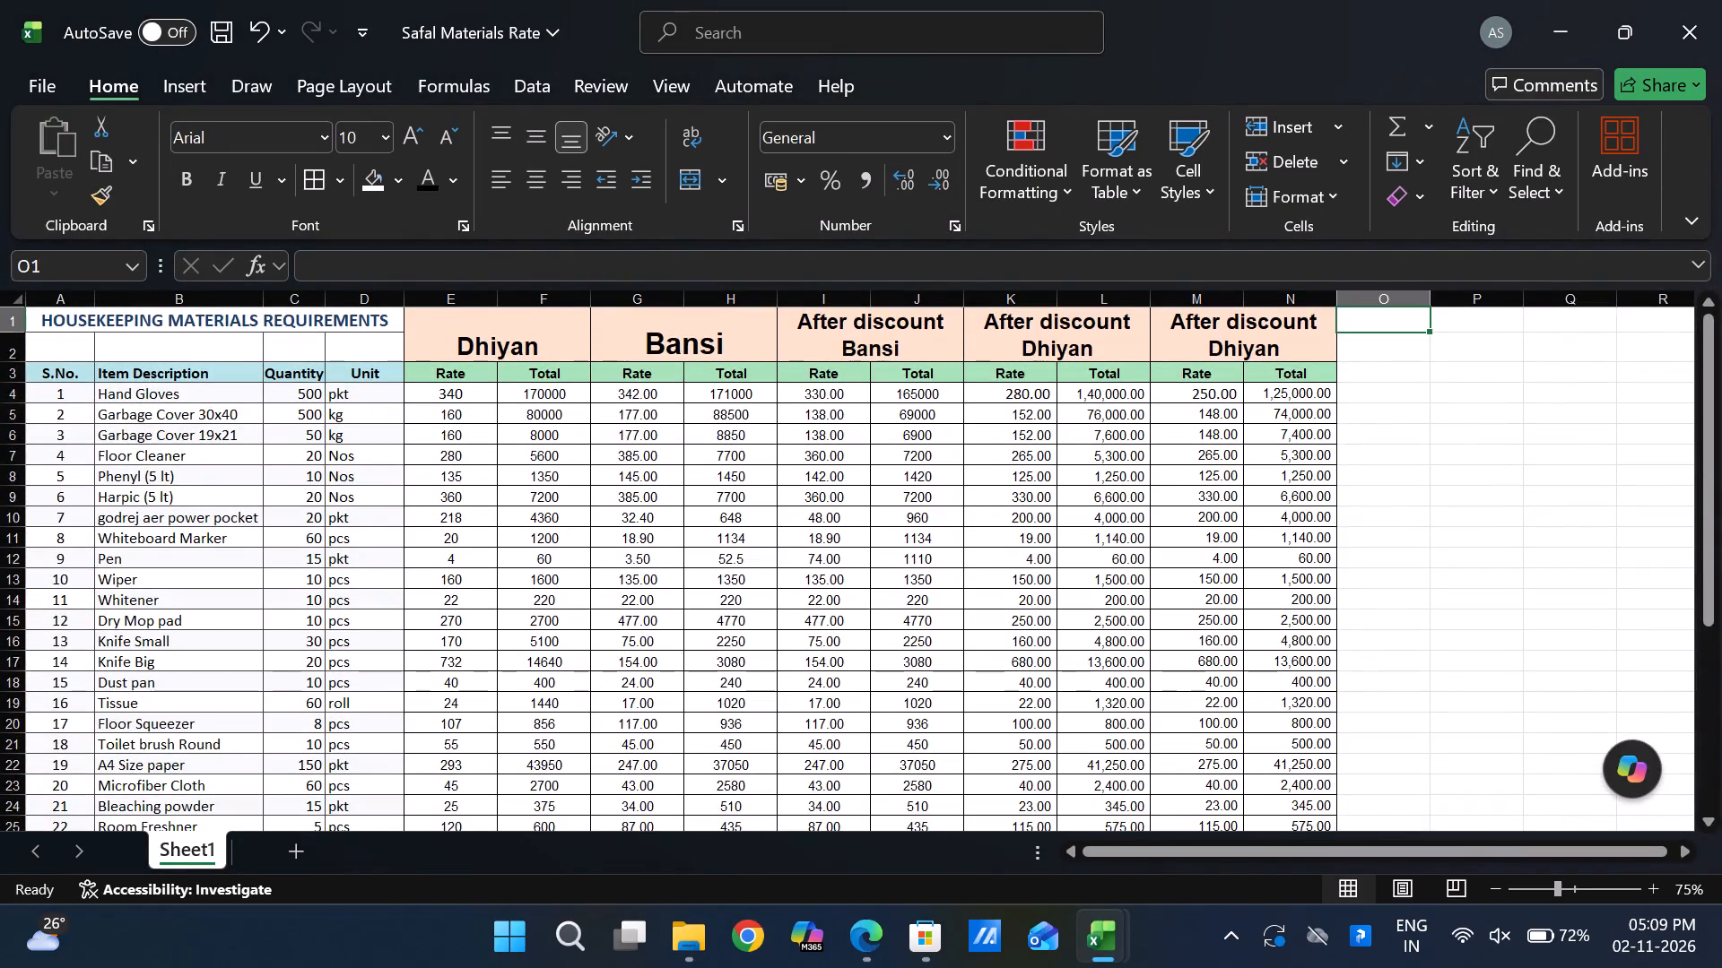
click(1386, 355)
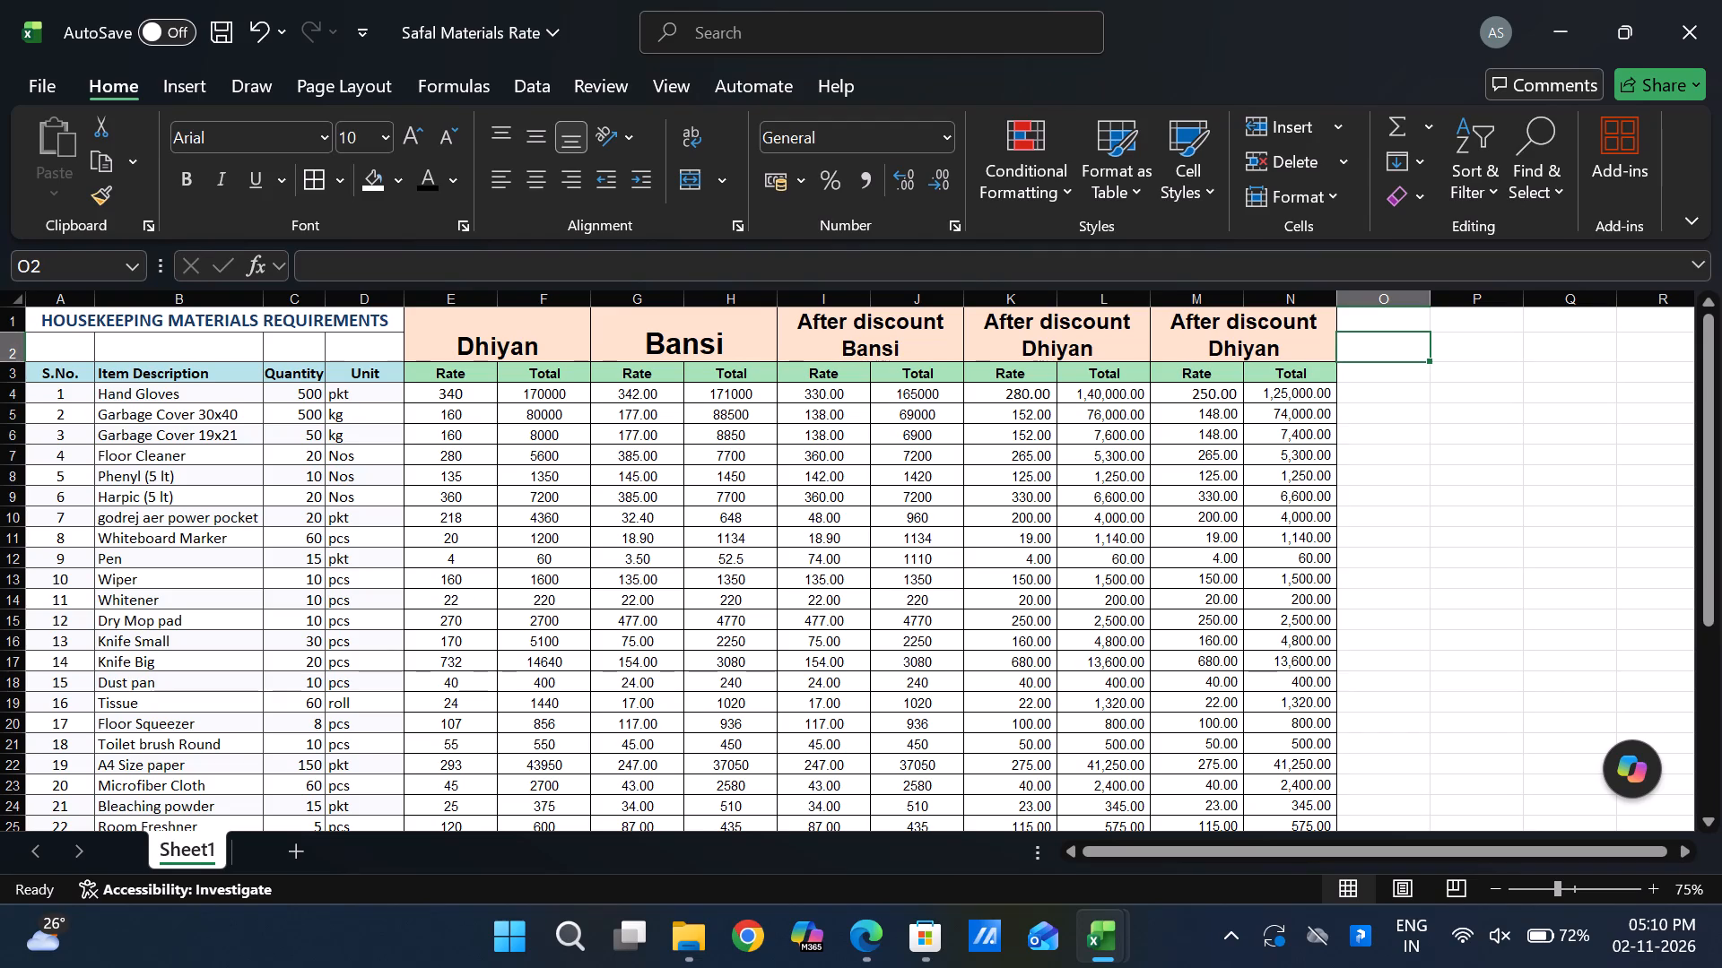
key(shift+Right)
key(shift+Up)
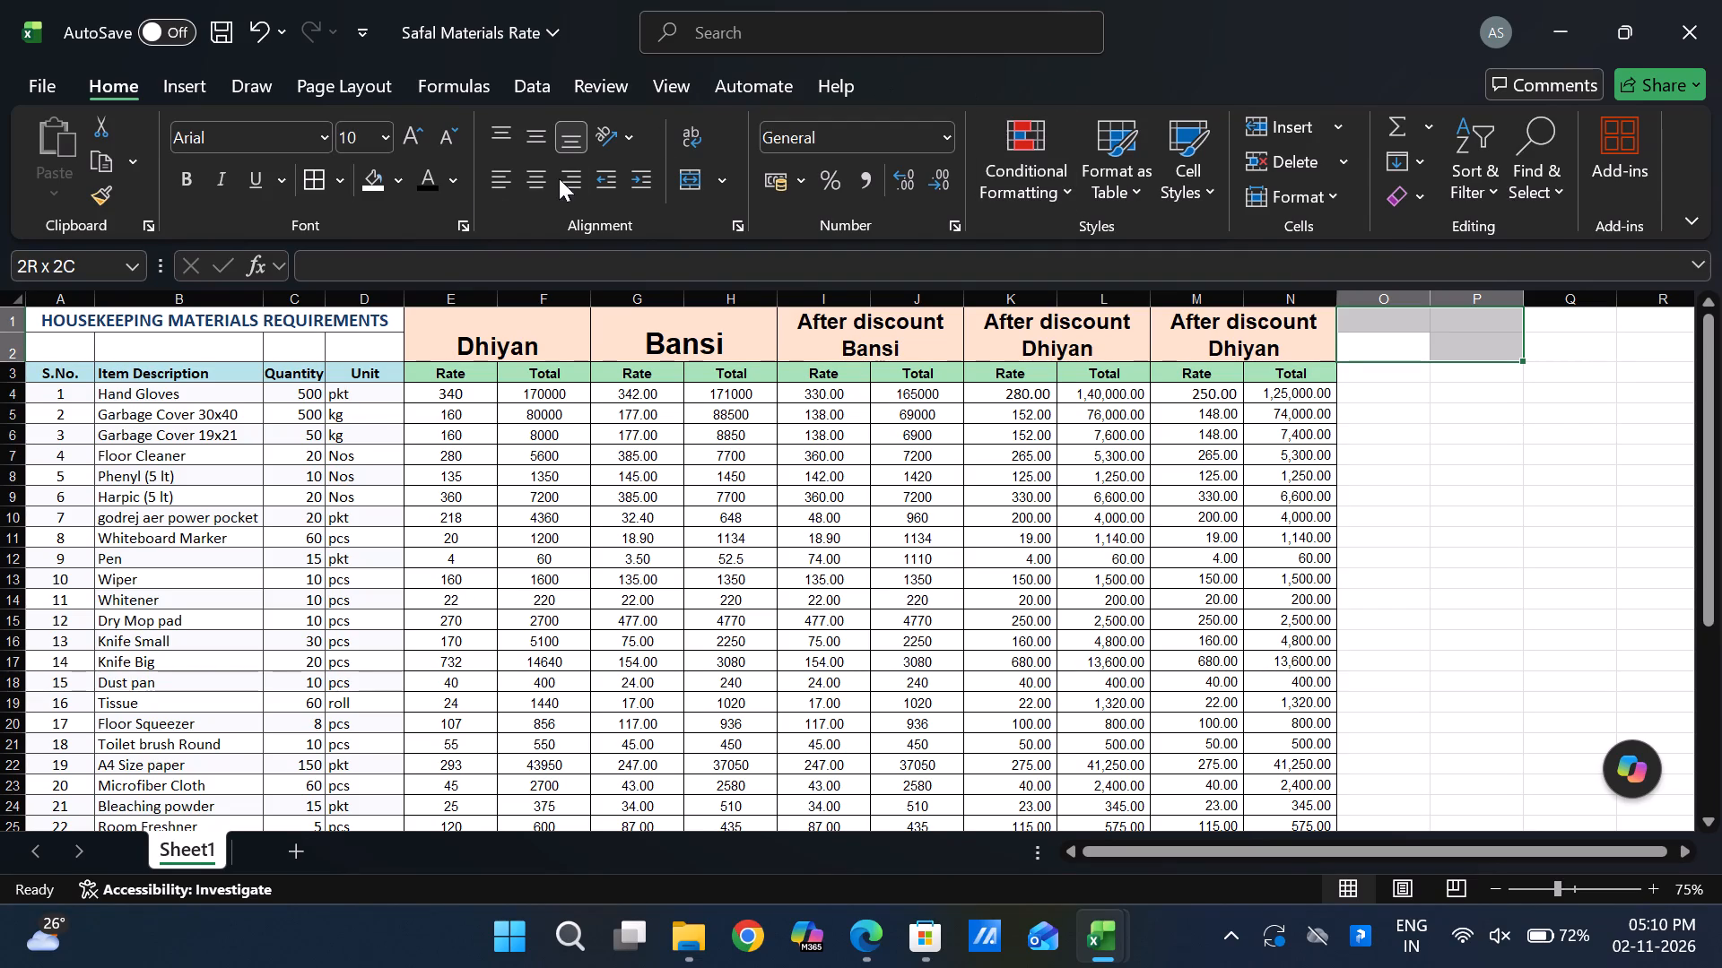
click(678, 168)
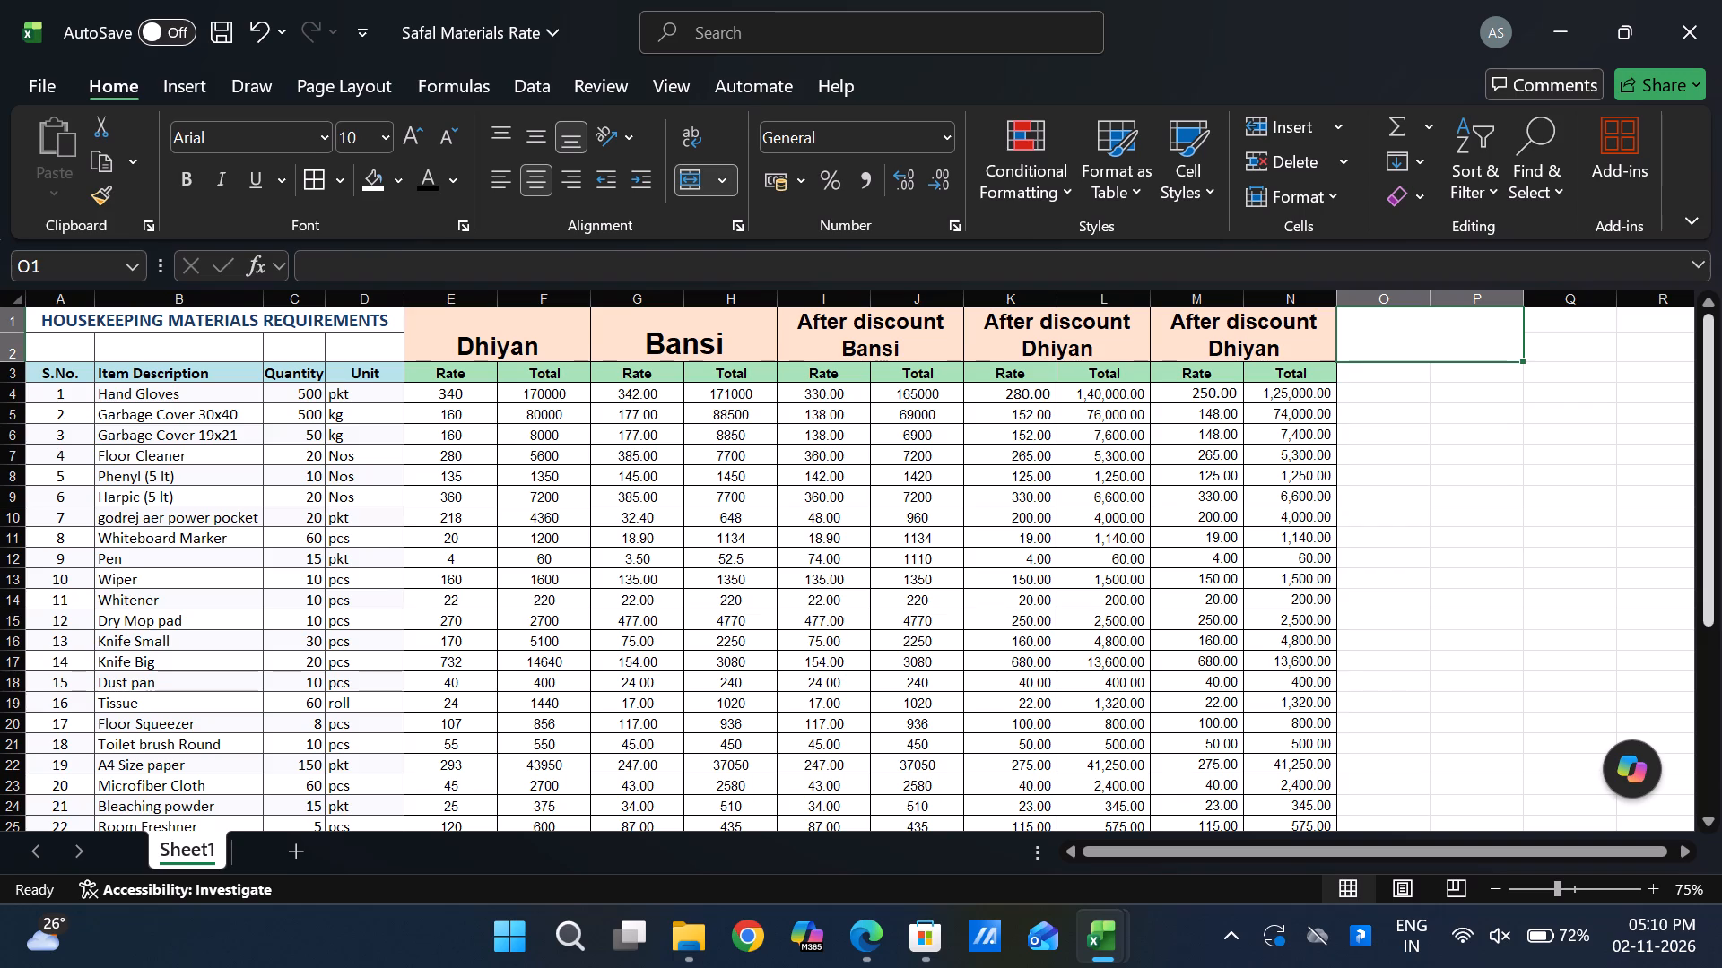
Copy the Dhiyan vendor heading from E1 into the merged cell O1.
key(Left)
key(Left)
key(Left)
key(Left)
key(Left)
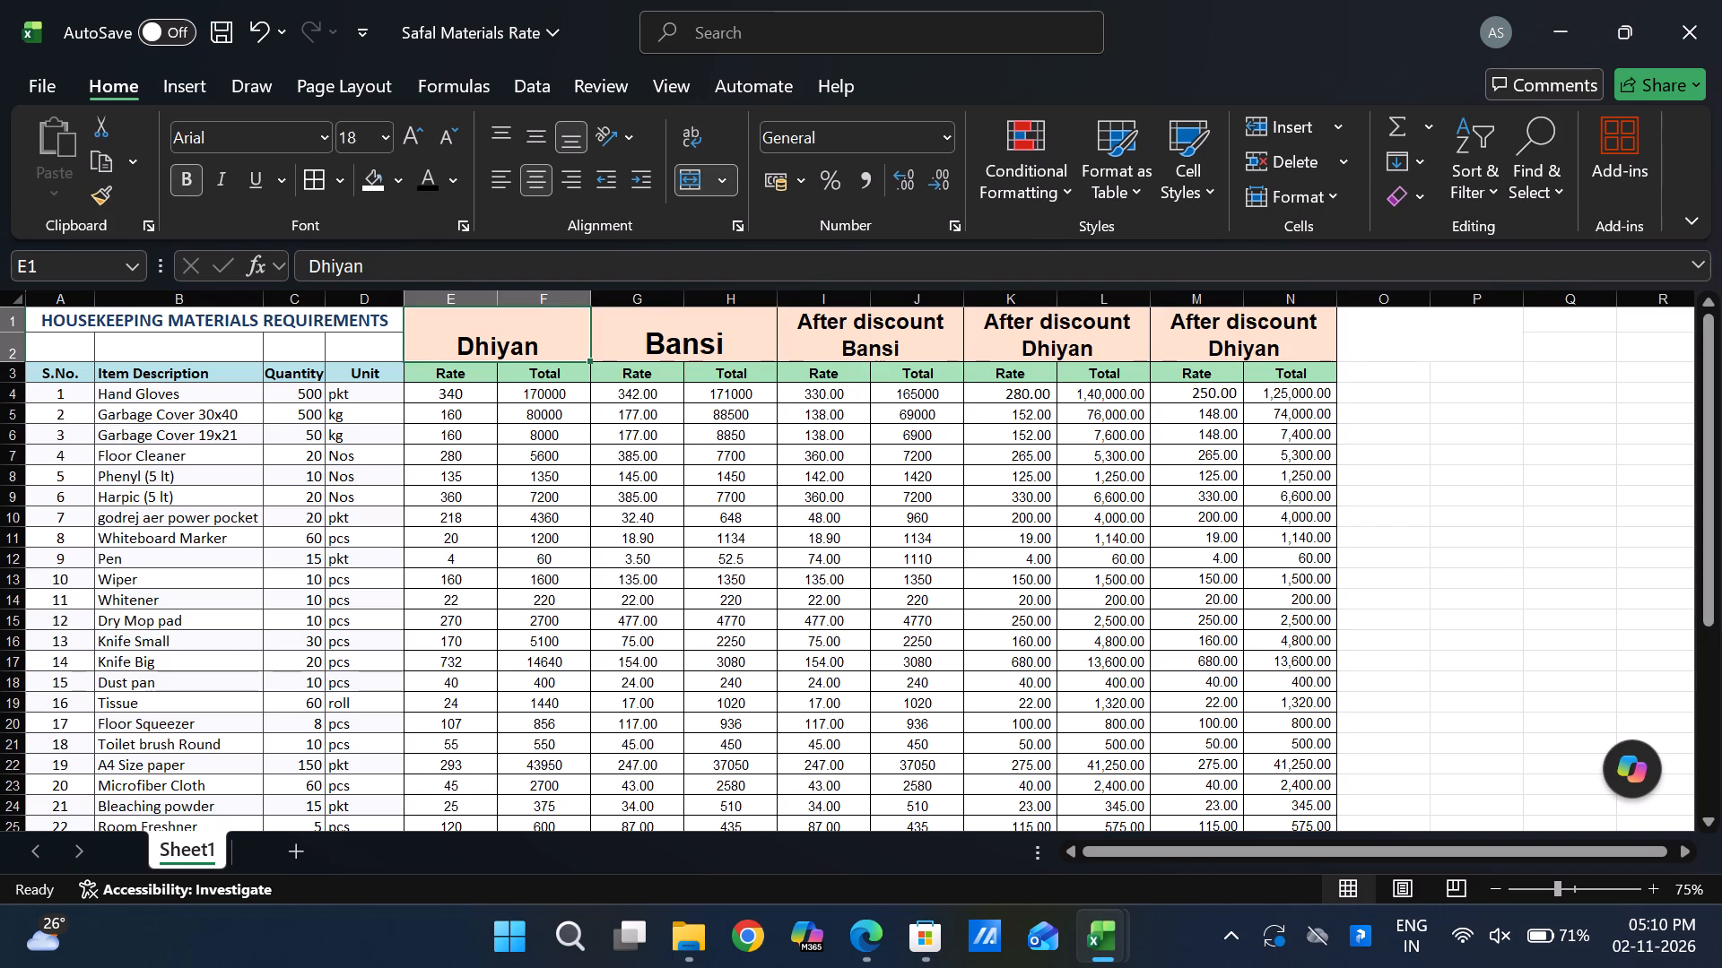
key(ctrl+c)
key(Right)
key(Right)
key(Right)
key(Right)
key(Right)
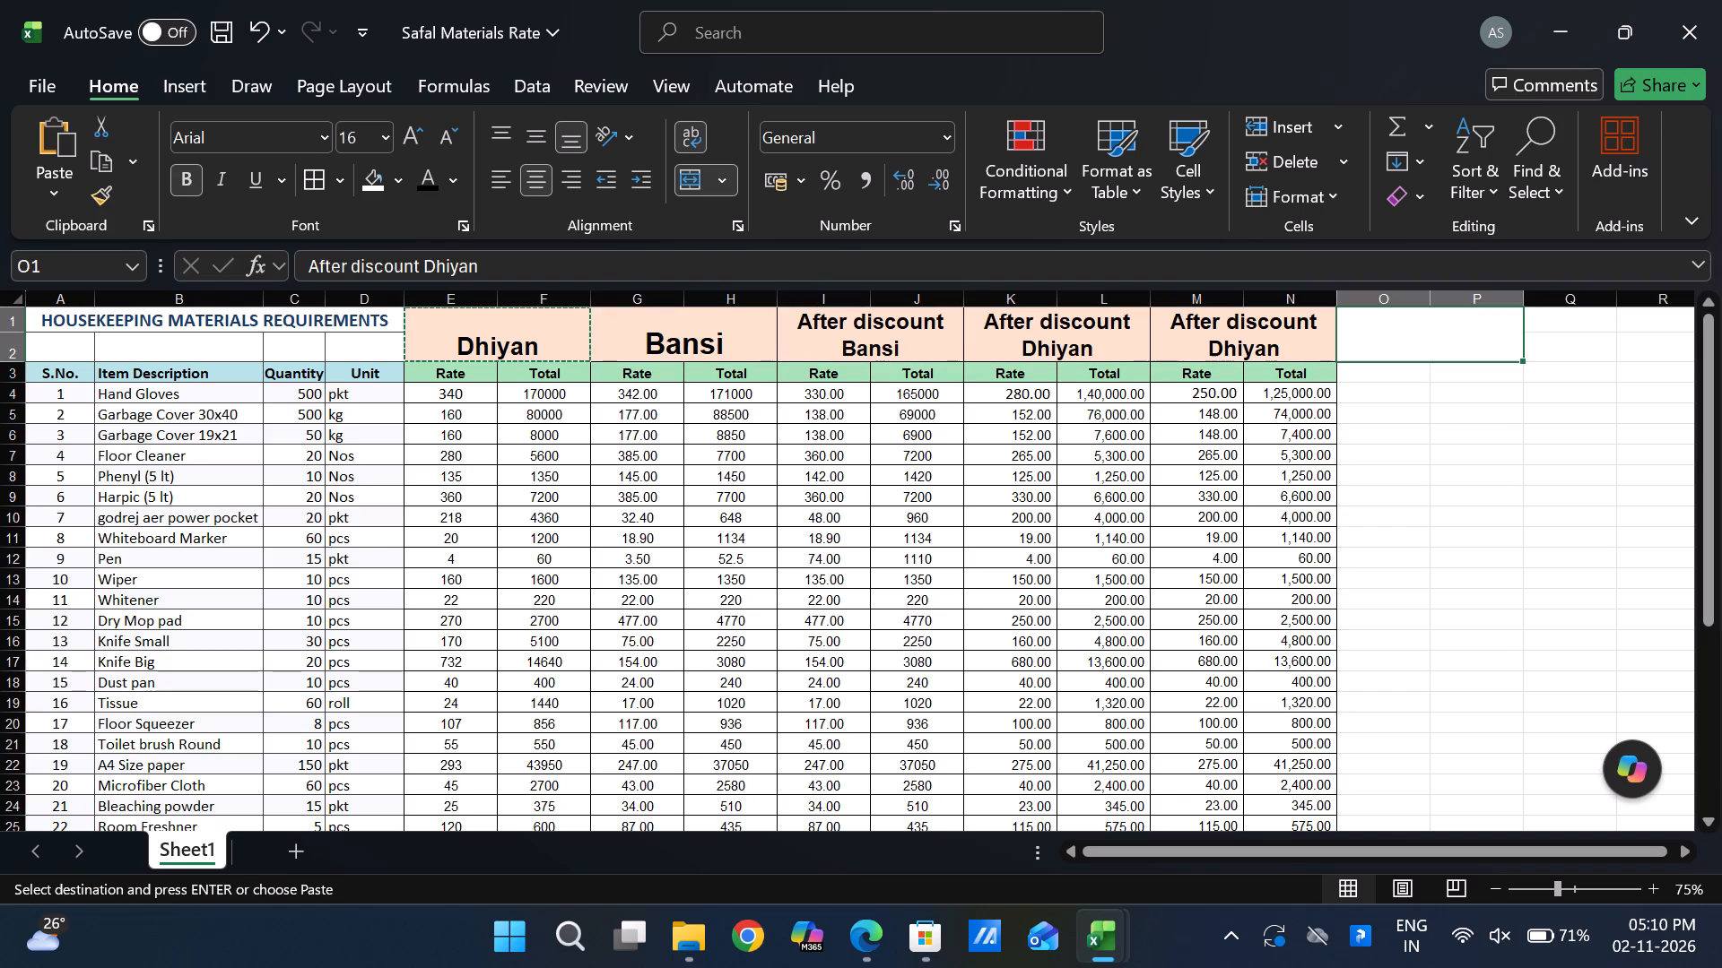
key(ctrl+v)
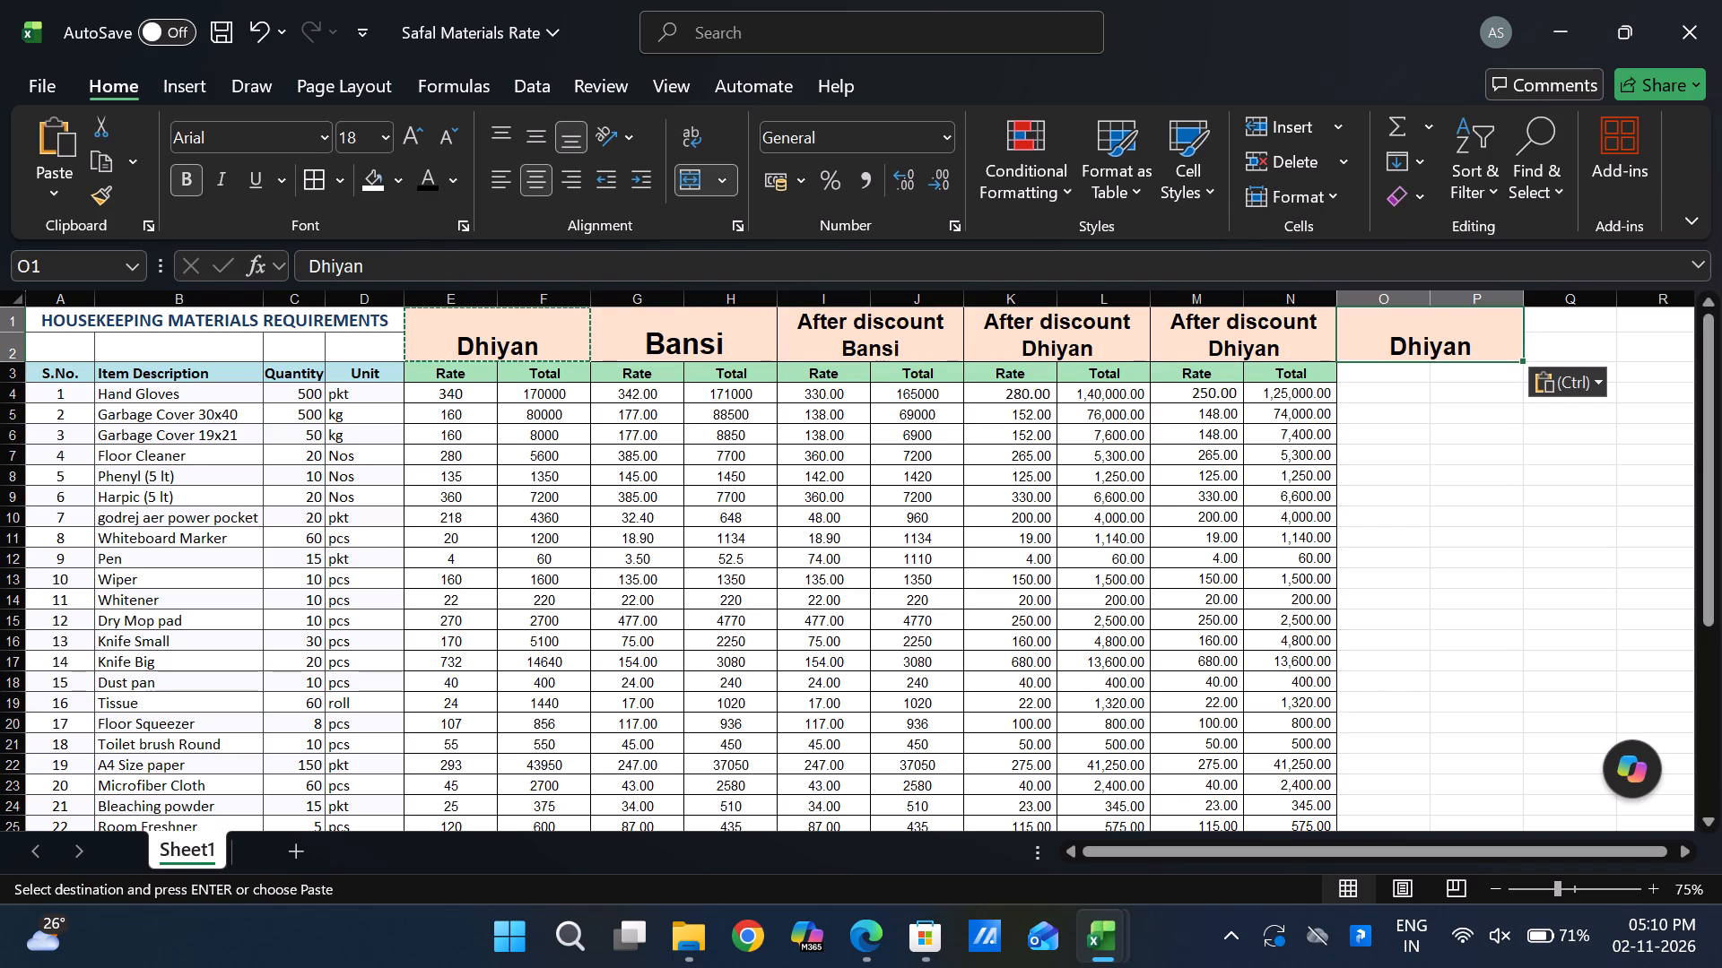
Change the heading in O1 to "Dhiyan Images".
double_click(1481, 345)
key(v)
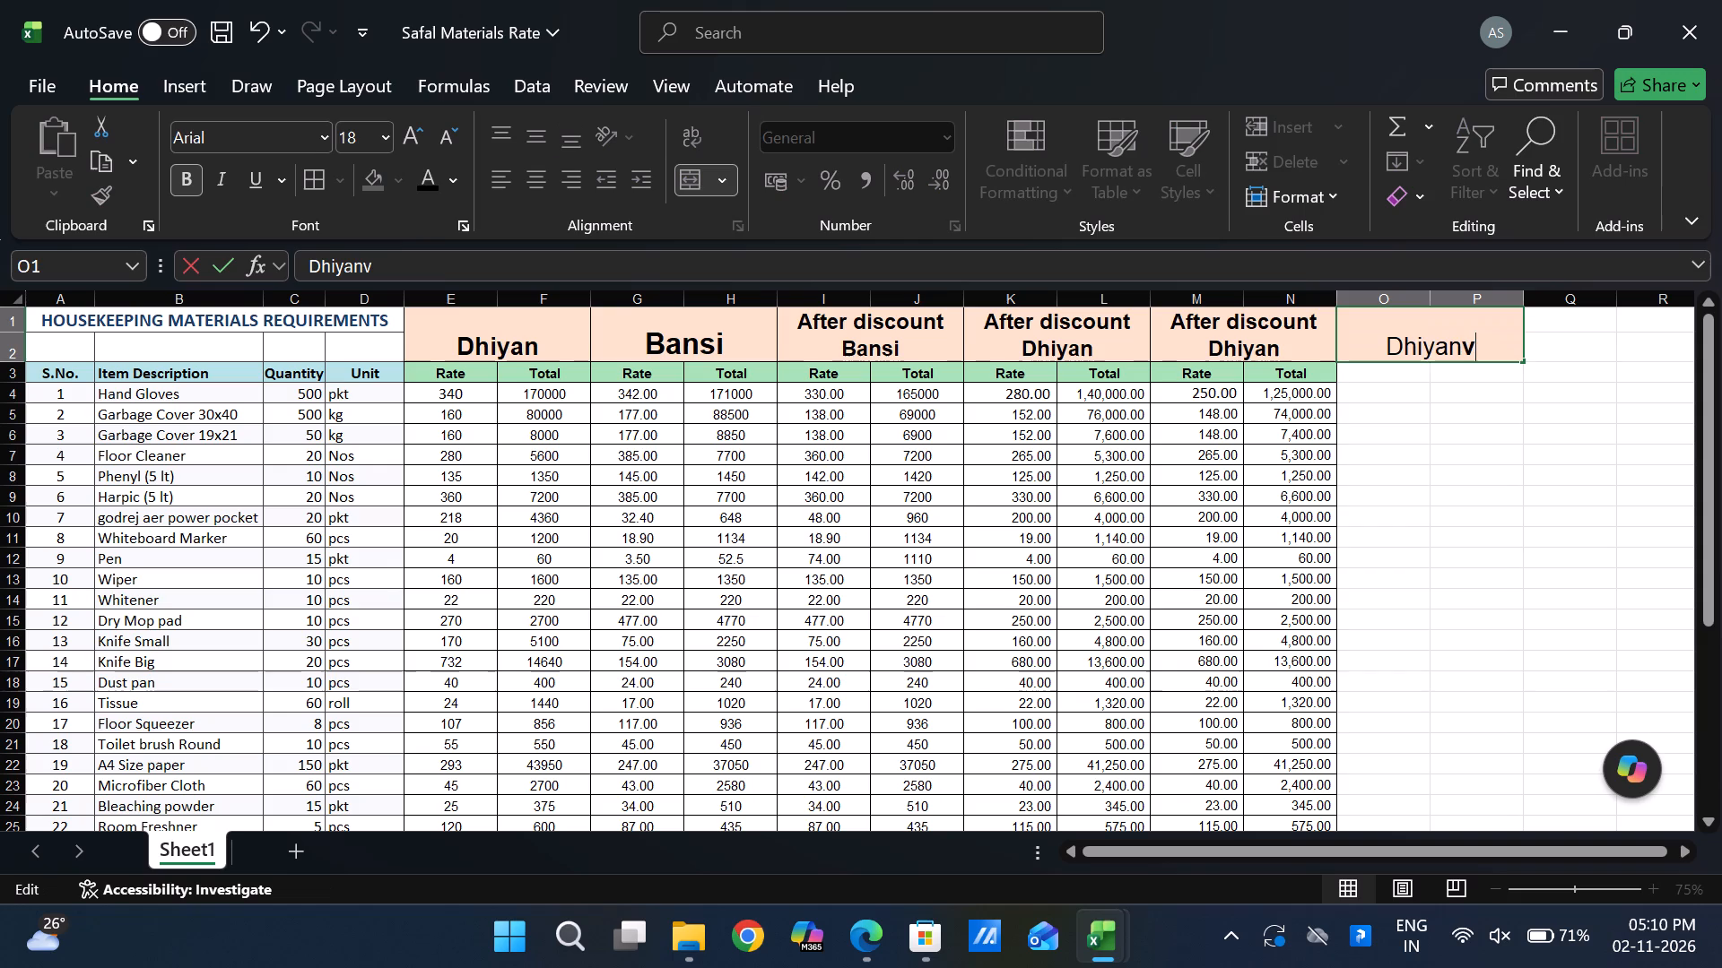
key(BackSpace)
key(space)
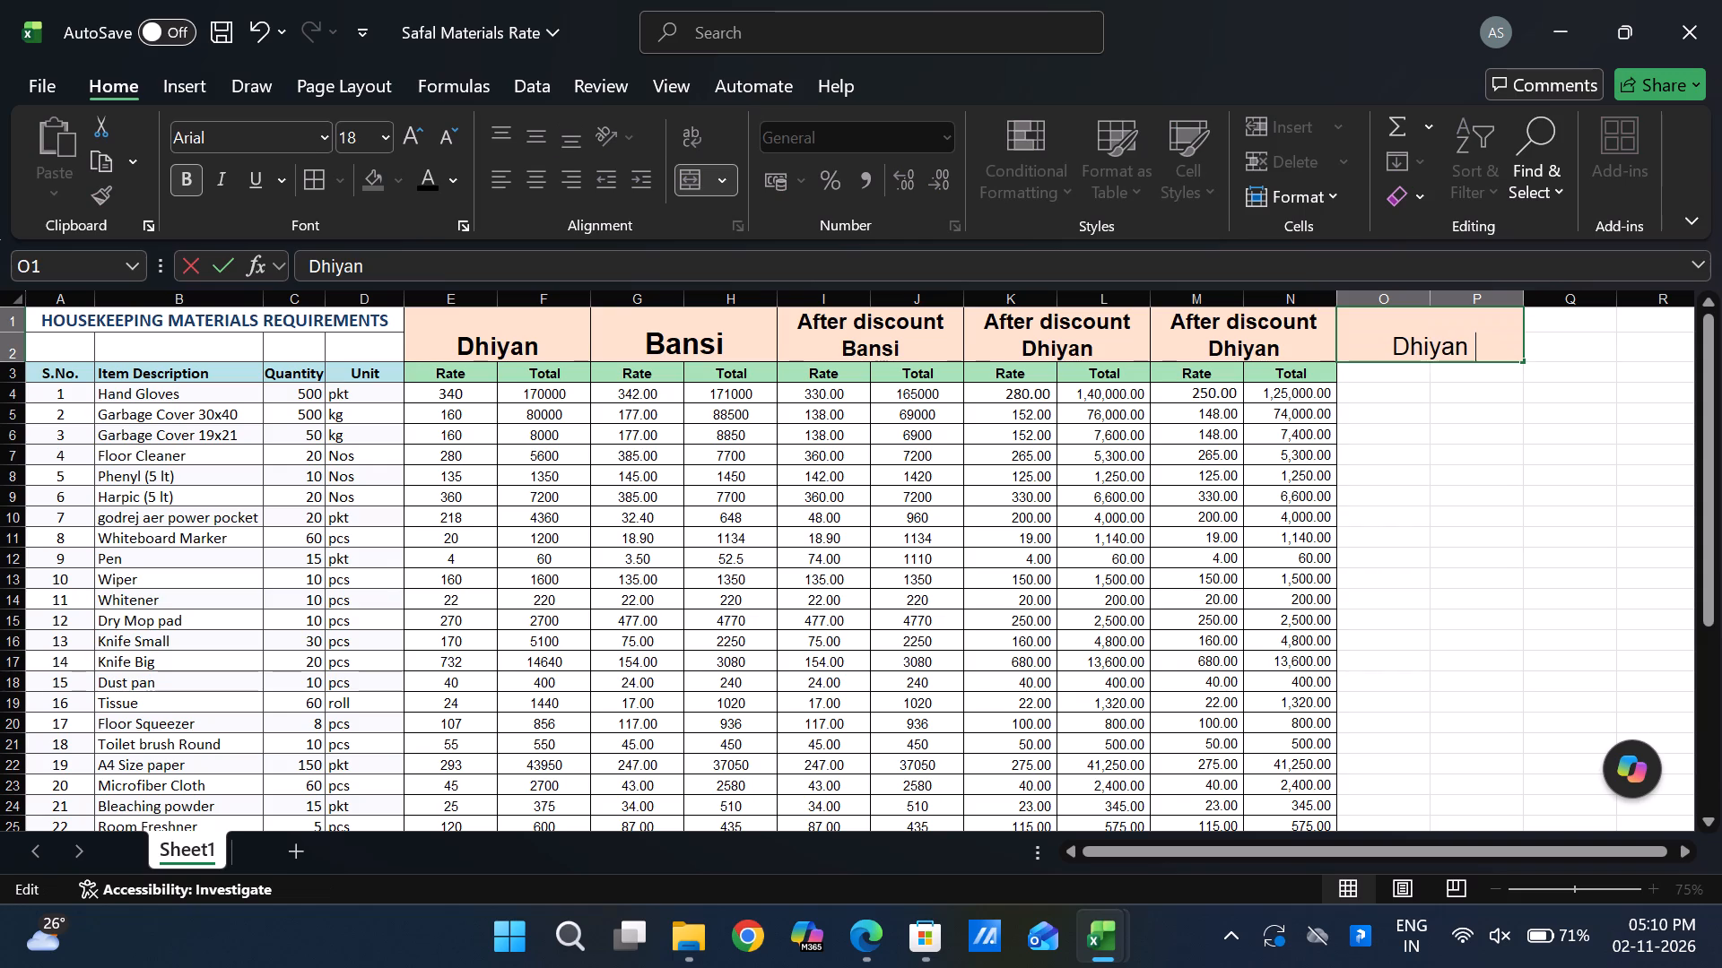
key(shift+i)
text(mages)
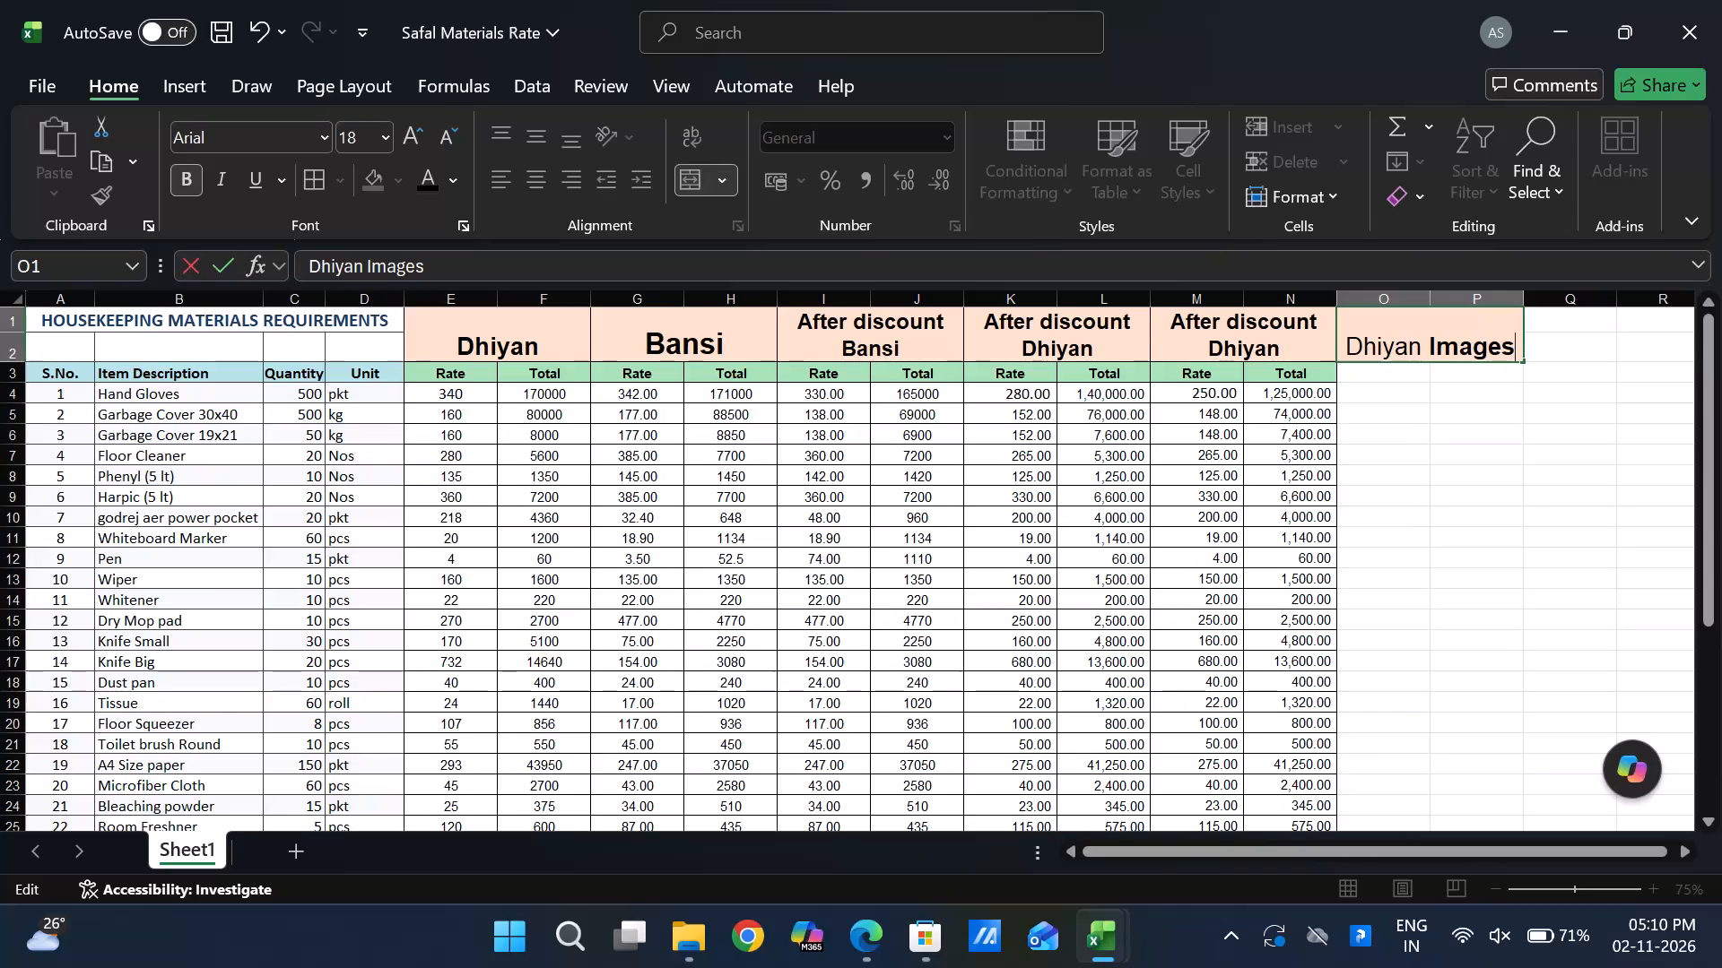
key(Right)
key(Return)
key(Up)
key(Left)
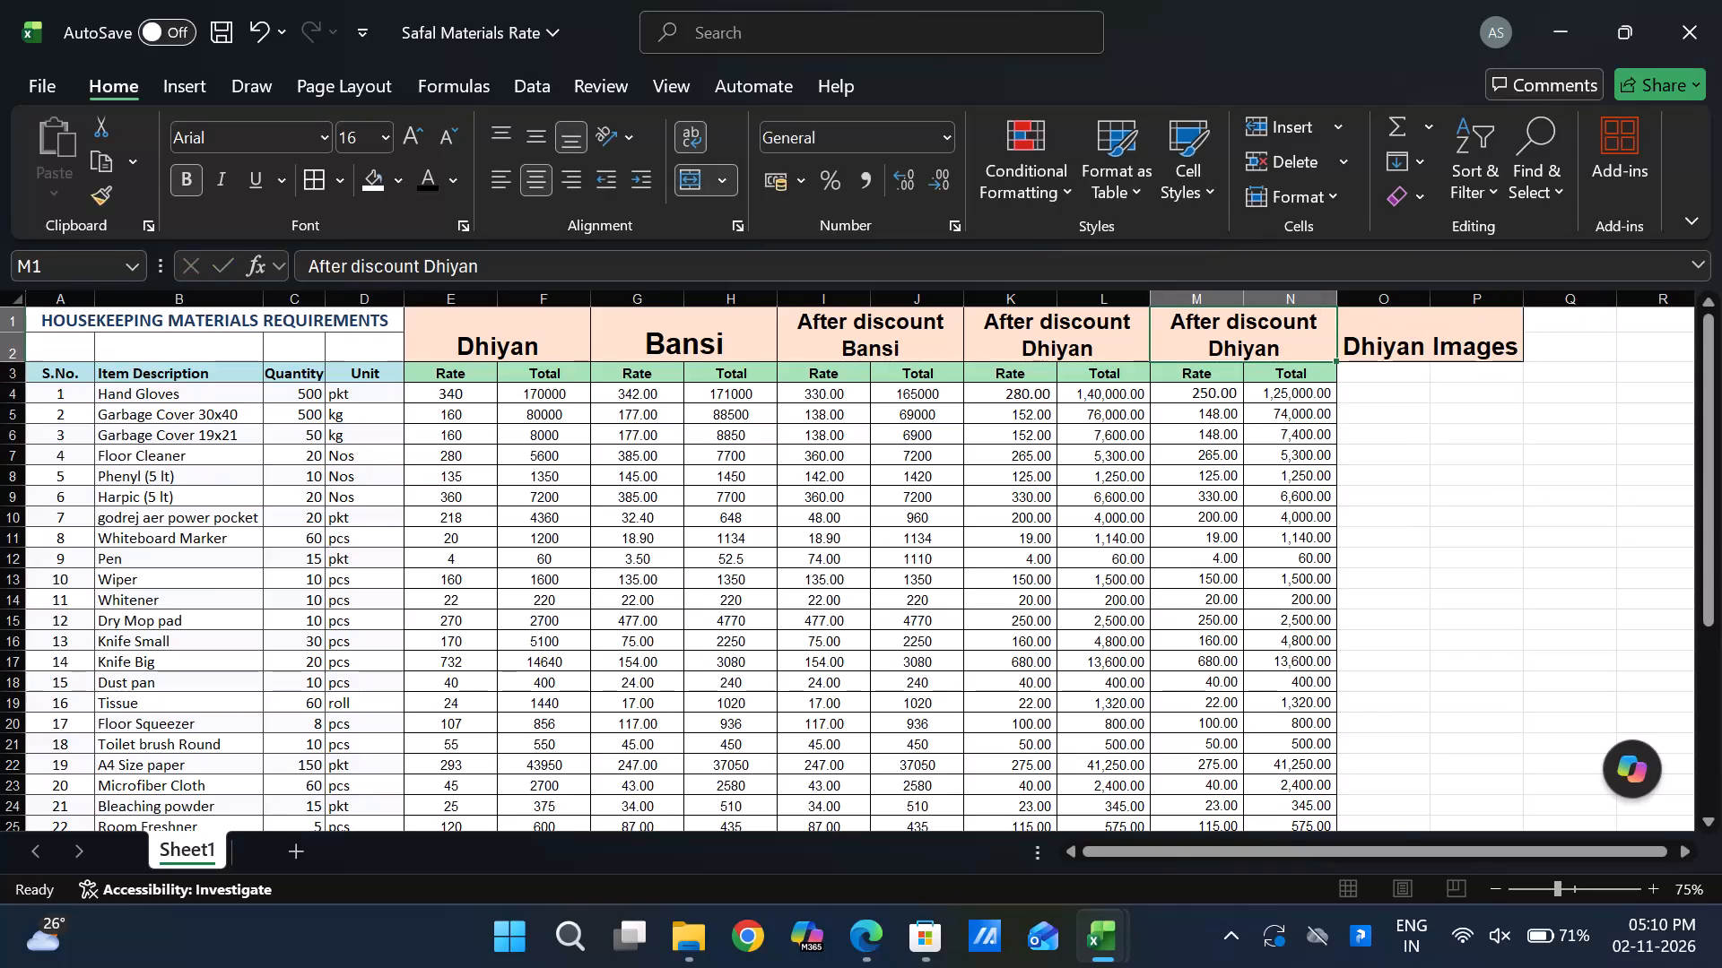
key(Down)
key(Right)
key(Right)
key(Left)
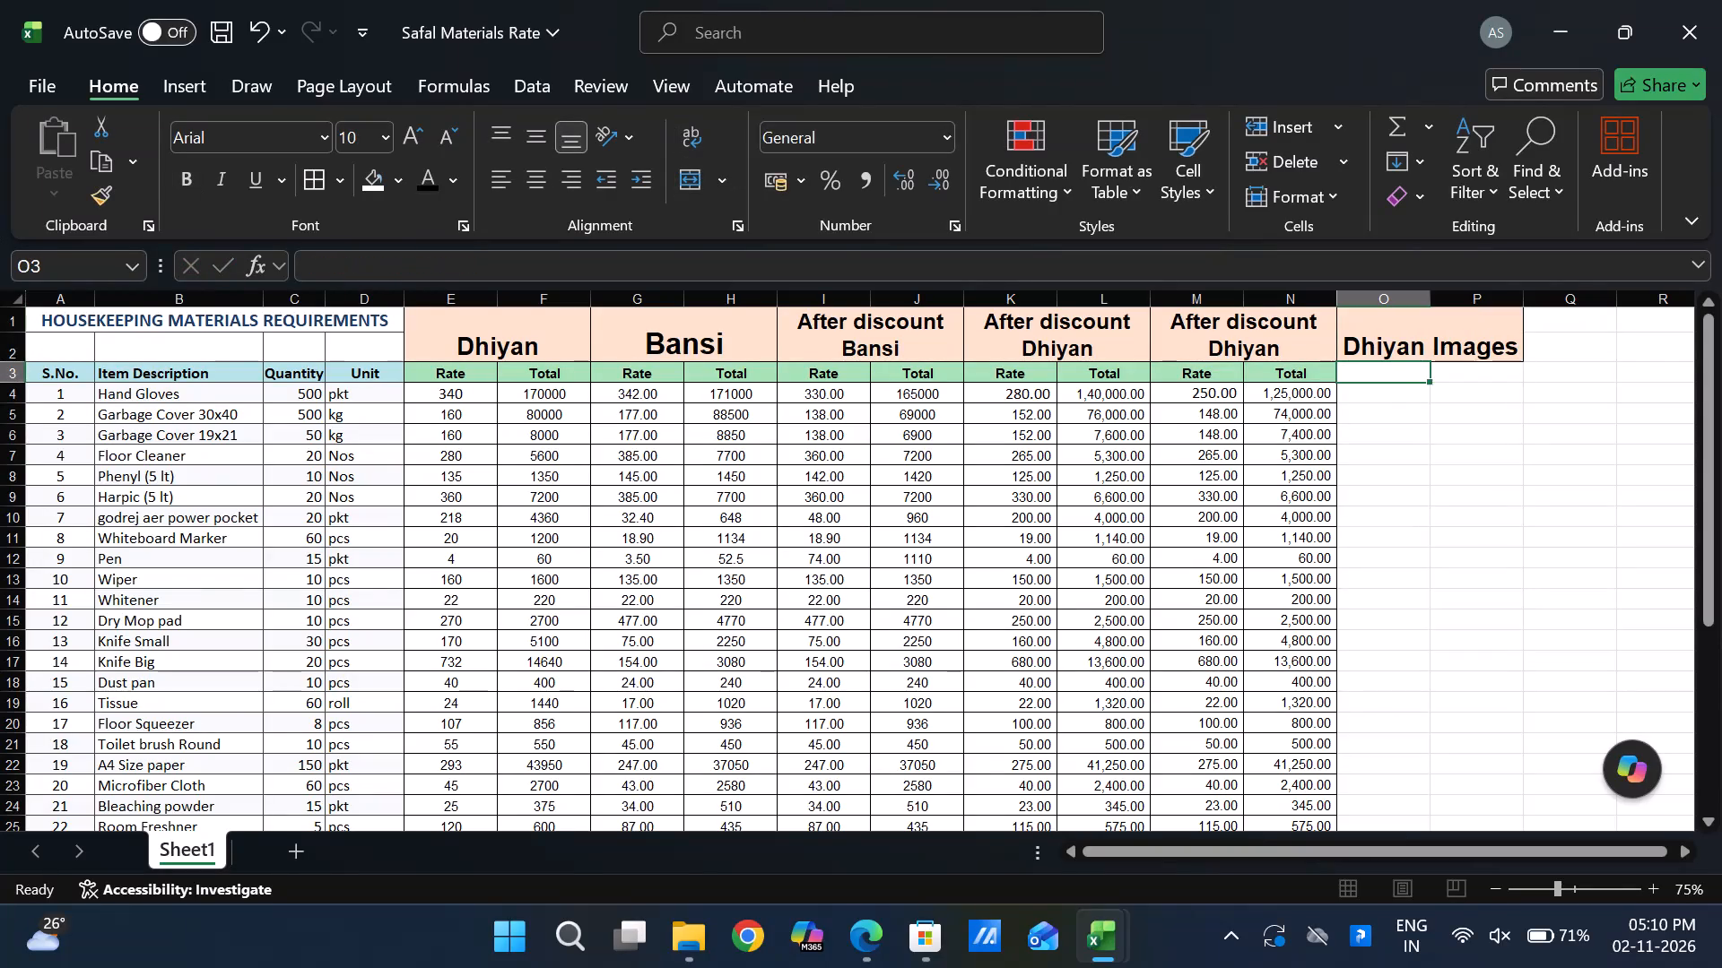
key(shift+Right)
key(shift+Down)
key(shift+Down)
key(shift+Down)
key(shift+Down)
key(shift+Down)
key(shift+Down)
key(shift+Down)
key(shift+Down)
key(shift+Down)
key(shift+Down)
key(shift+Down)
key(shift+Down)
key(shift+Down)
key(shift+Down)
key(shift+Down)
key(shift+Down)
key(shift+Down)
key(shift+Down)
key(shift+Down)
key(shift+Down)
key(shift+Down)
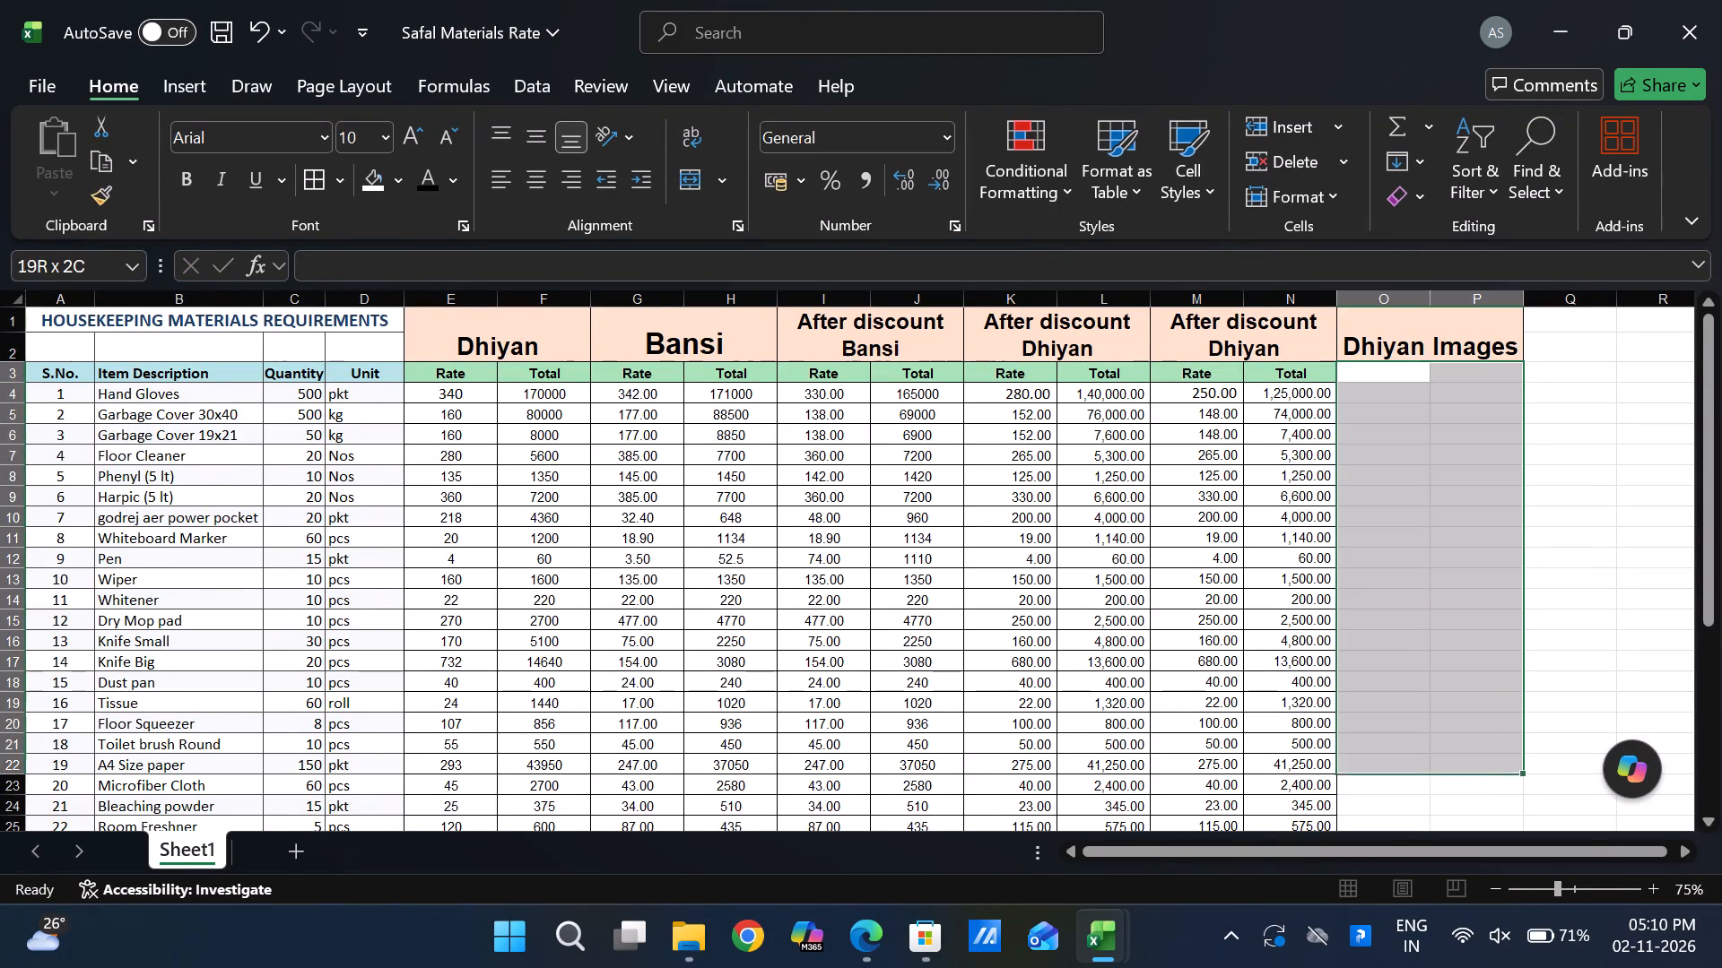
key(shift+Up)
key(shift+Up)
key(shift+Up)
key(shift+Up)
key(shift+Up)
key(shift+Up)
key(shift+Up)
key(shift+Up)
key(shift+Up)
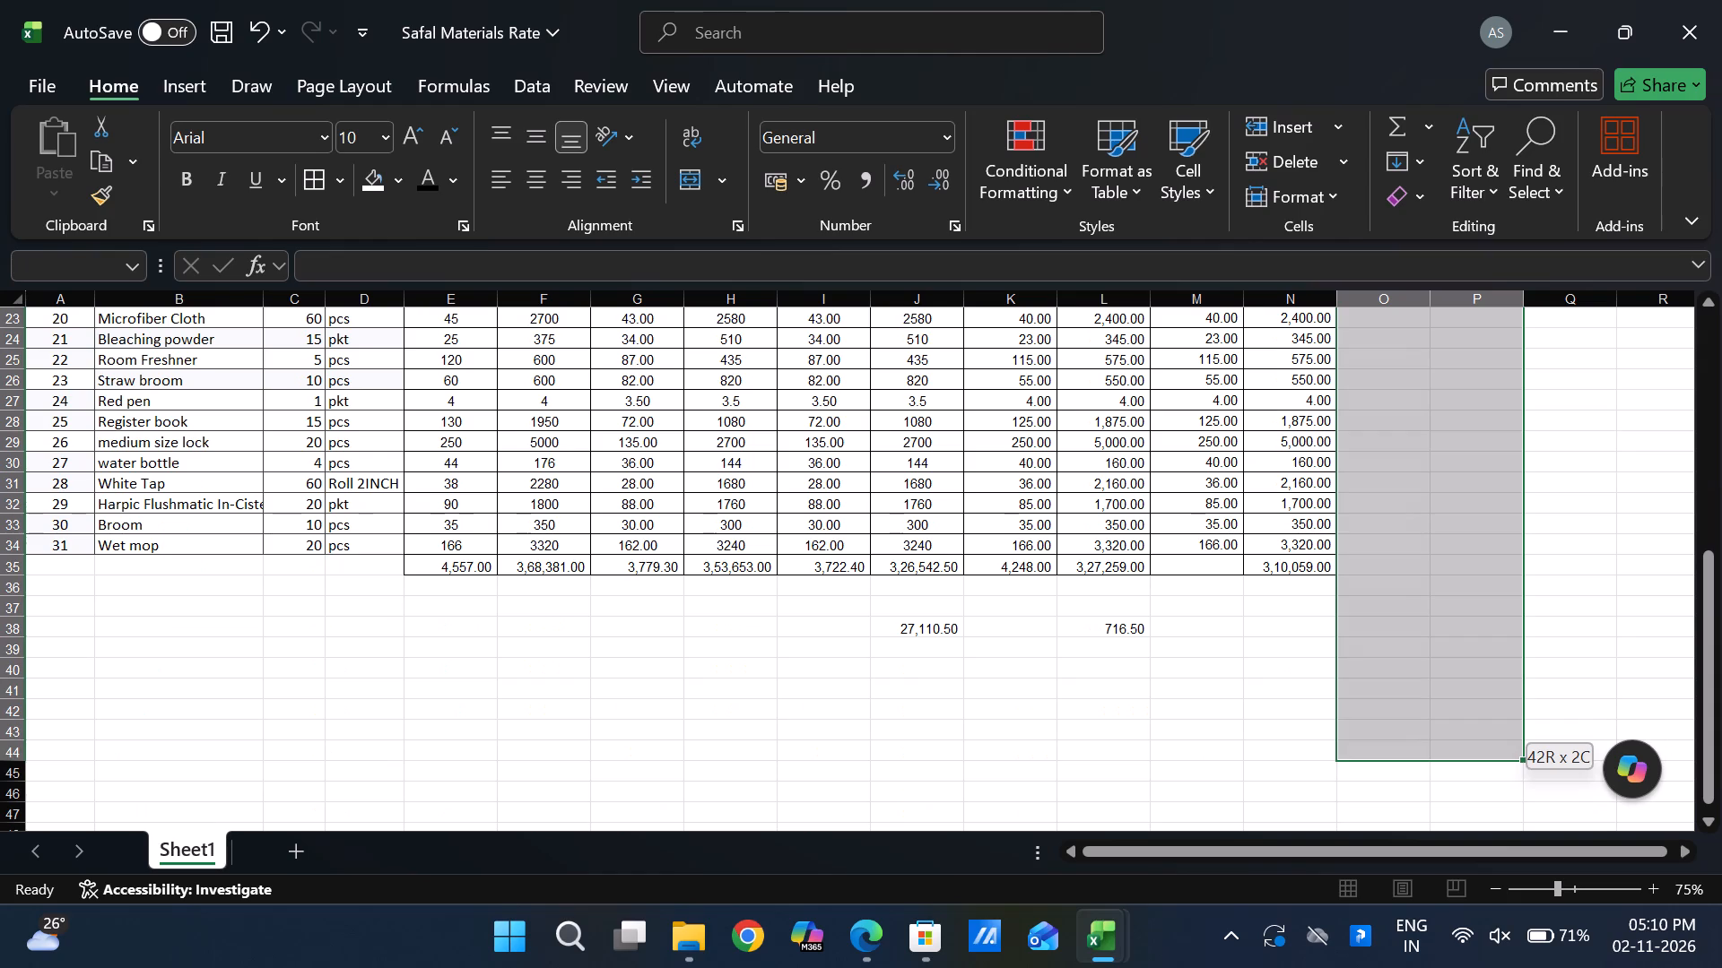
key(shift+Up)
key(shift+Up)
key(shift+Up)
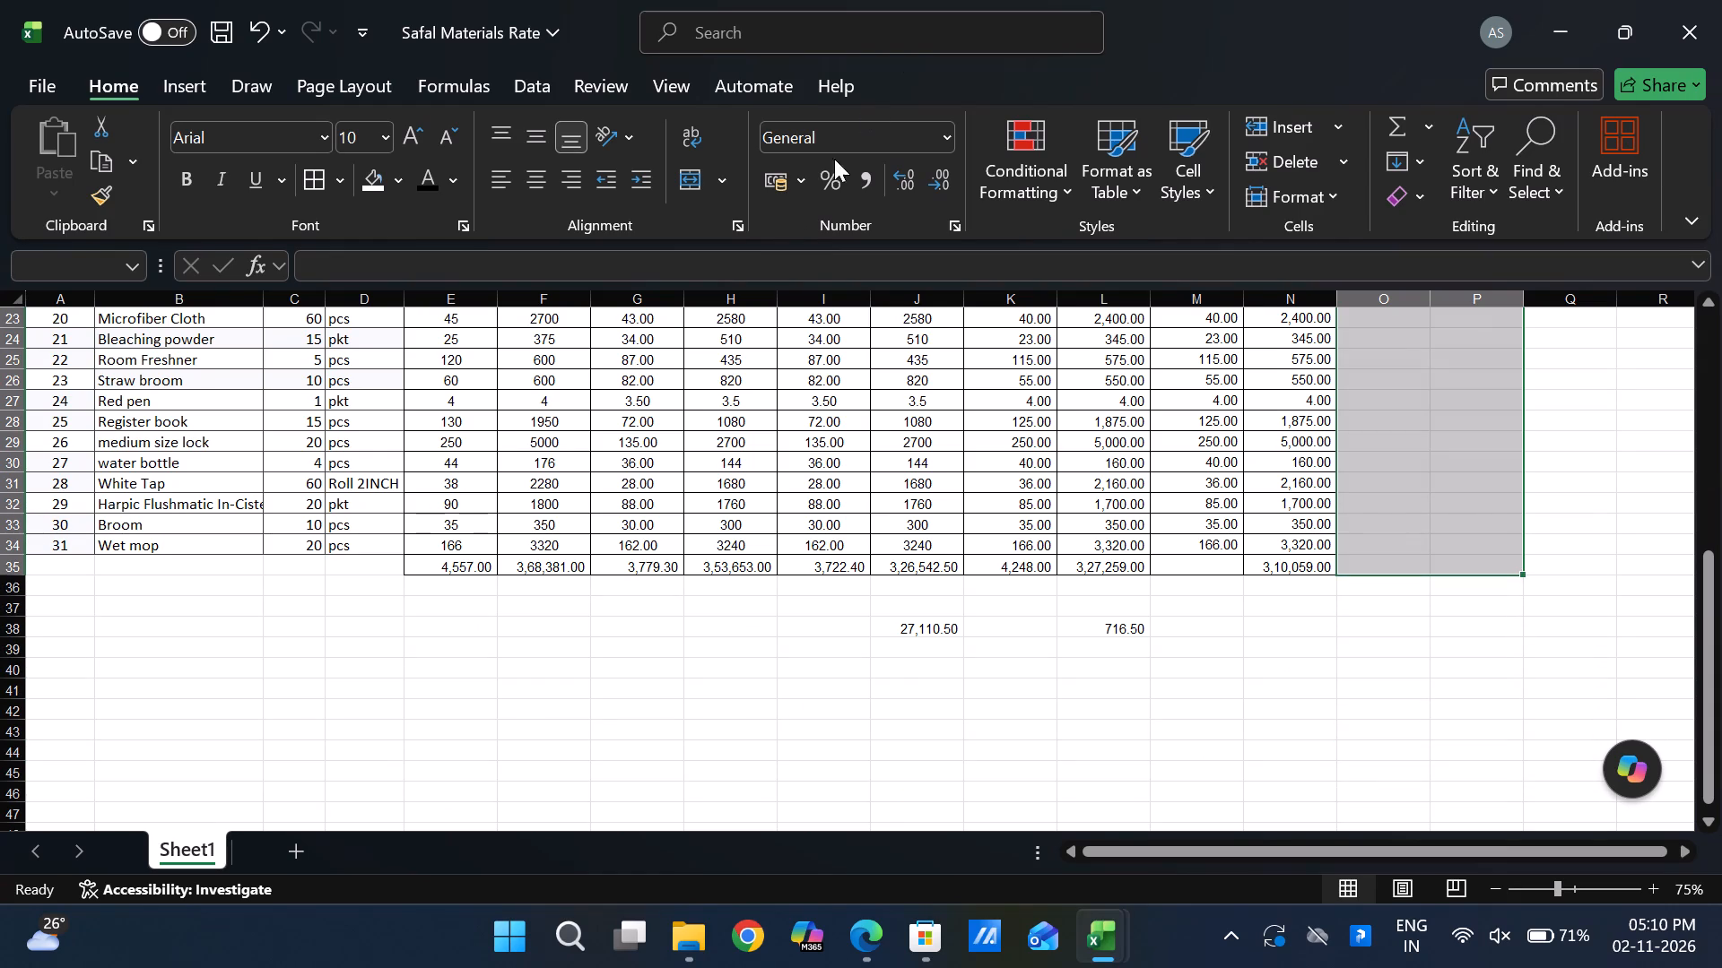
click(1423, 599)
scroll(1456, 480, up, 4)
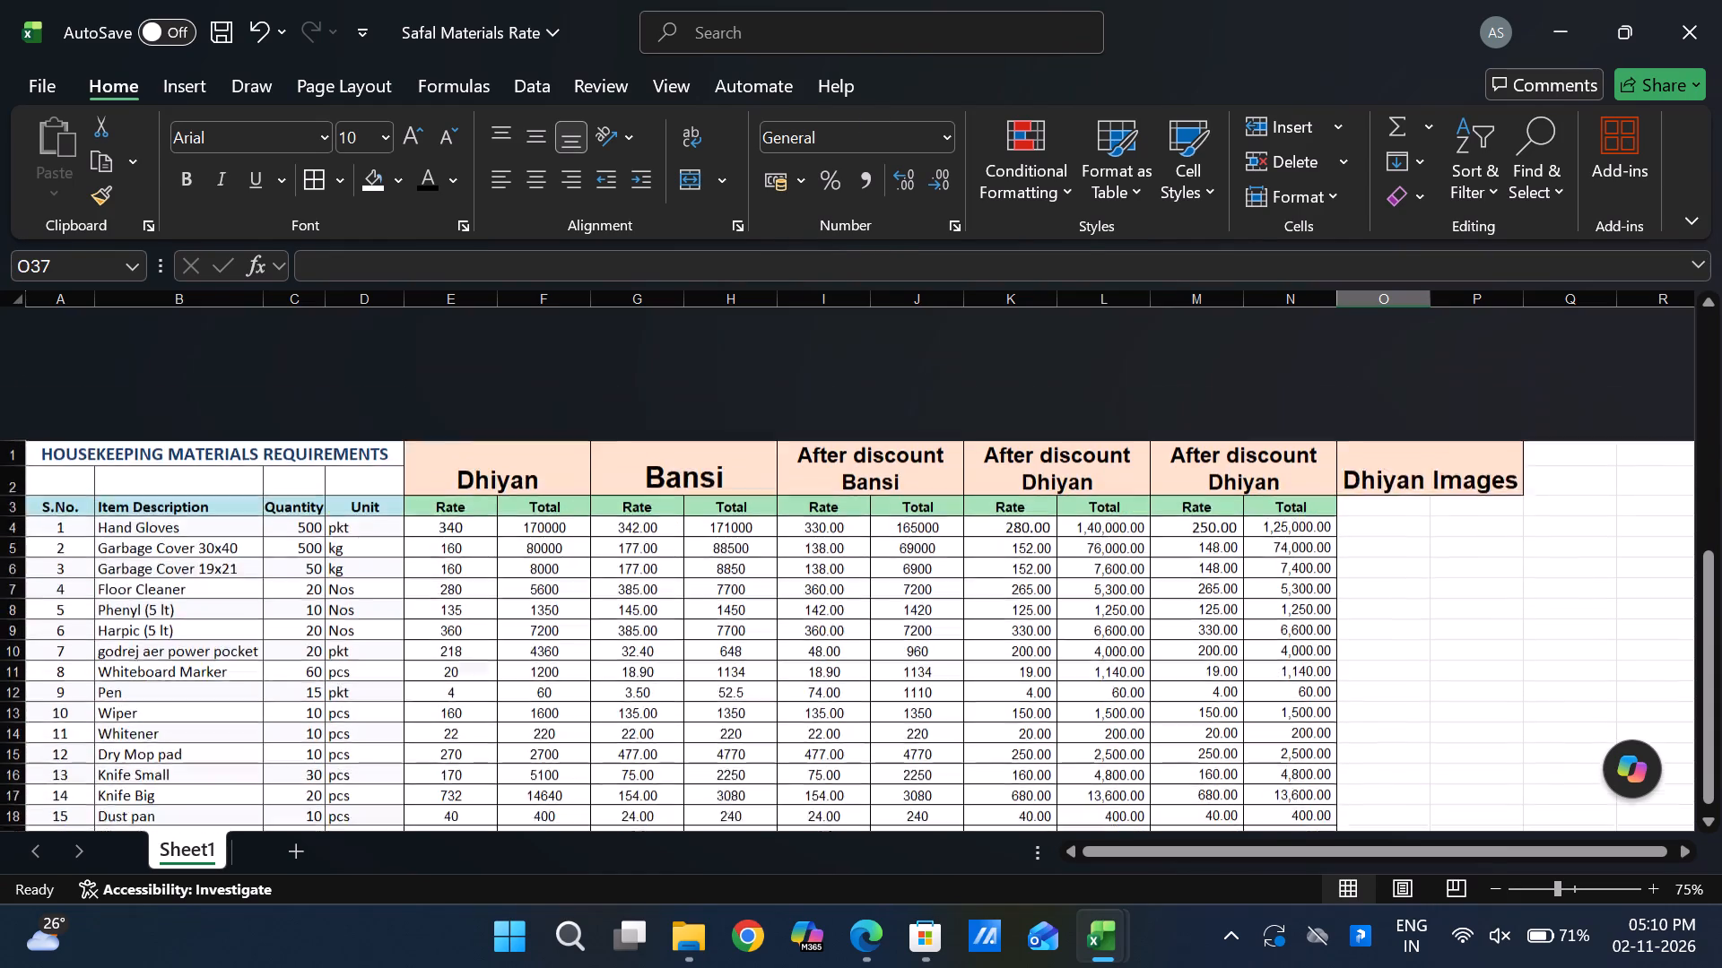
Merge and center cells O3:P3 under the Dhiyan Images heading.
click(1408, 372)
key(shift+Right)
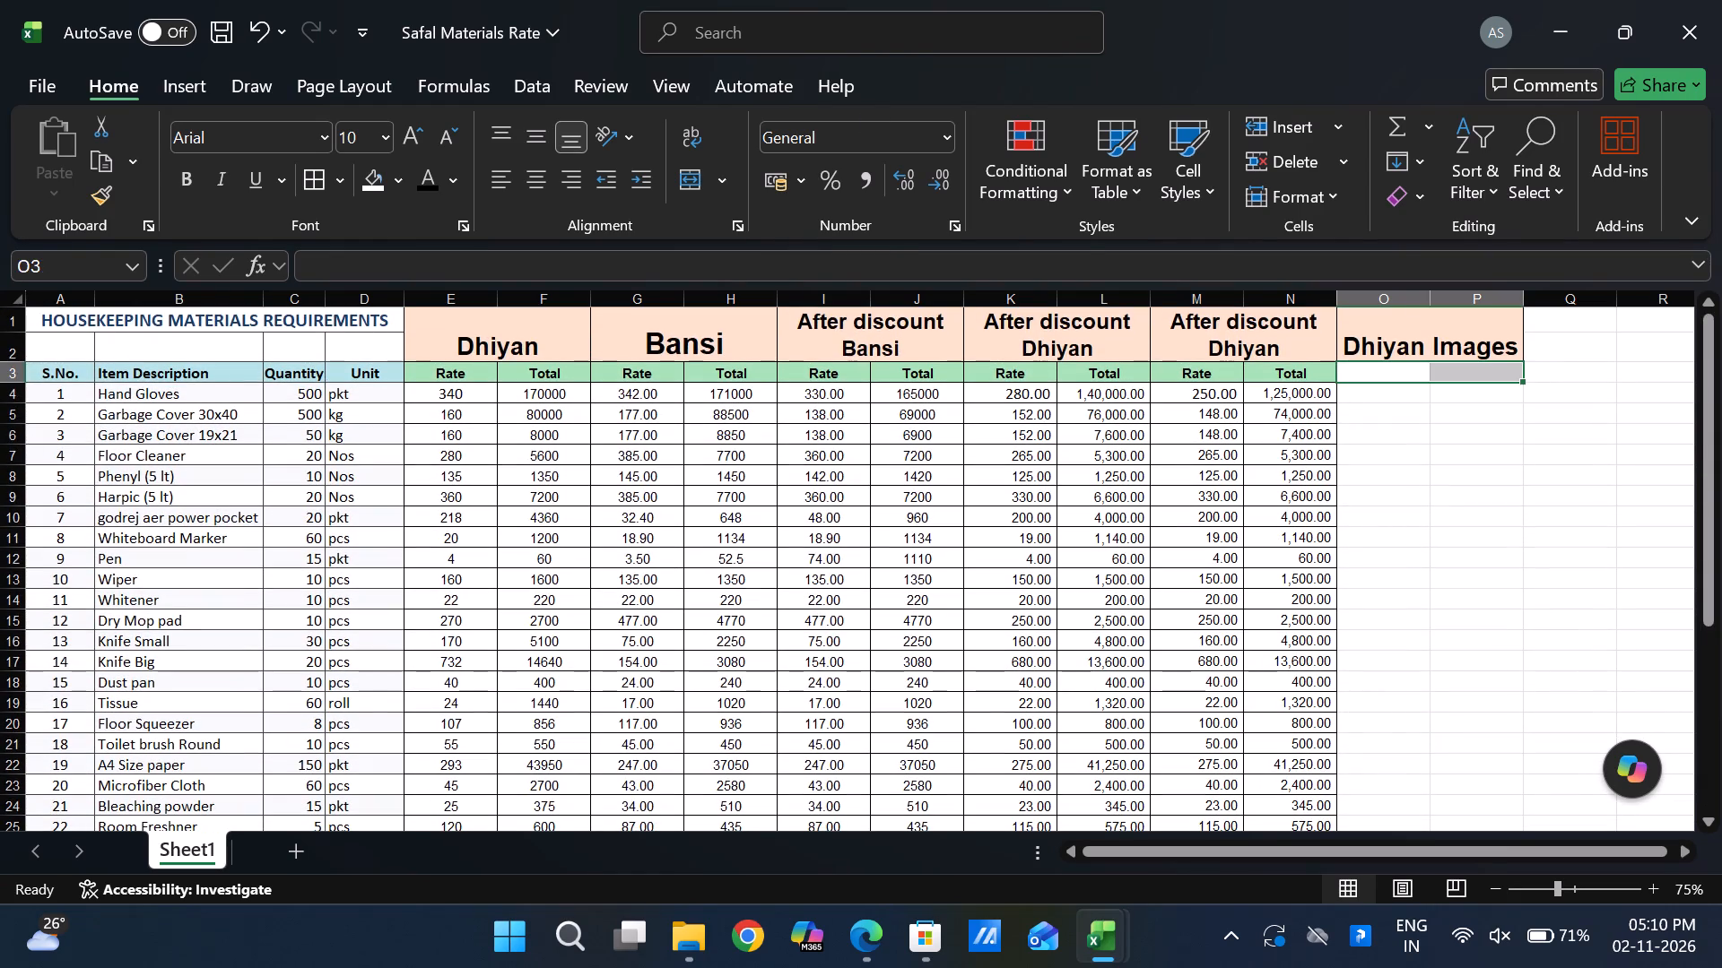
click(678, 186)
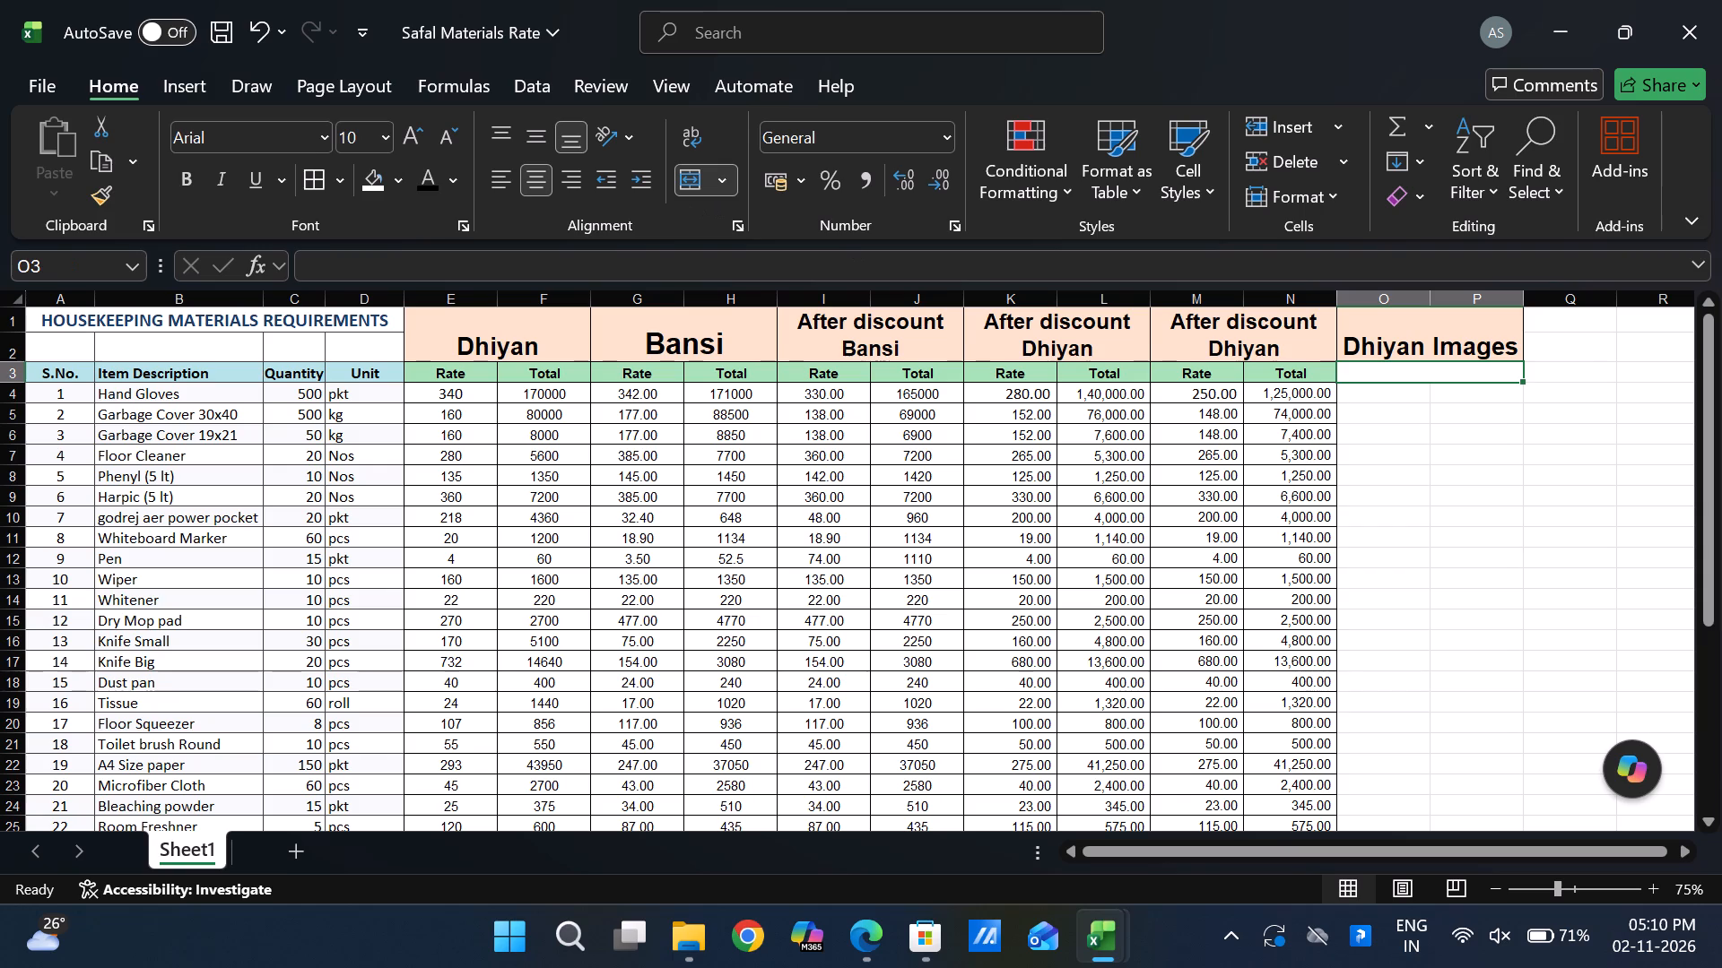
Fill the merged cell O3:P3 down through row 35 so each row of O:P is merged.
double_click(1526, 383)
triple_click(1526, 383)
drag(1526, 383, 1526, 744)
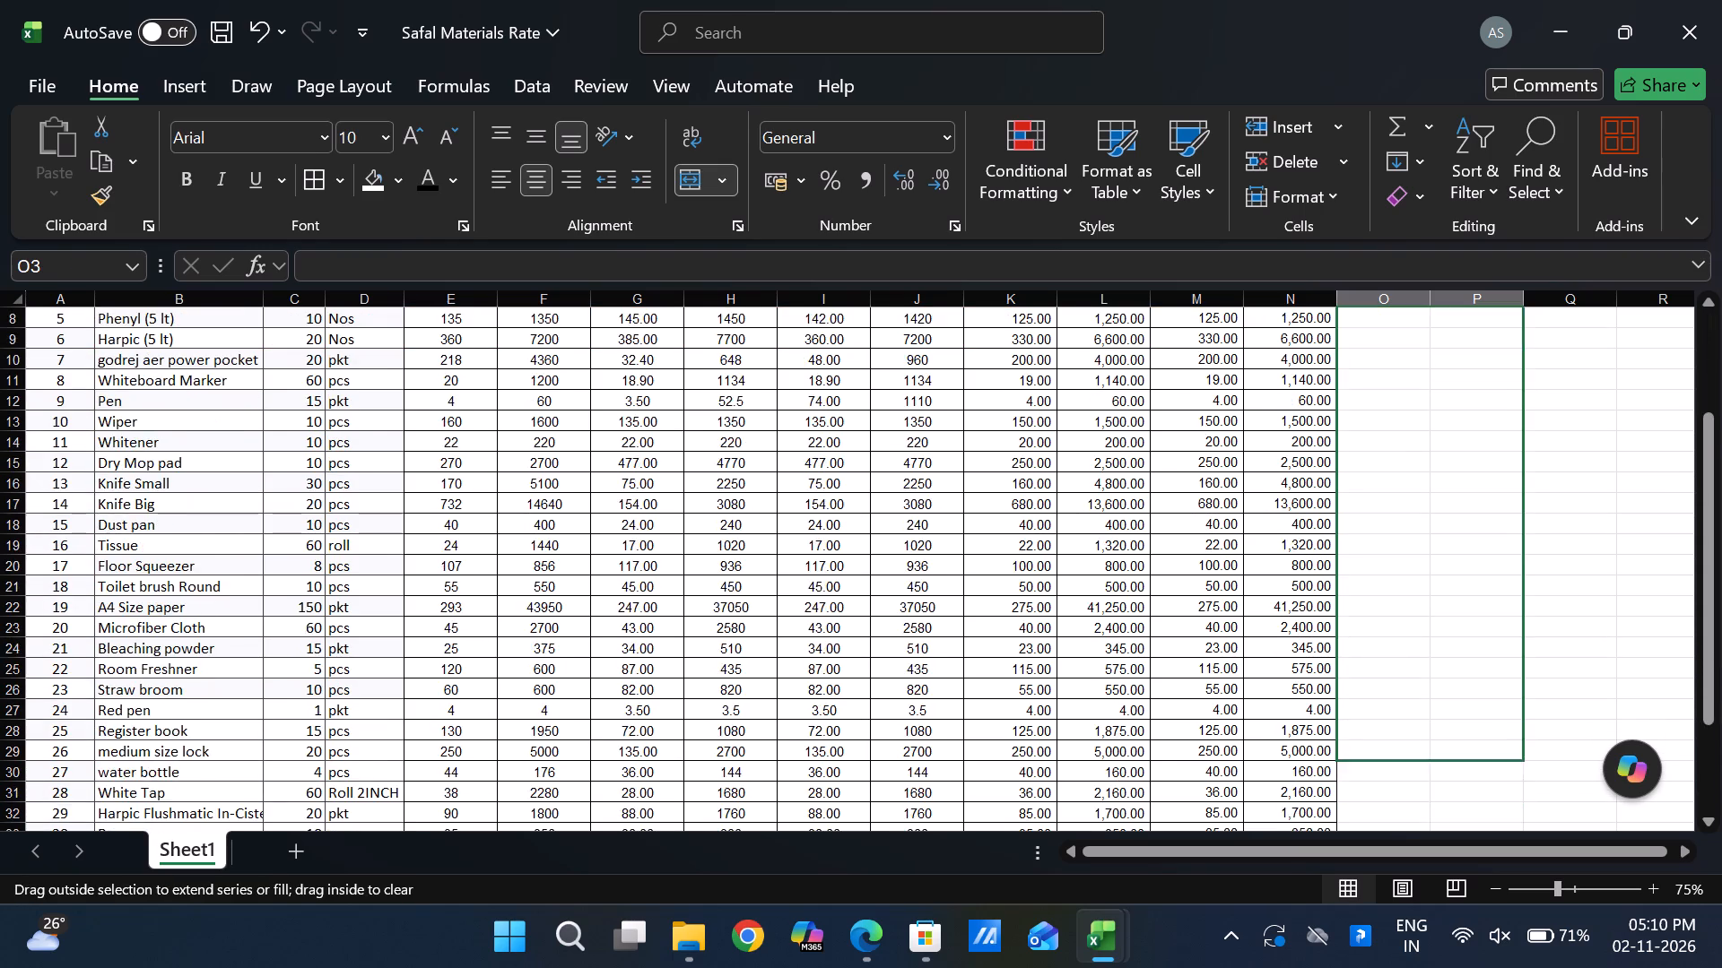
drag(1526, 744, 1505, 736)
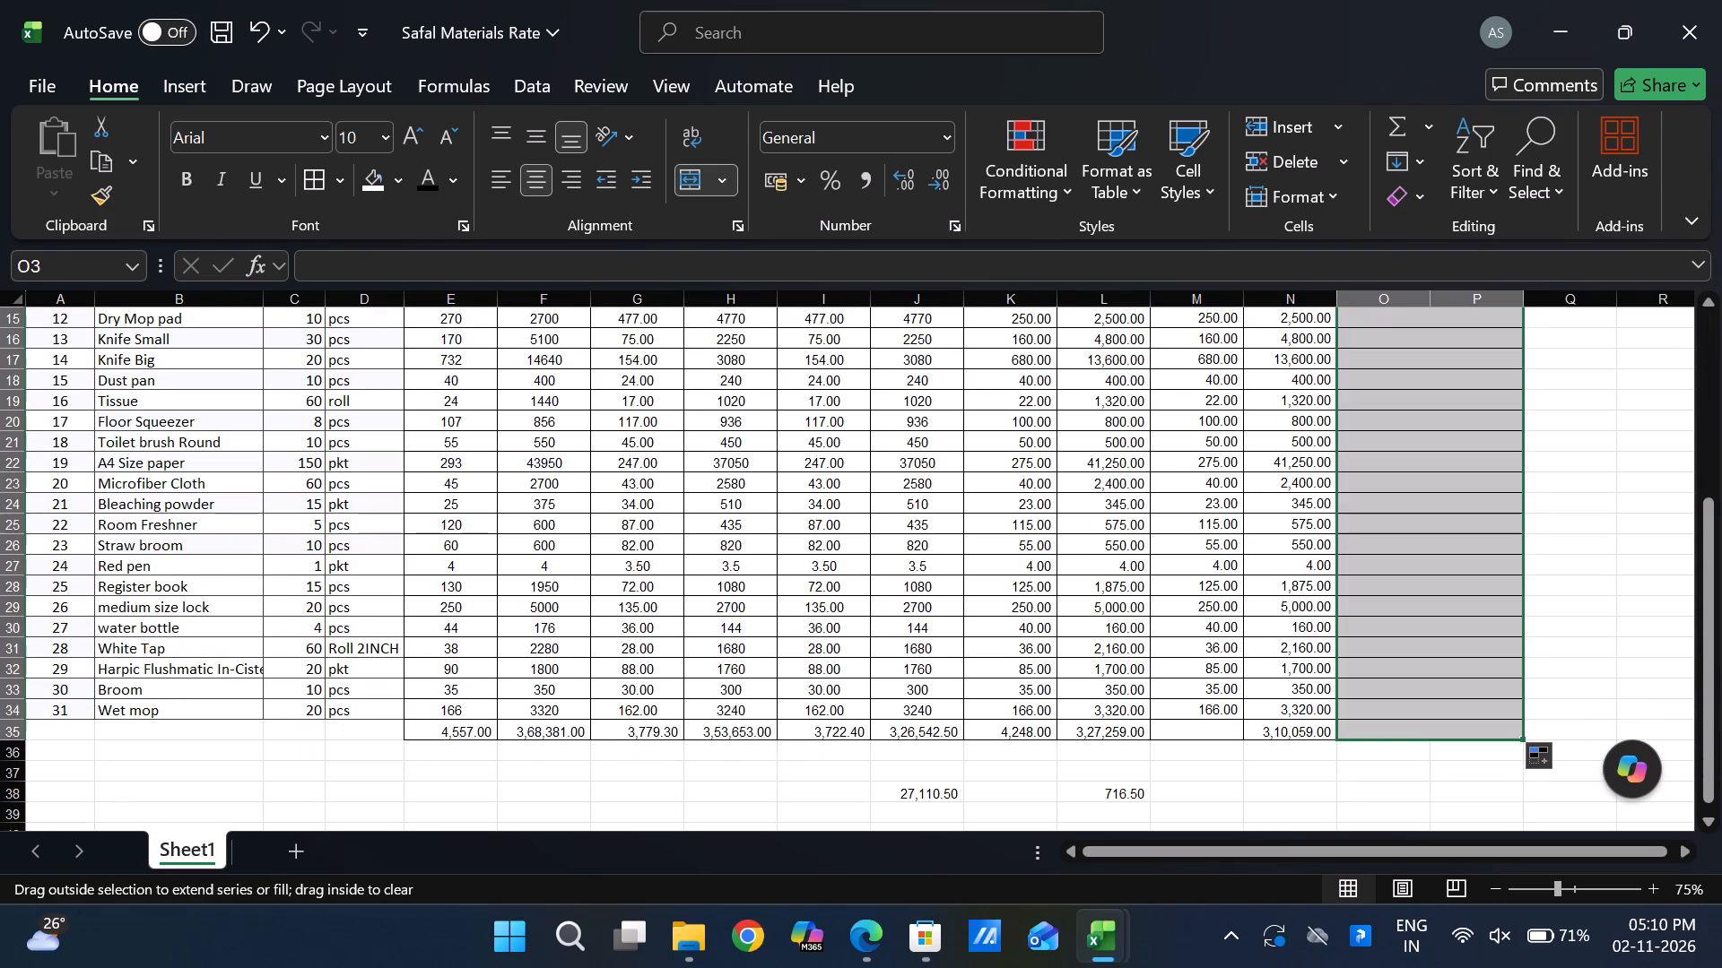
Check the merged rows under the Dhiyan Images heading down to the total row.
click(1446, 766)
scroll(1446, 766, up, 5)
click(1408, 510)
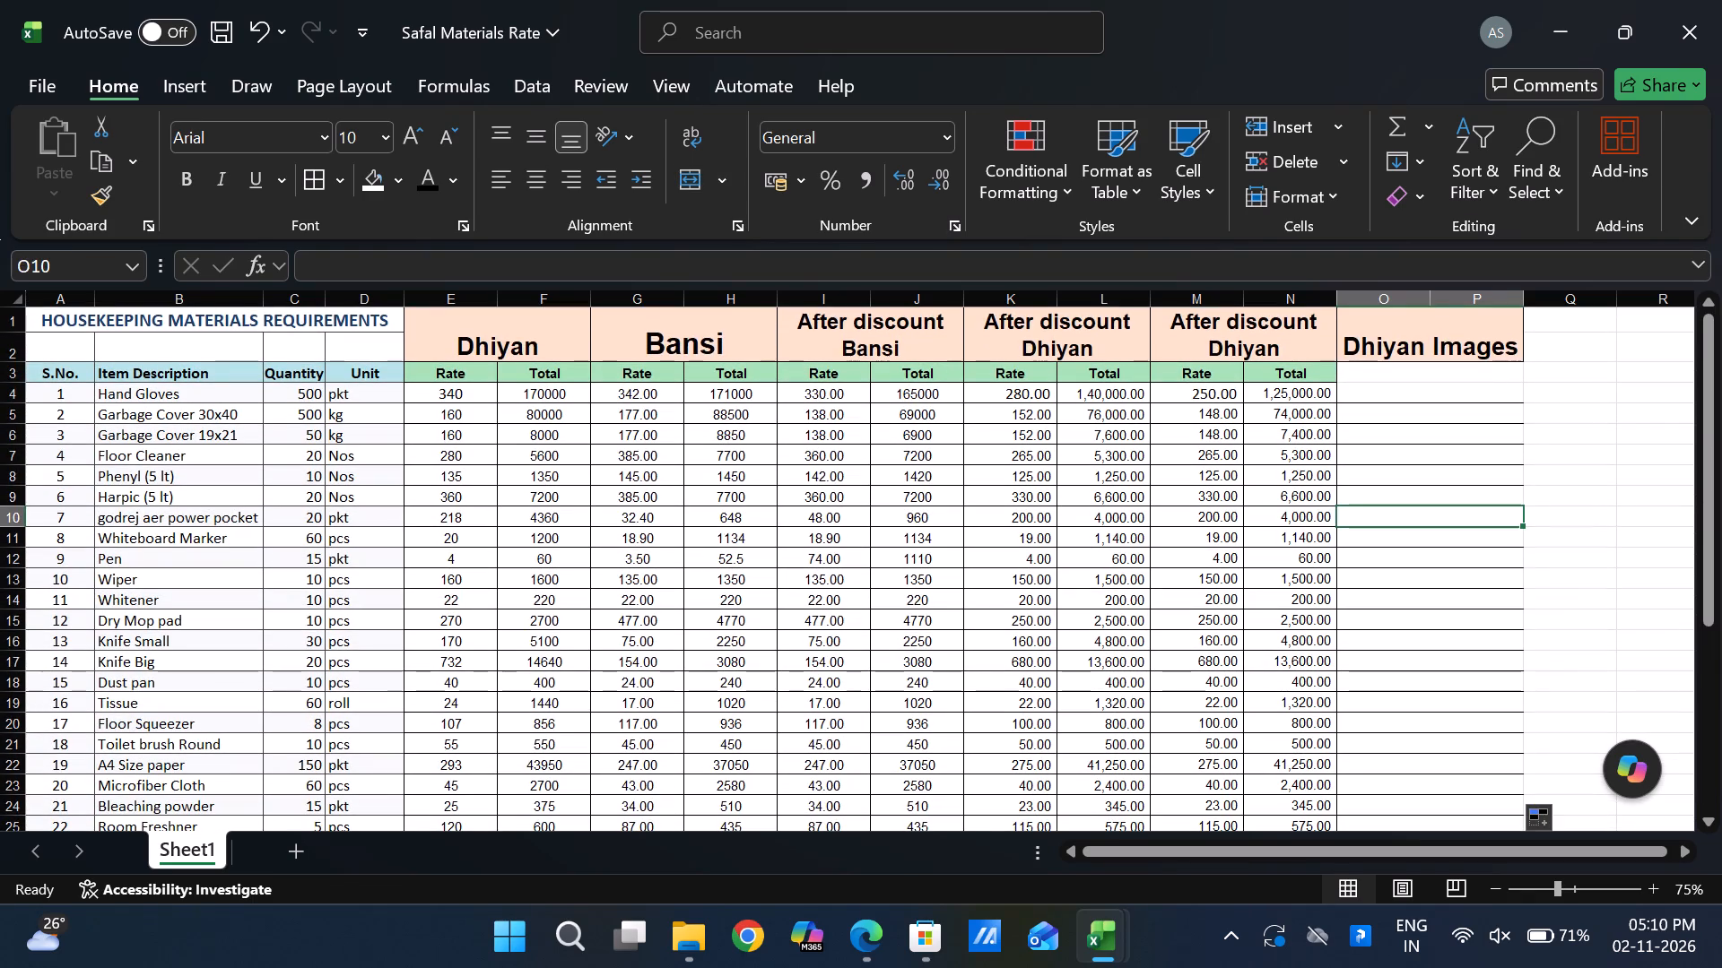
scroll(1437, 623, down, 2)
scroll(1437, 623, up, 2)
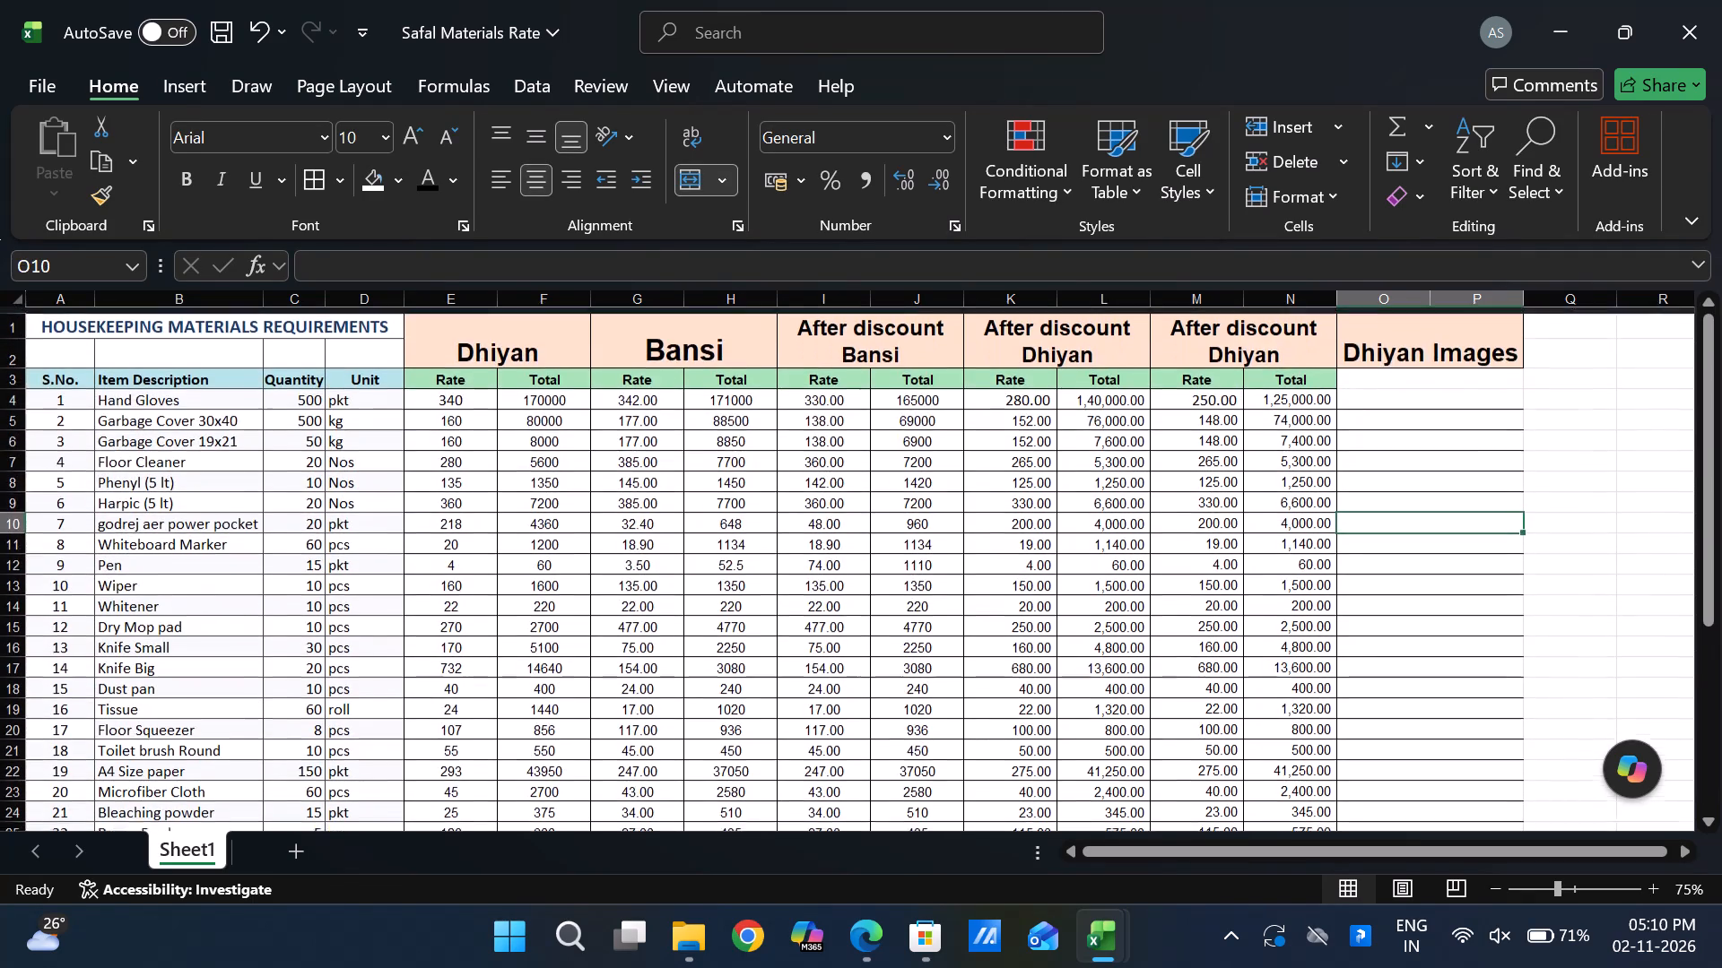
scroll(1441, 656, down, 2)
scroll(1441, 656, up, 1)
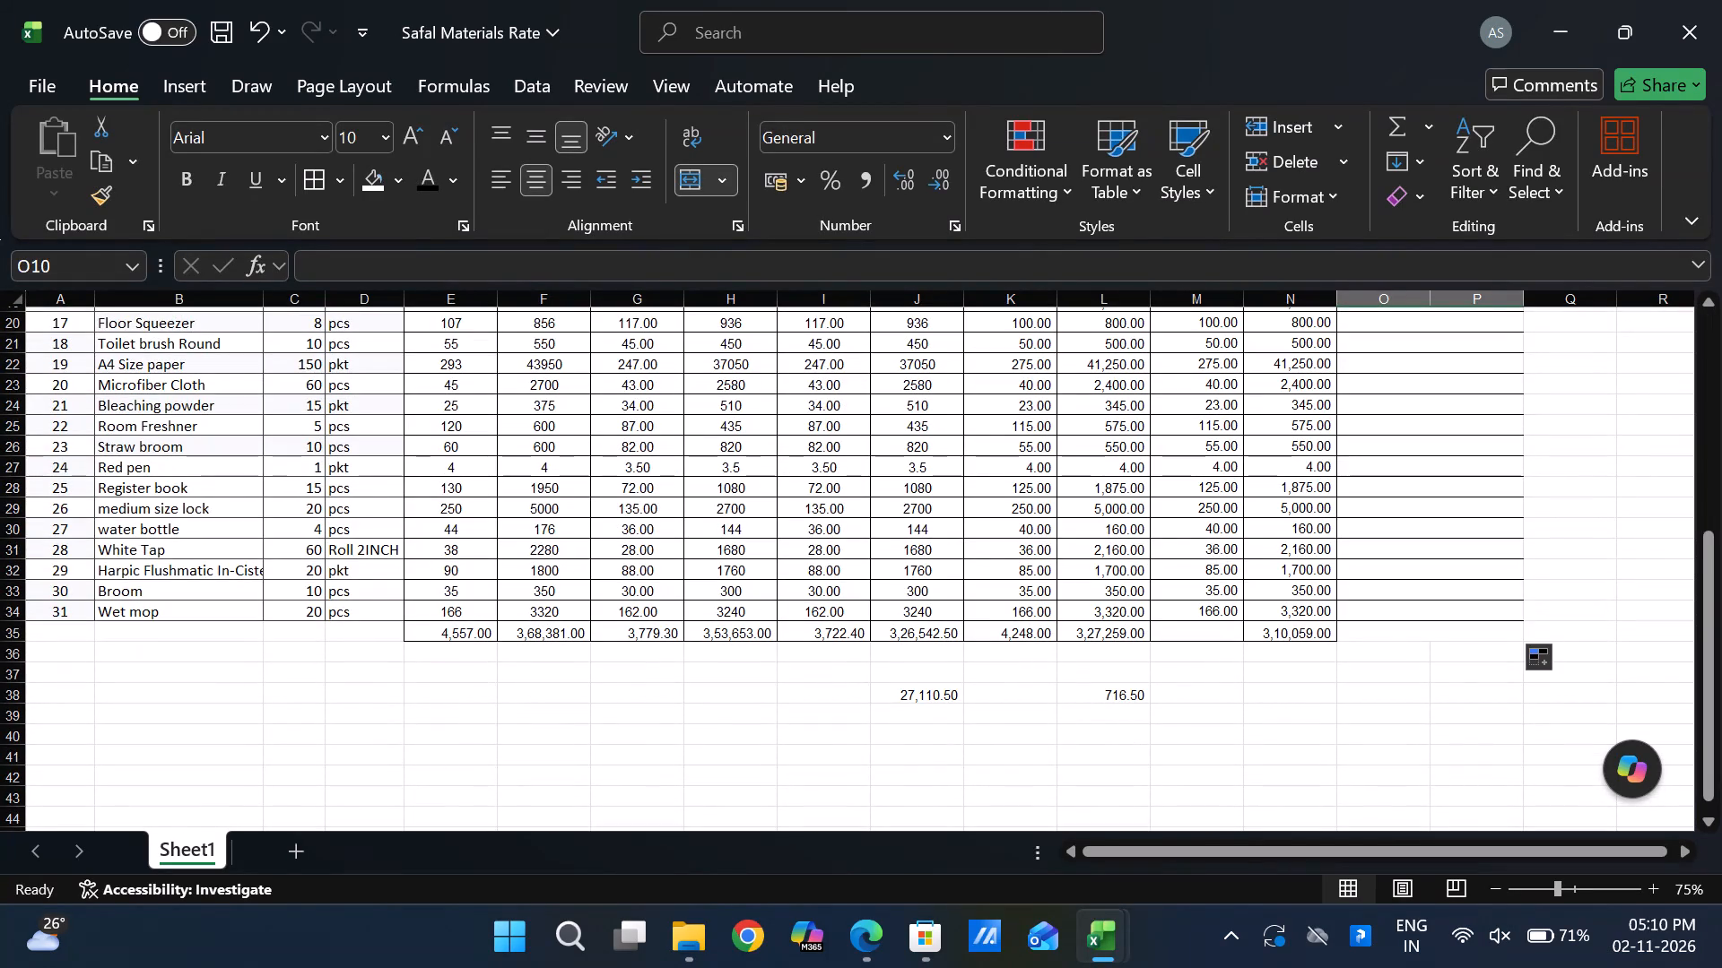
click(1414, 641)
scroll(1406, 544, up, 2)
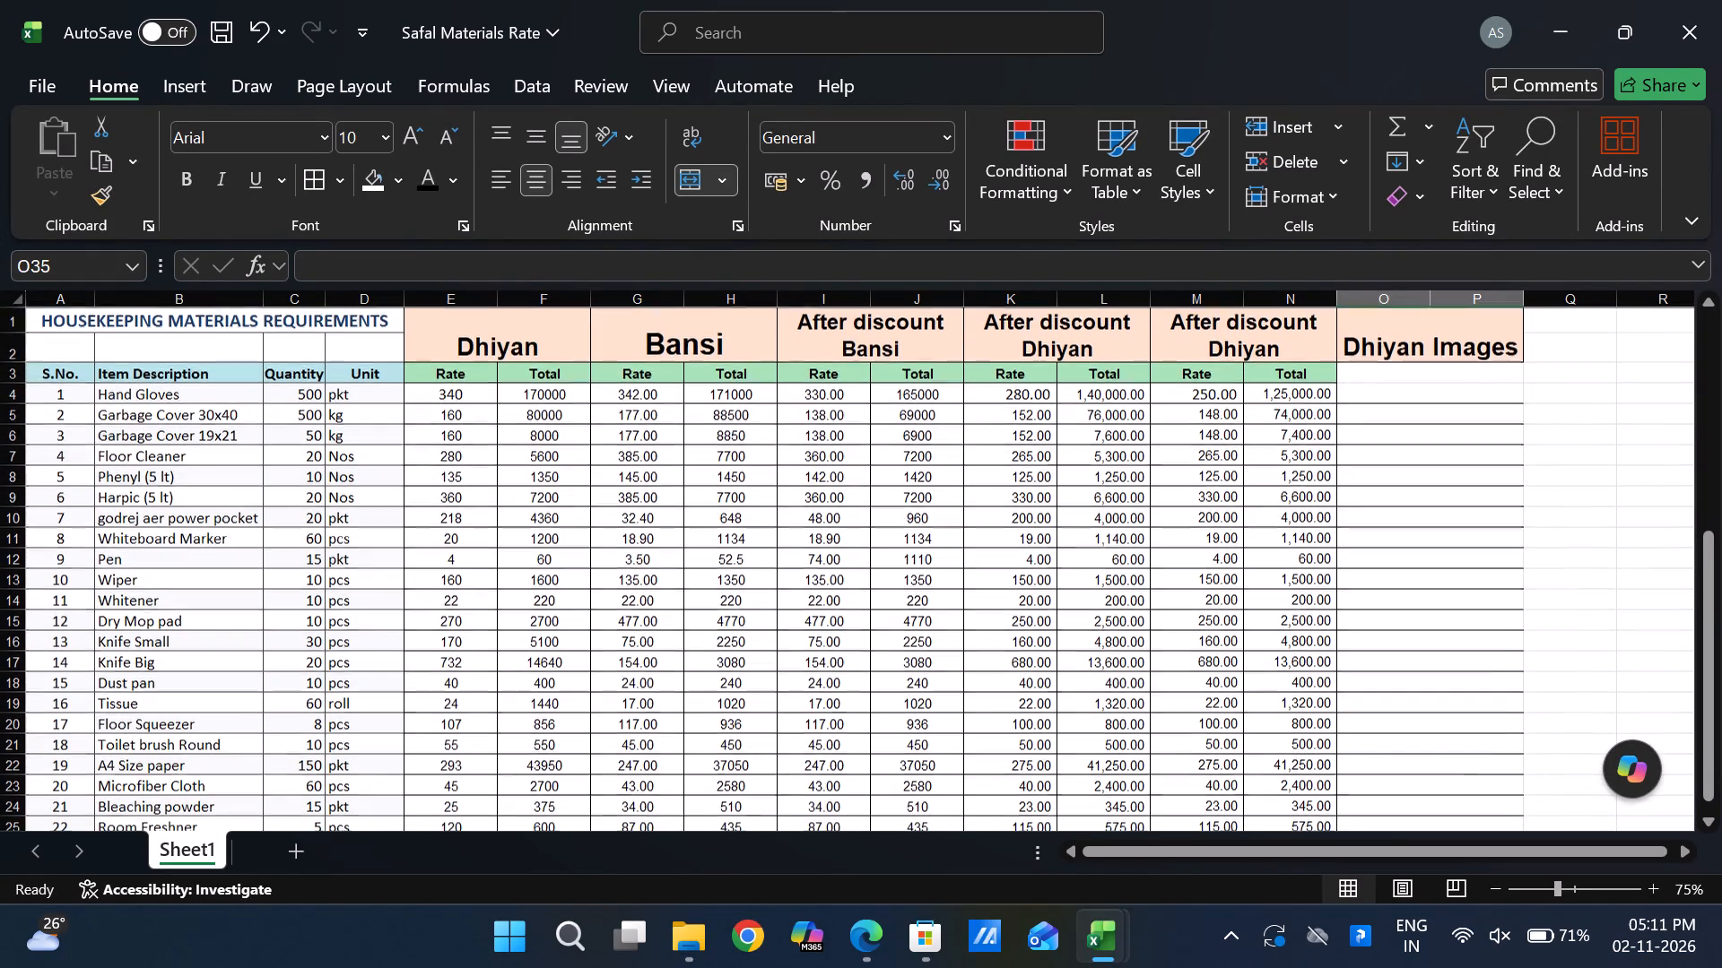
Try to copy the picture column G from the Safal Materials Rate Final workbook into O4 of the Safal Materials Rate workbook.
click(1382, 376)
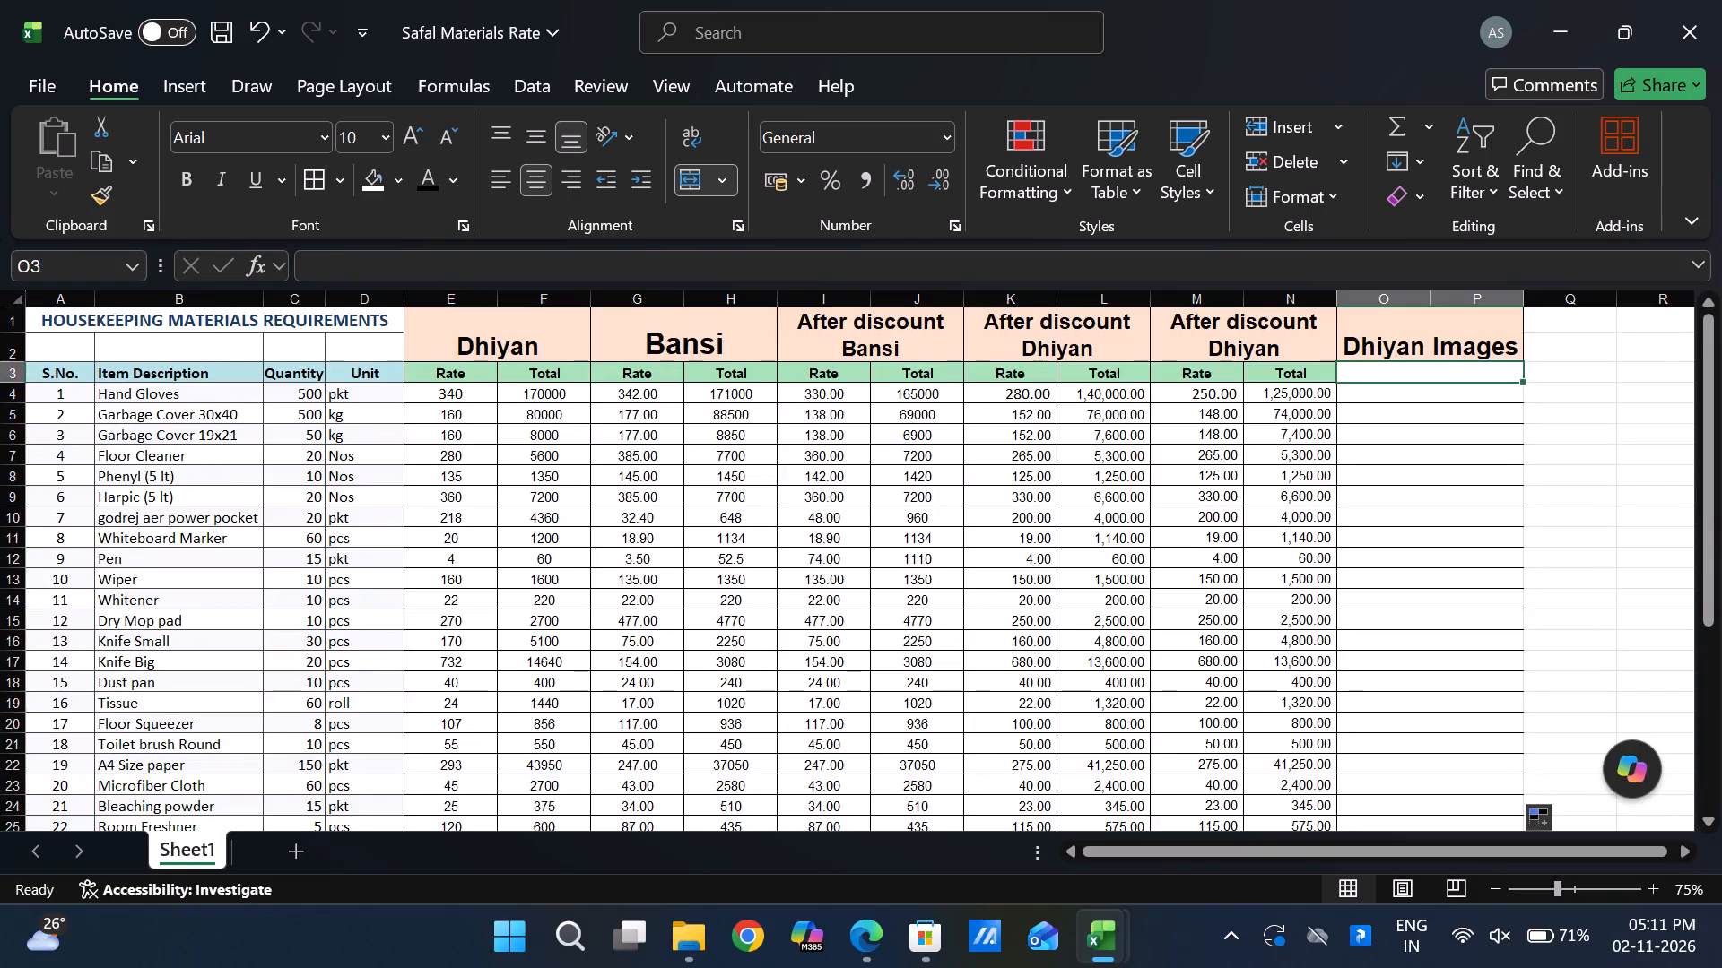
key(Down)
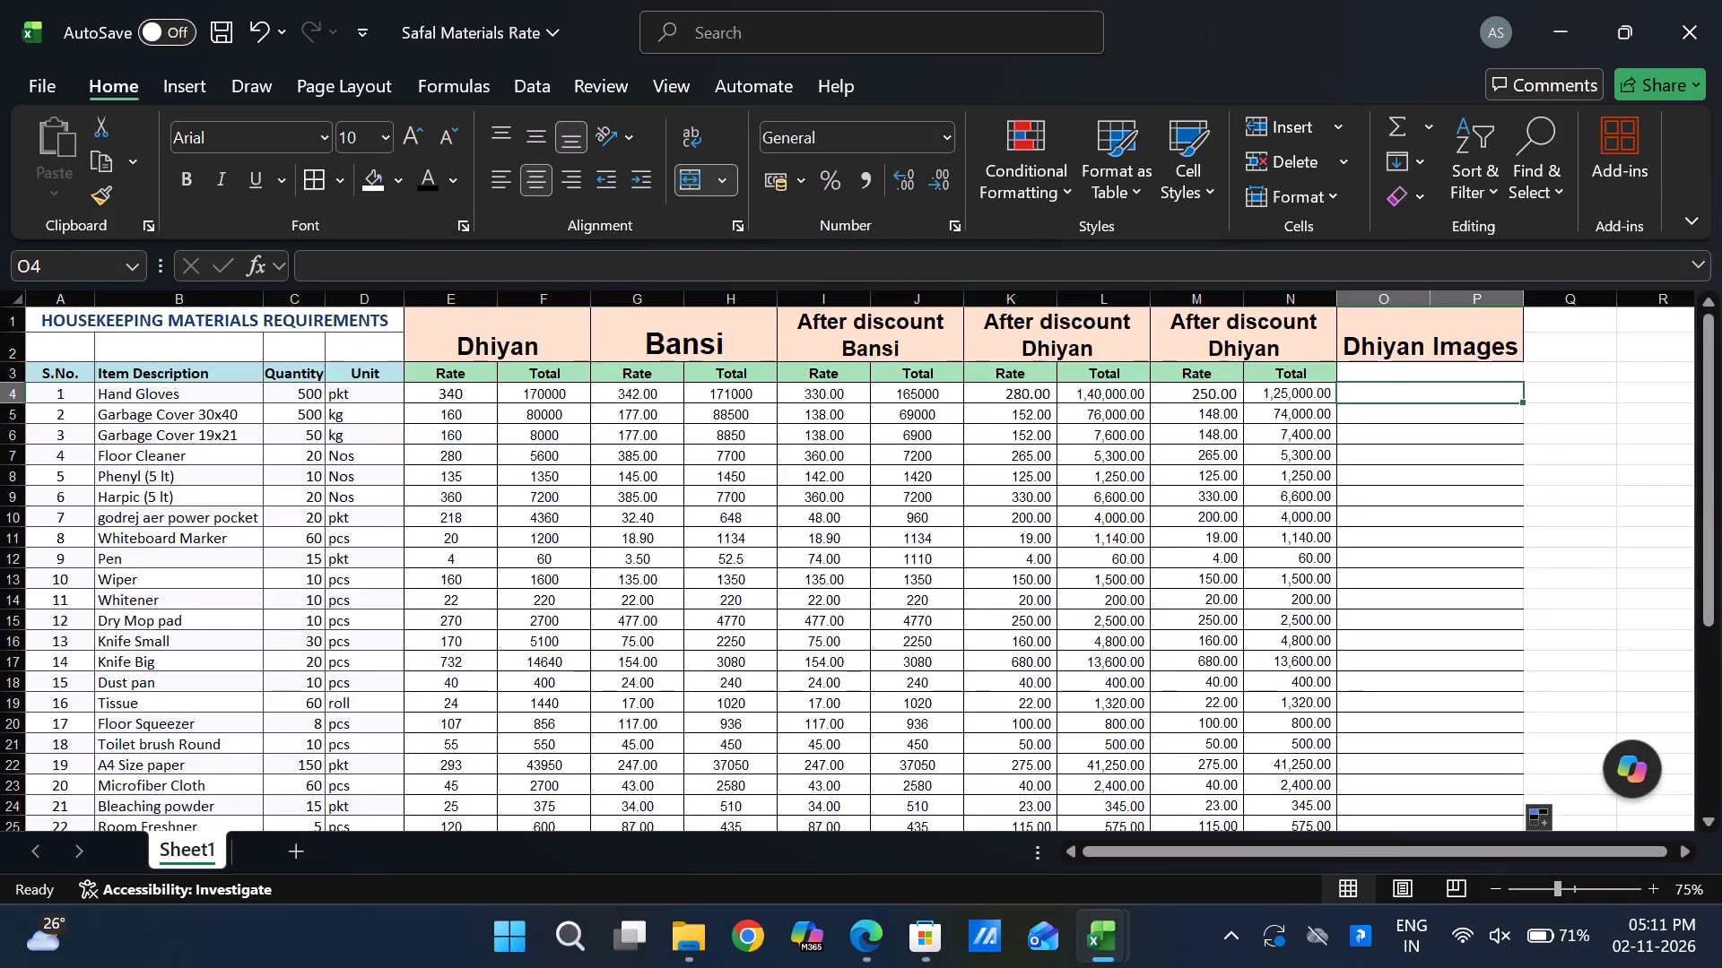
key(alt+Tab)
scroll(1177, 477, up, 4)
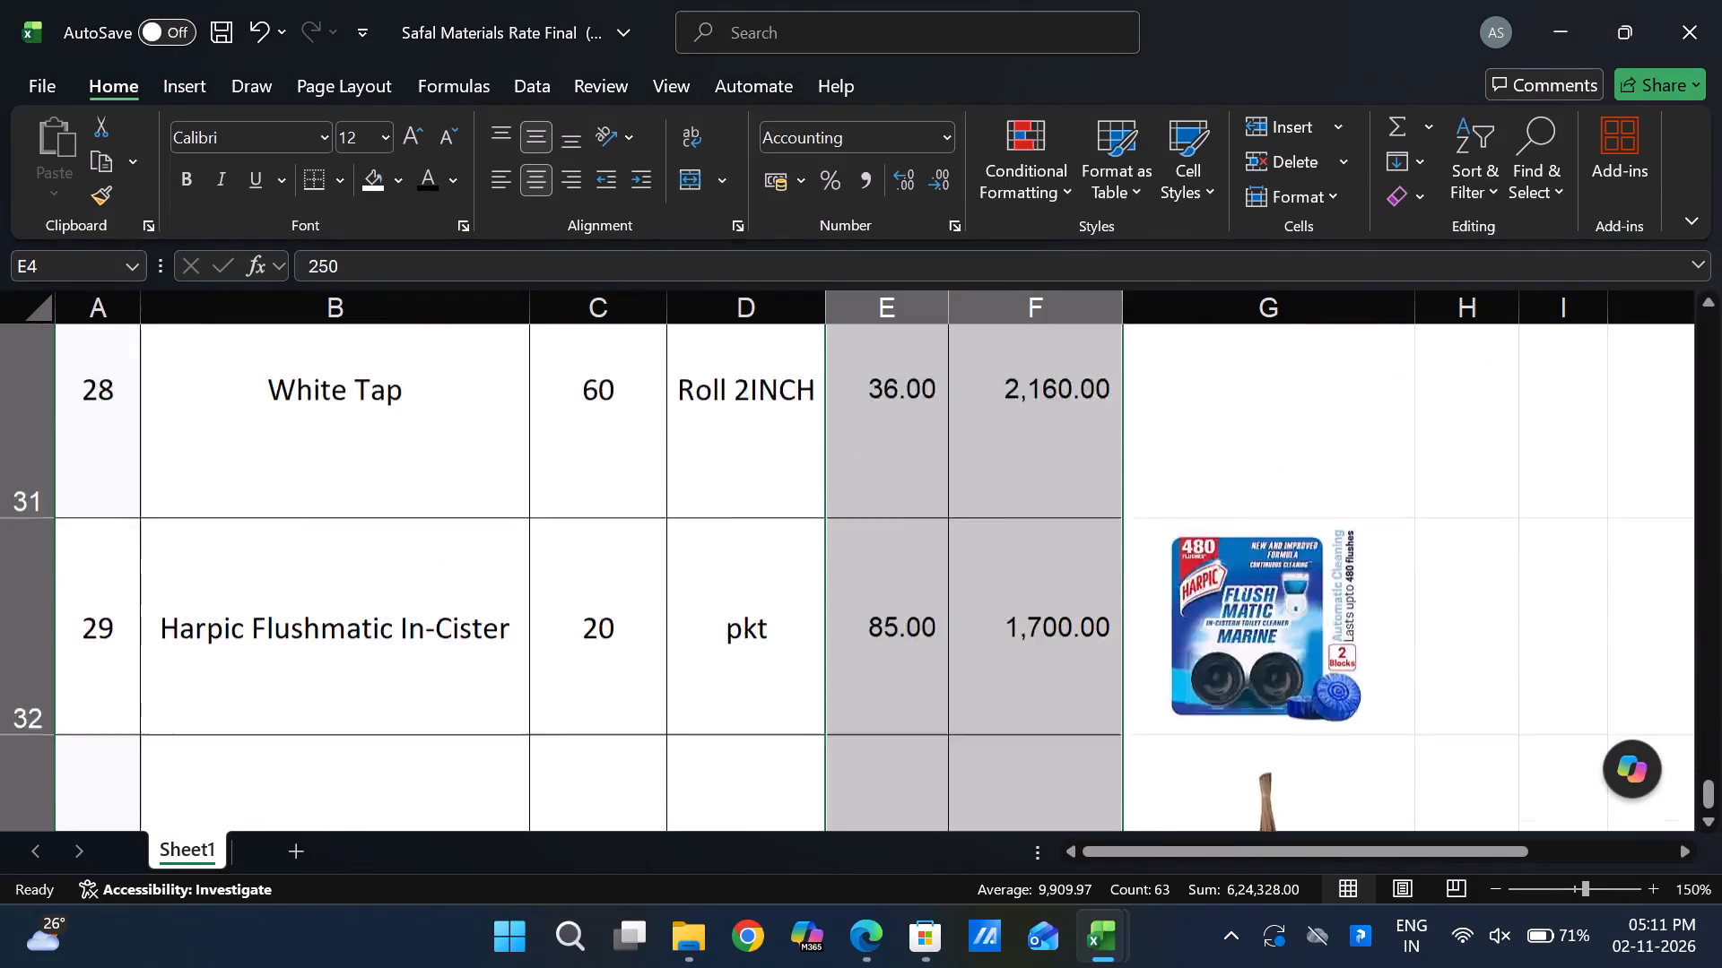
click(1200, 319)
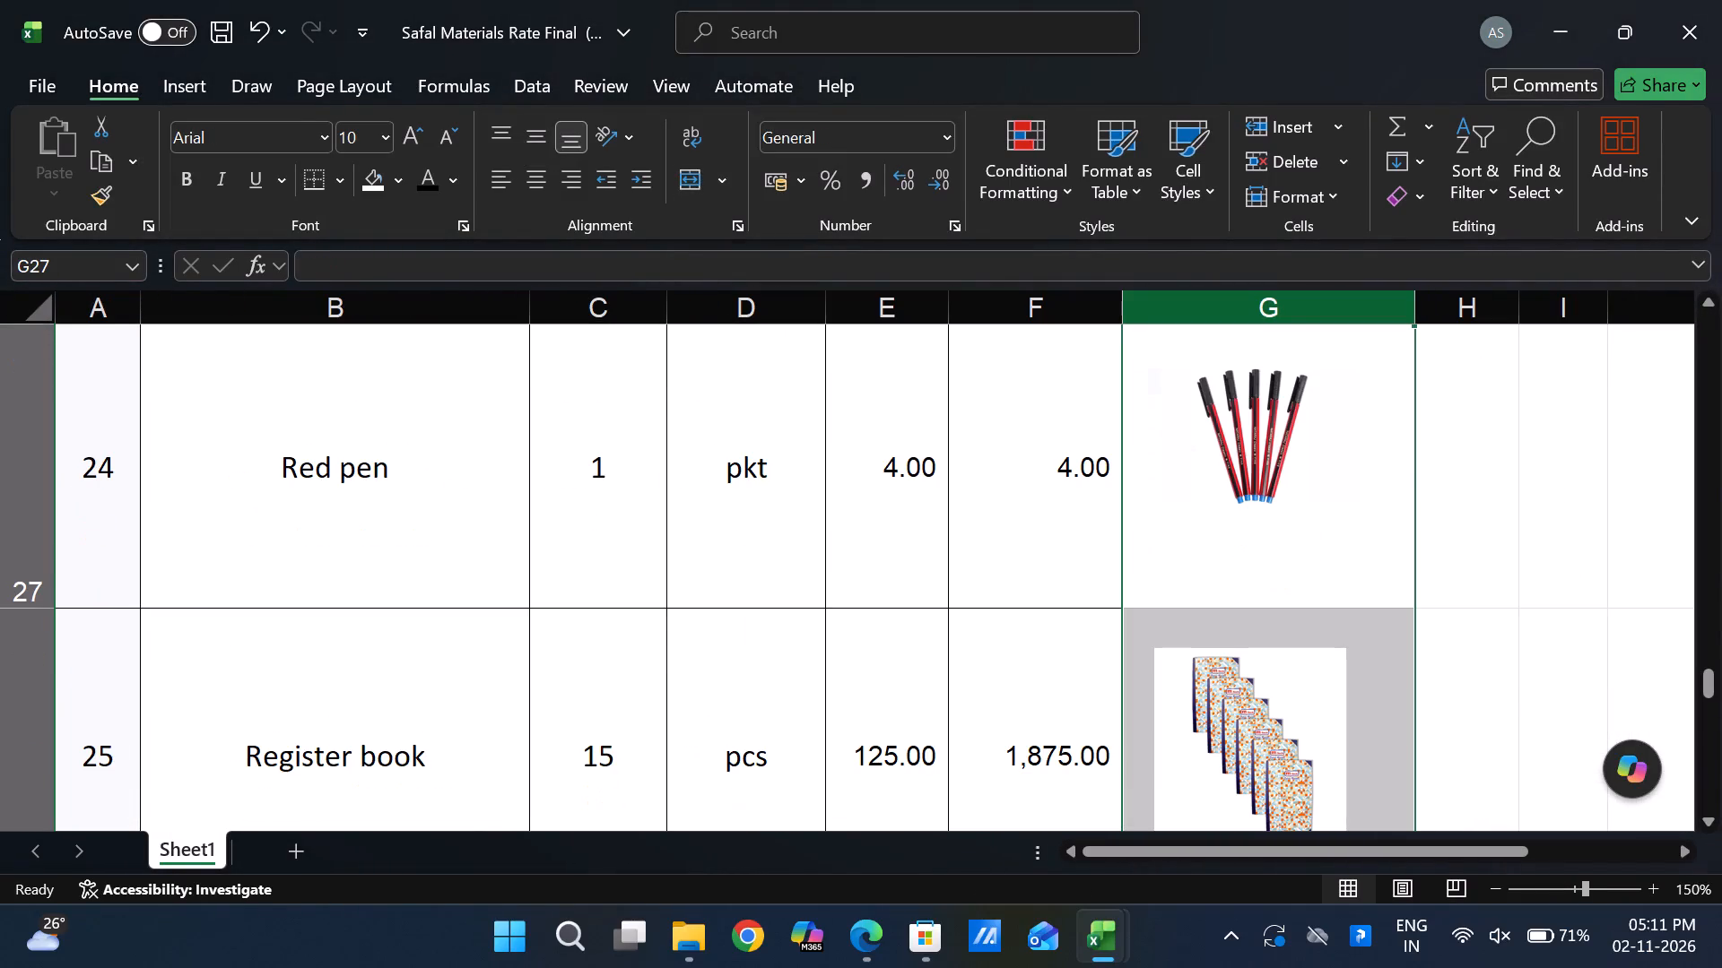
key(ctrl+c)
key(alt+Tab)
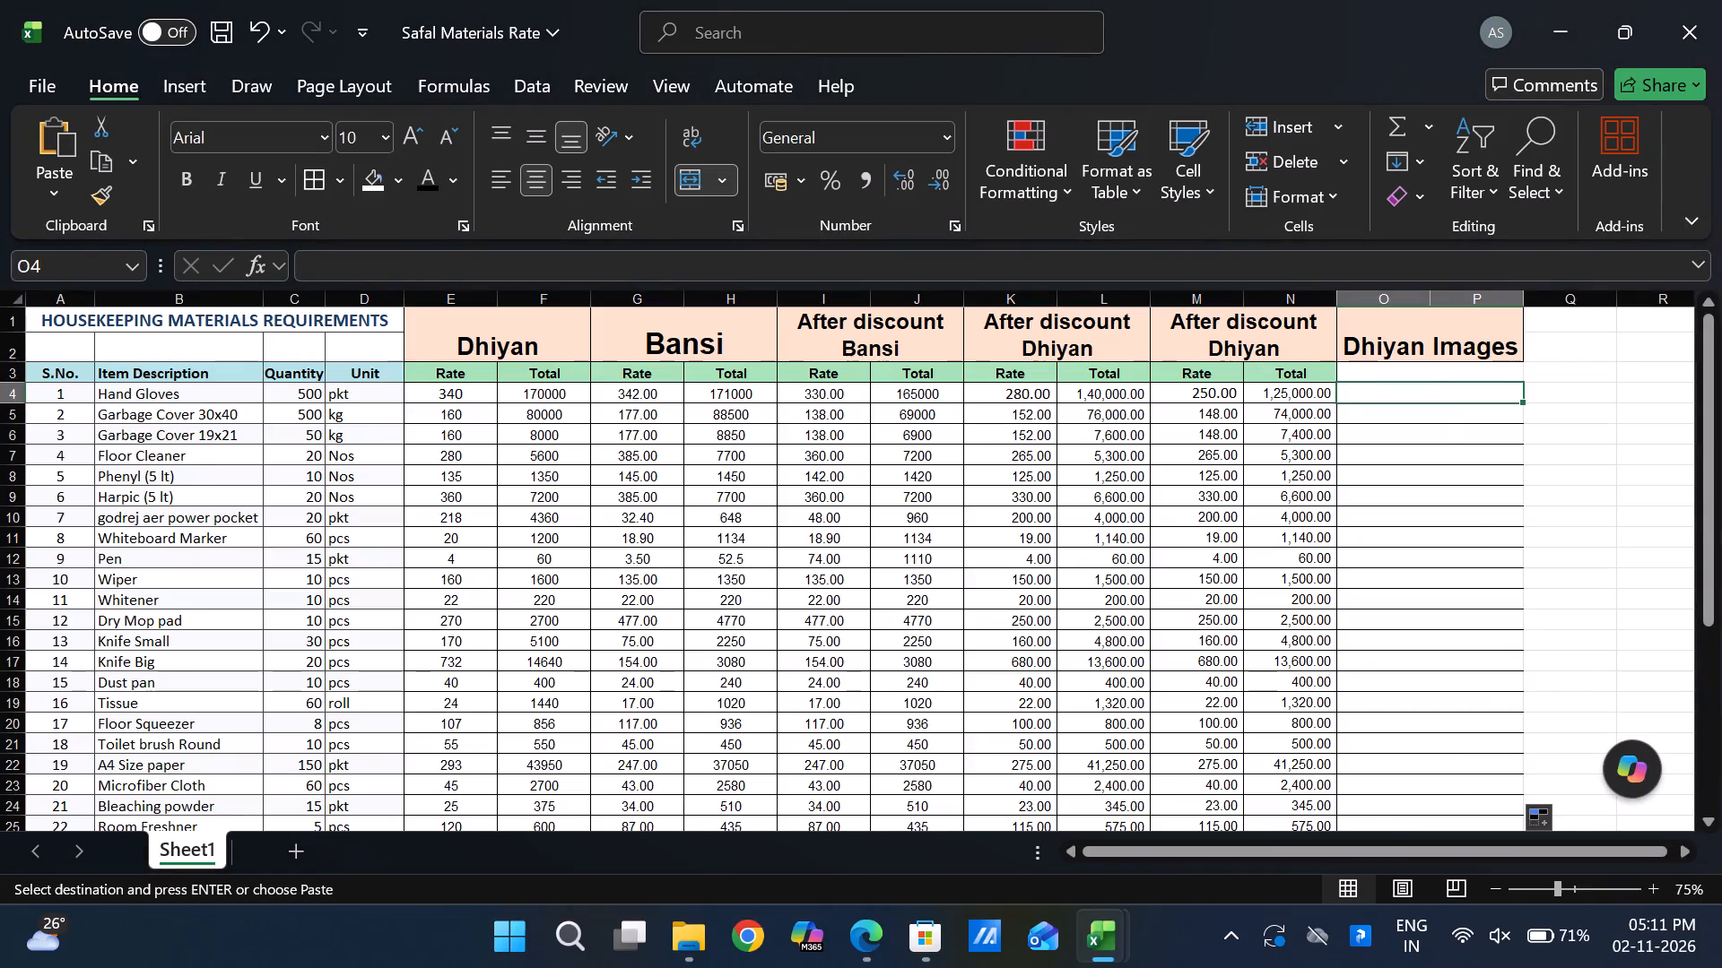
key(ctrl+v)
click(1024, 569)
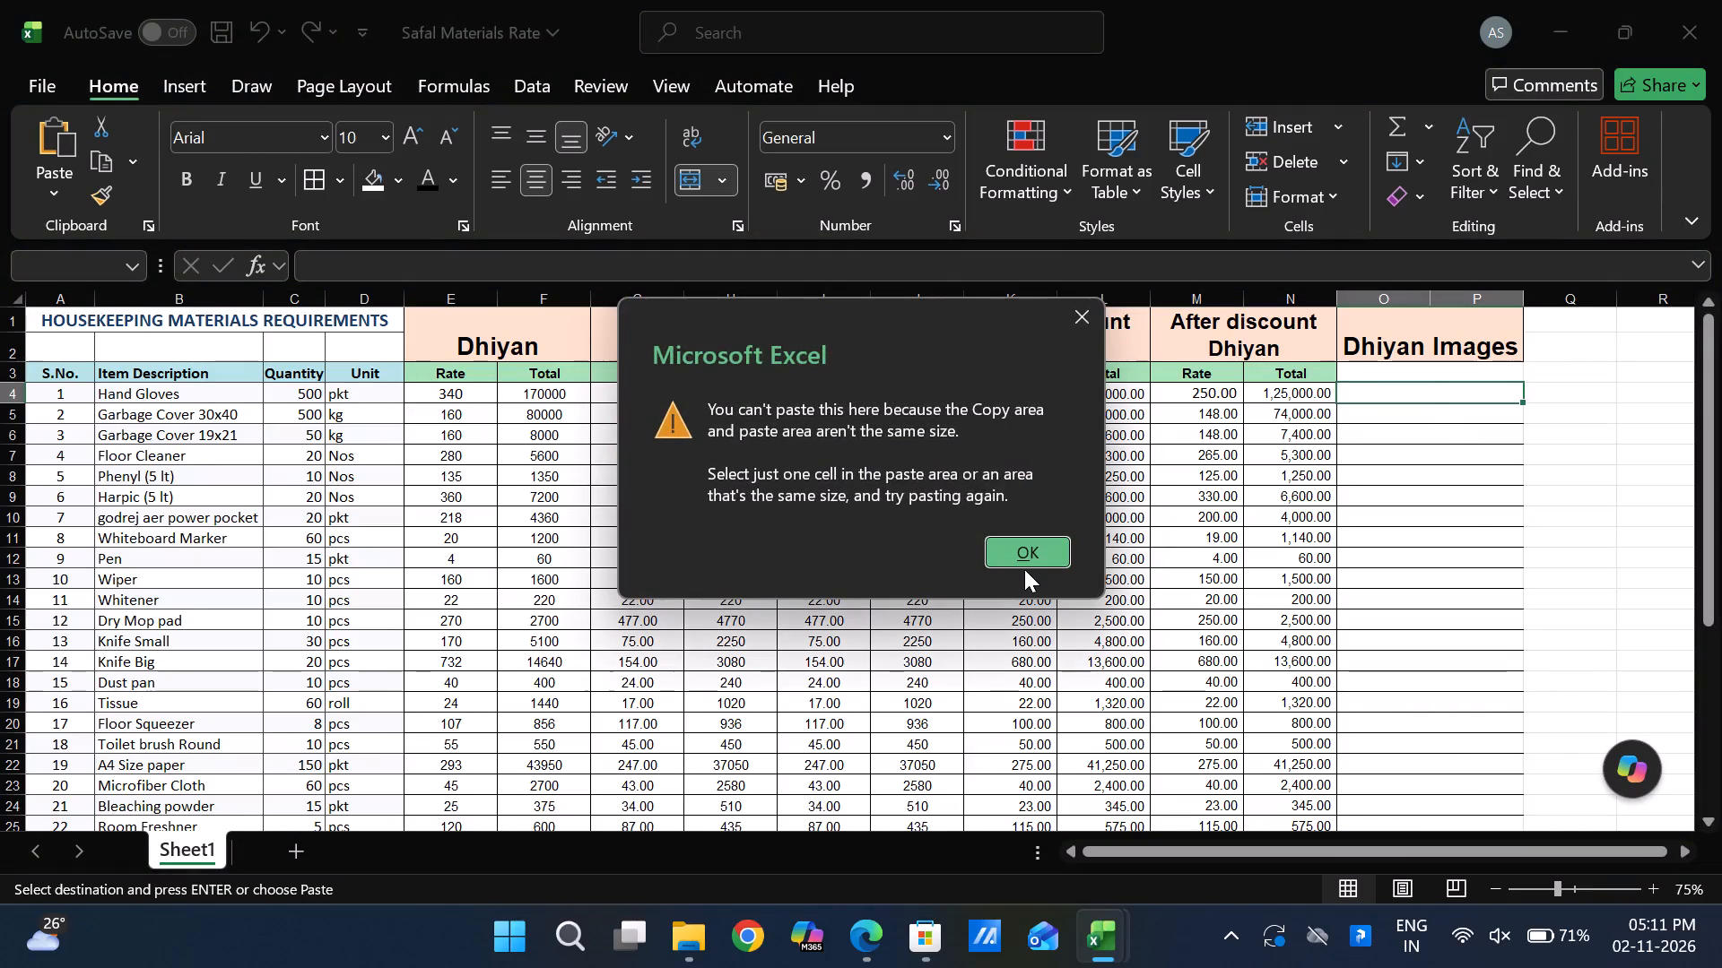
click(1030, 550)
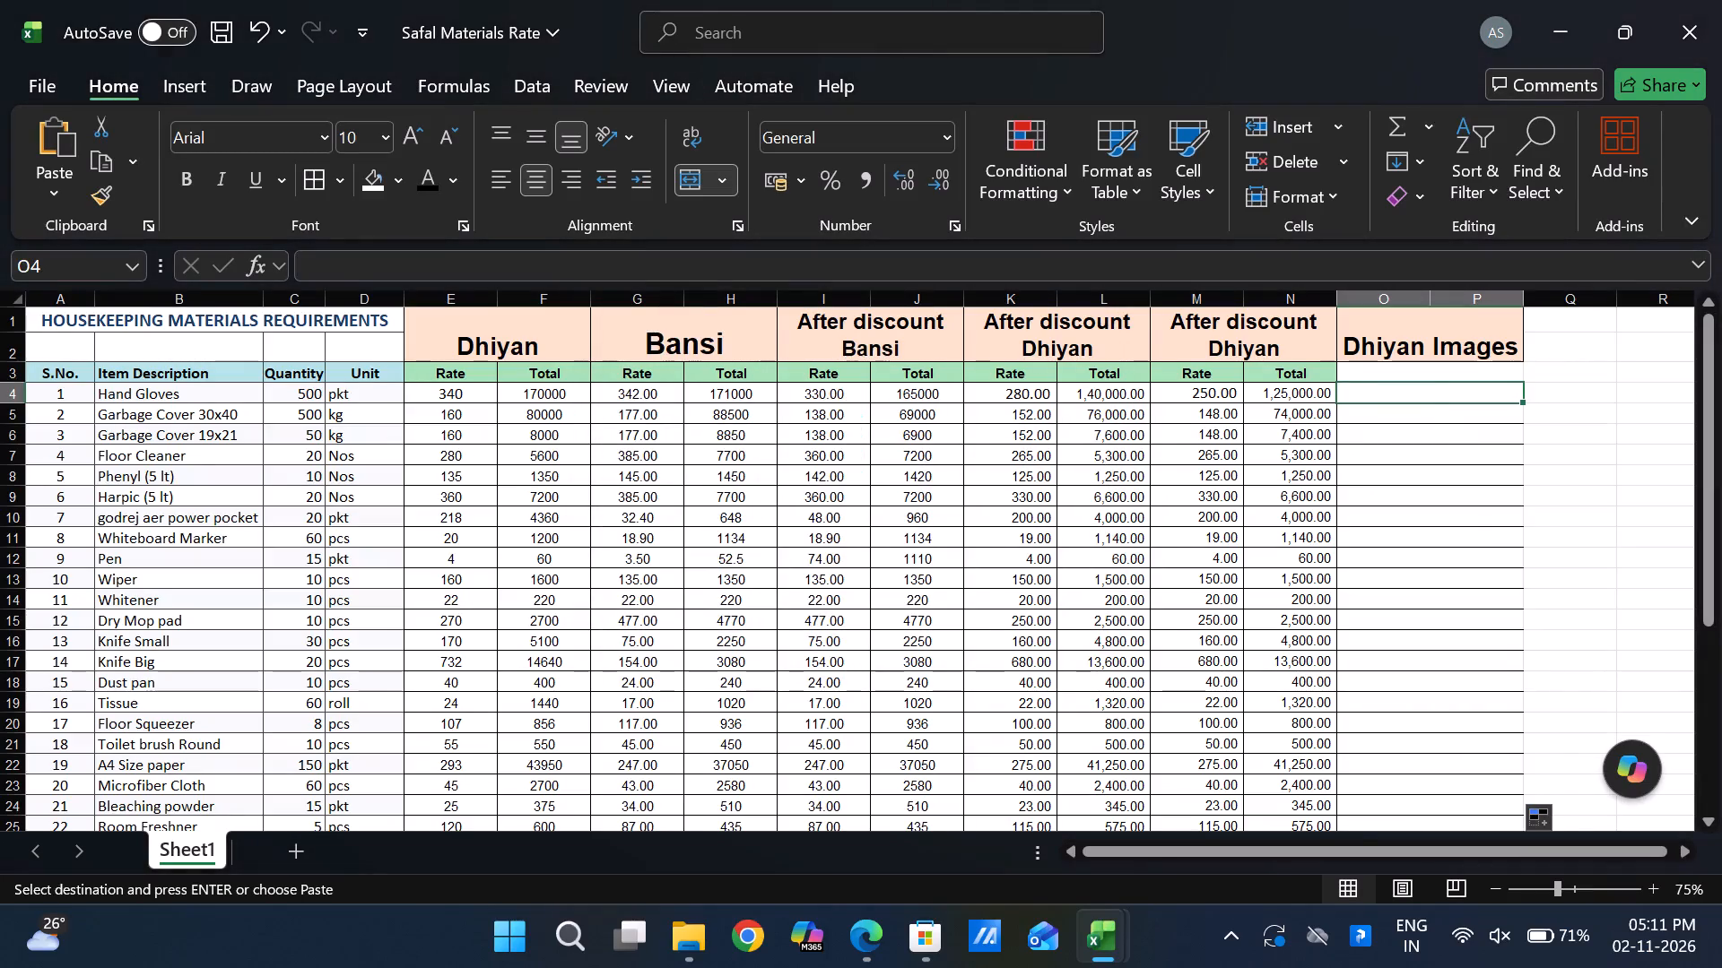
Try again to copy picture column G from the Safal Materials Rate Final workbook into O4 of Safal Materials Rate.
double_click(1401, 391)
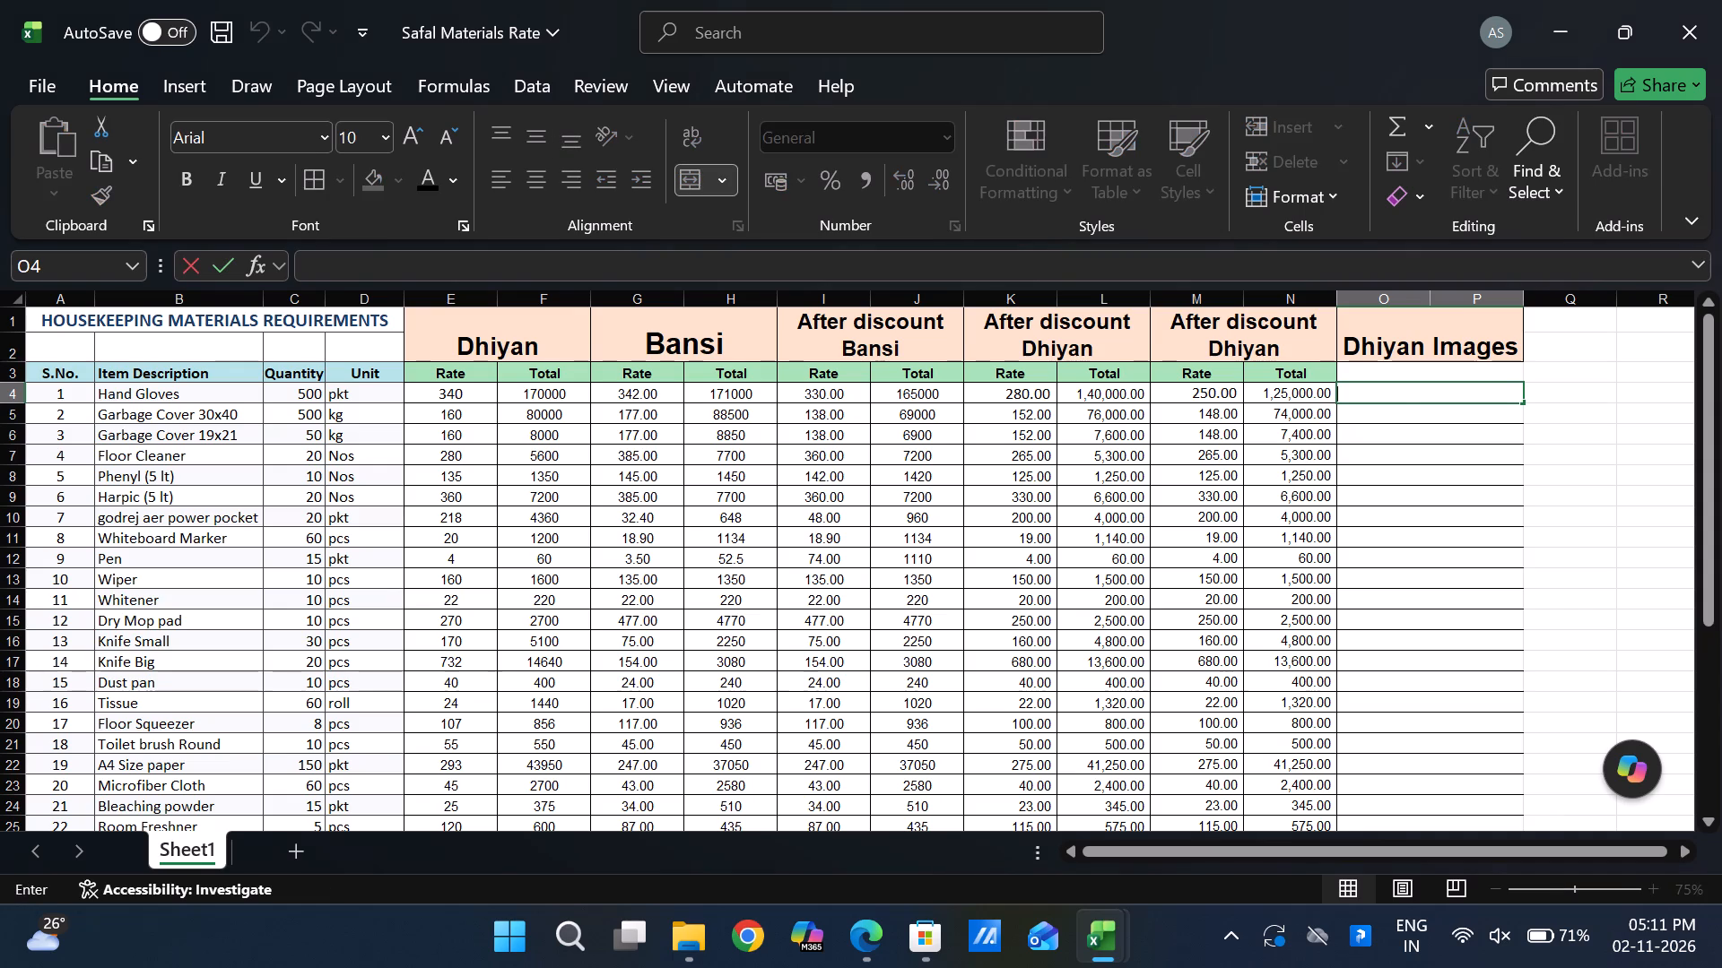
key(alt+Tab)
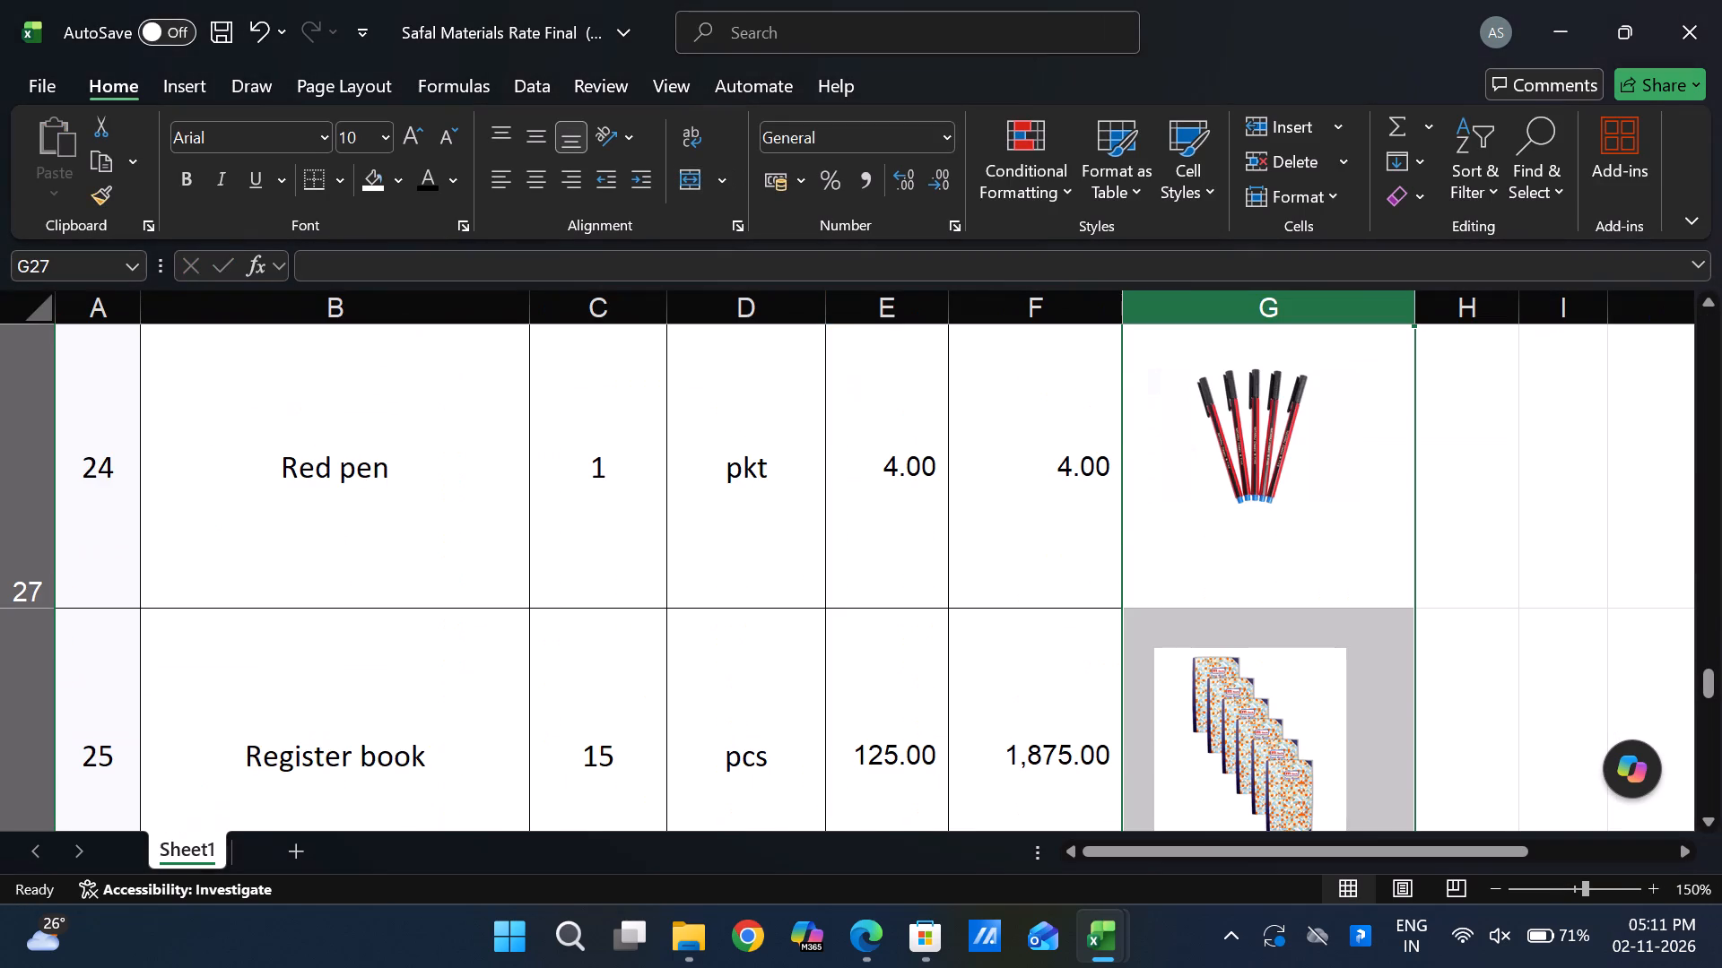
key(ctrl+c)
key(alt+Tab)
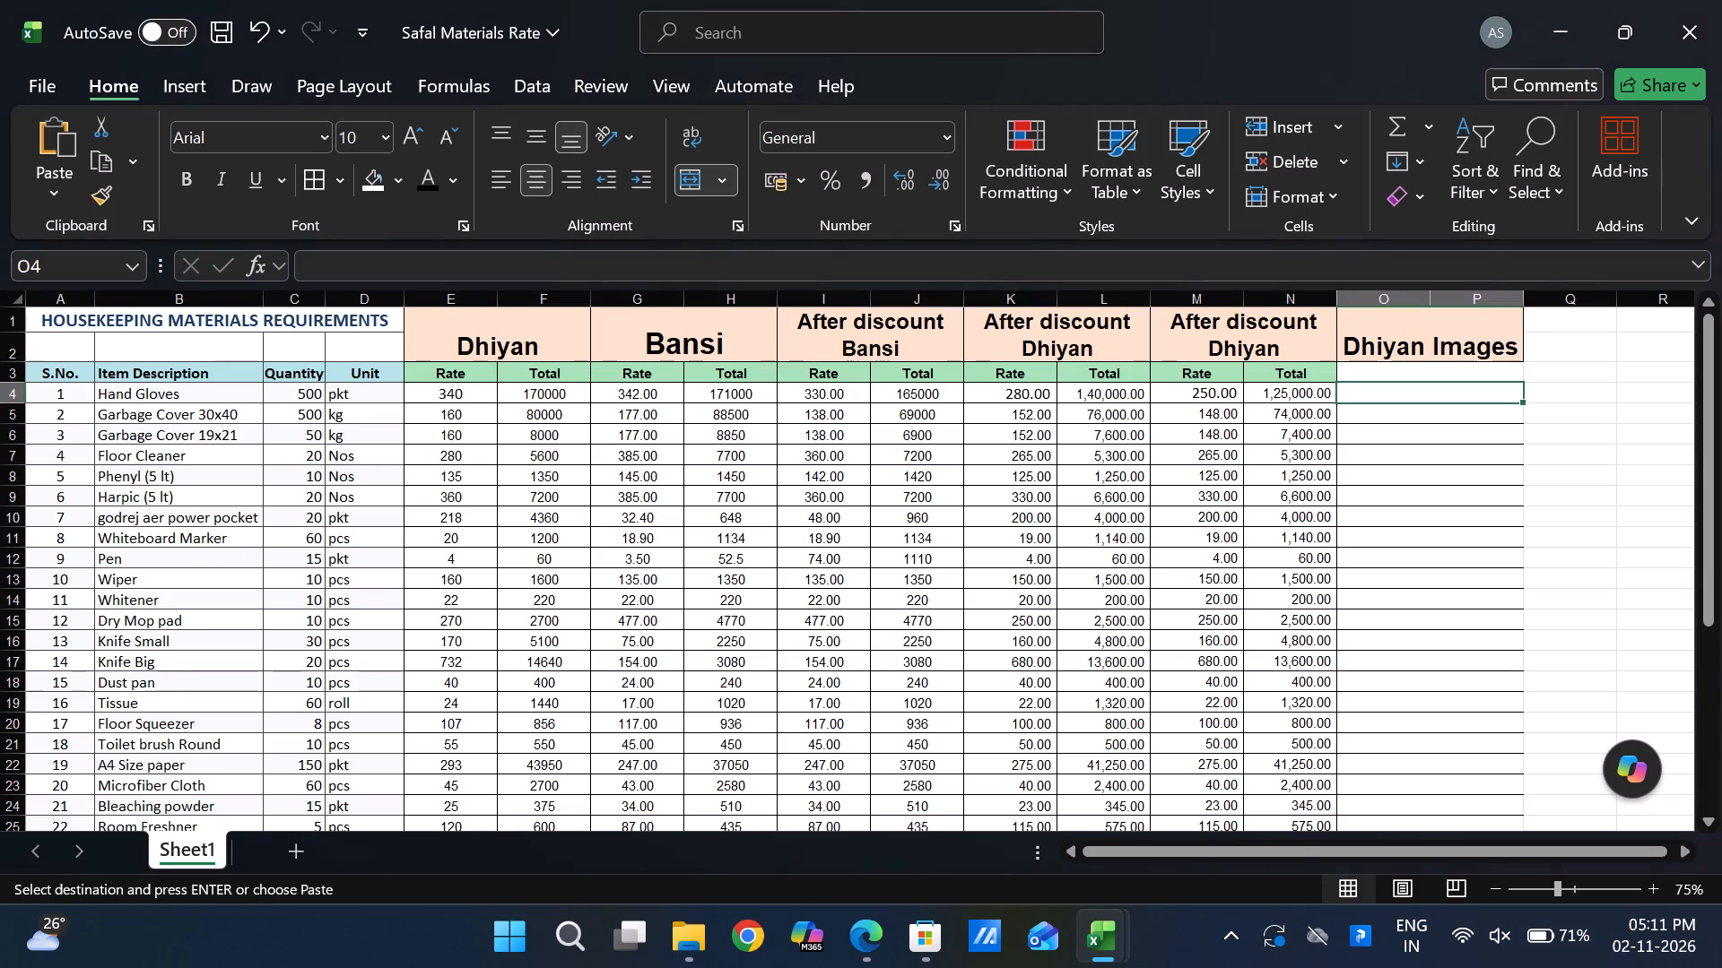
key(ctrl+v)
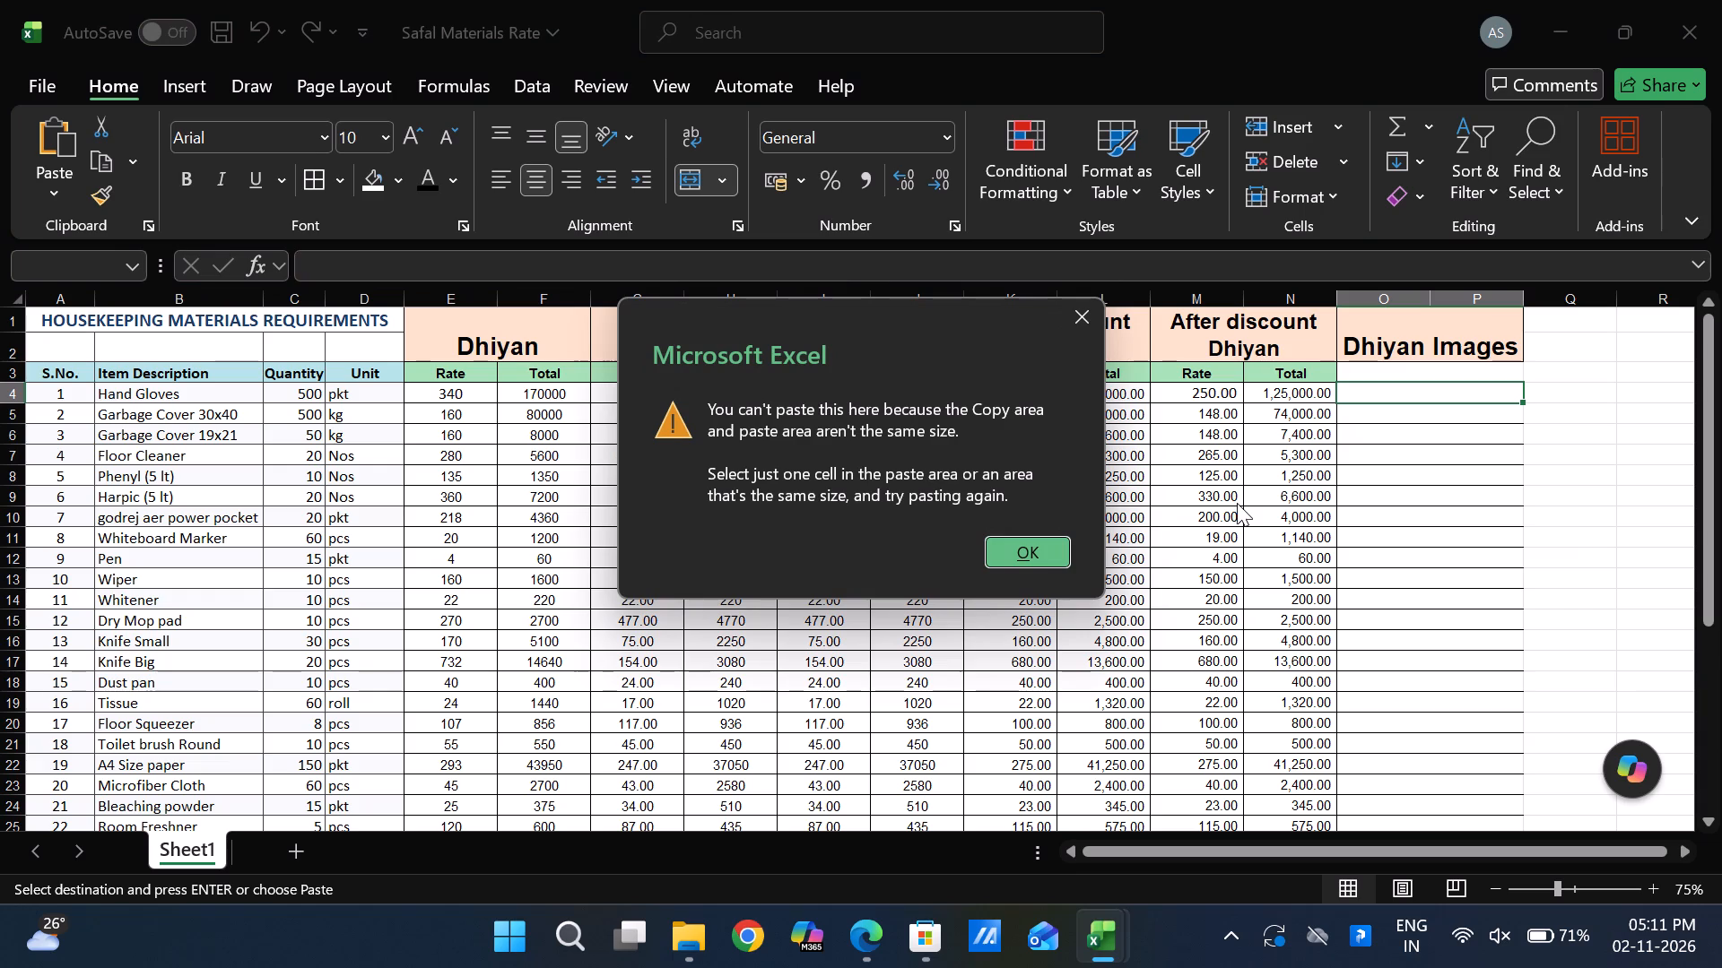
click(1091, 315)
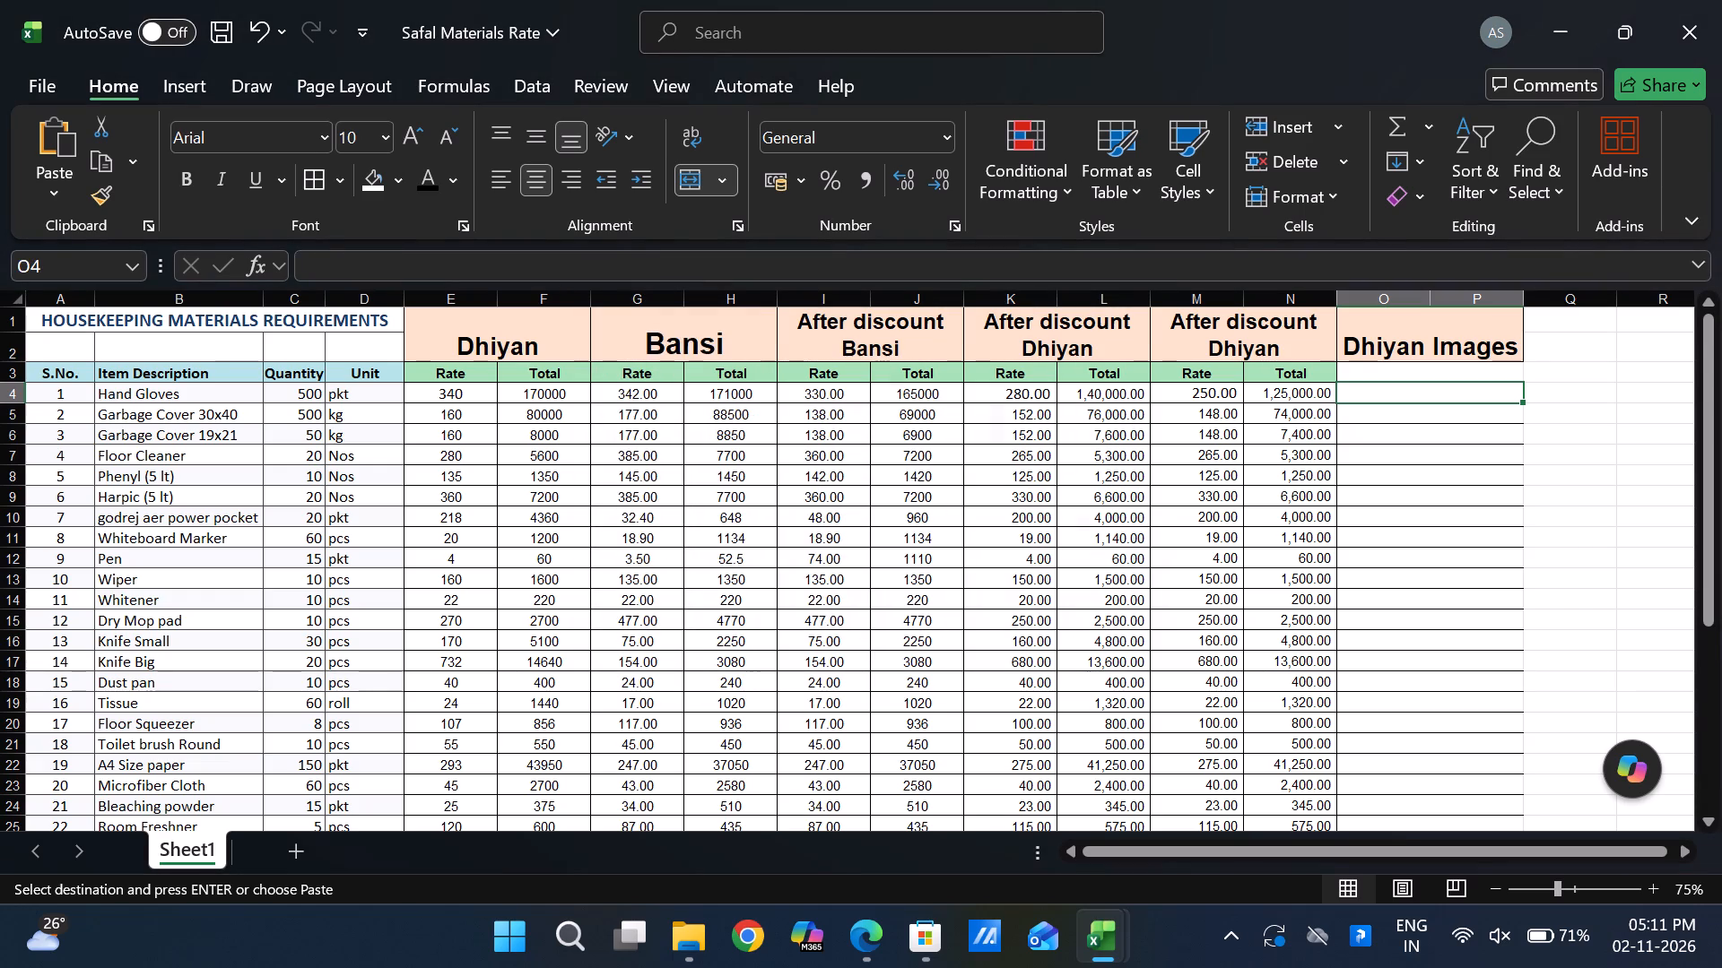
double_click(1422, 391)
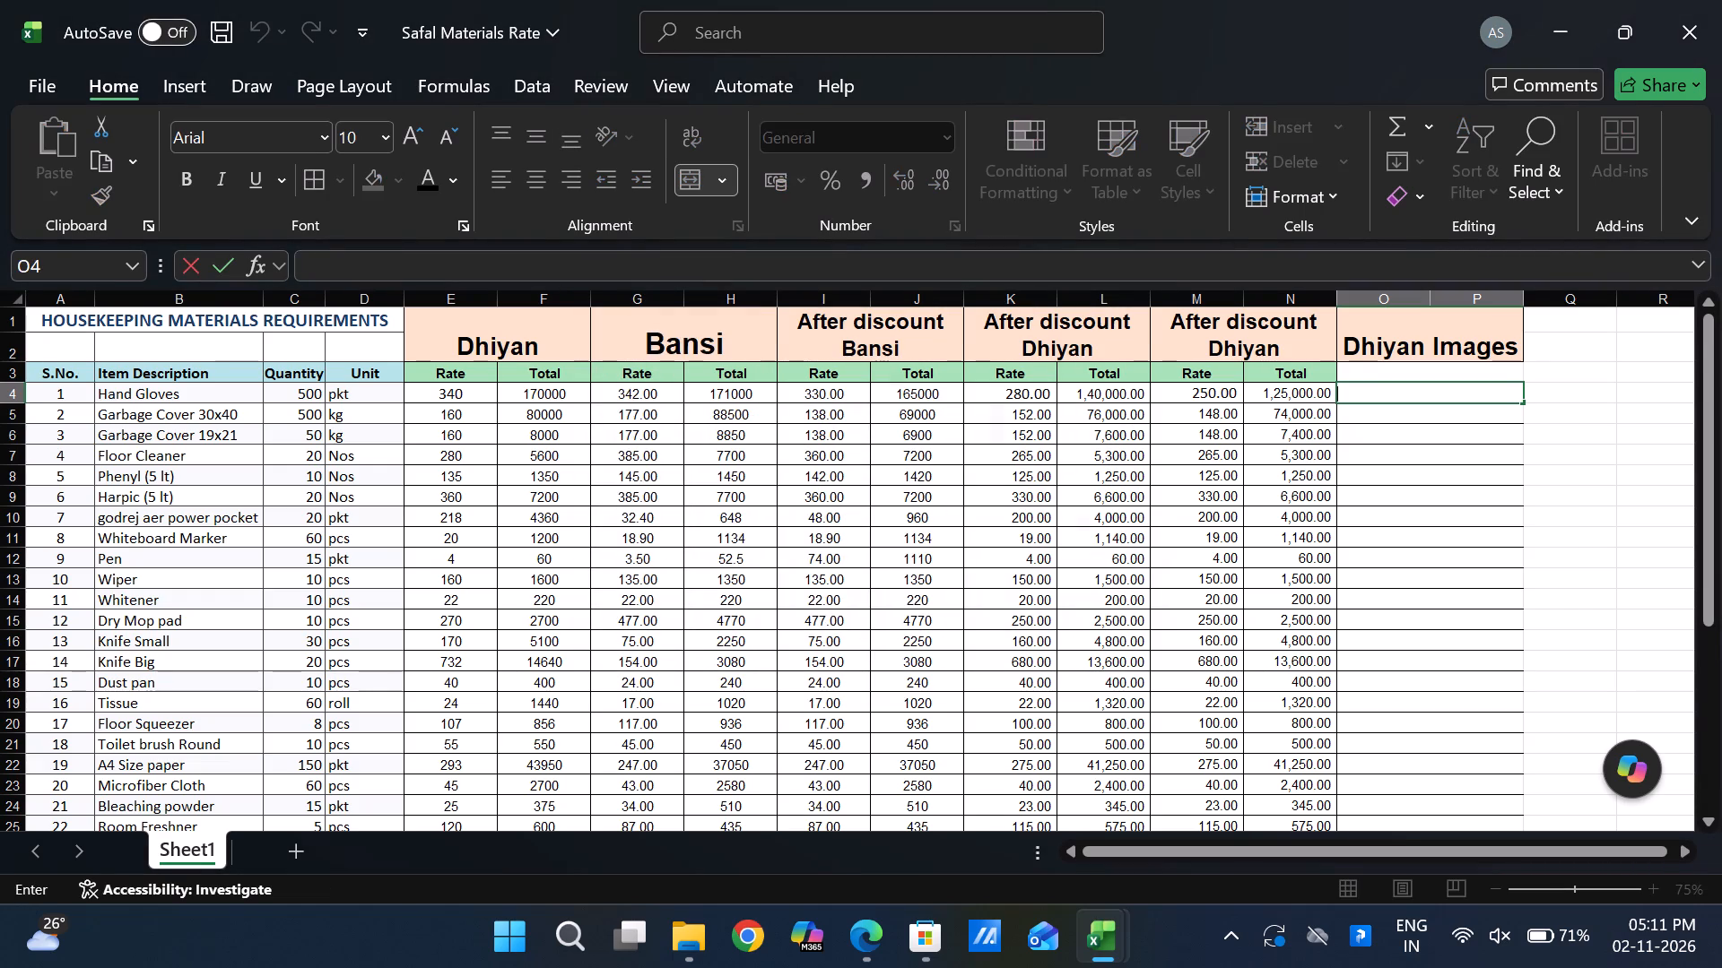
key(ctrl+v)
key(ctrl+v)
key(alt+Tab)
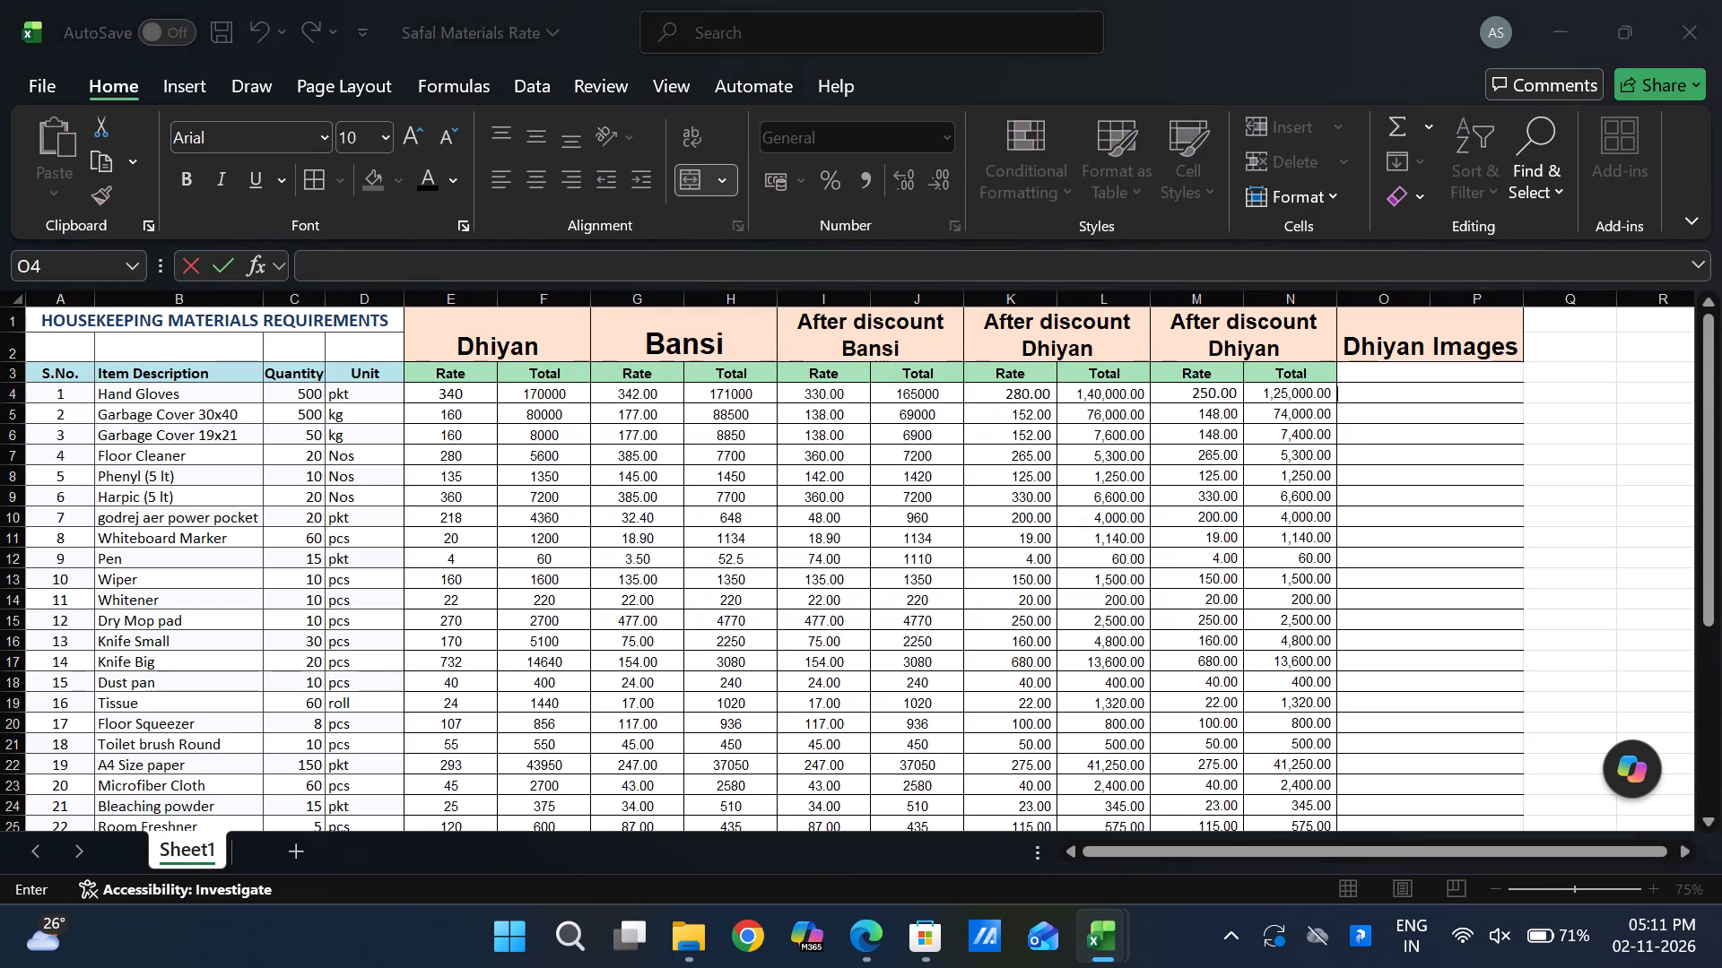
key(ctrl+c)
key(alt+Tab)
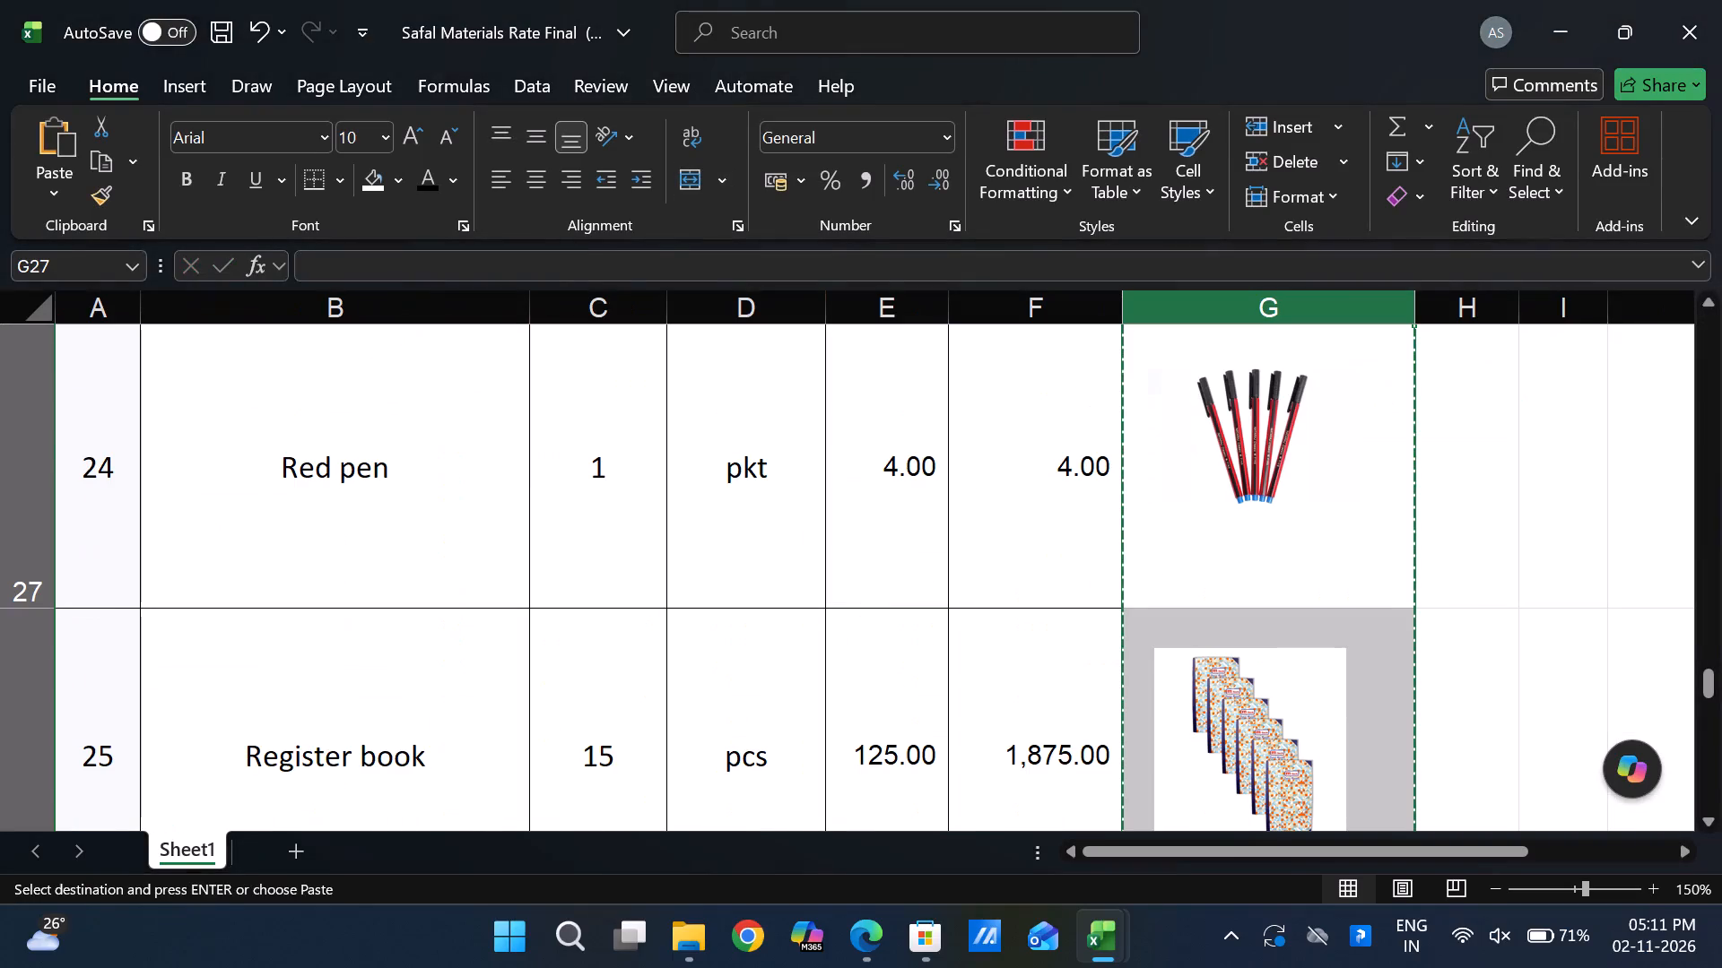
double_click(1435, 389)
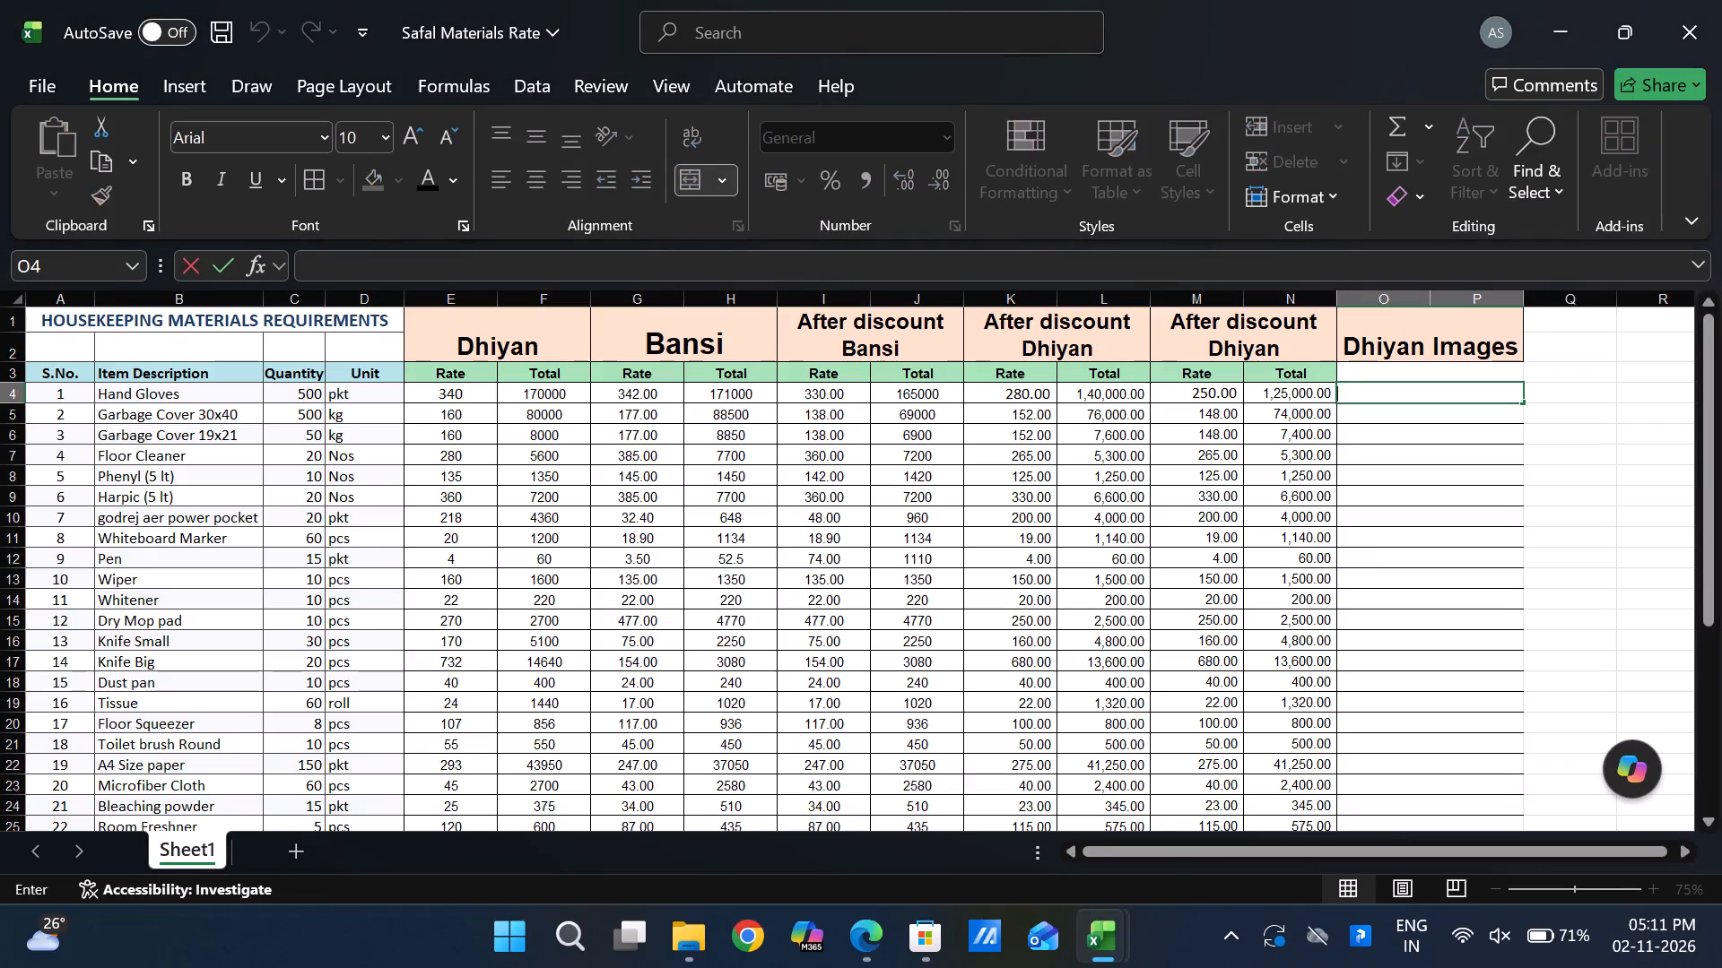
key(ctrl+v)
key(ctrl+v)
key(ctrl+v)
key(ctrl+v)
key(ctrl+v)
Check the pictures at the top of Safal Materials Rate Final, and increase the heights of rows 4 to 7 in Safal Materials Rate.
key(alt+Tab)
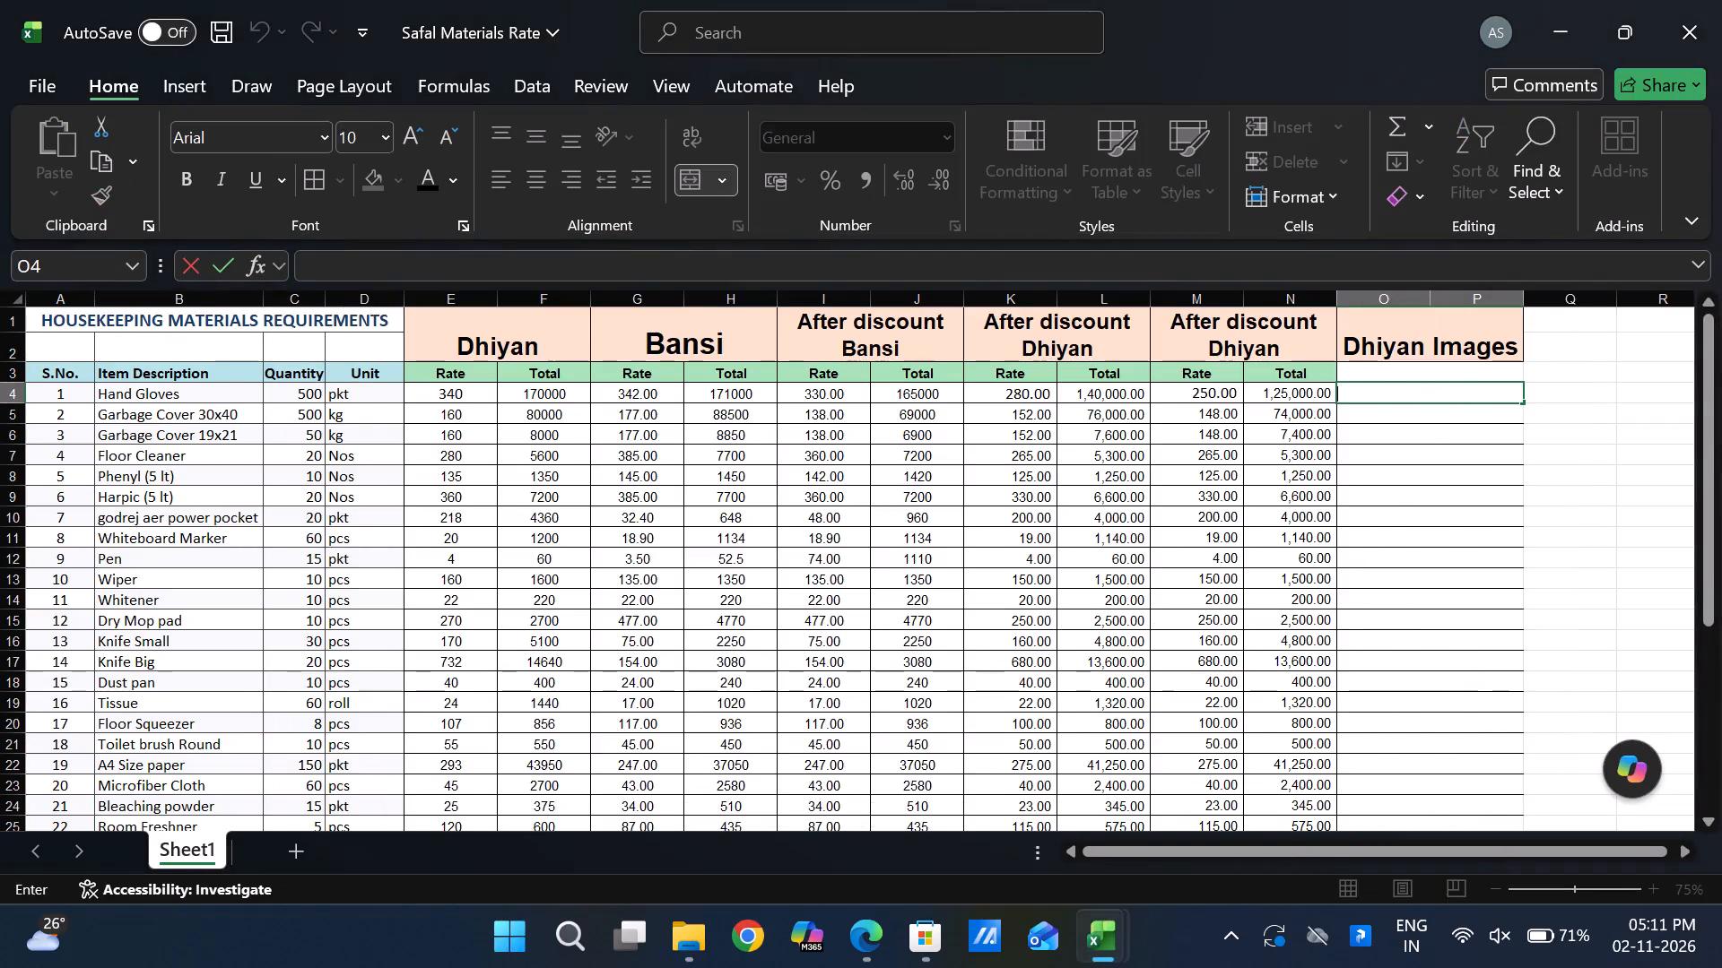
key(alt+Tab)
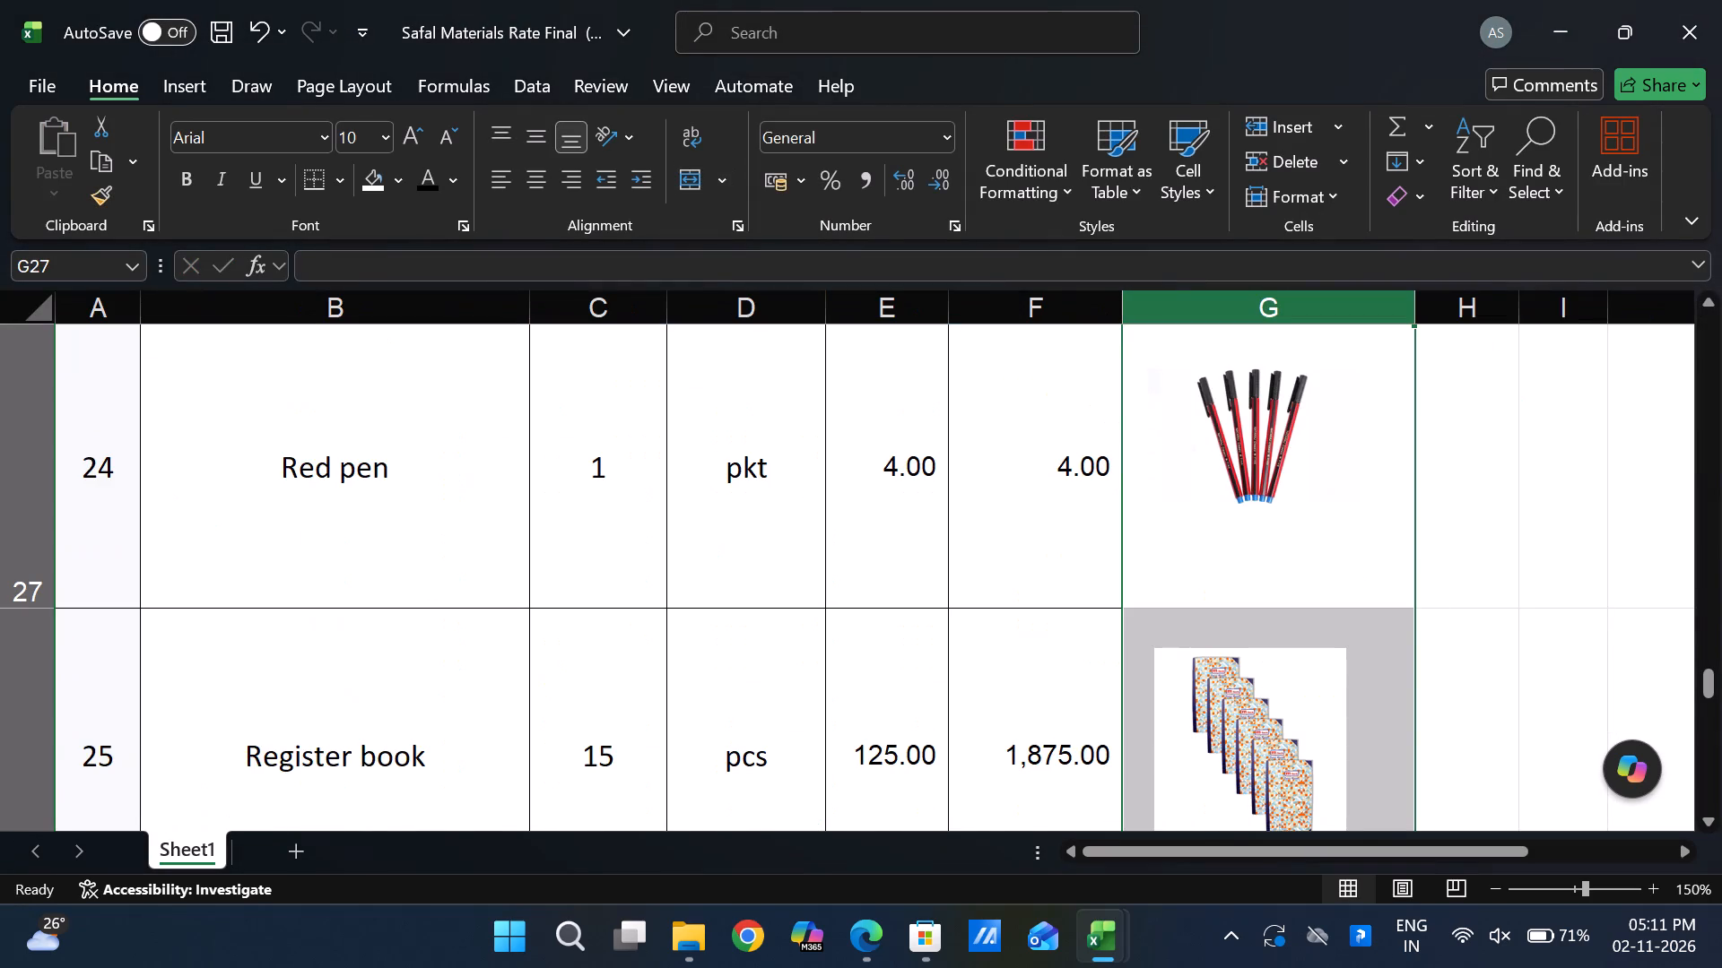
scroll(1304, 535, up, 13)
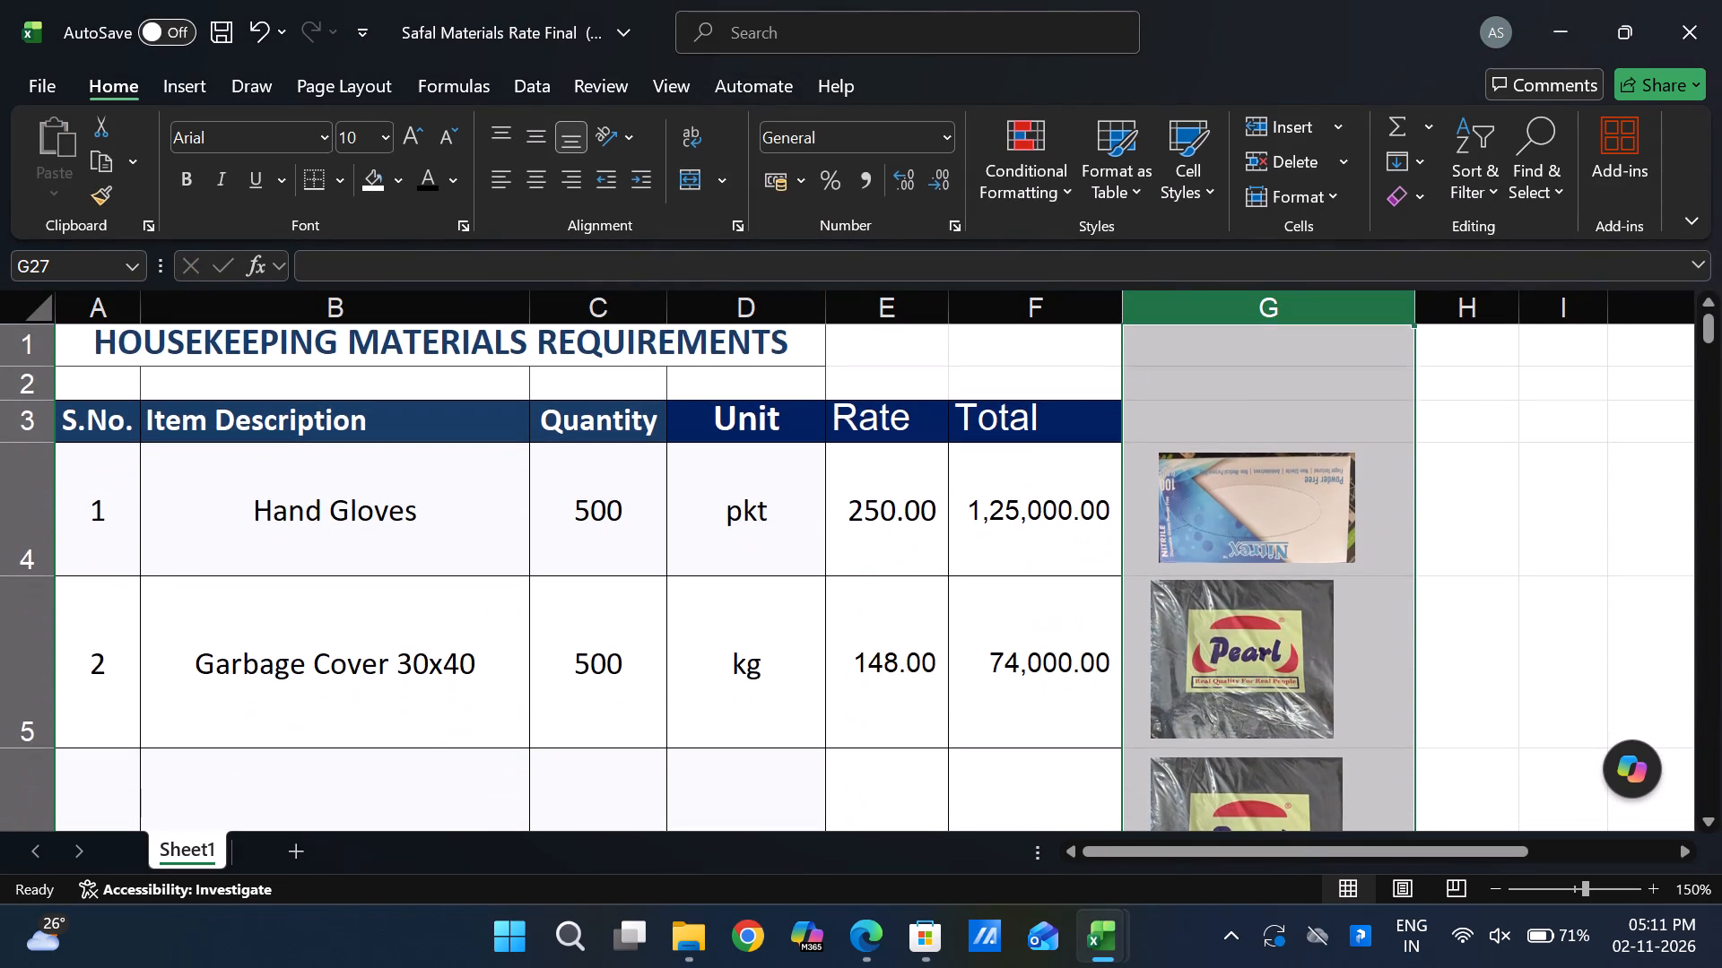
click(1247, 537)
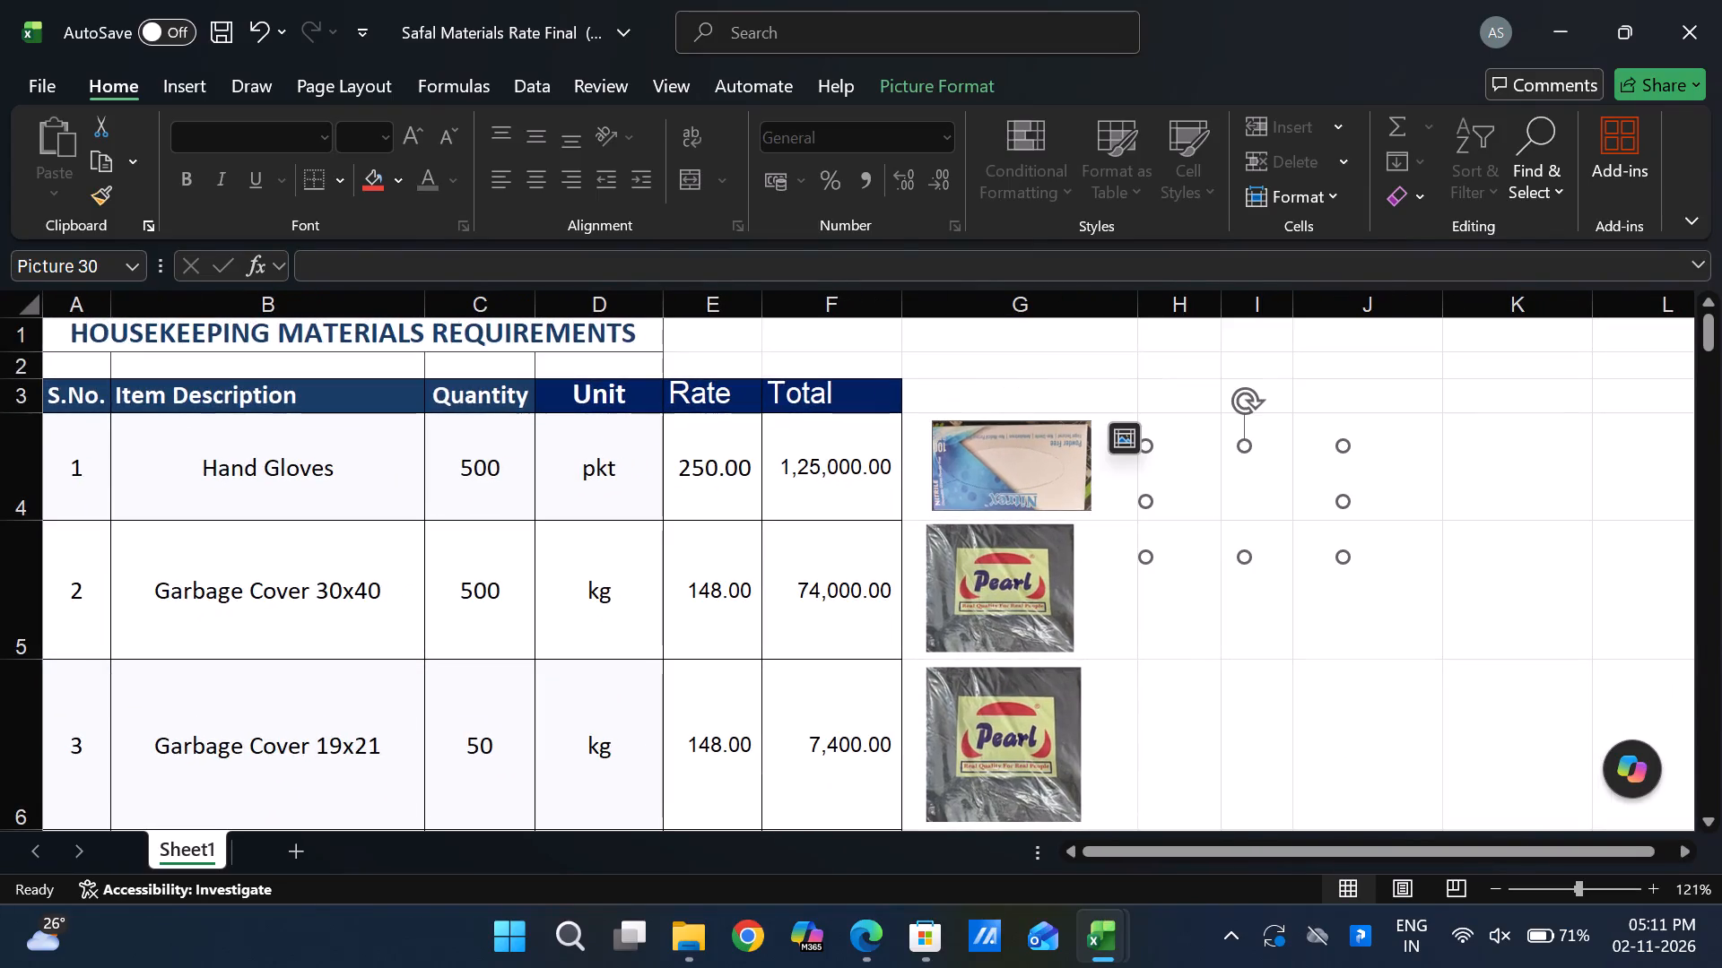
key(alt+Tab)
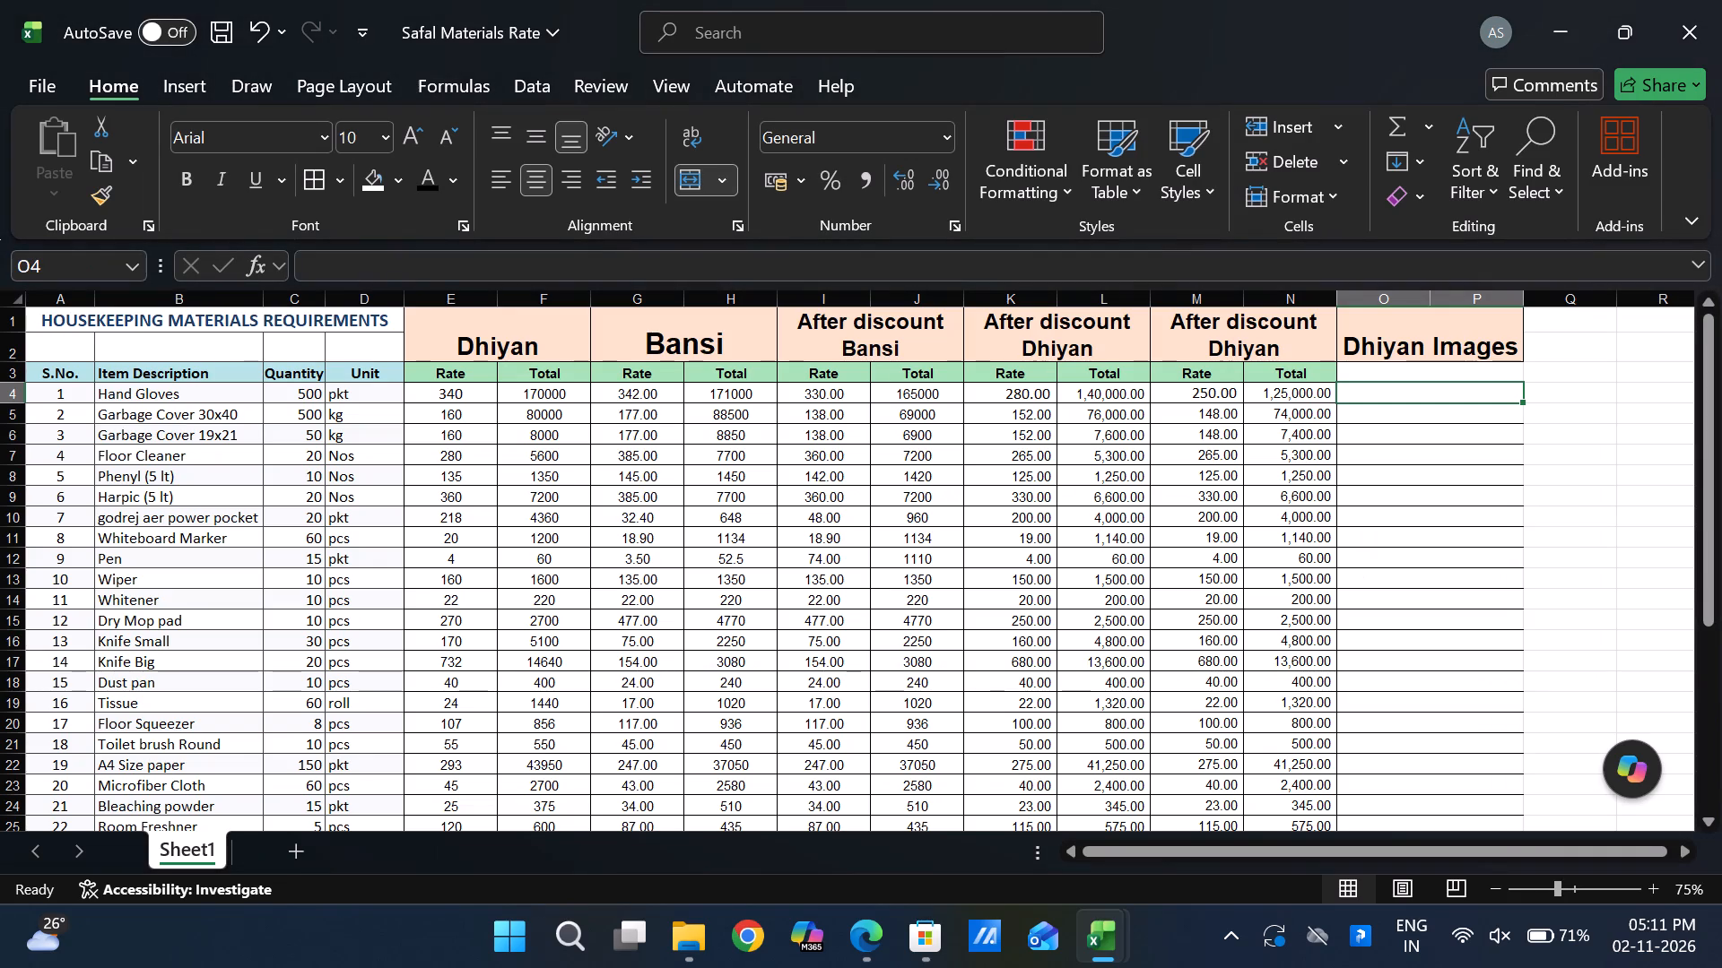
drag(20, 402, 26, 465)
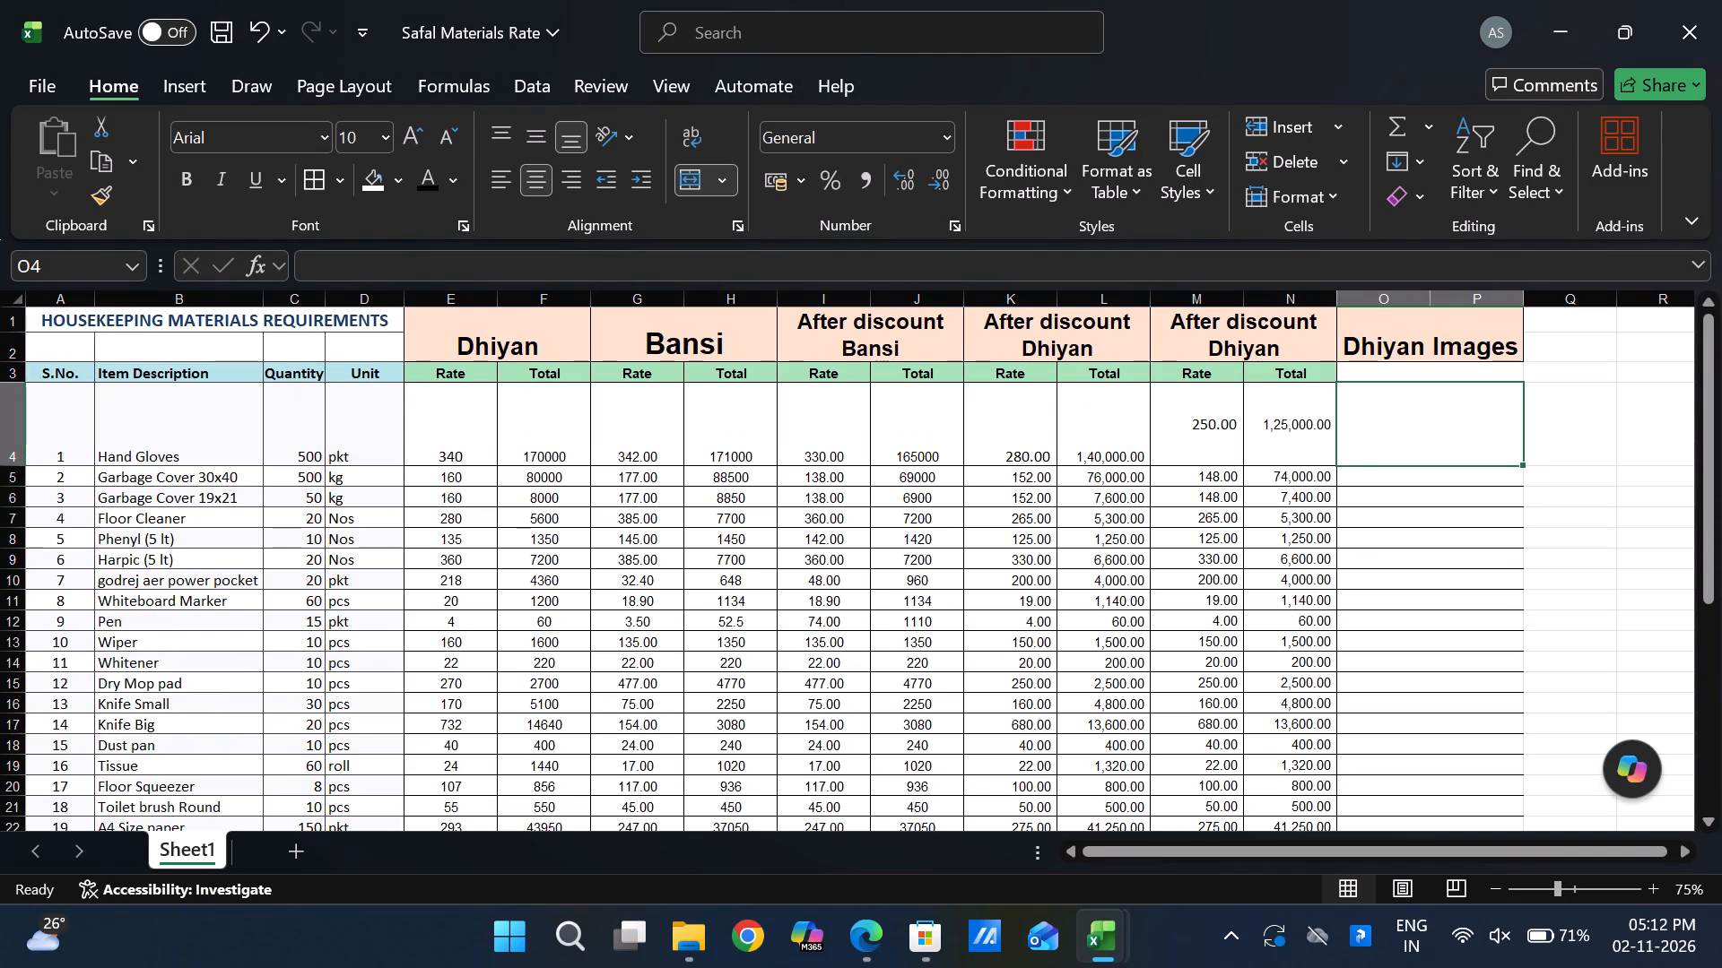
drag(20, 488, 20, 532)
click(104, 570)
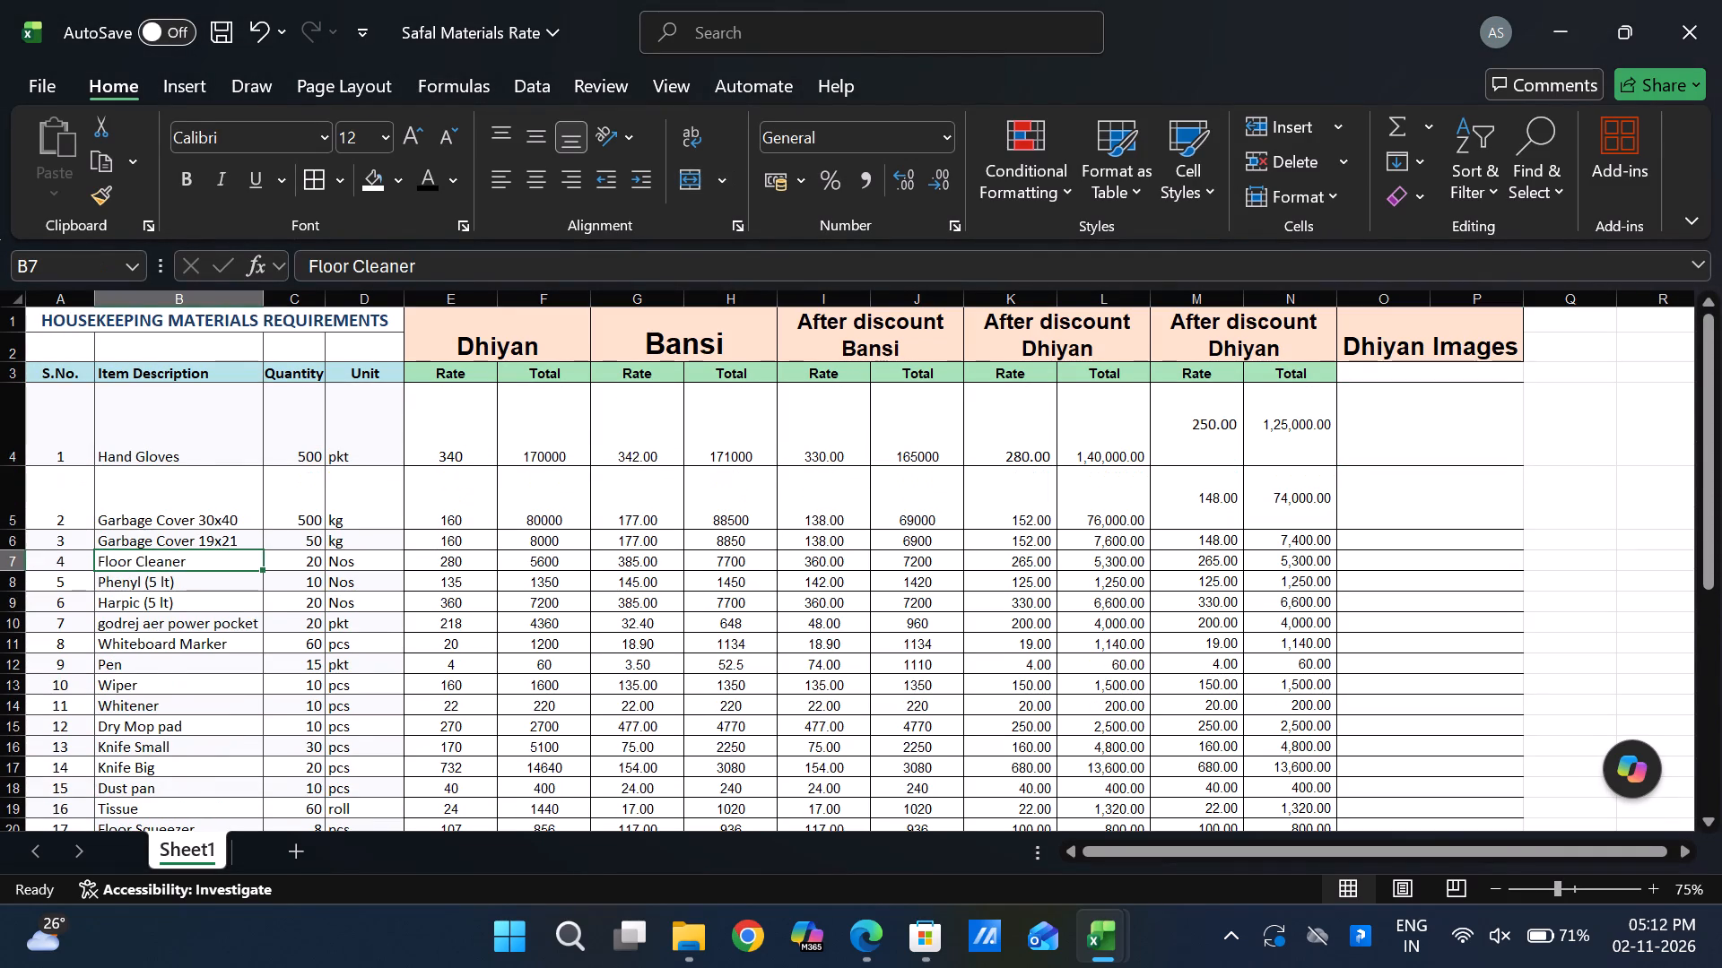
key(ctrl+a)
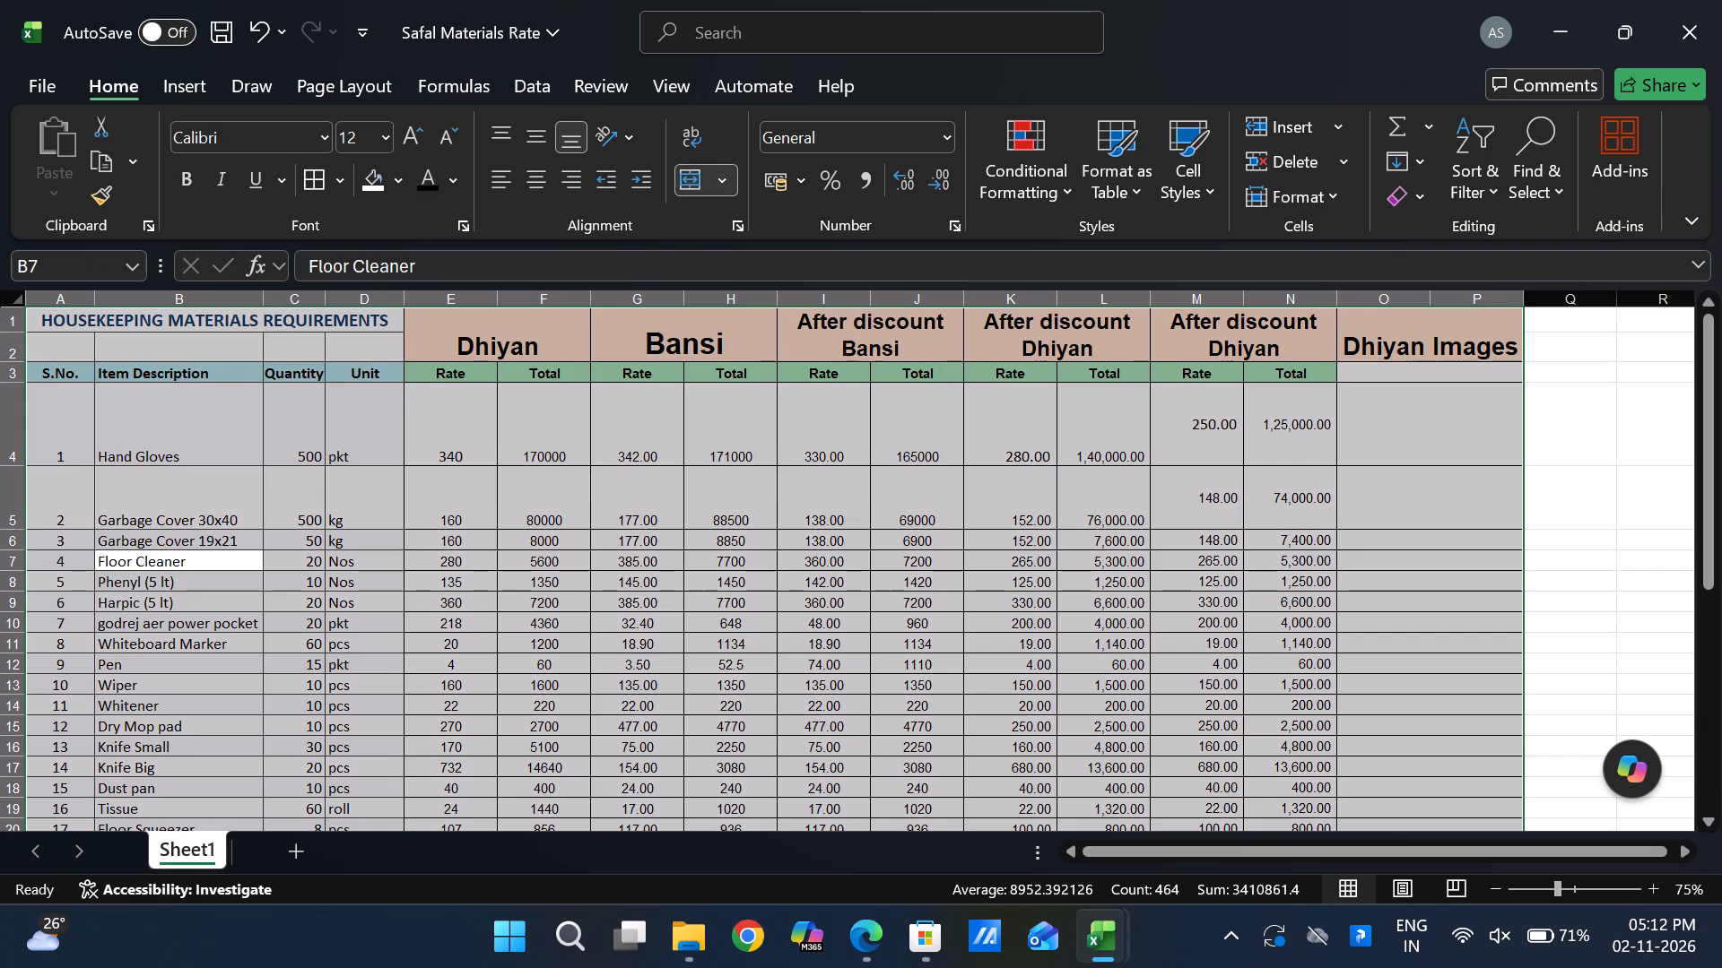
drag(20, 549, 21, 585)
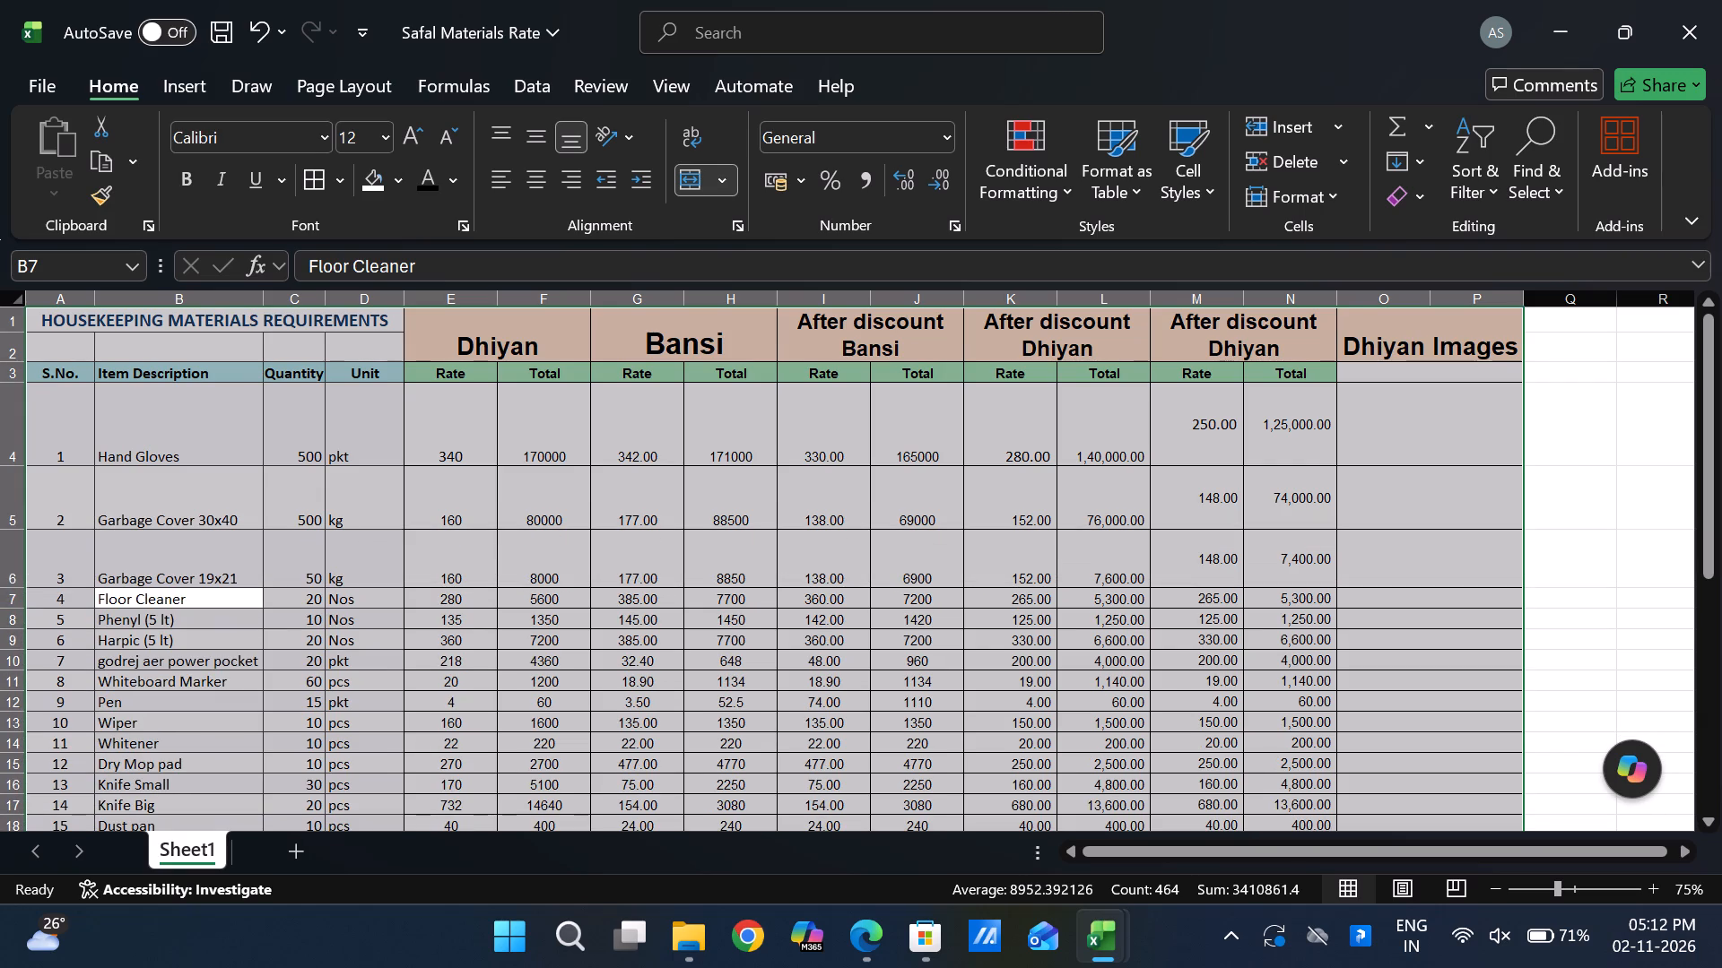
drag(22, 609, 31, 679)
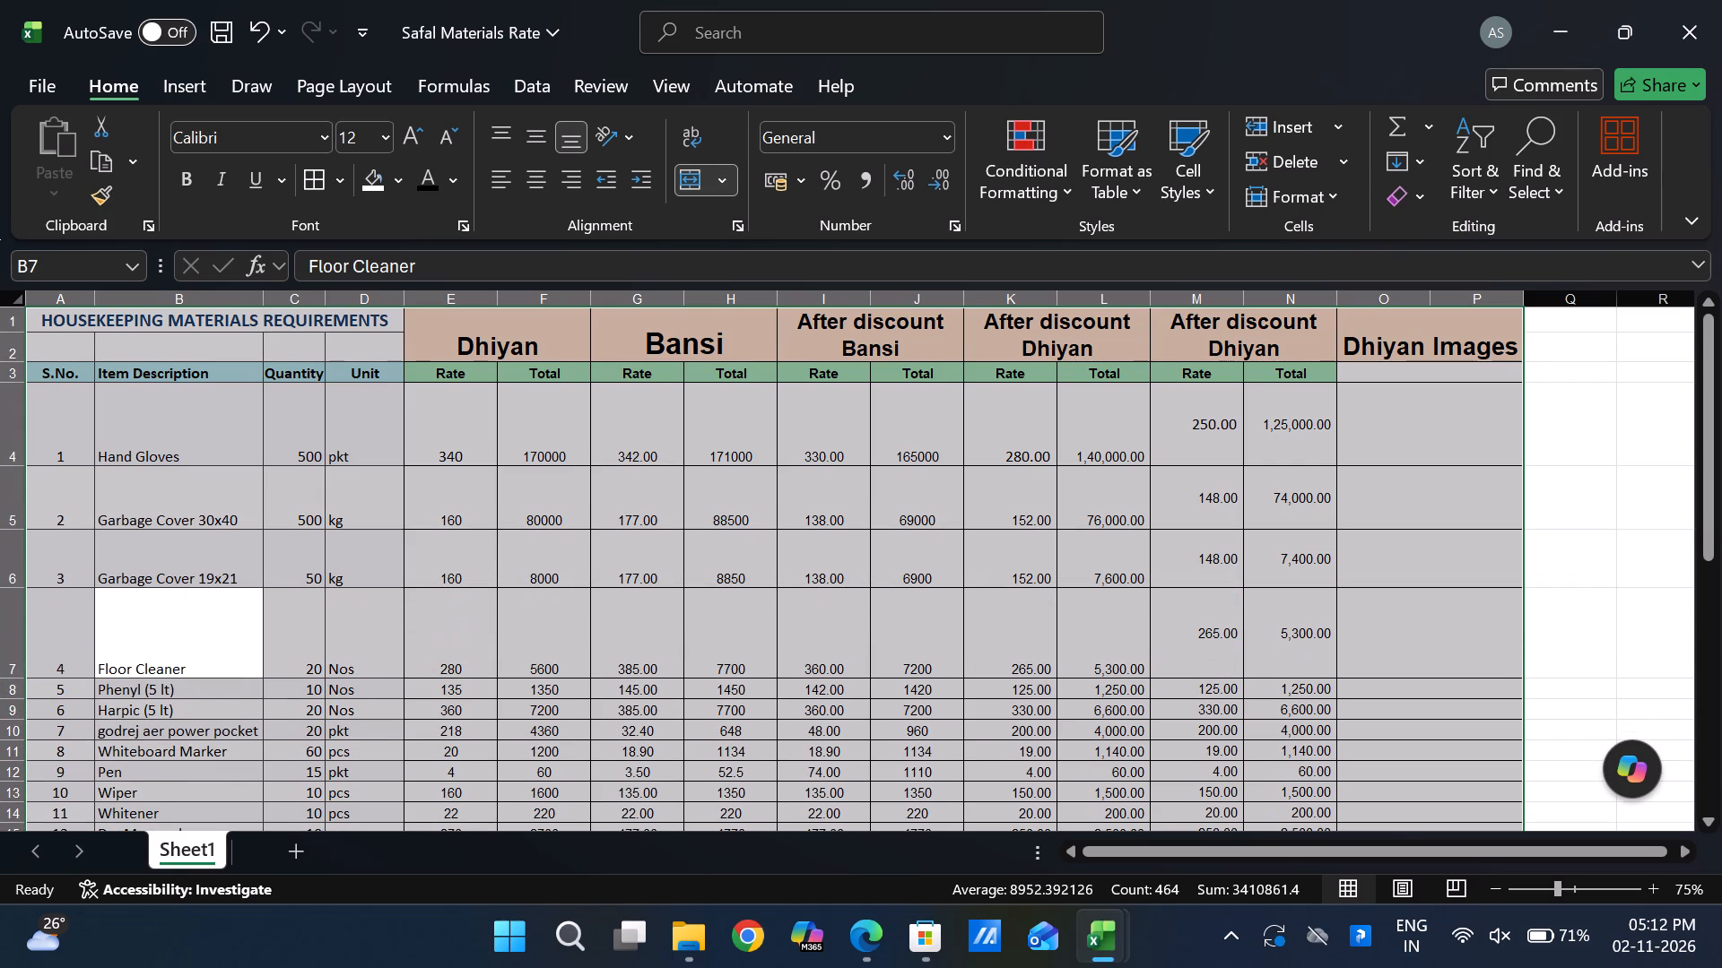
Copy the Hand Gloves picture cell G4 from Safal Materials Rate Final into O4 of Safal Materials Rate.
click(1414, 424)
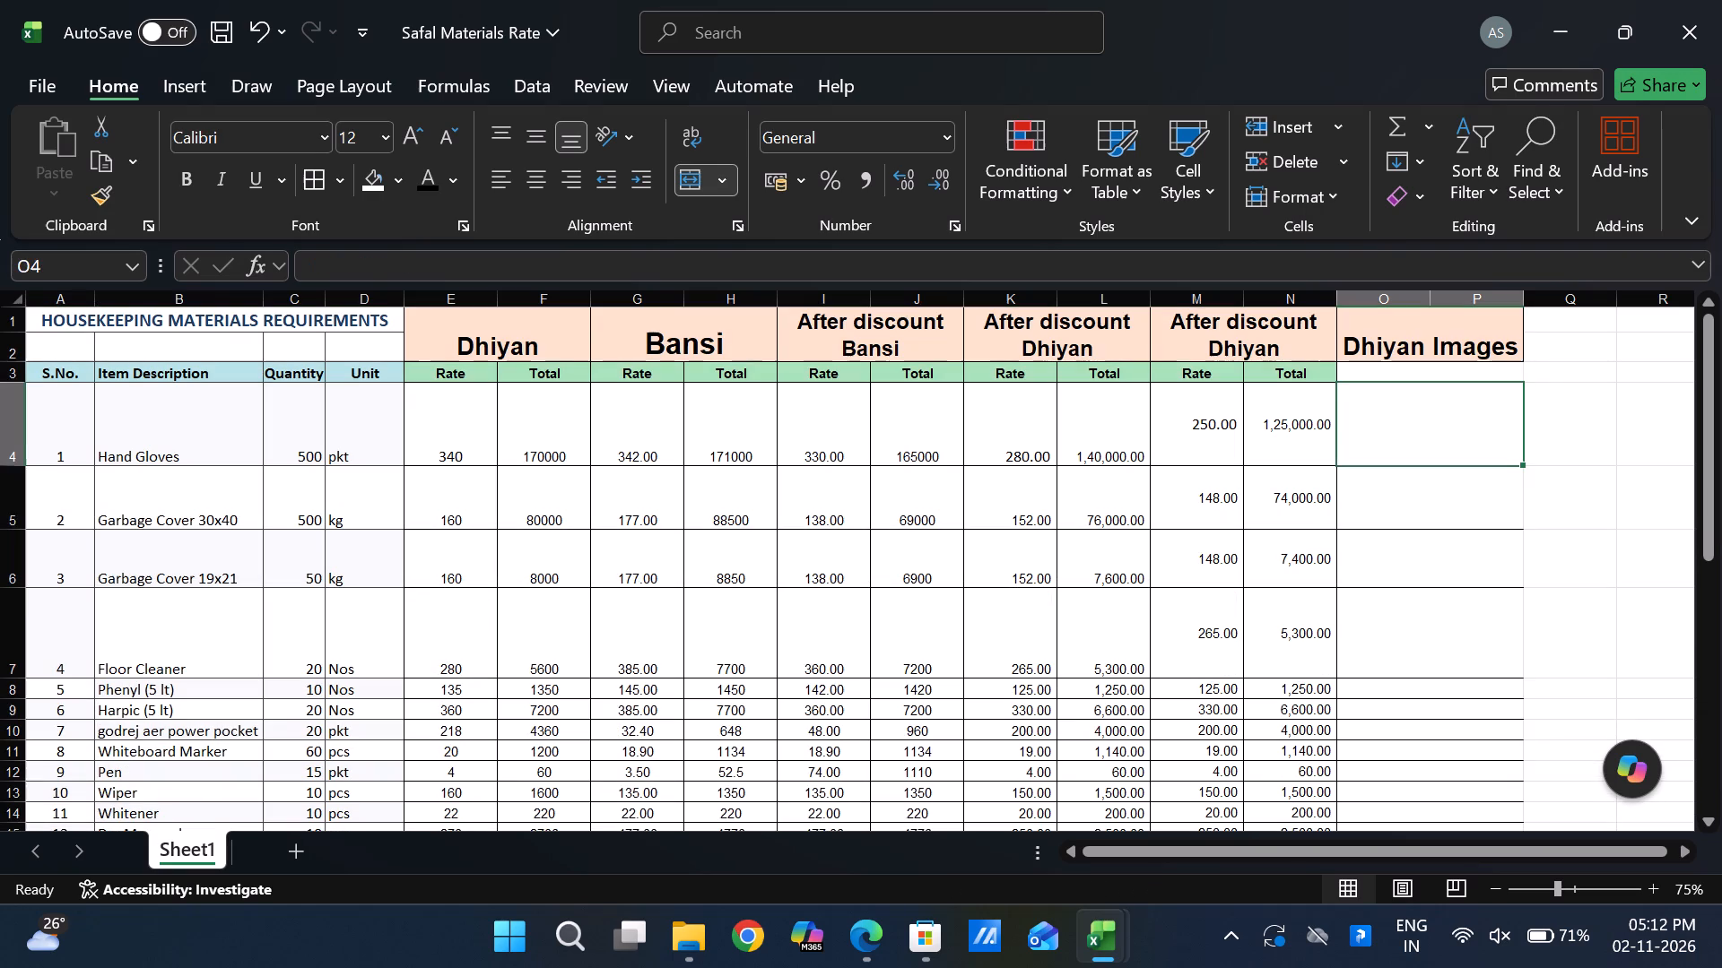
key(alt+Tab)
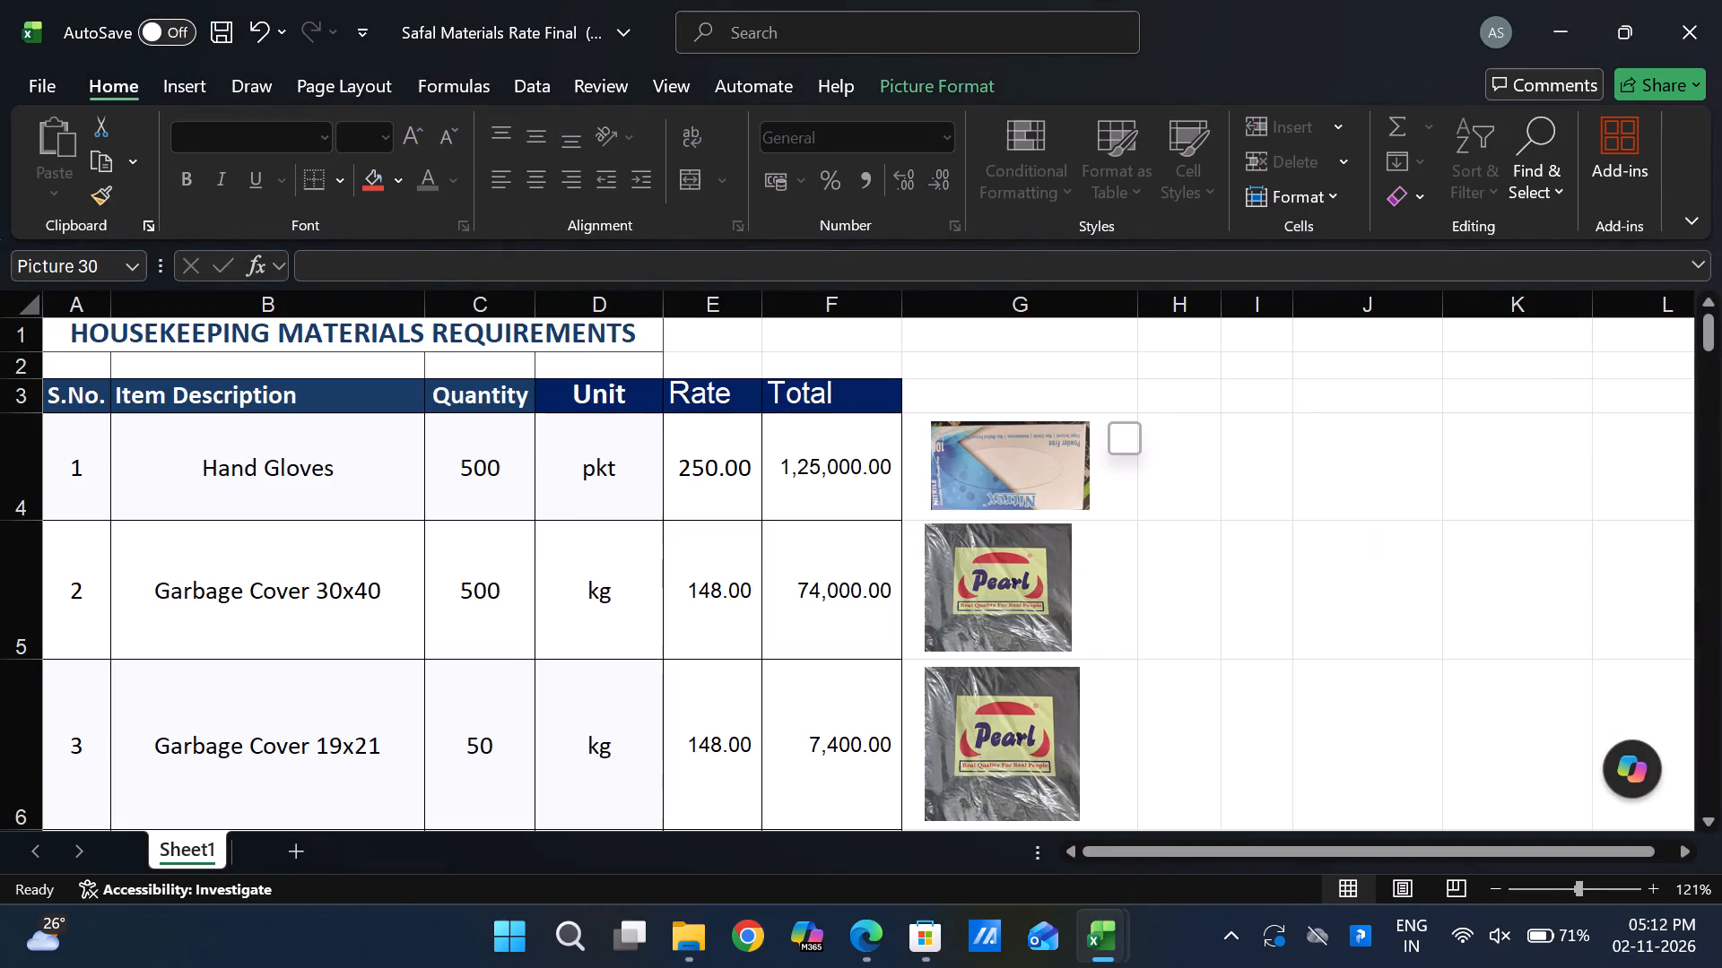
click(1135, 508)
key(ctrl+c)
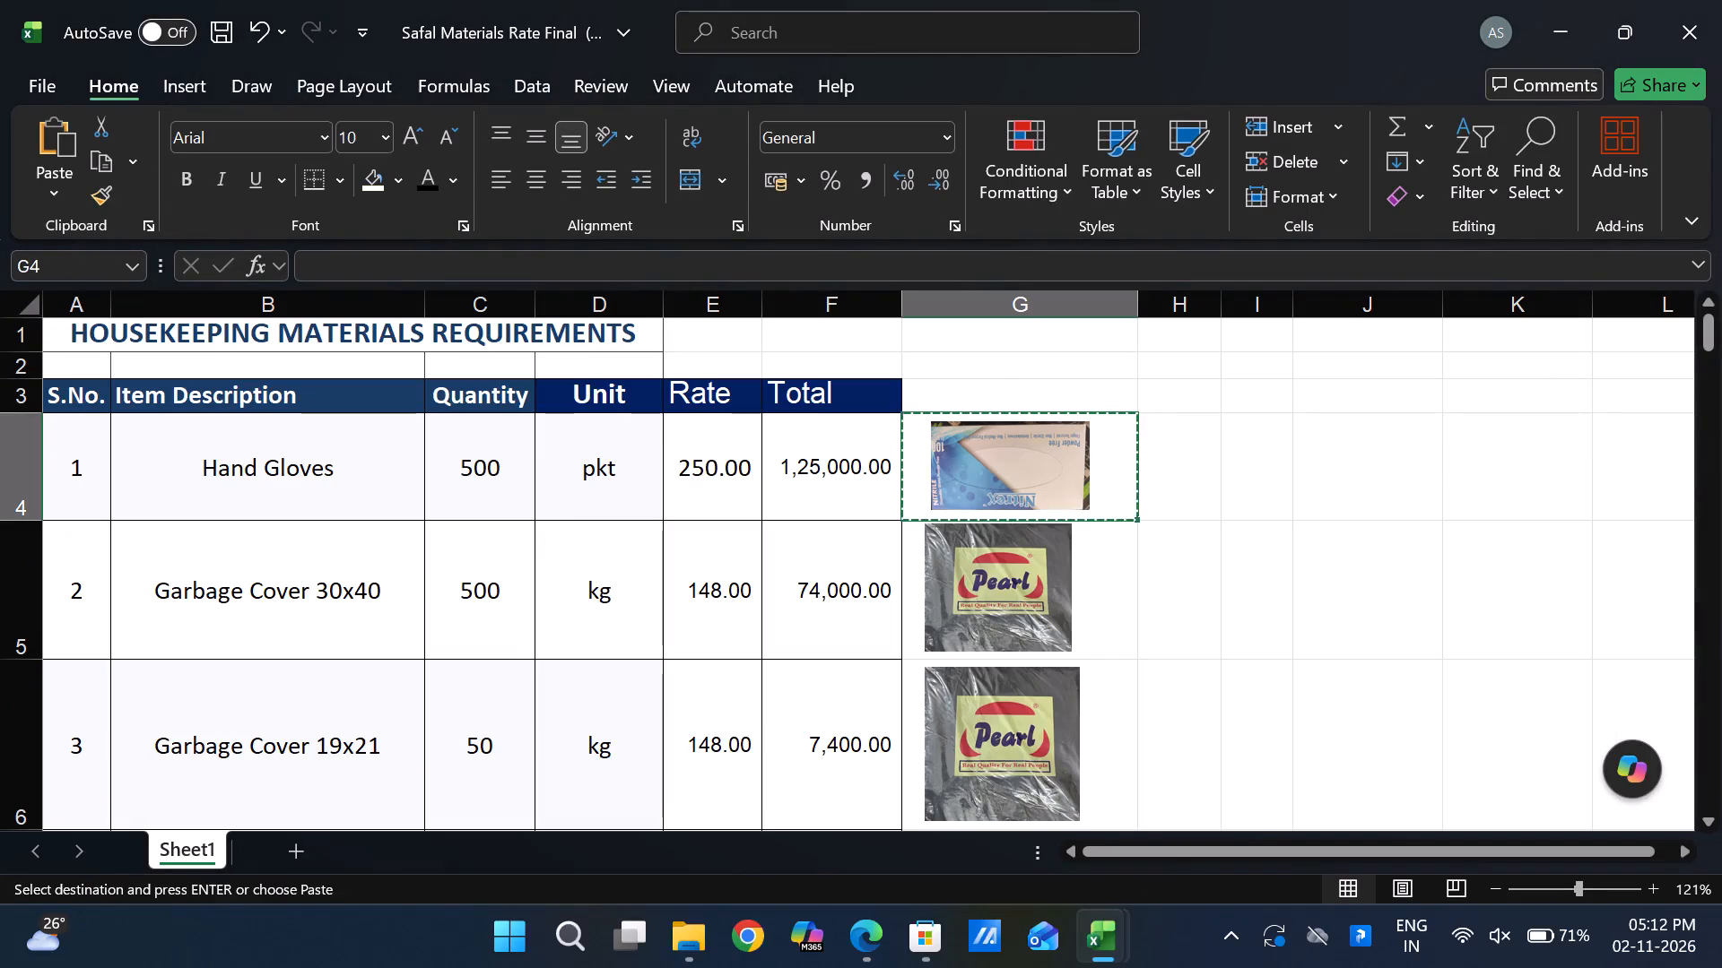
key(alt+Tab)
key(ctrl+v)
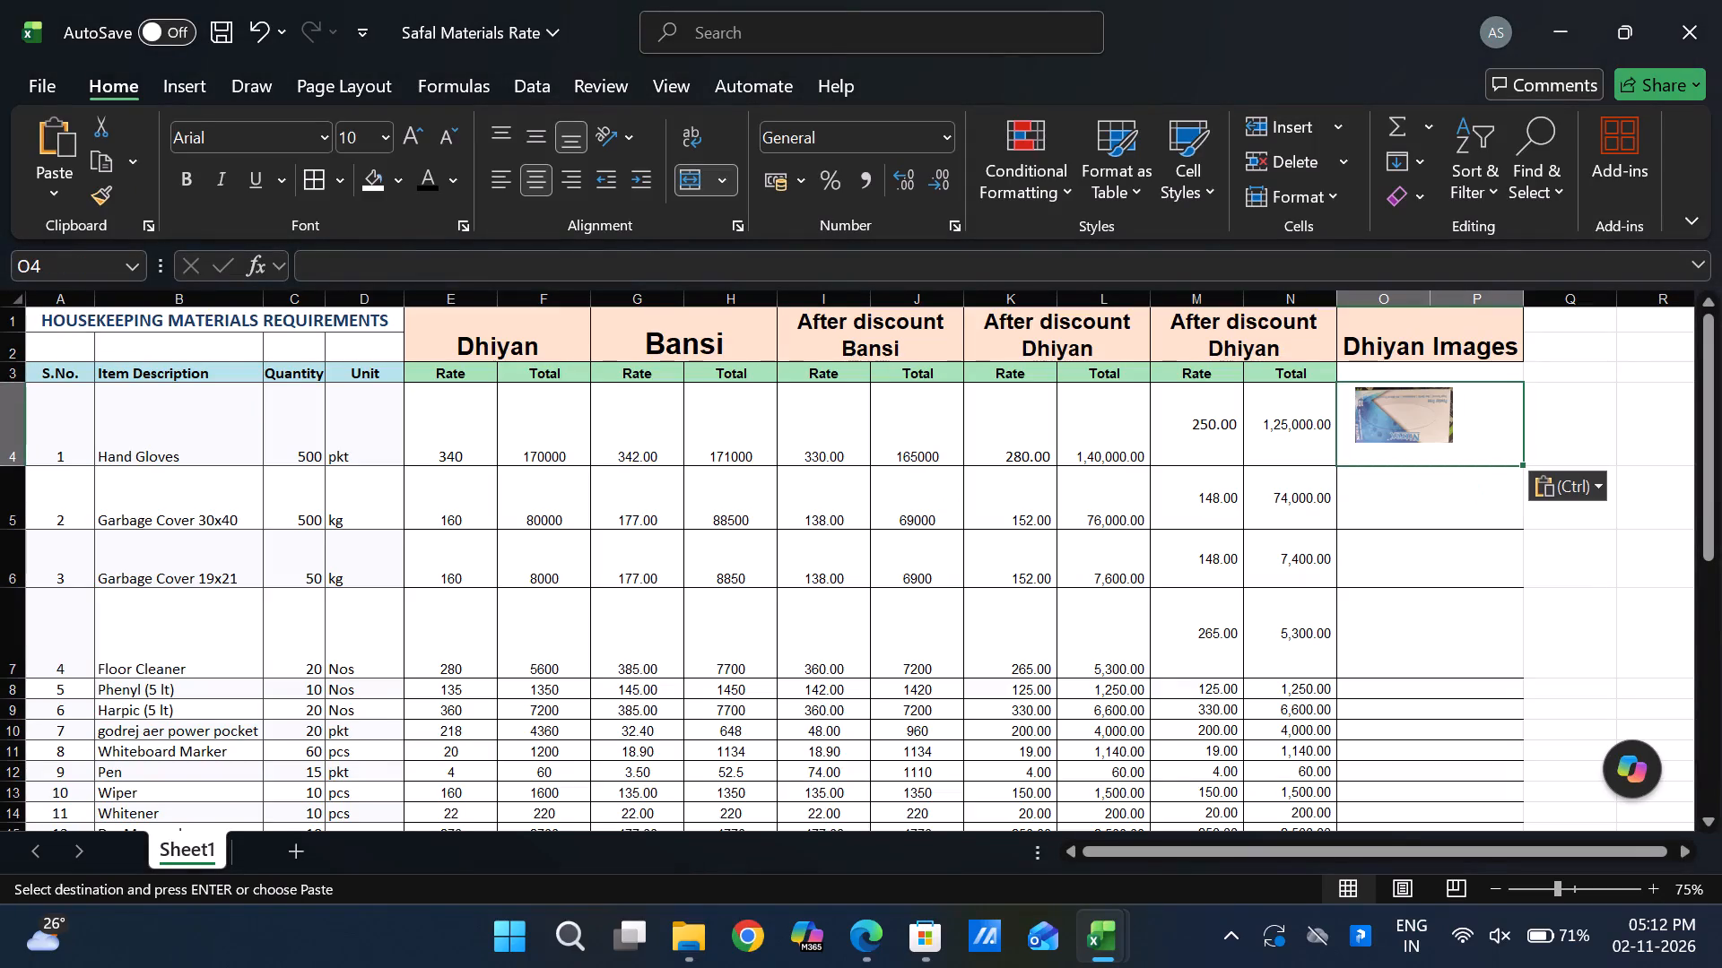
Copy the Garbage Cover 30x40 picture cell G5 from Safal Materials Rate Final into O5 of Safal Materials Rate.
key(alt+Tab)
key(Down)
key(ctrl+c)
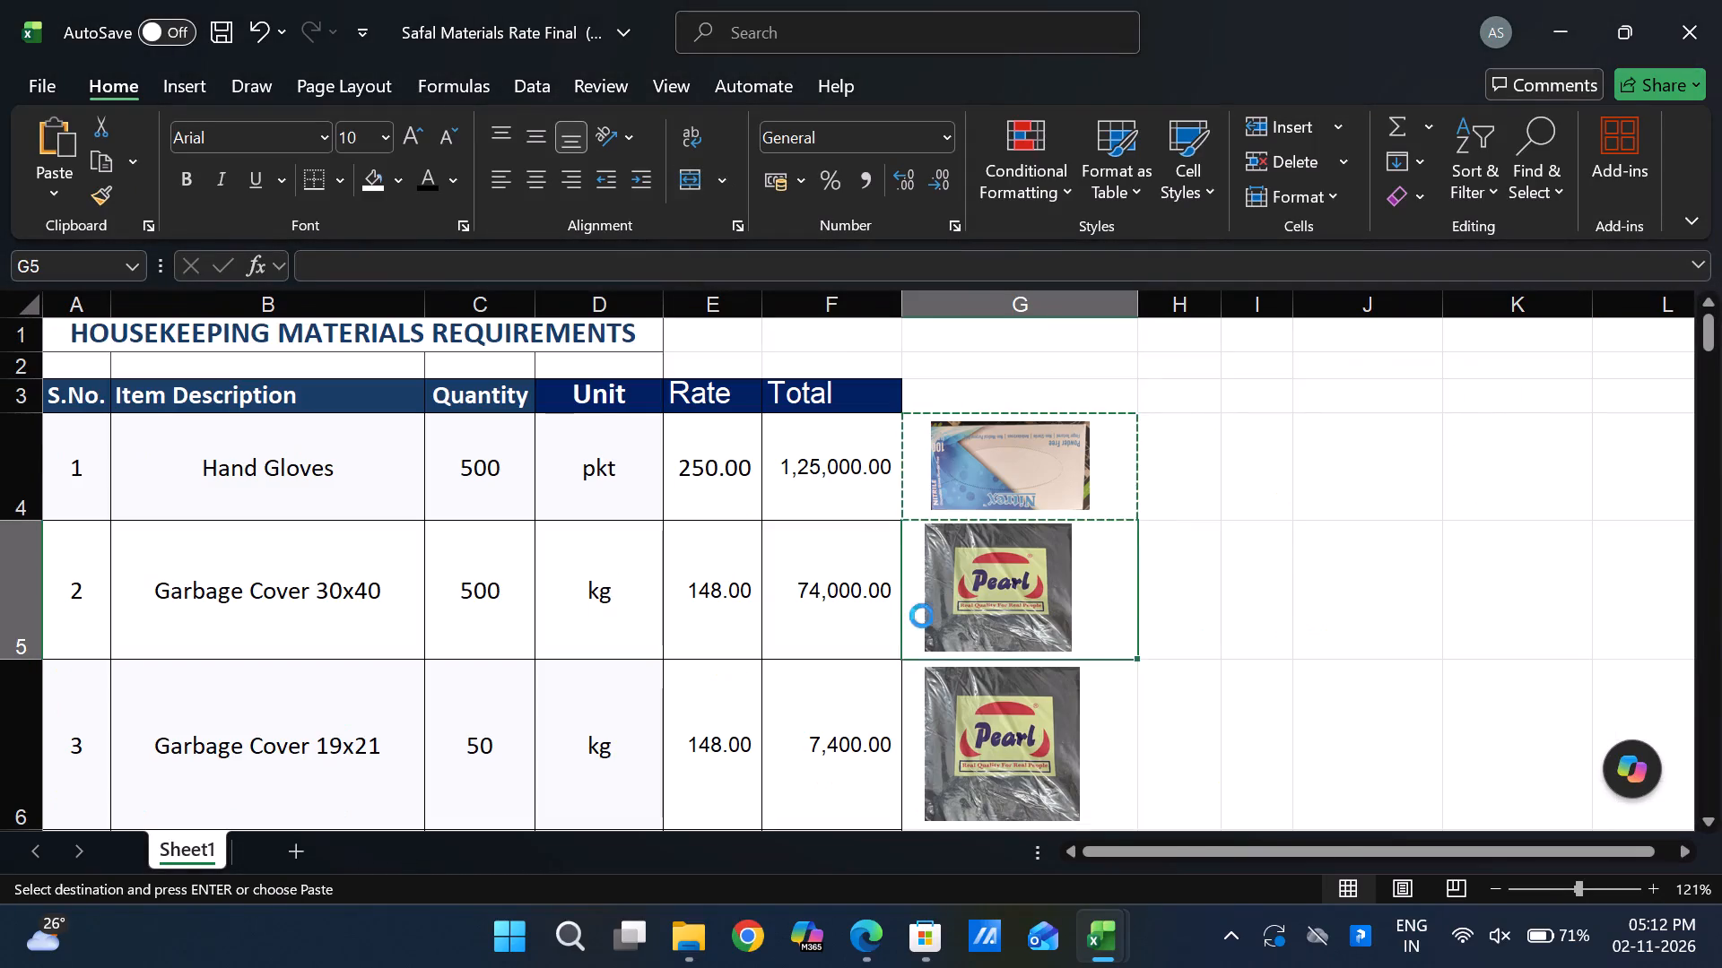
key(alt+Tab)
key(Down)
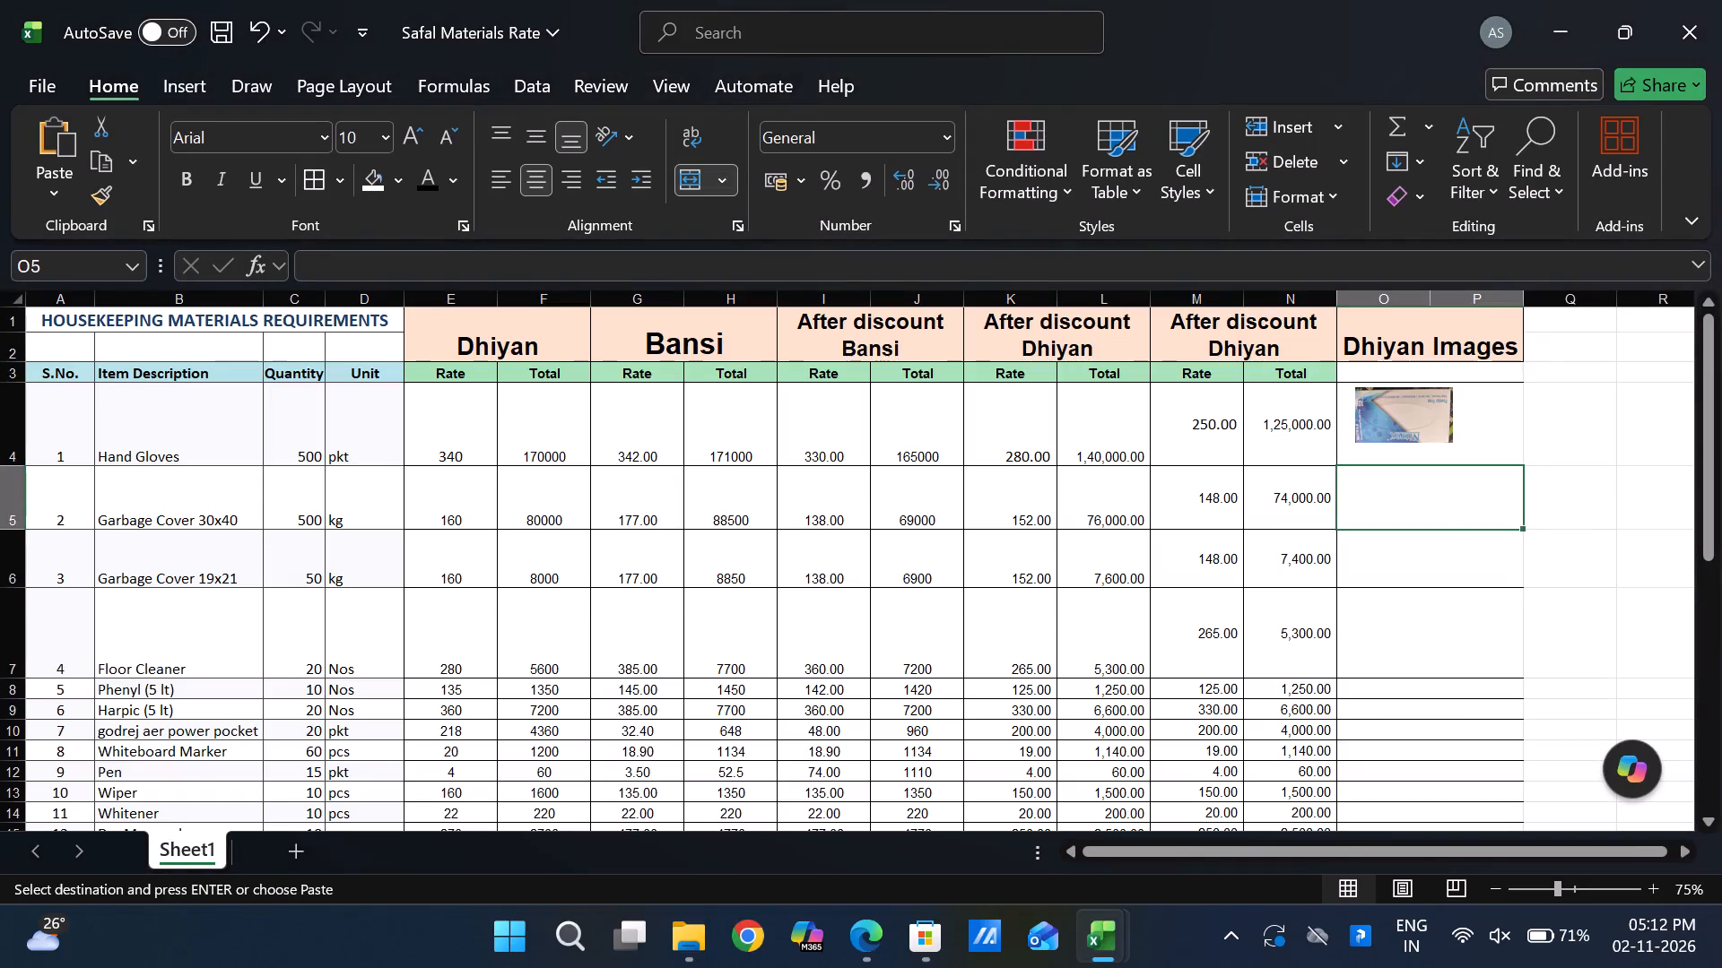
key(ctrl+v)
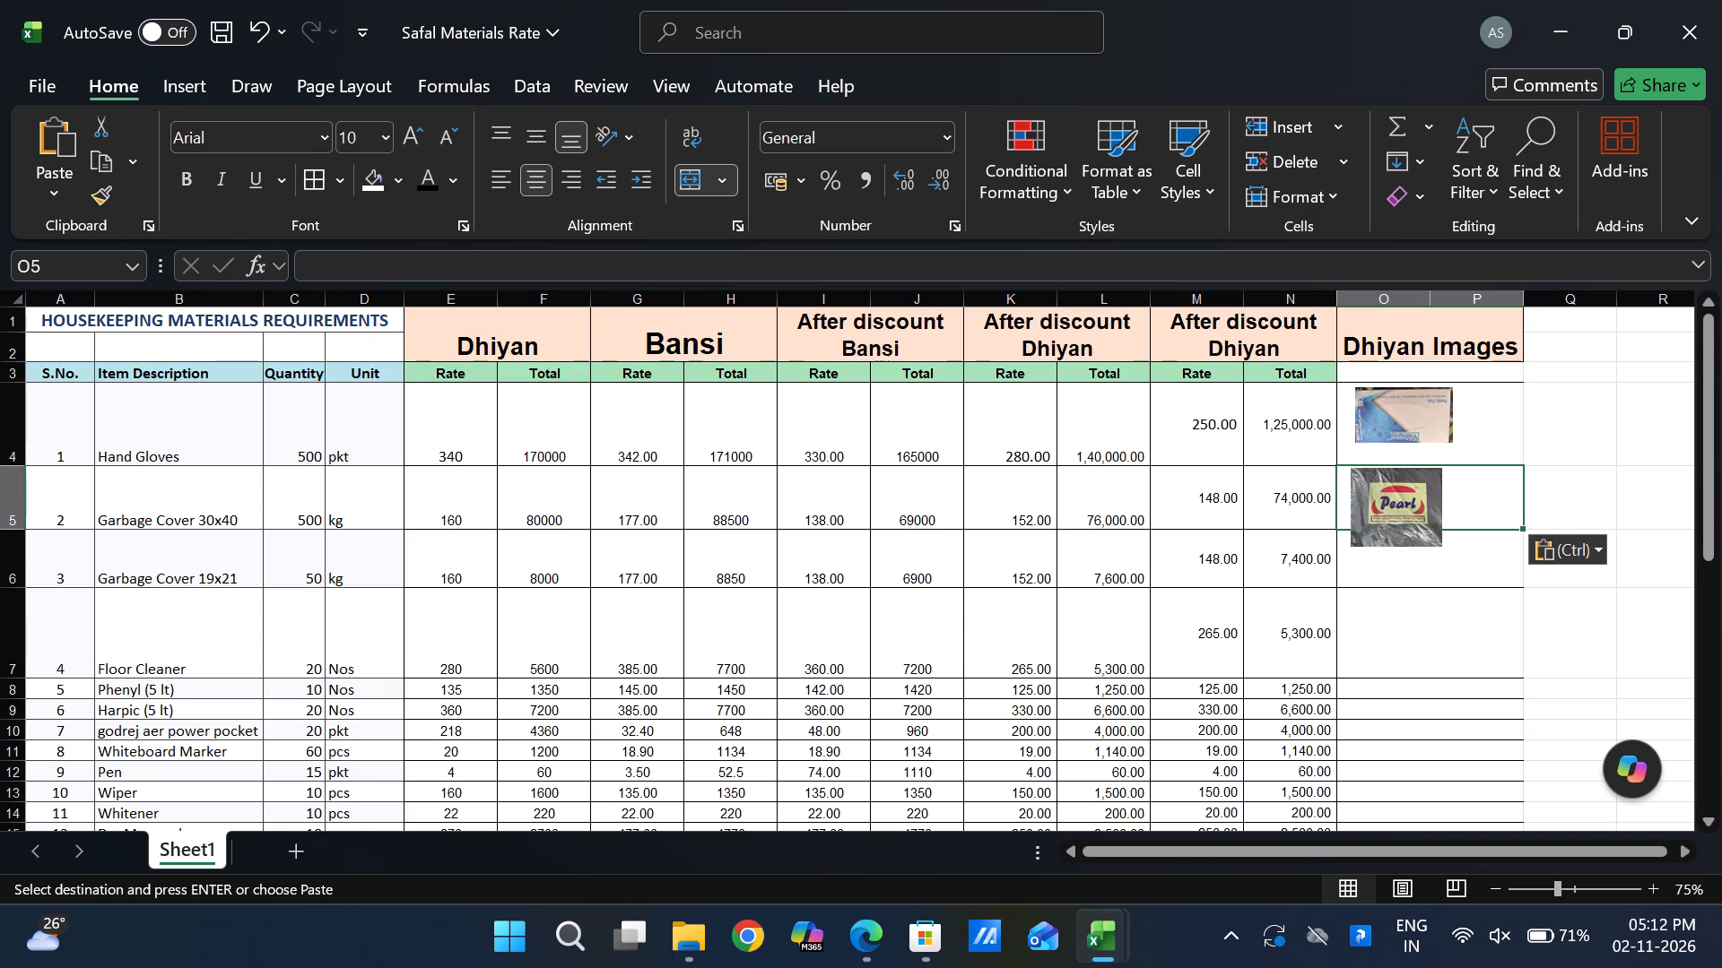
Make row 5 taller so the Garbage Cover 30x40 picture fits inside its cell.
double_click(24, 528)
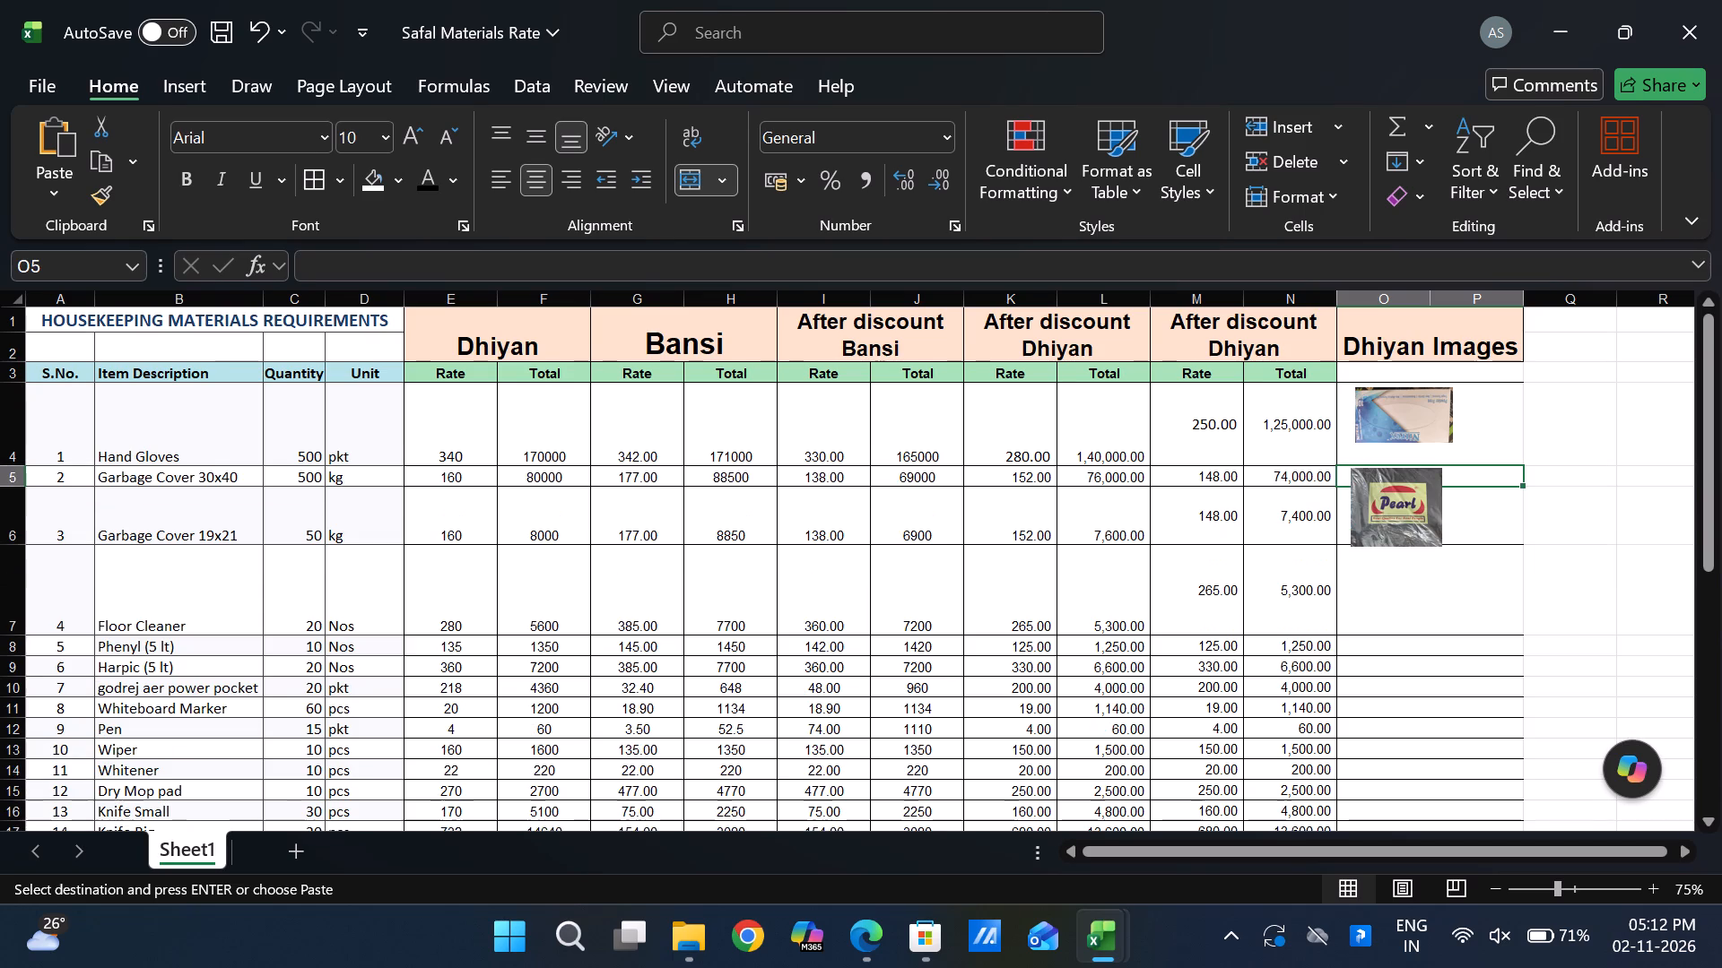
key(ctrl+z)
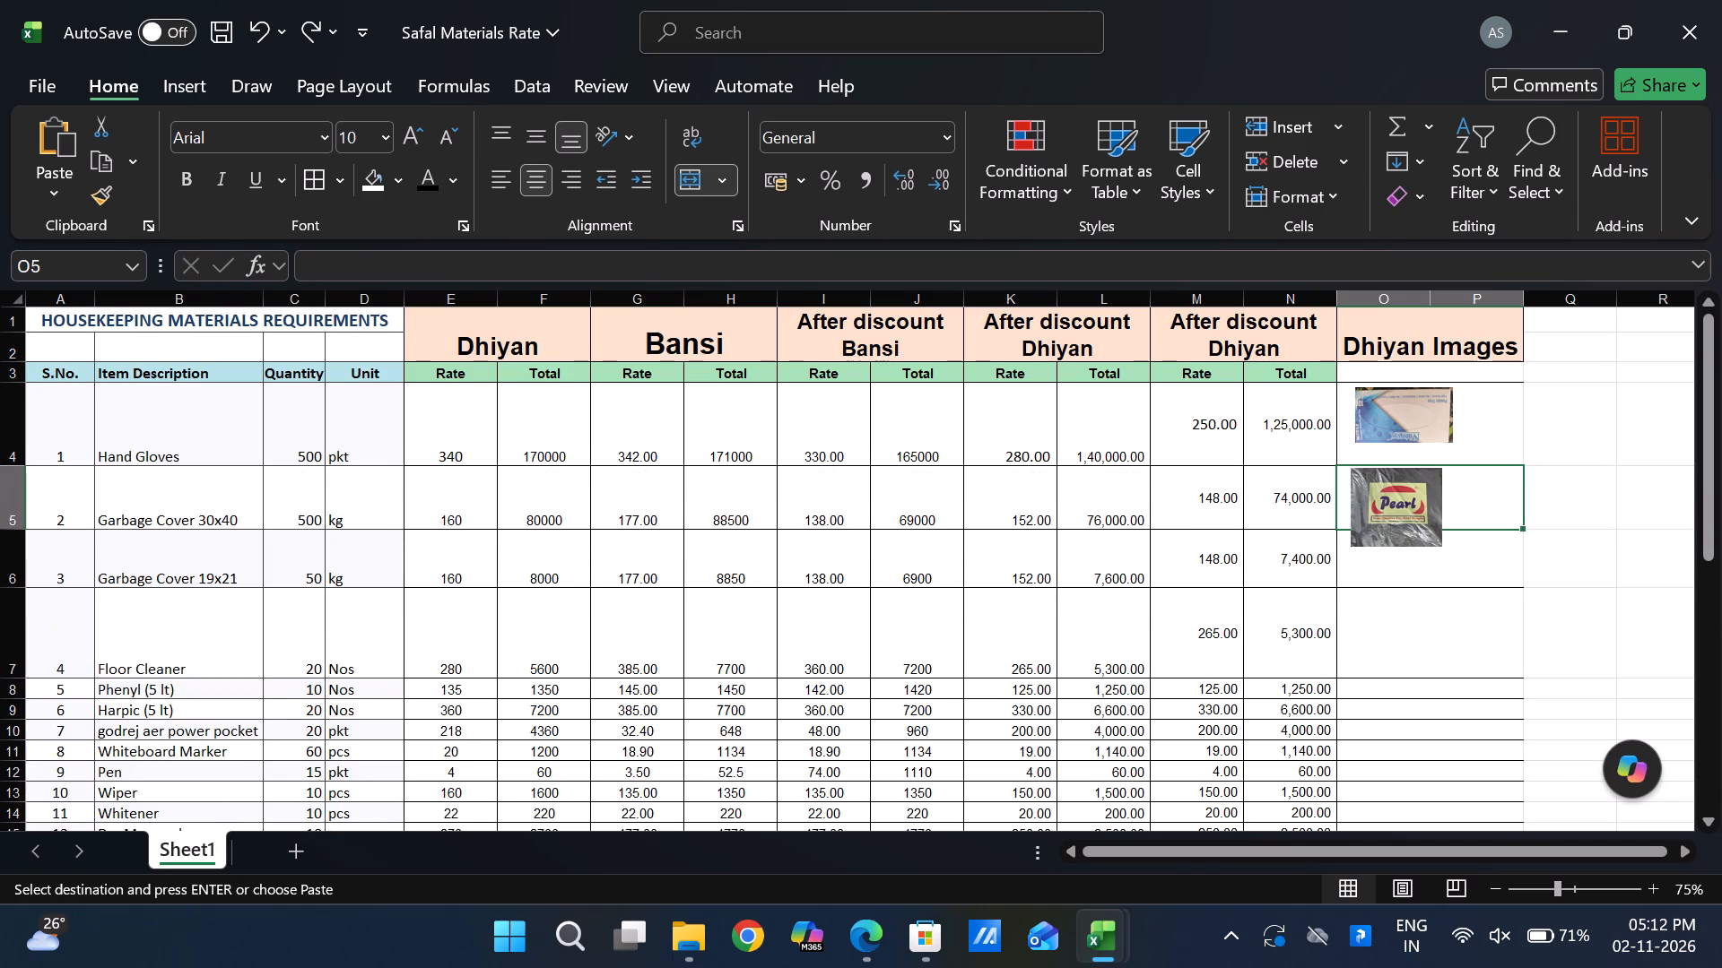
drag(24, 528, 28, 560)
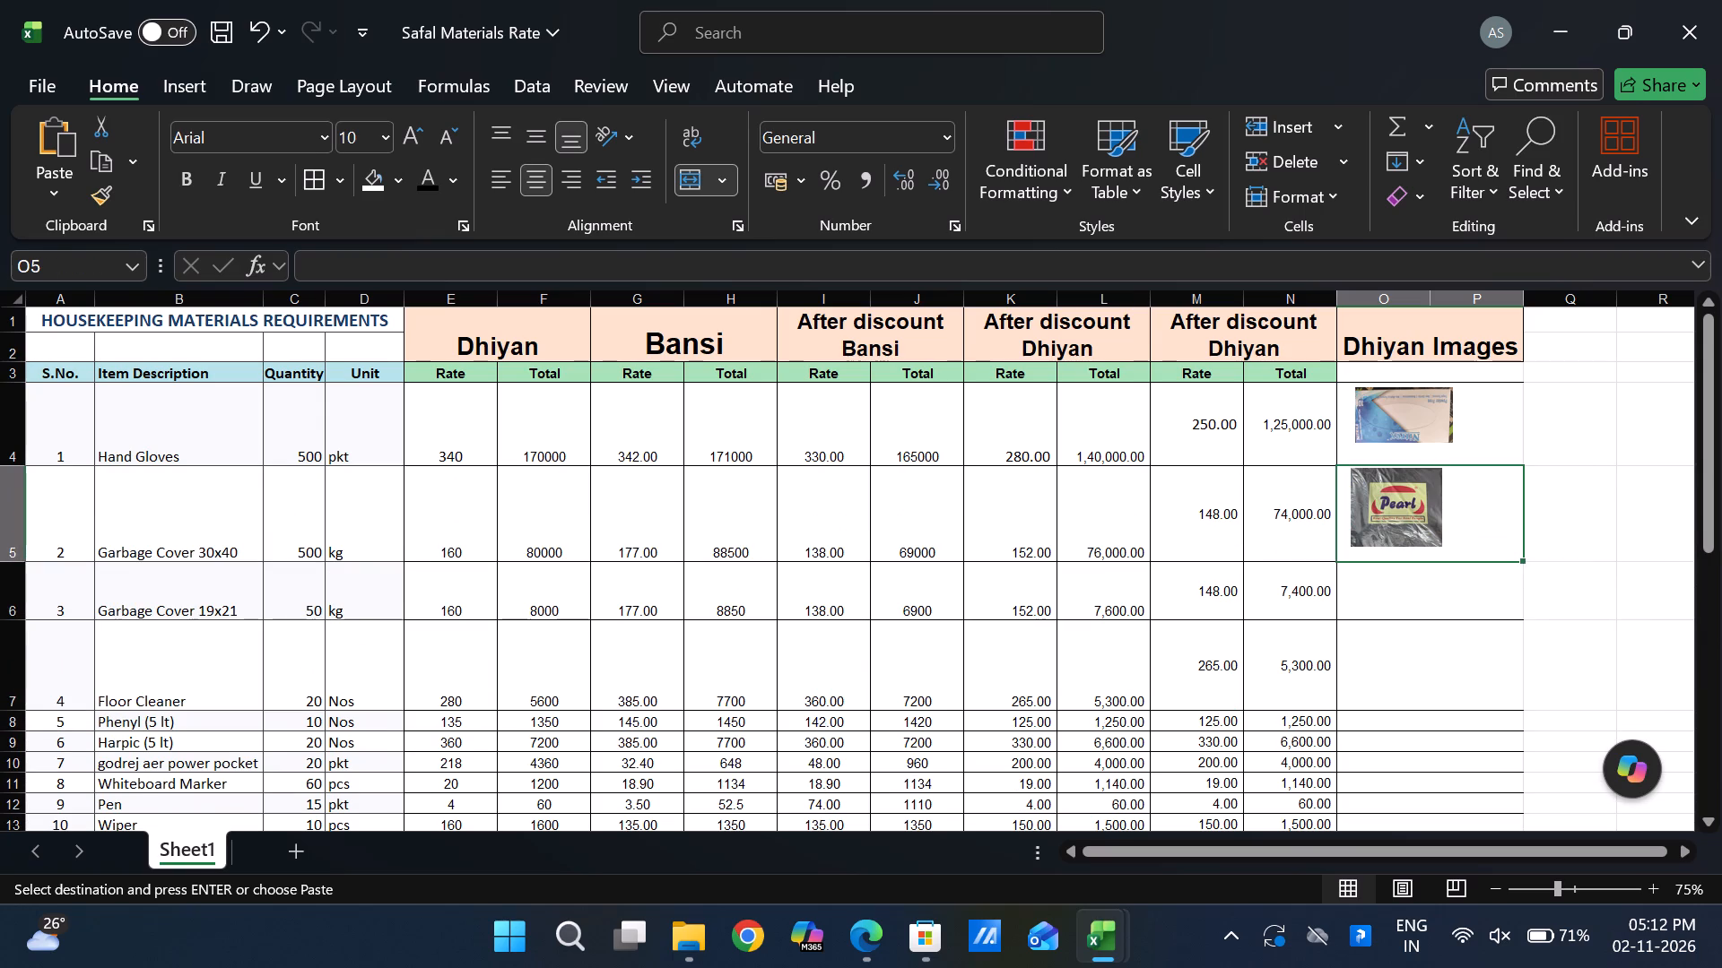
Paste the same garbage cover picture into O6 for Garbage Cover 19x21 and make row 6 tall enough to contain it.
click(1401, 598)
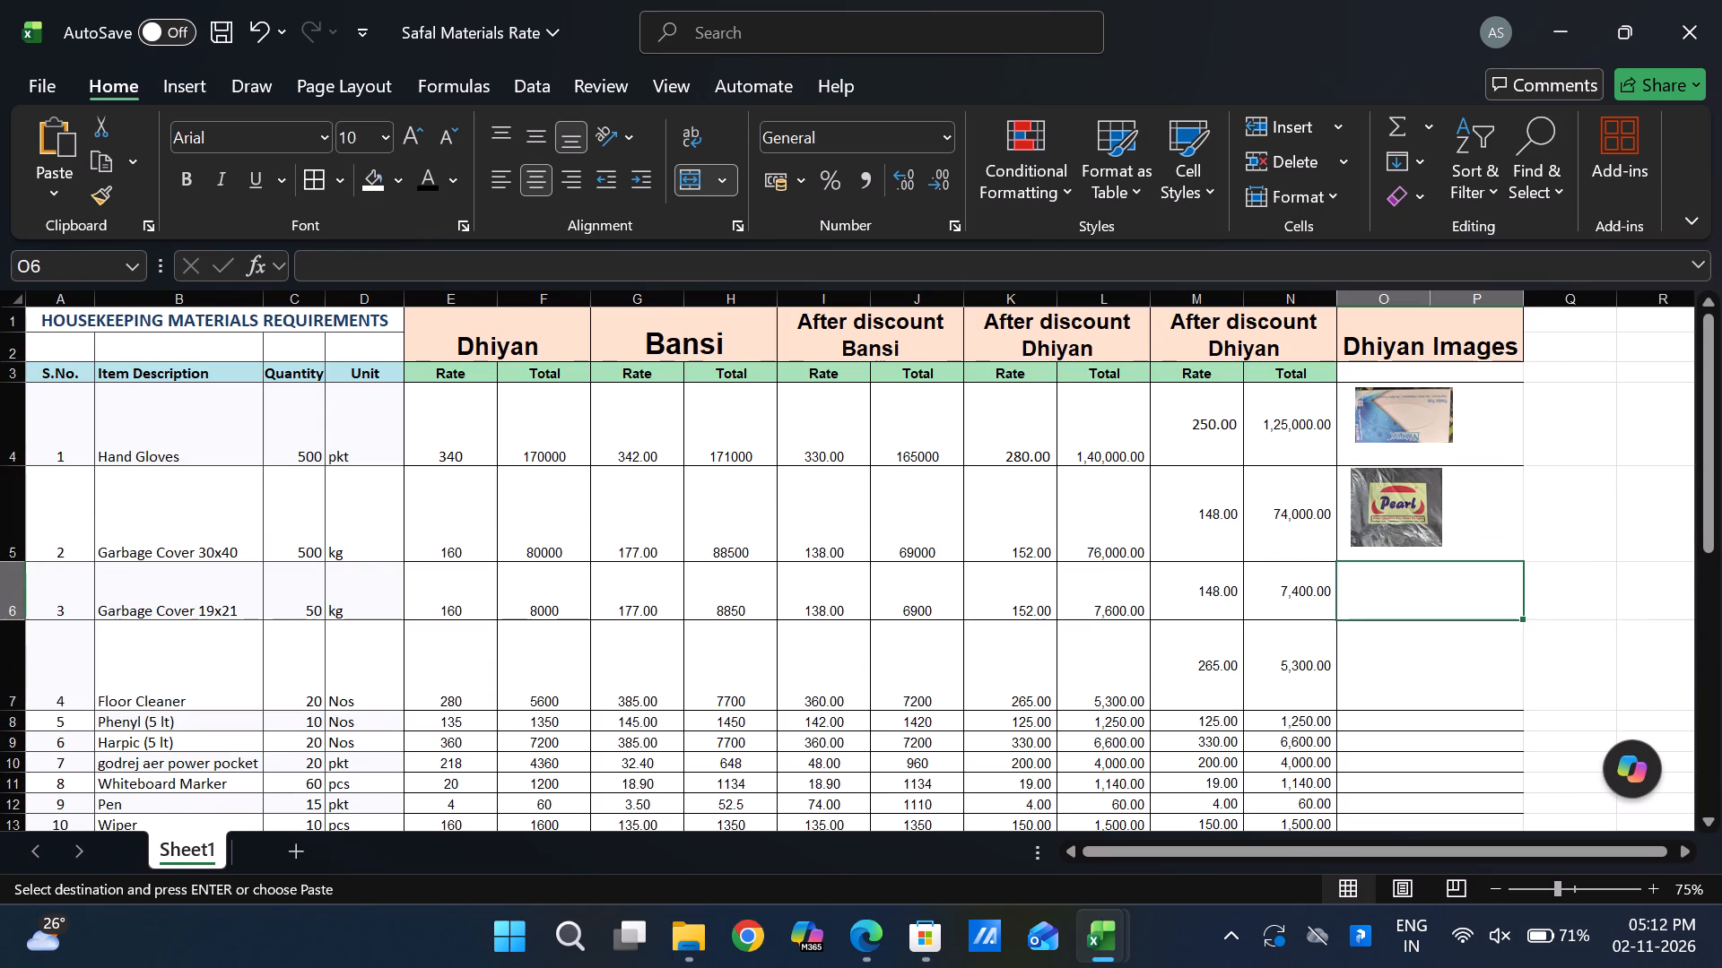
key(ctrl+v)
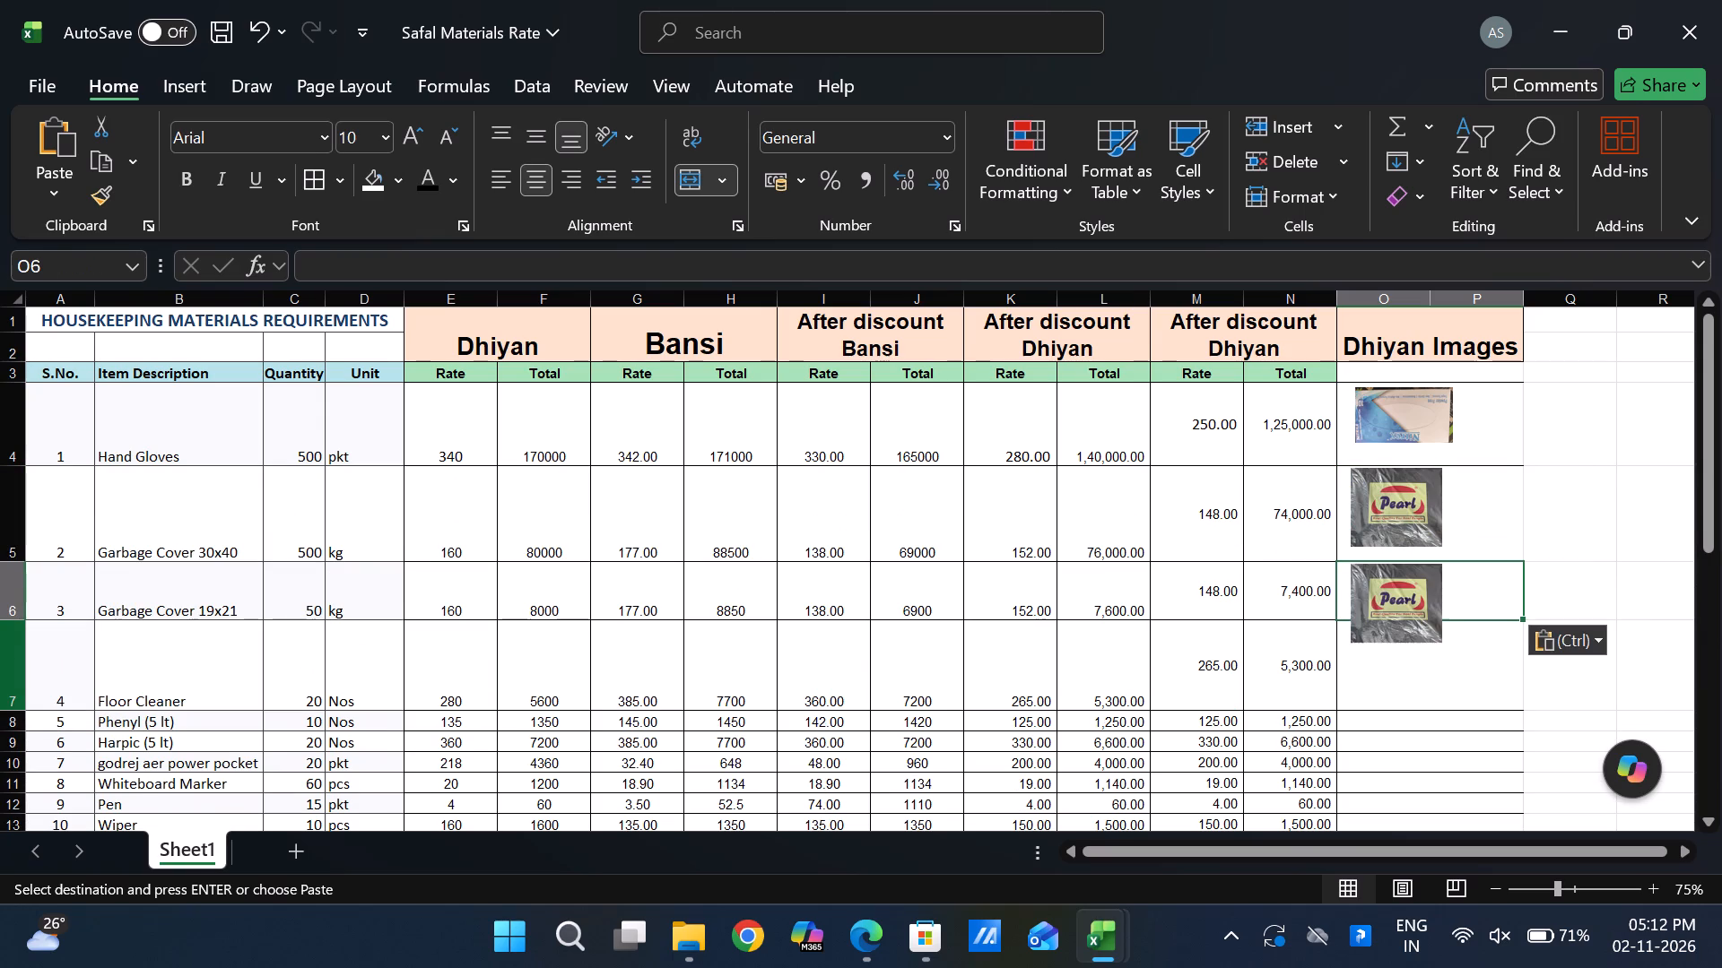
drag(13, 624, 15, 662)
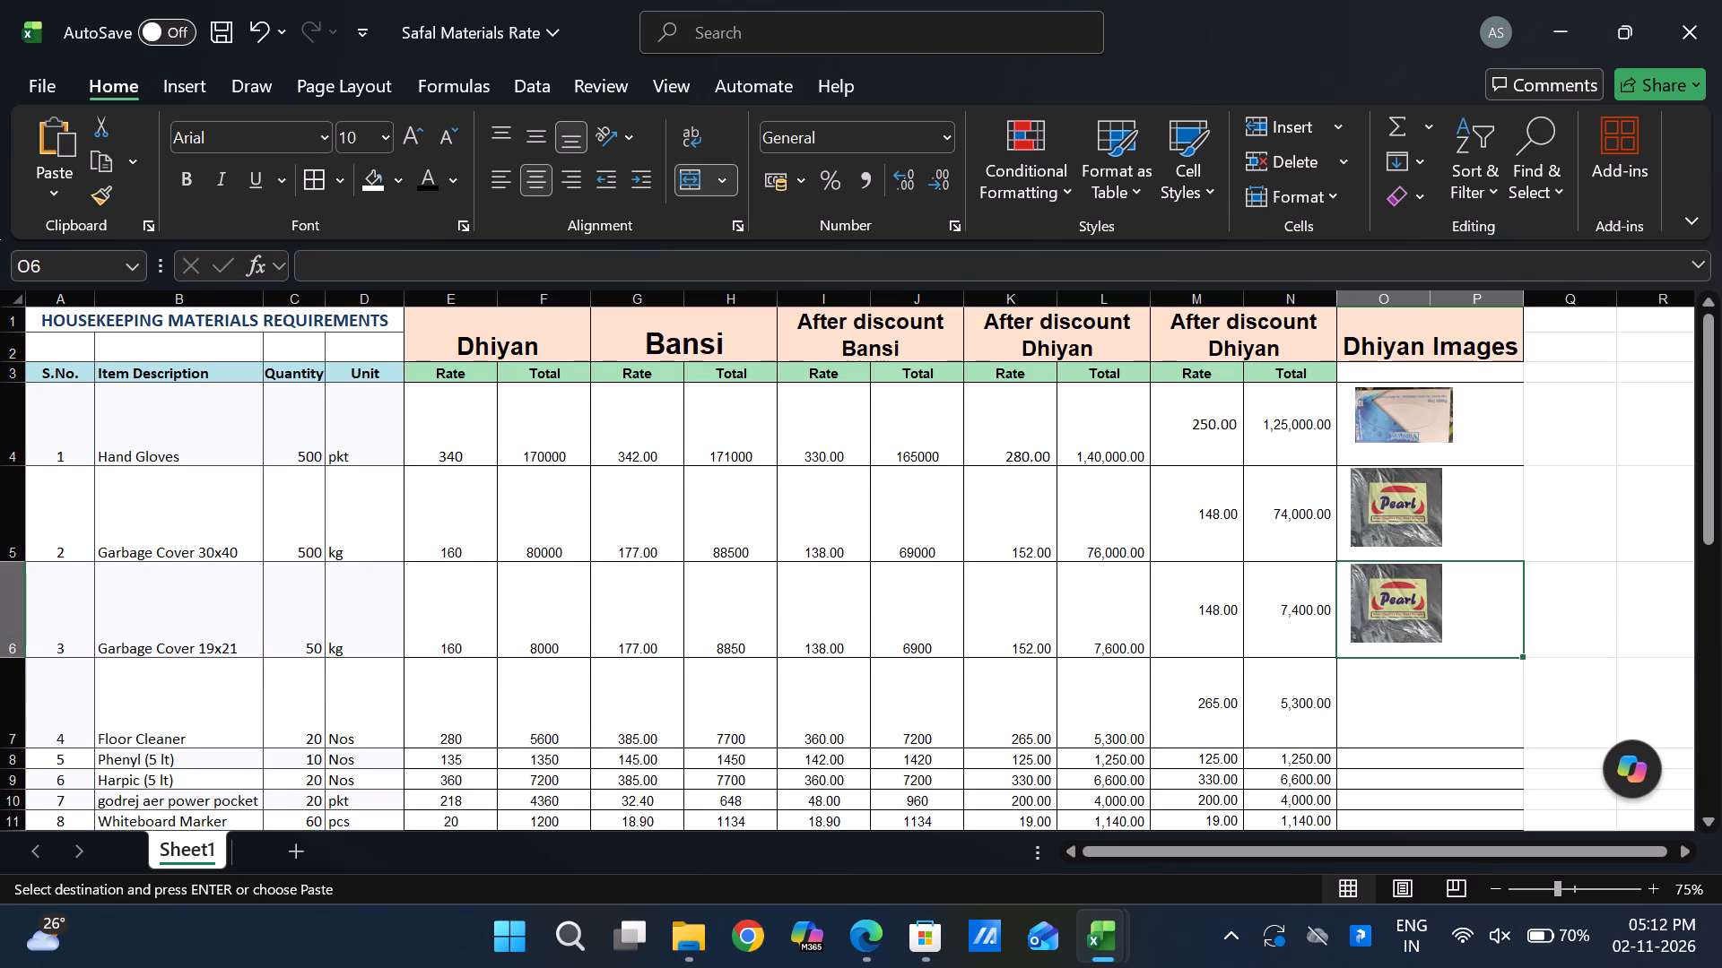
Copy the Floor Cleaner picture from Safal Materials Rate Final and paste it into O7 of Safal Materials Rate.
scroll(726, 696, down, 1)
key(alt+Tab)
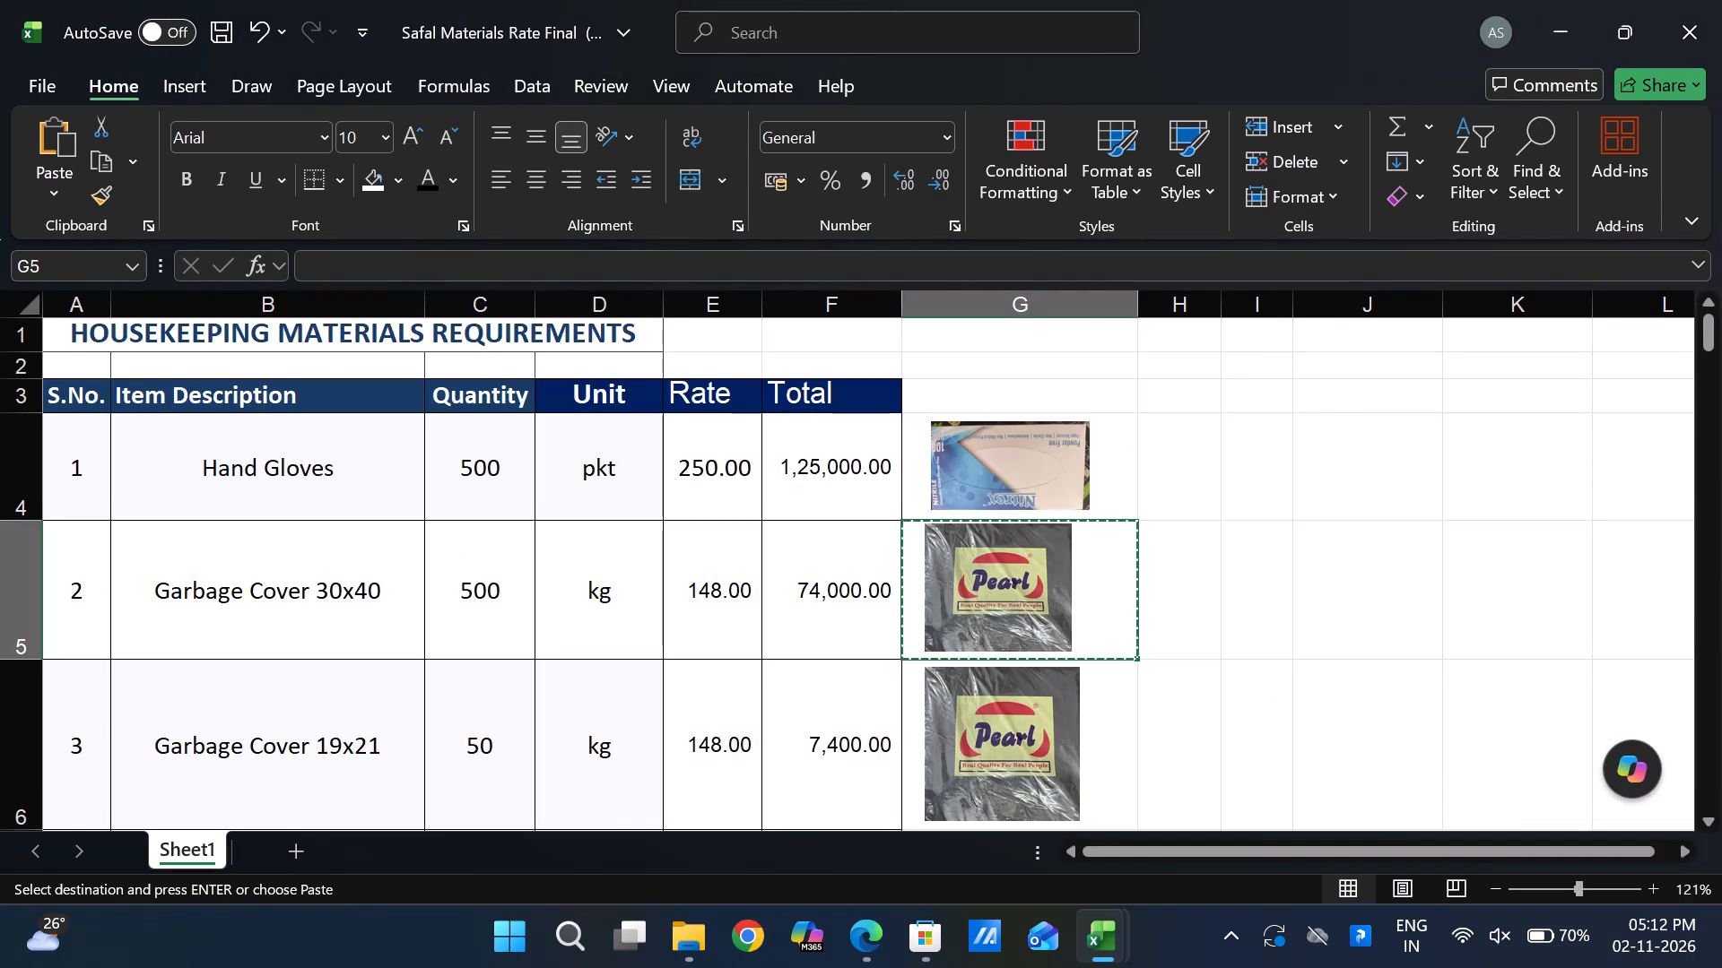
scroll(1021, 704, down, 4)
click(1000, 587)
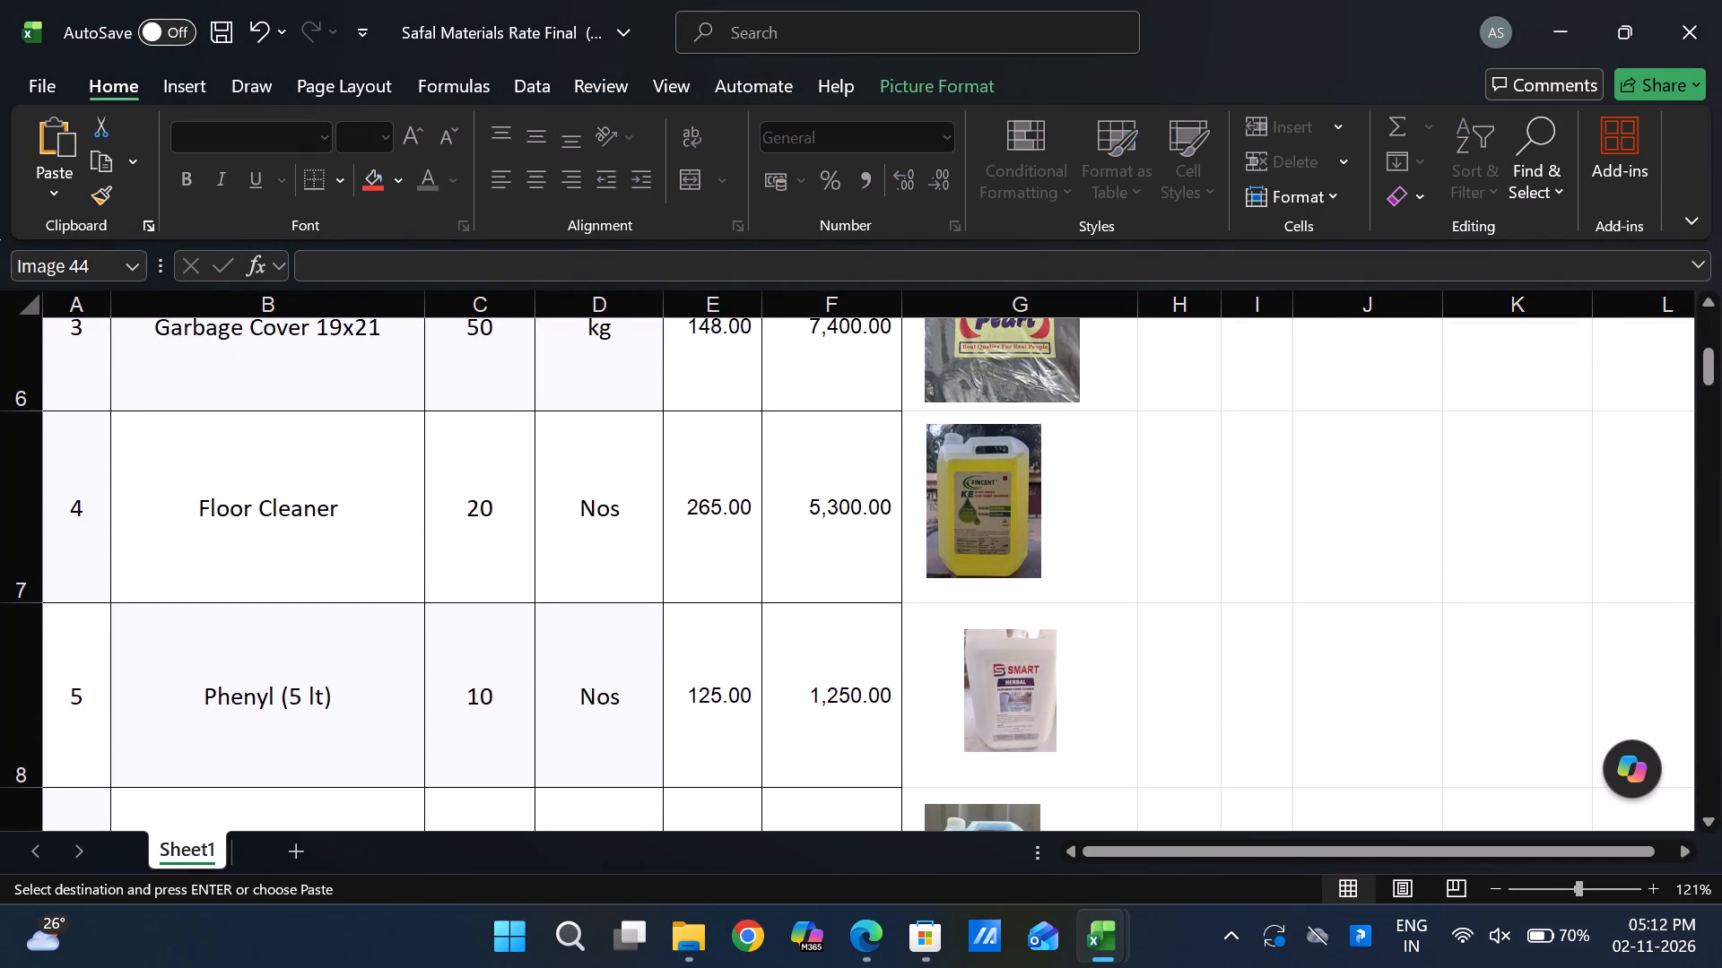
click(1002, 536)
key(ctrl+c)
key(alt+Tab)
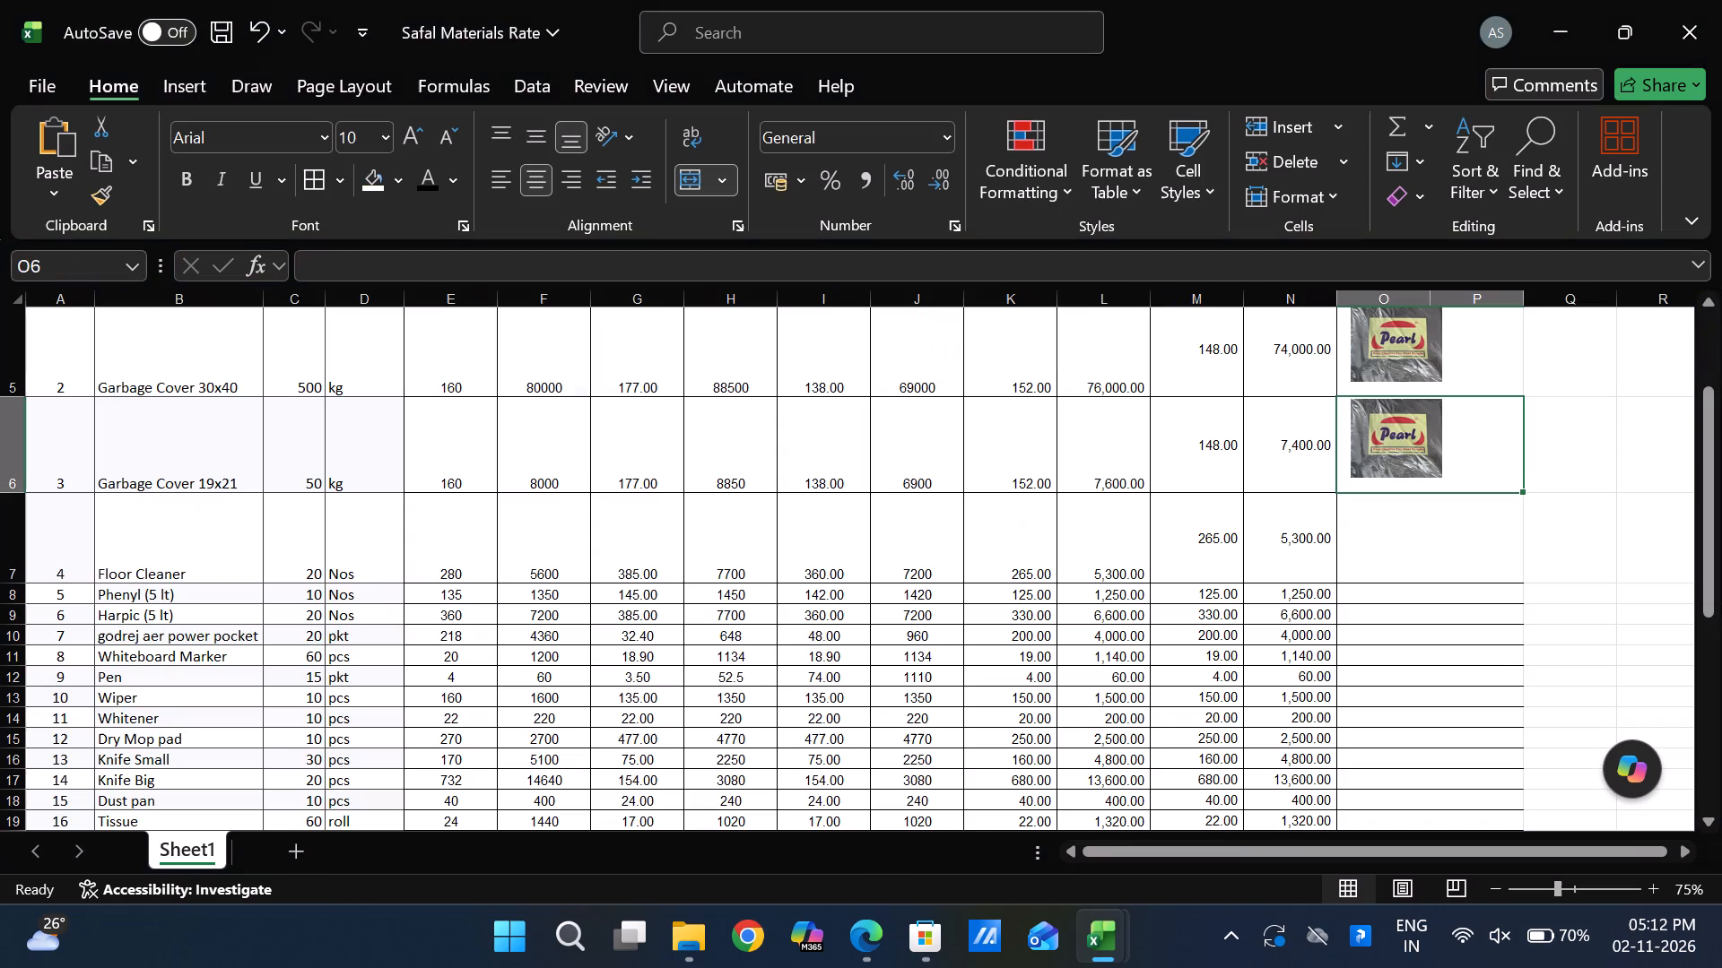
click(1472, 543)
key(ctrl+c)
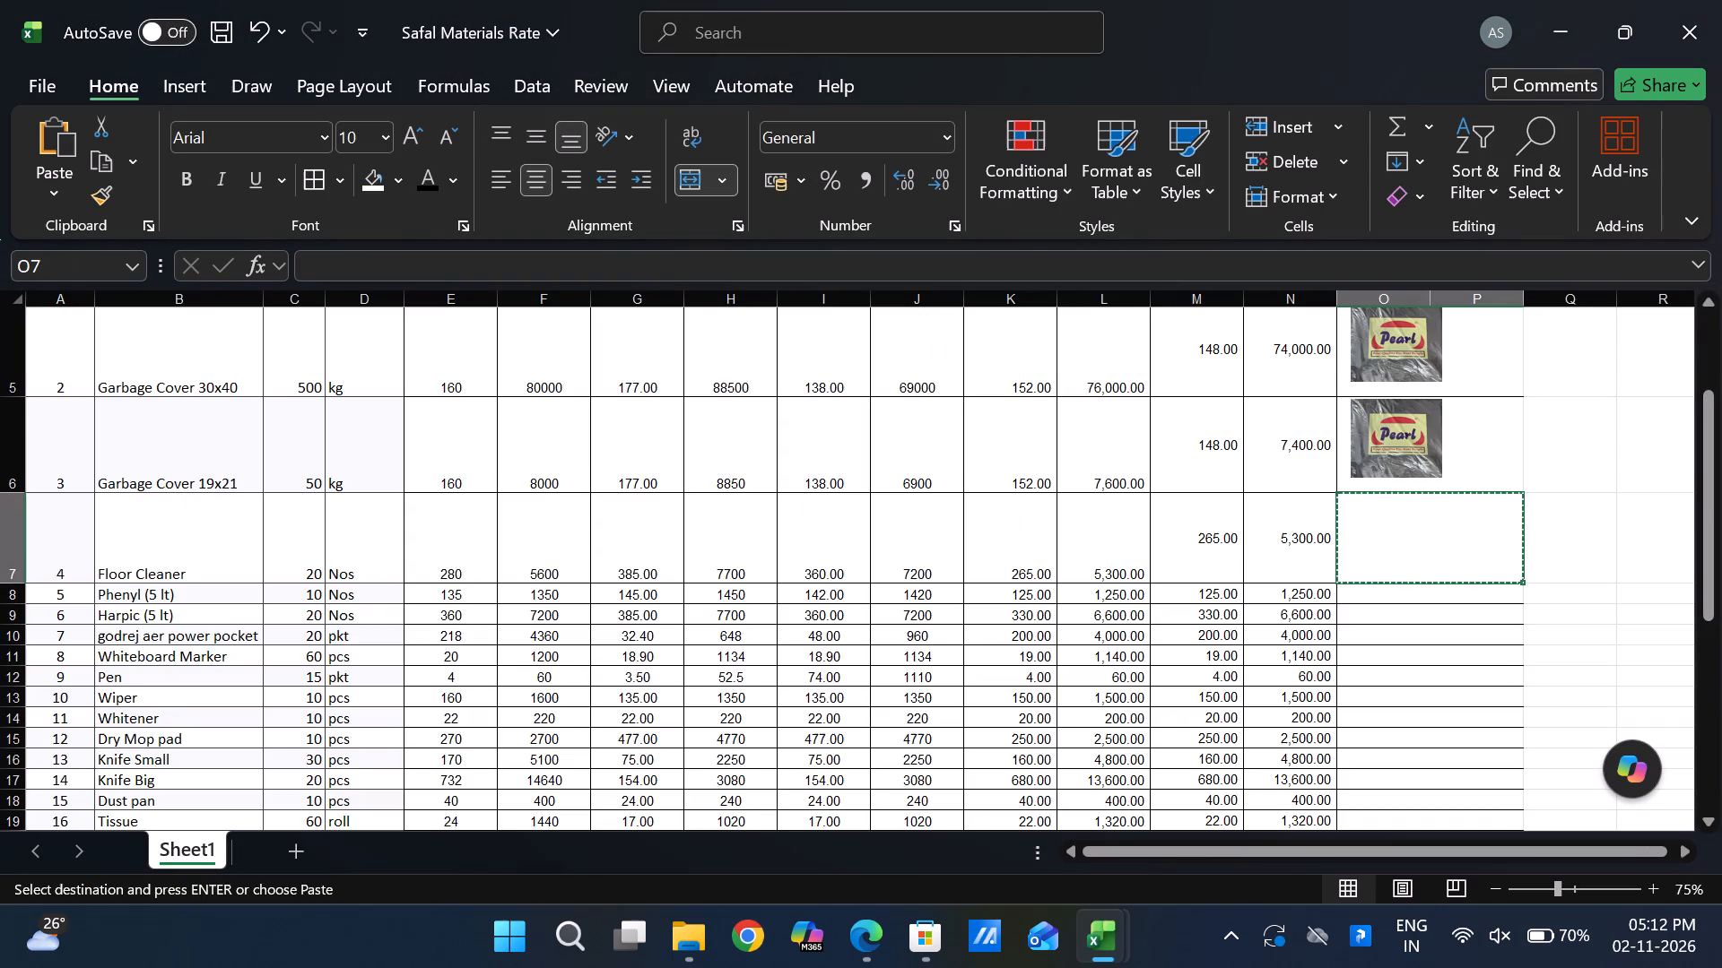
key(alt+Tab)
key(ctrl+c)
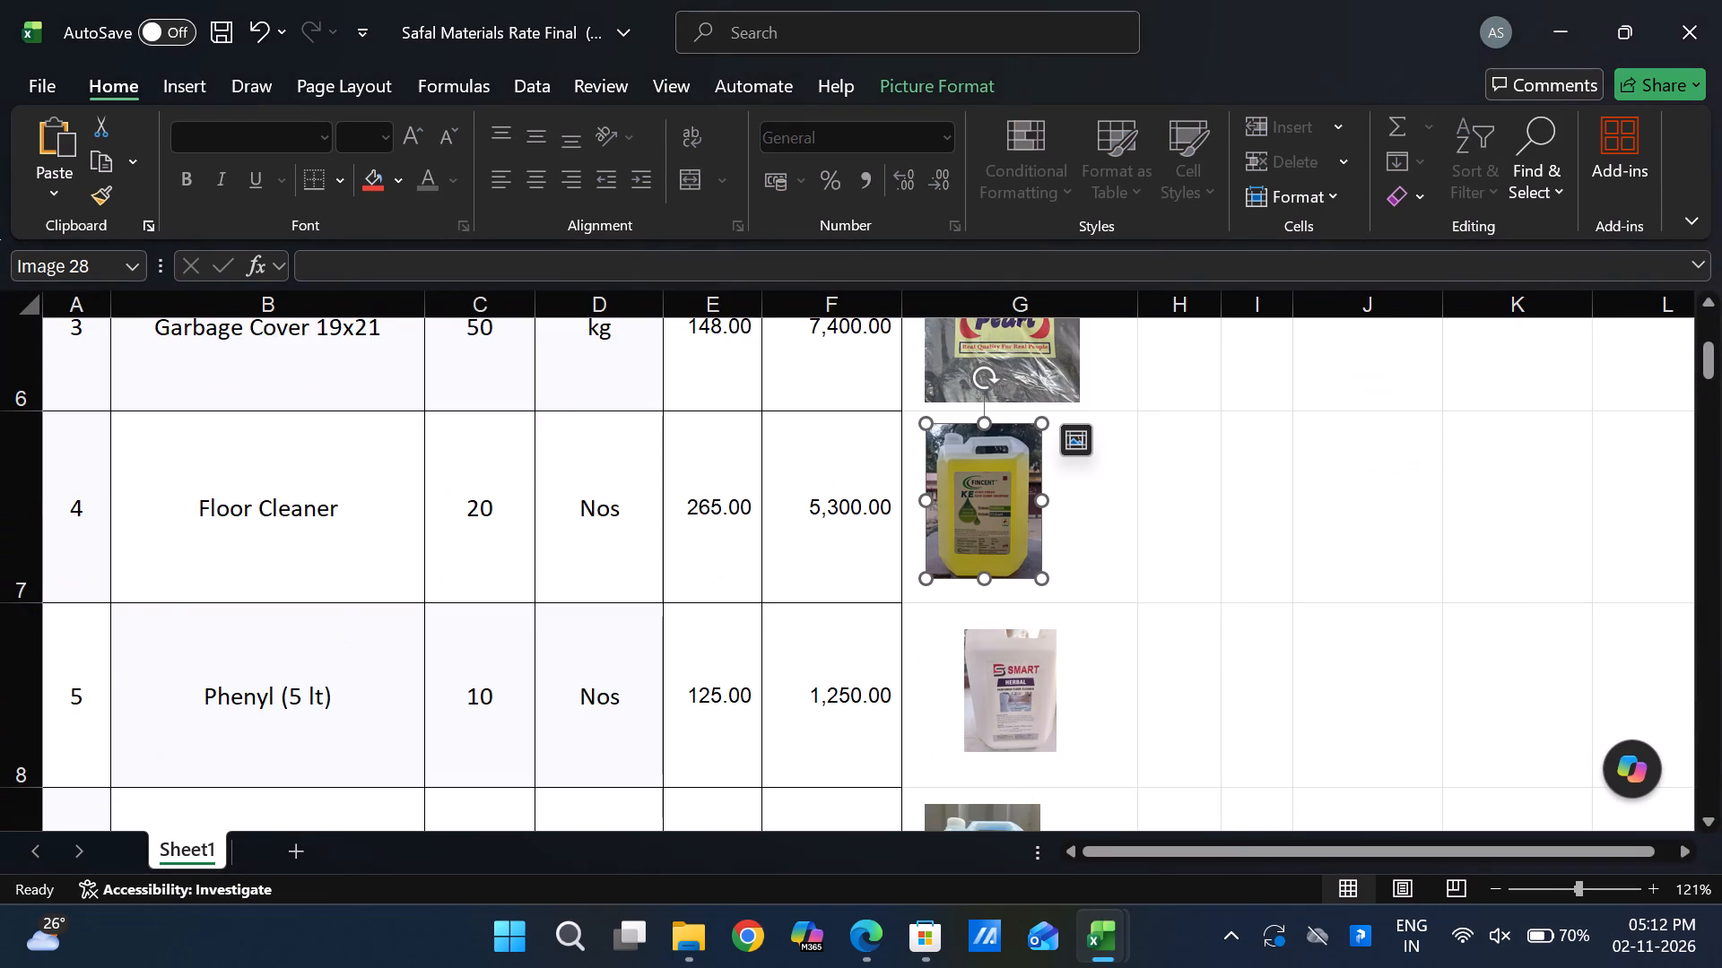
key(alt+Tab)
key(ctrl+v)
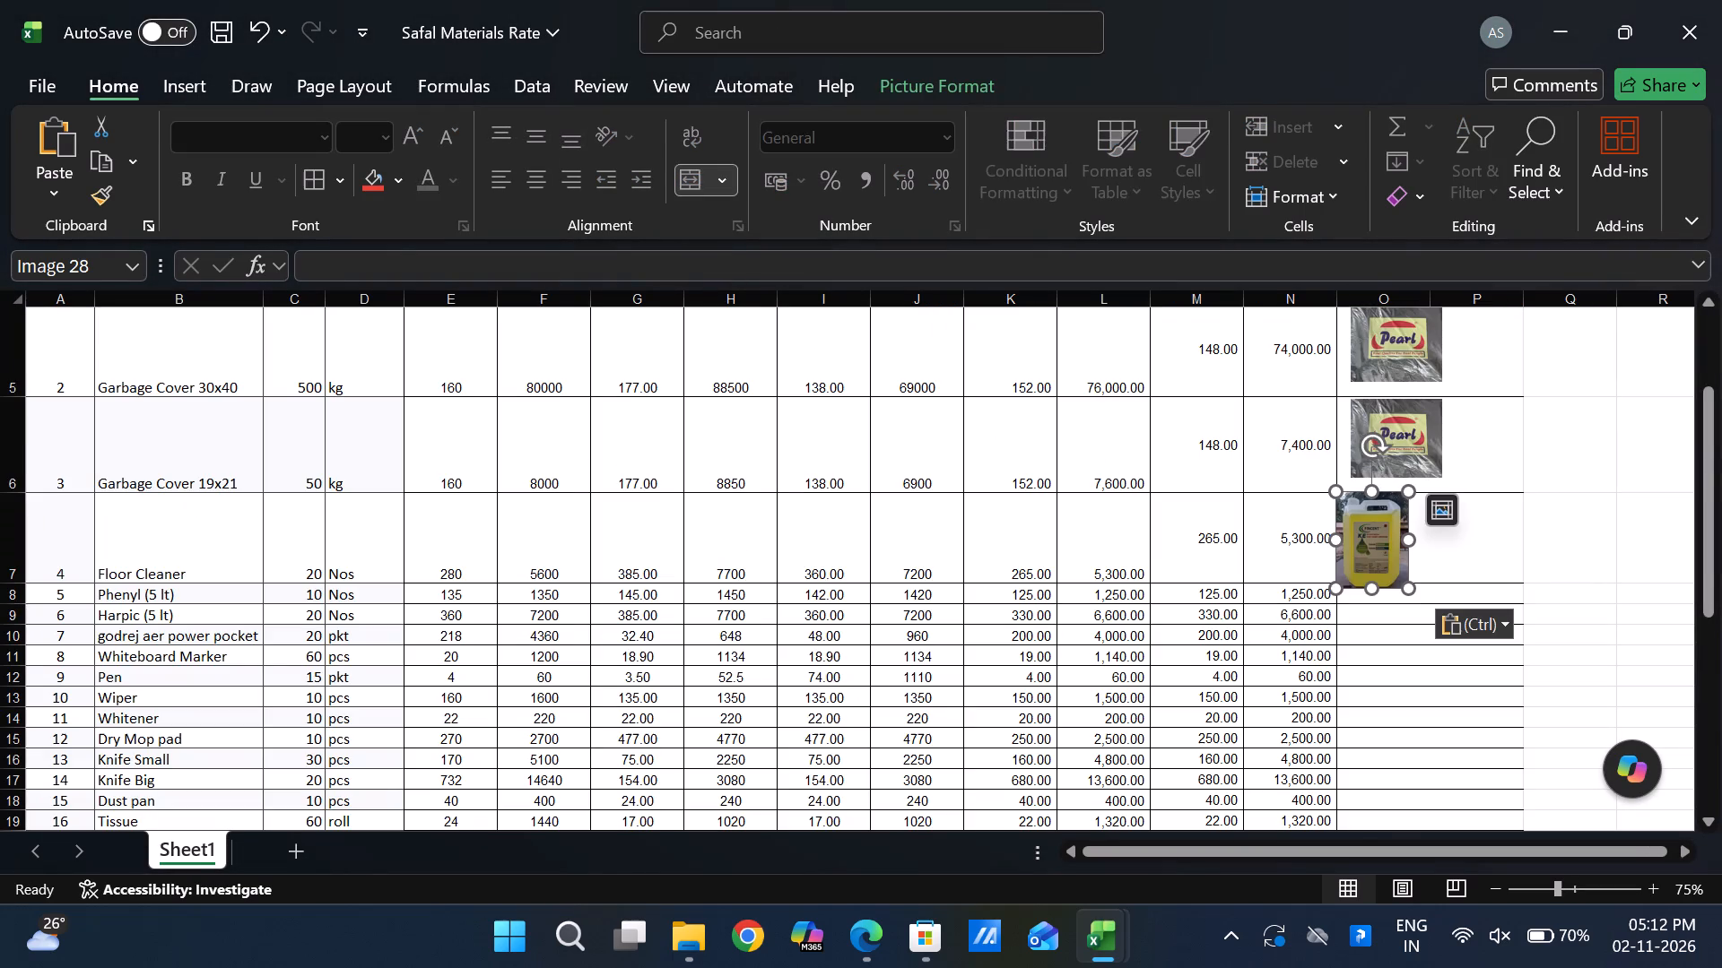
Nudge the pasted Floor Cleaner picture rightward within O7 so it clears the cell's left border and sits beneath the garbage cover pictures.
key(Right)
key(Right)
key(Right)
key(Right)
key(Right)
key(Right)
key(Right)
key(Right)
key(Right)
key(Right)
key(Right)
key(Right)
key(Right)
key(Right)
key(Right)
key(Right)
key(Right)
key(Right)
key(Right)
key(Right)
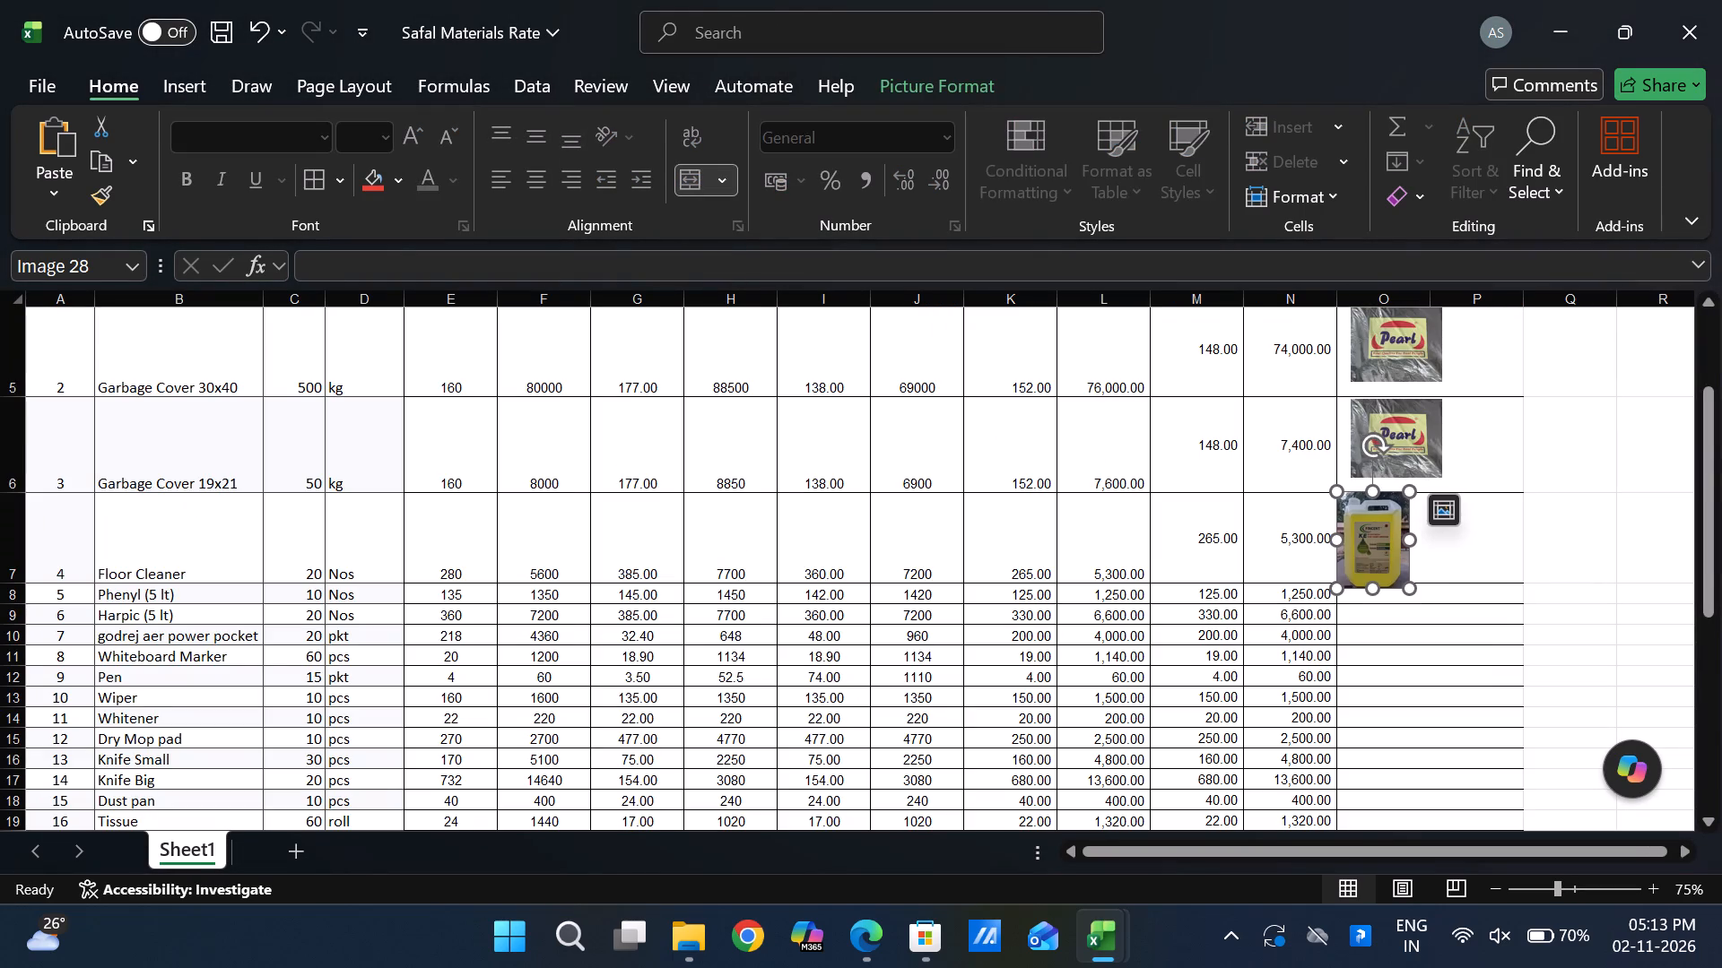
key(Left)
key(Left)
key(Left)
key(Left)
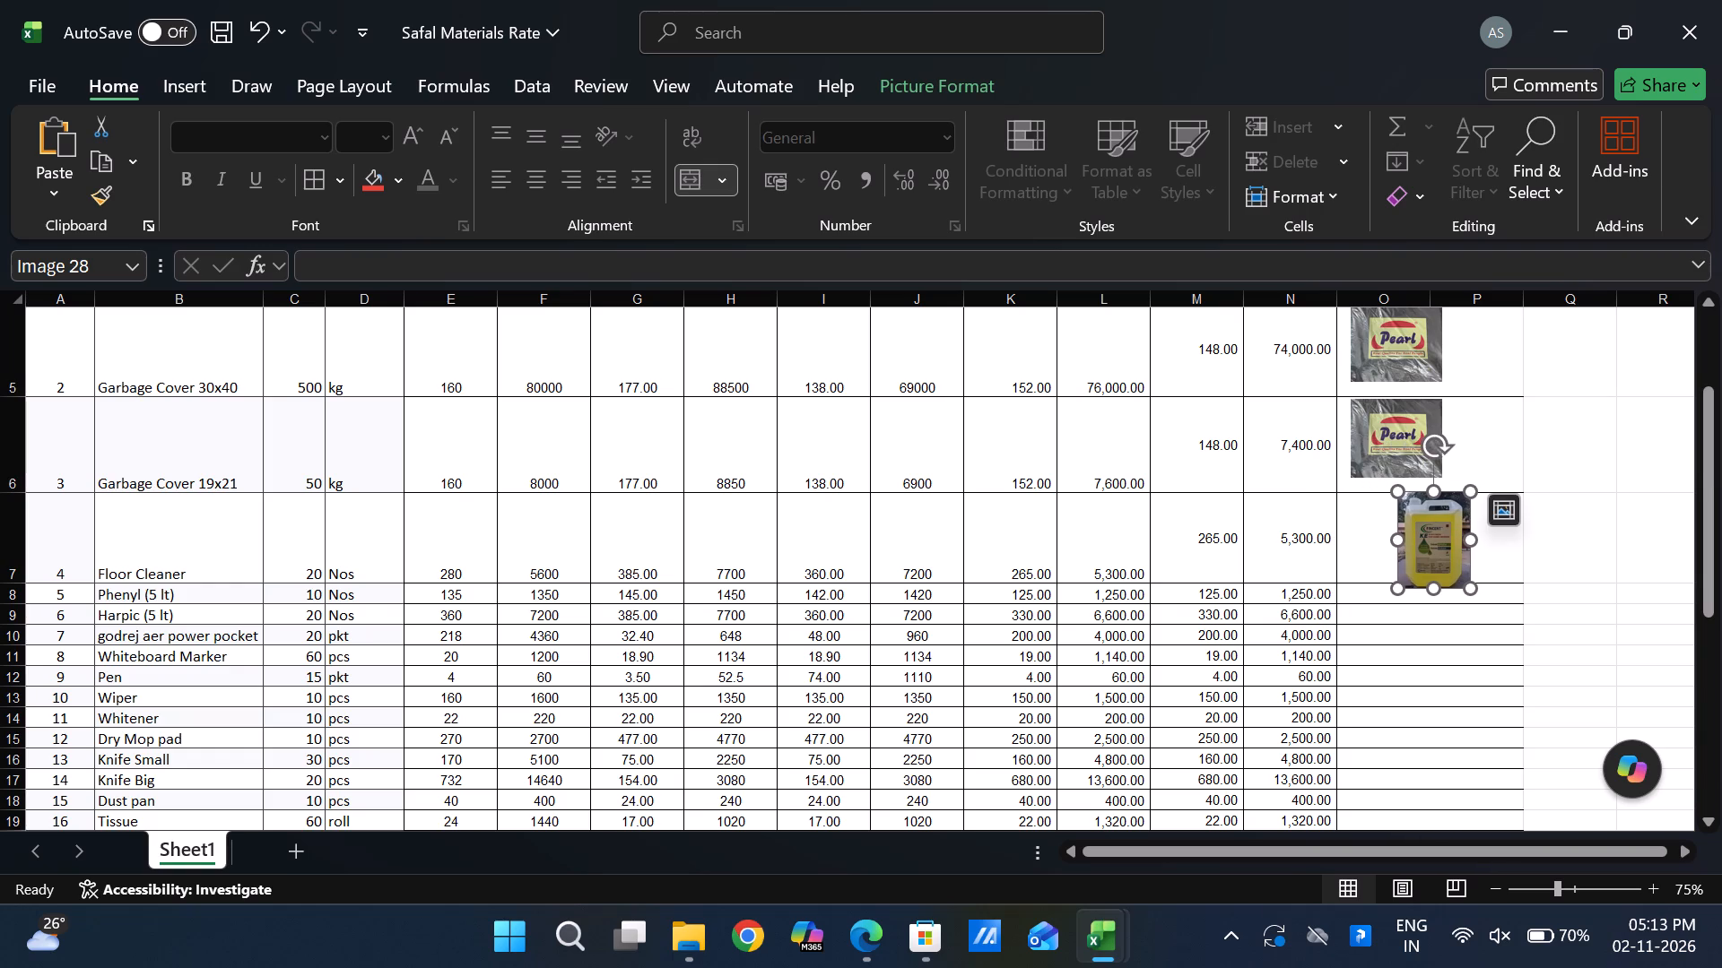
key(Left)
key(Left)
key(Left)
key(Left)
key(Left)
key(Left)
key(Left)
key(Left)
key(Left)
key(Left)
key(Left)
key(Left)
key(Left)
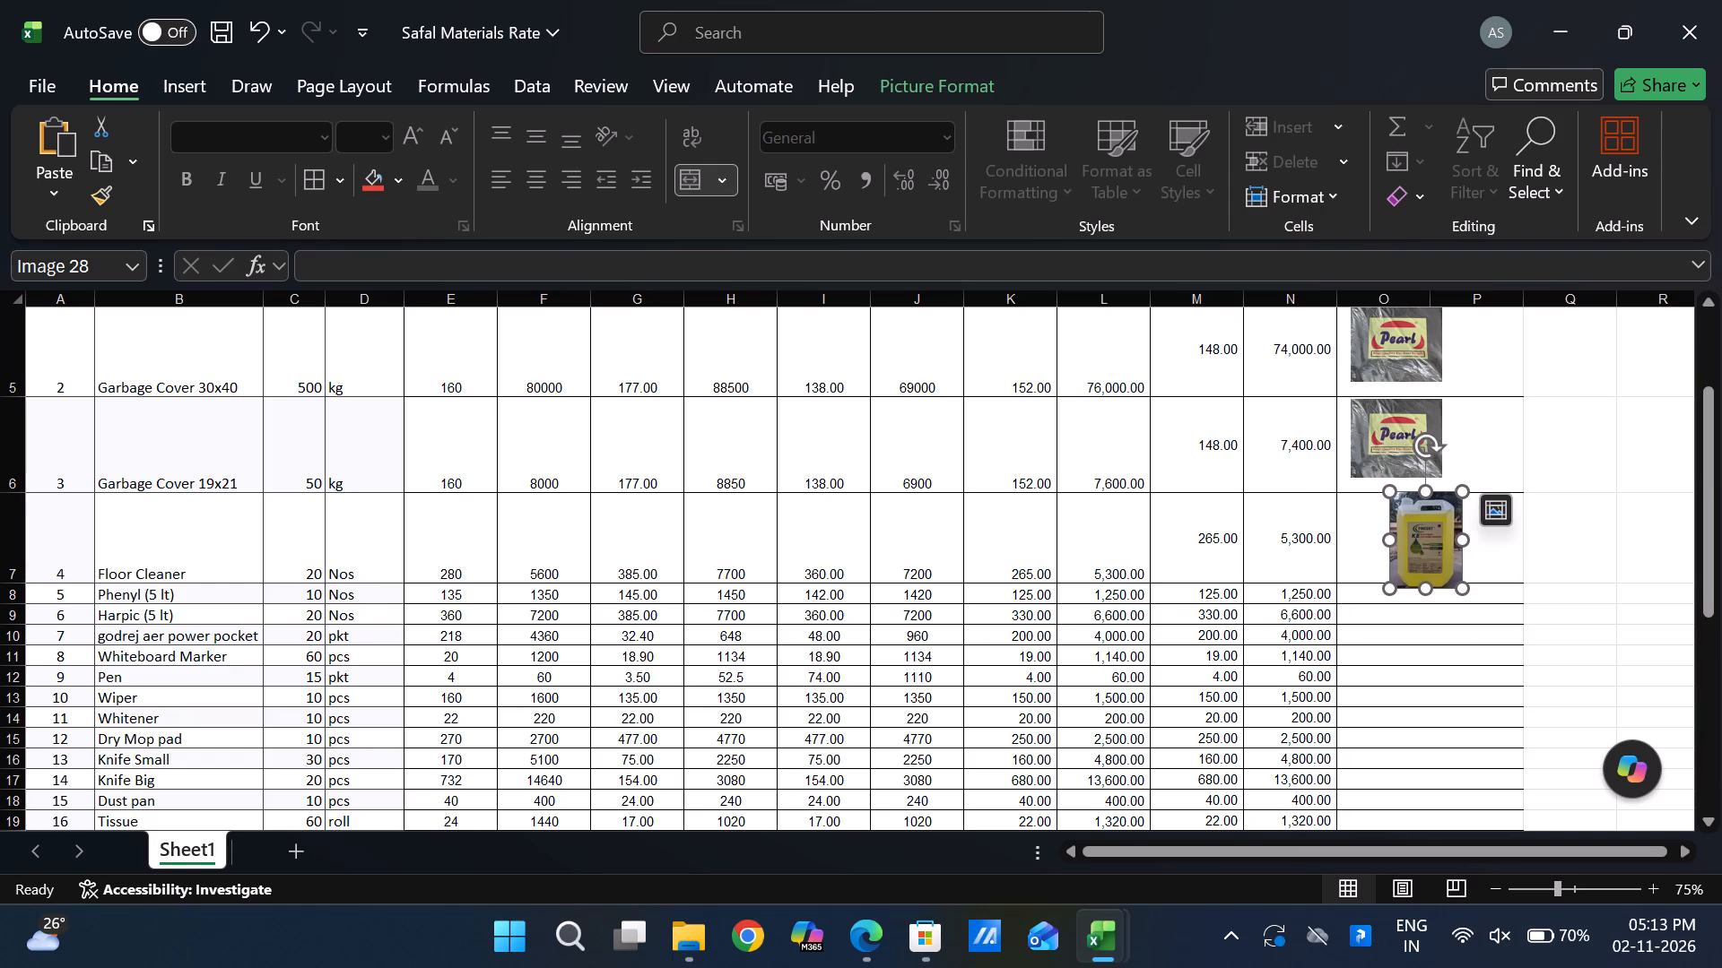
key(Left)
key(Left)
key(Left)
key(Left)
key(Left)
key(Left)
key(Left)
key(Left)
key(Left)
key(Left)
key(Left)
key(Left)
key(Left)
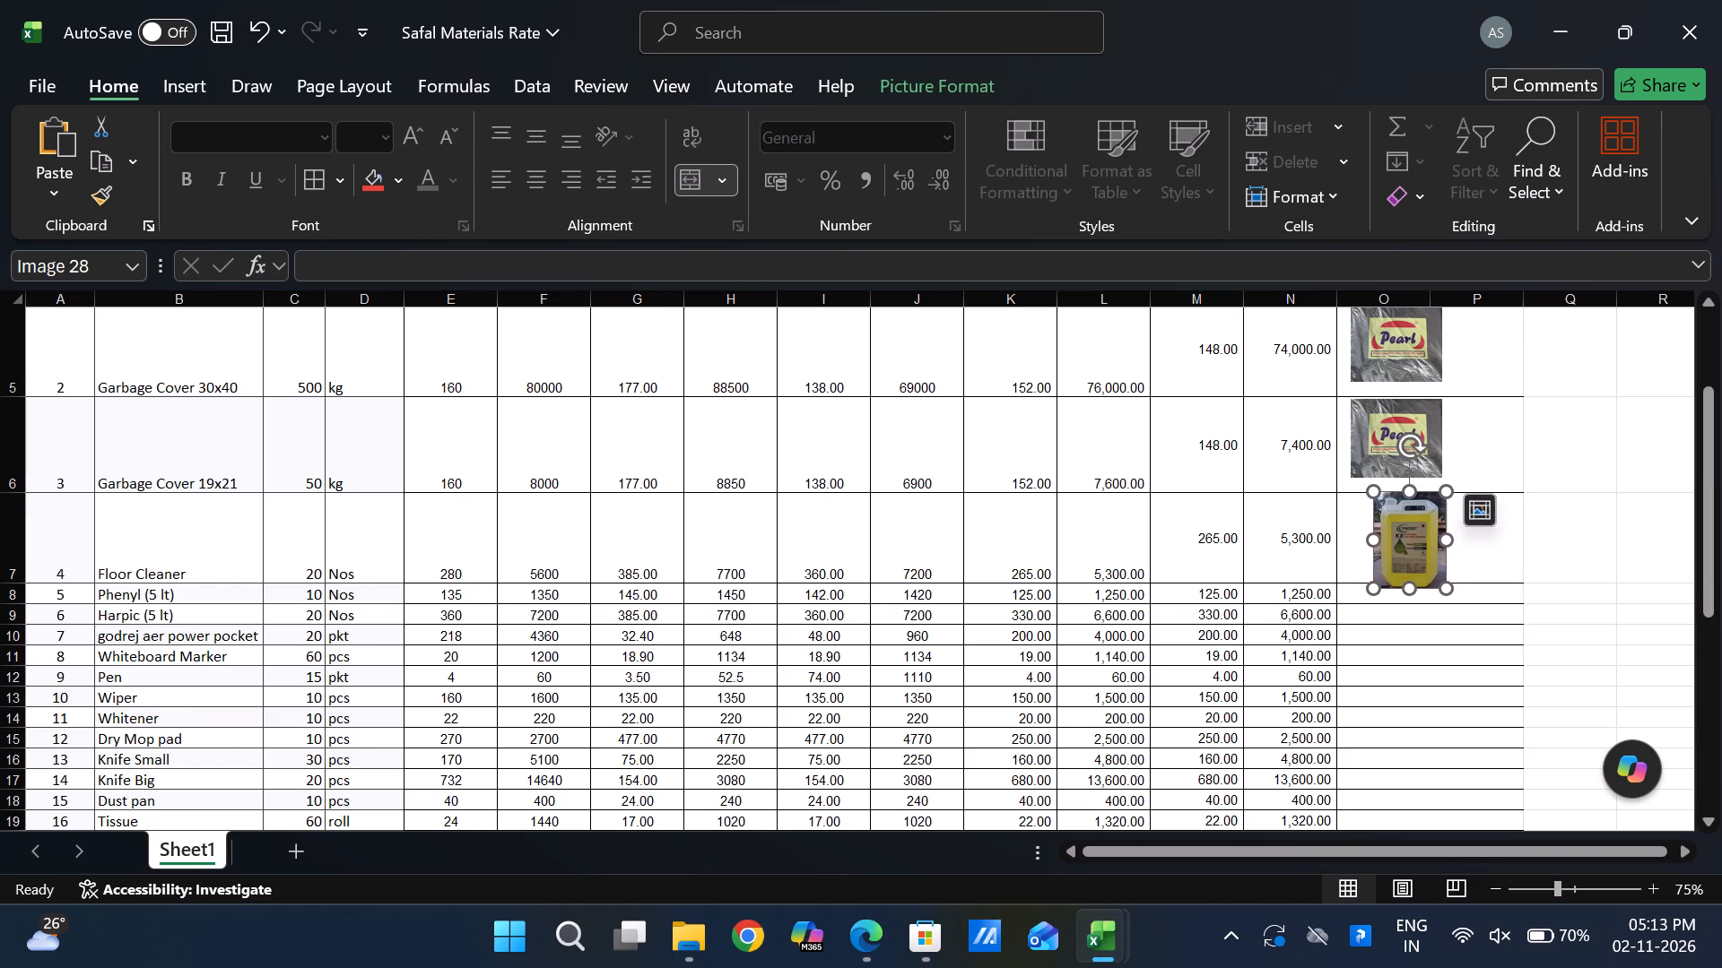
key(Left)
key(Left)
key(Left)
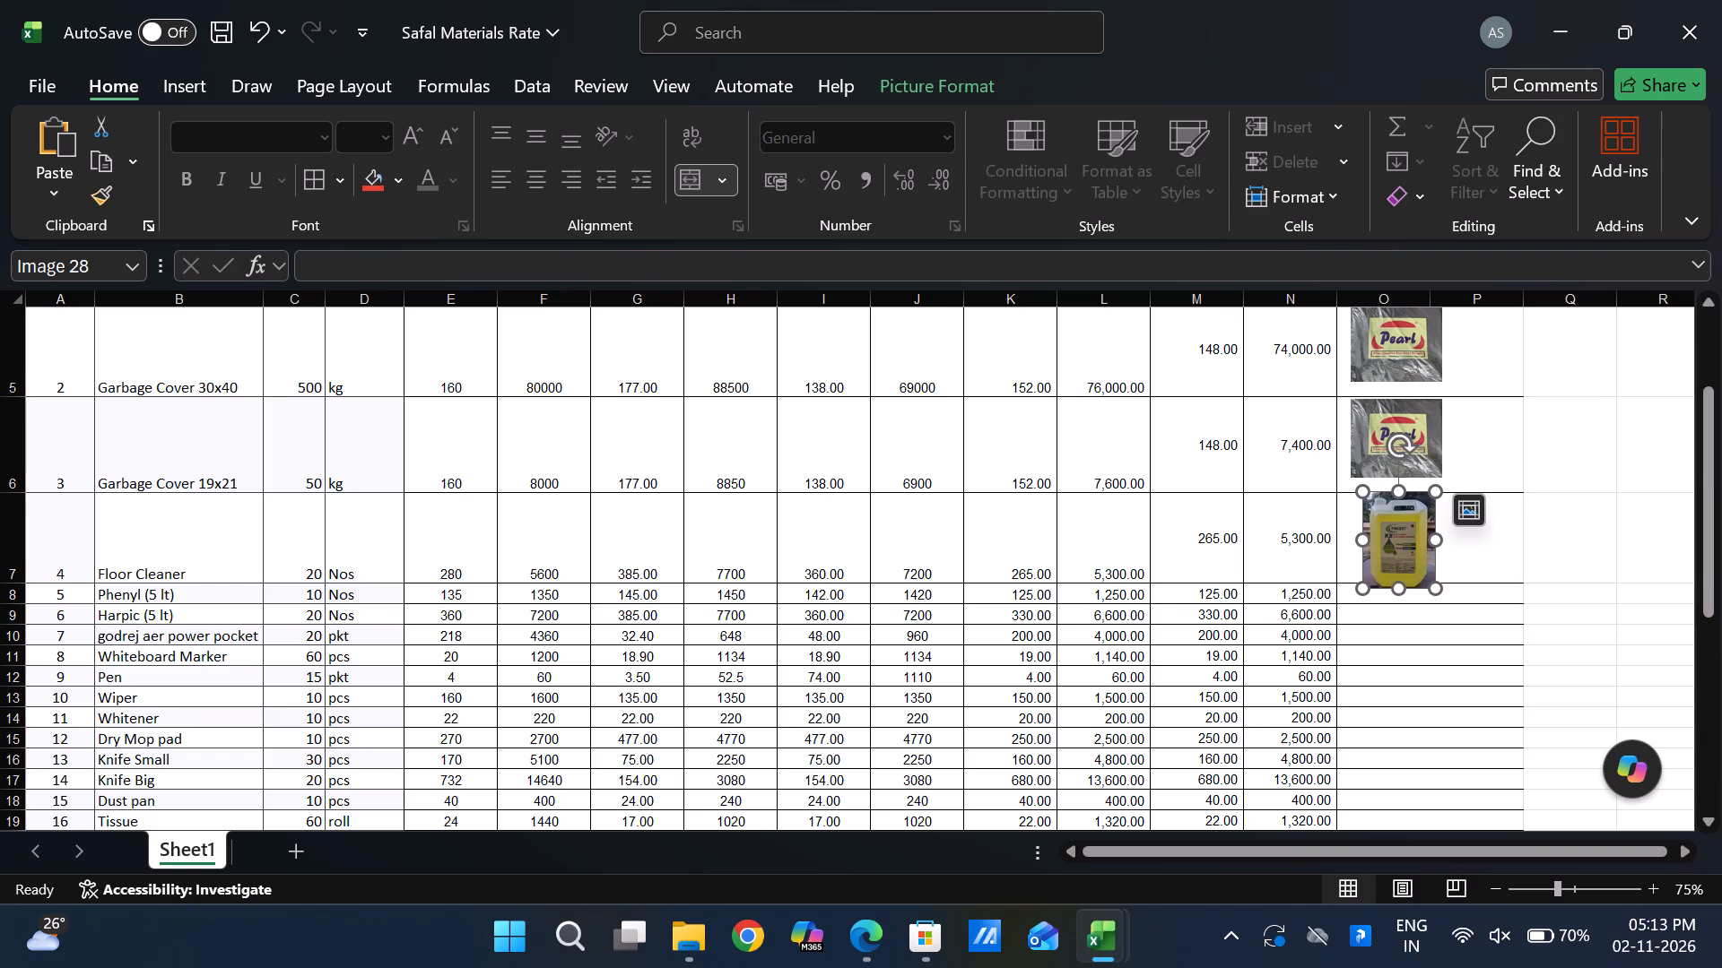
Make rows 7 through 12, Floor Cleaner to Pen, tall enough to hold product pictures.
drag(13, 587, 17, 609)
drag(25, 627, 23, 716)
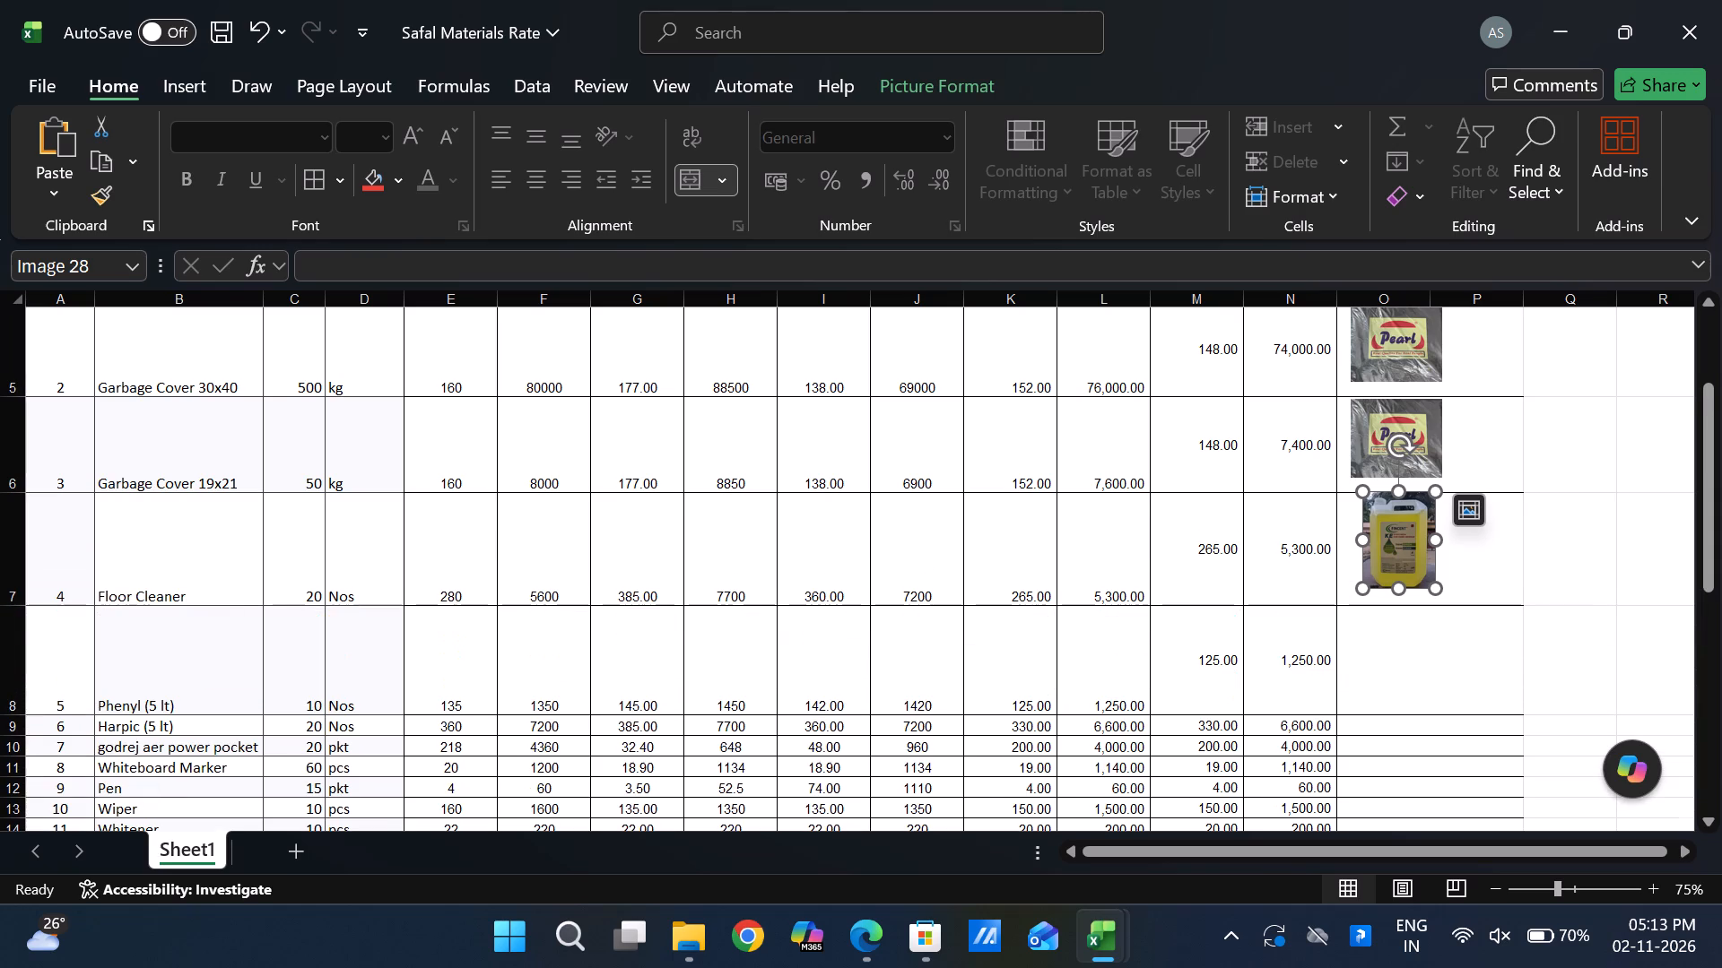
scroll(205, 707, down, 2)
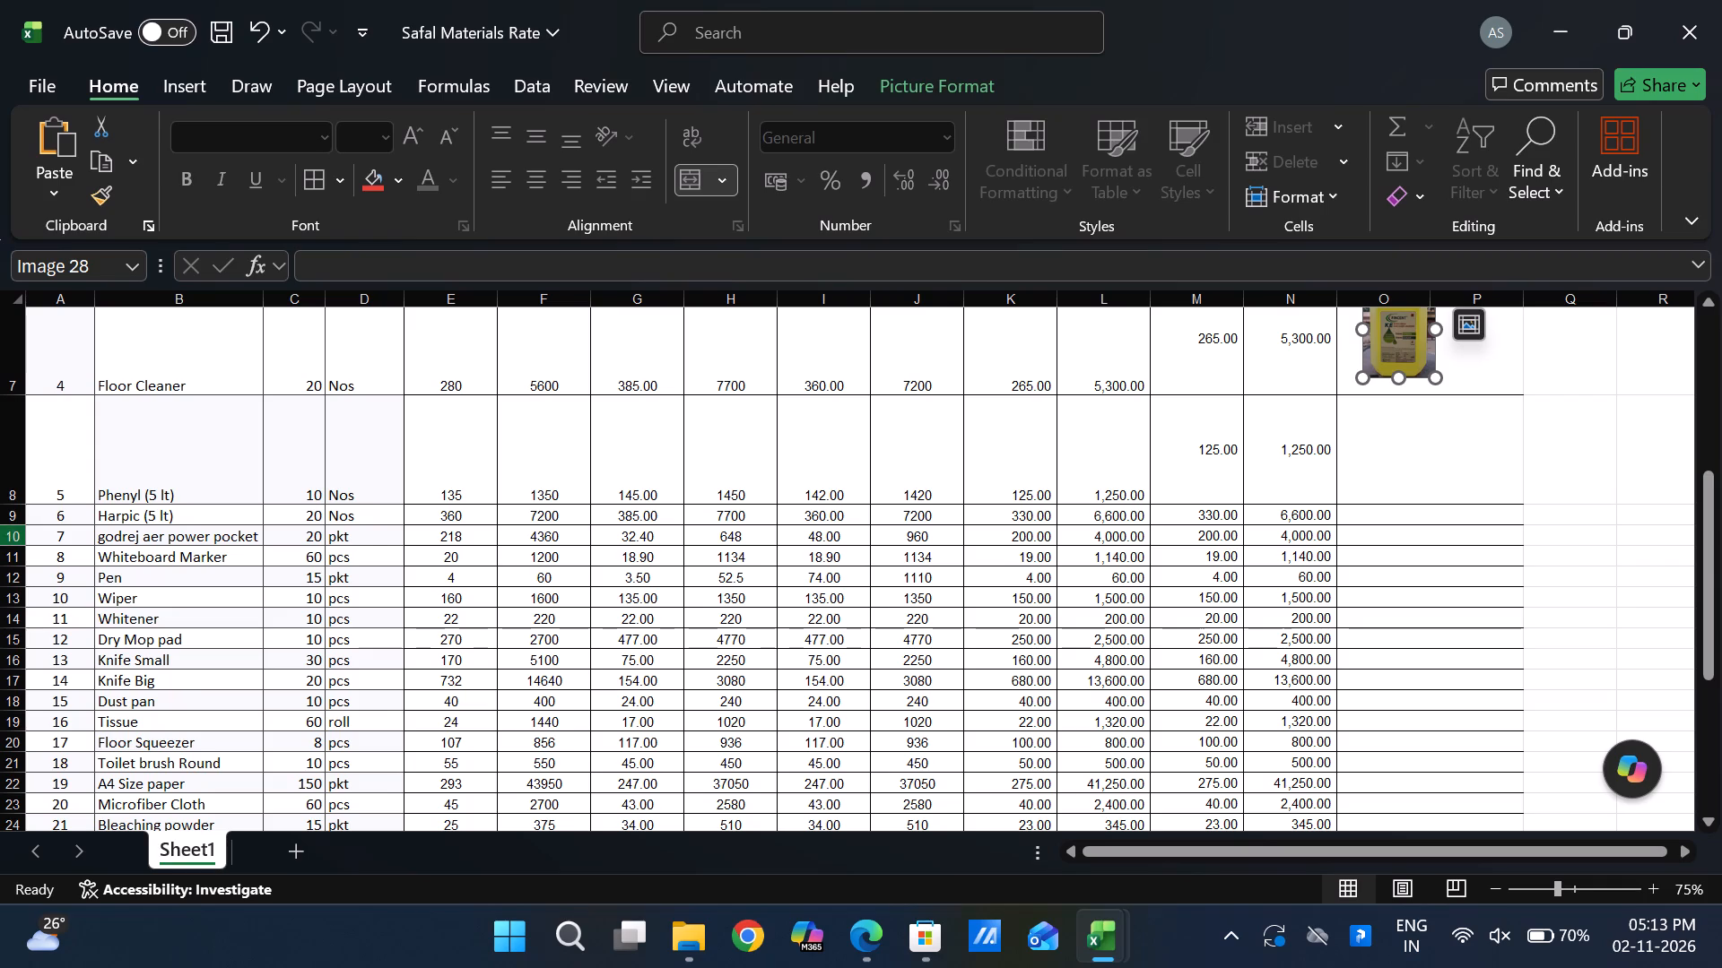
drag(24, 524, 39, 586)
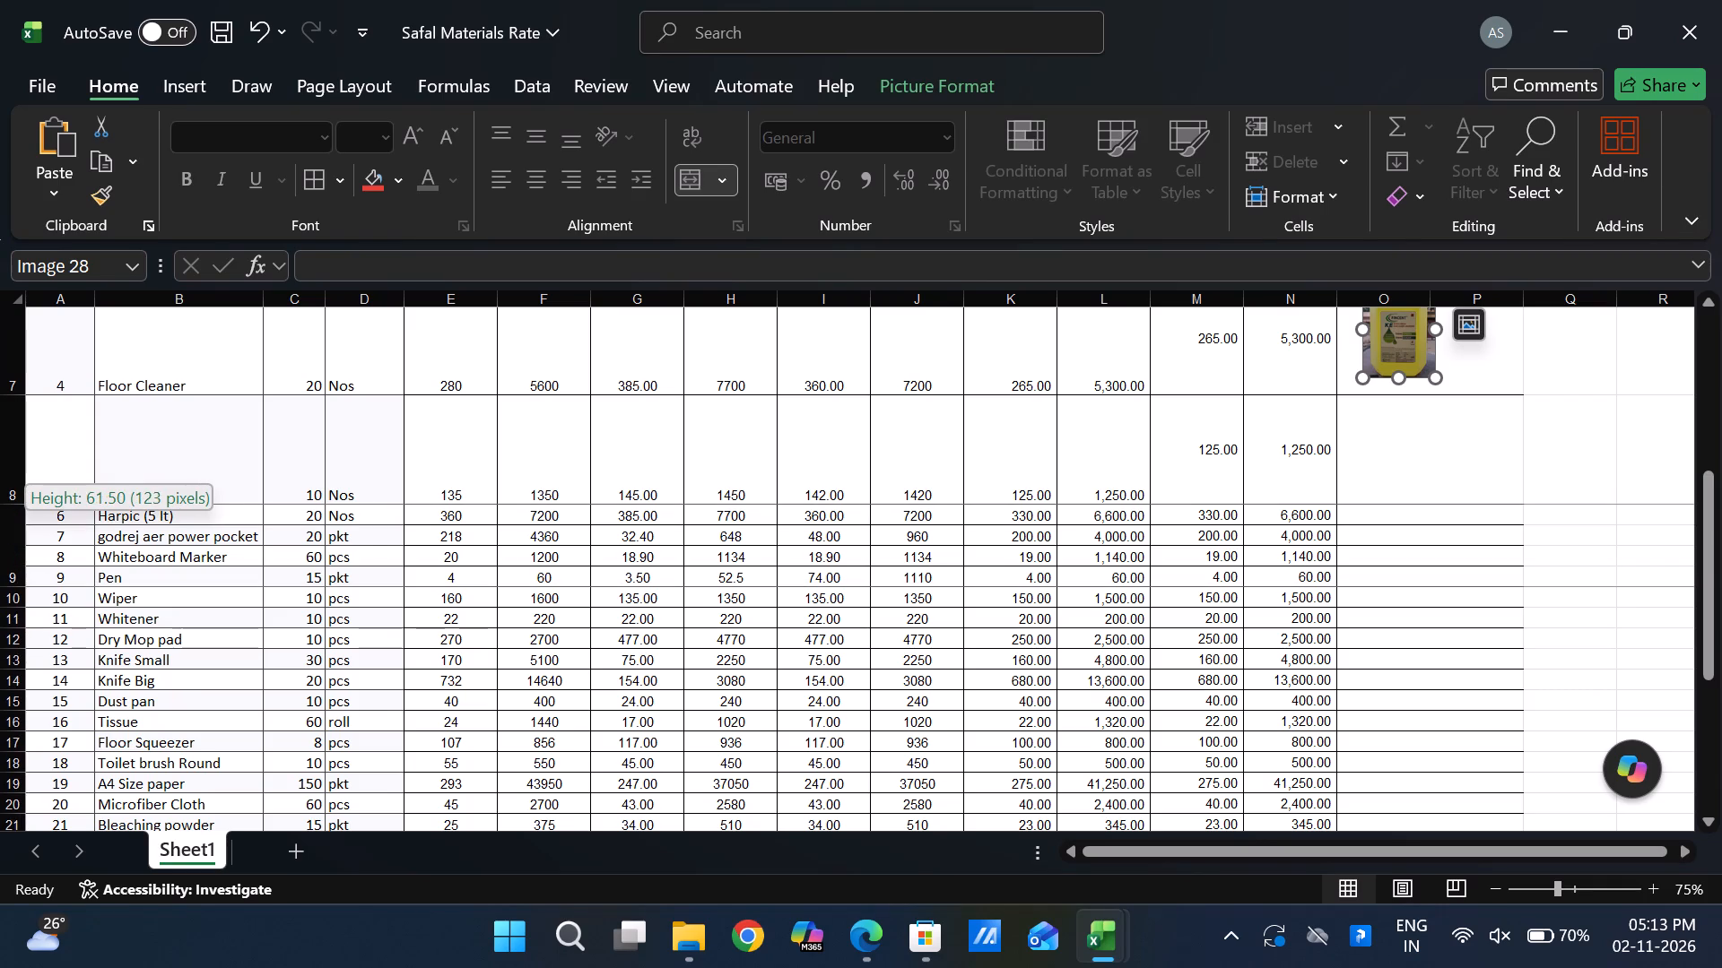
drag(39, 586, 39, 608)
scroll(186, 704, down, 2)
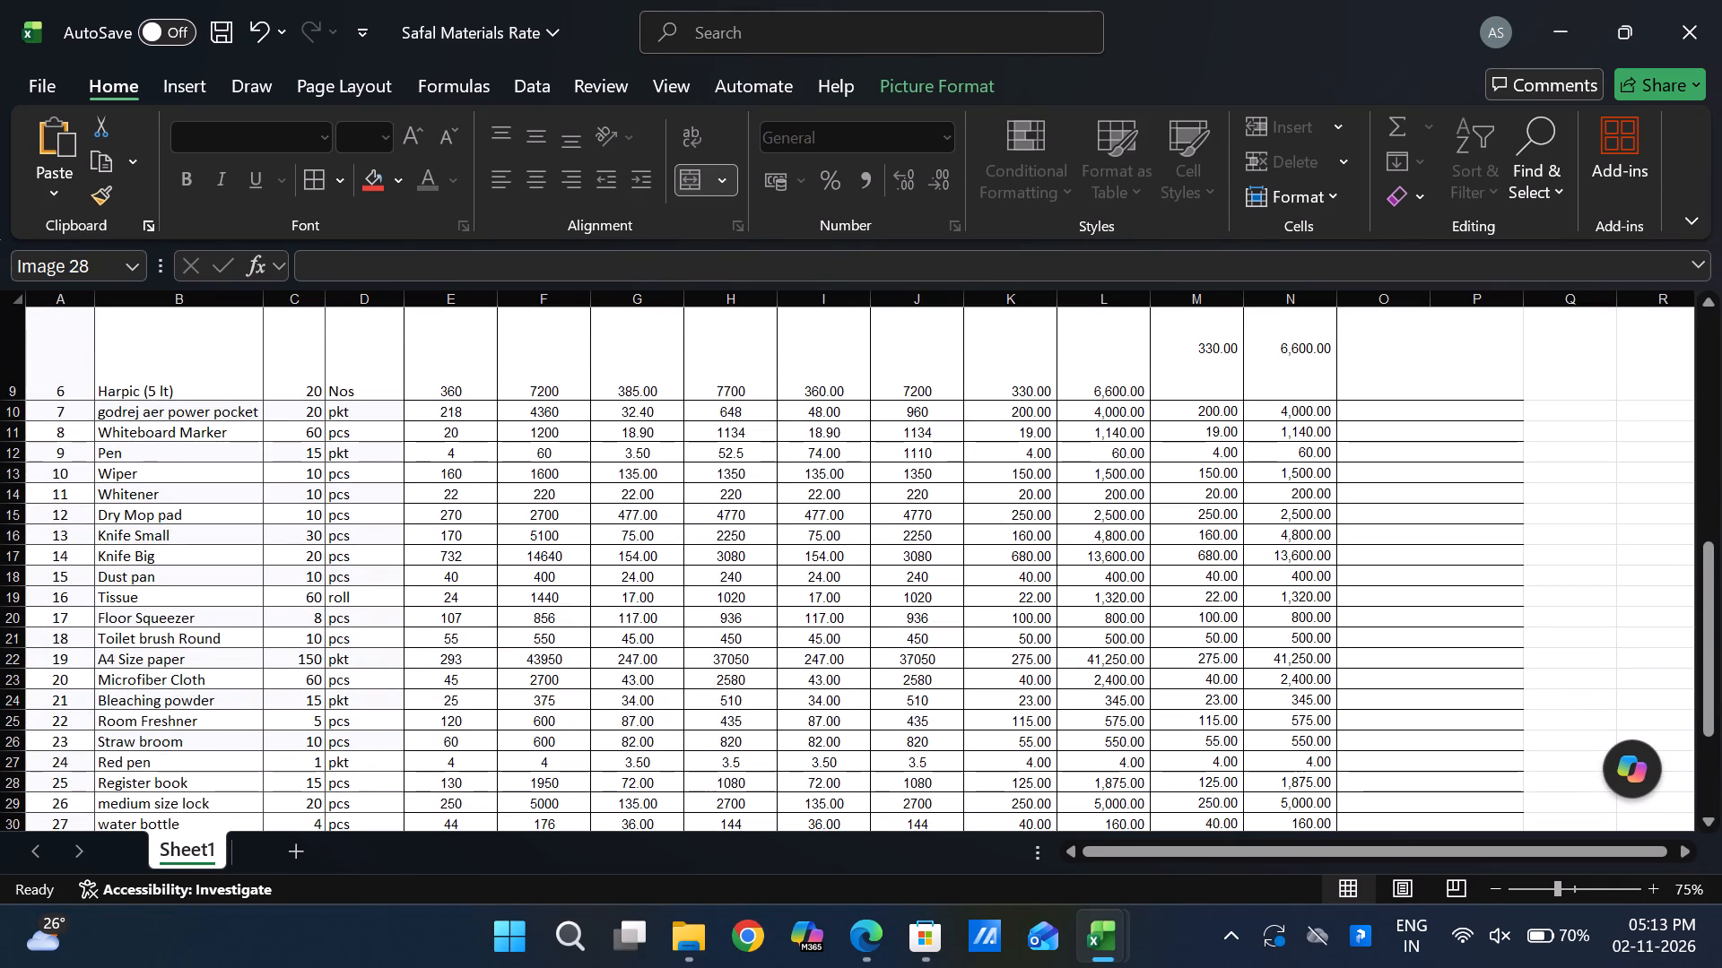
drag(18, 419, 27, 497)
drag(24, 519, 25, 535)
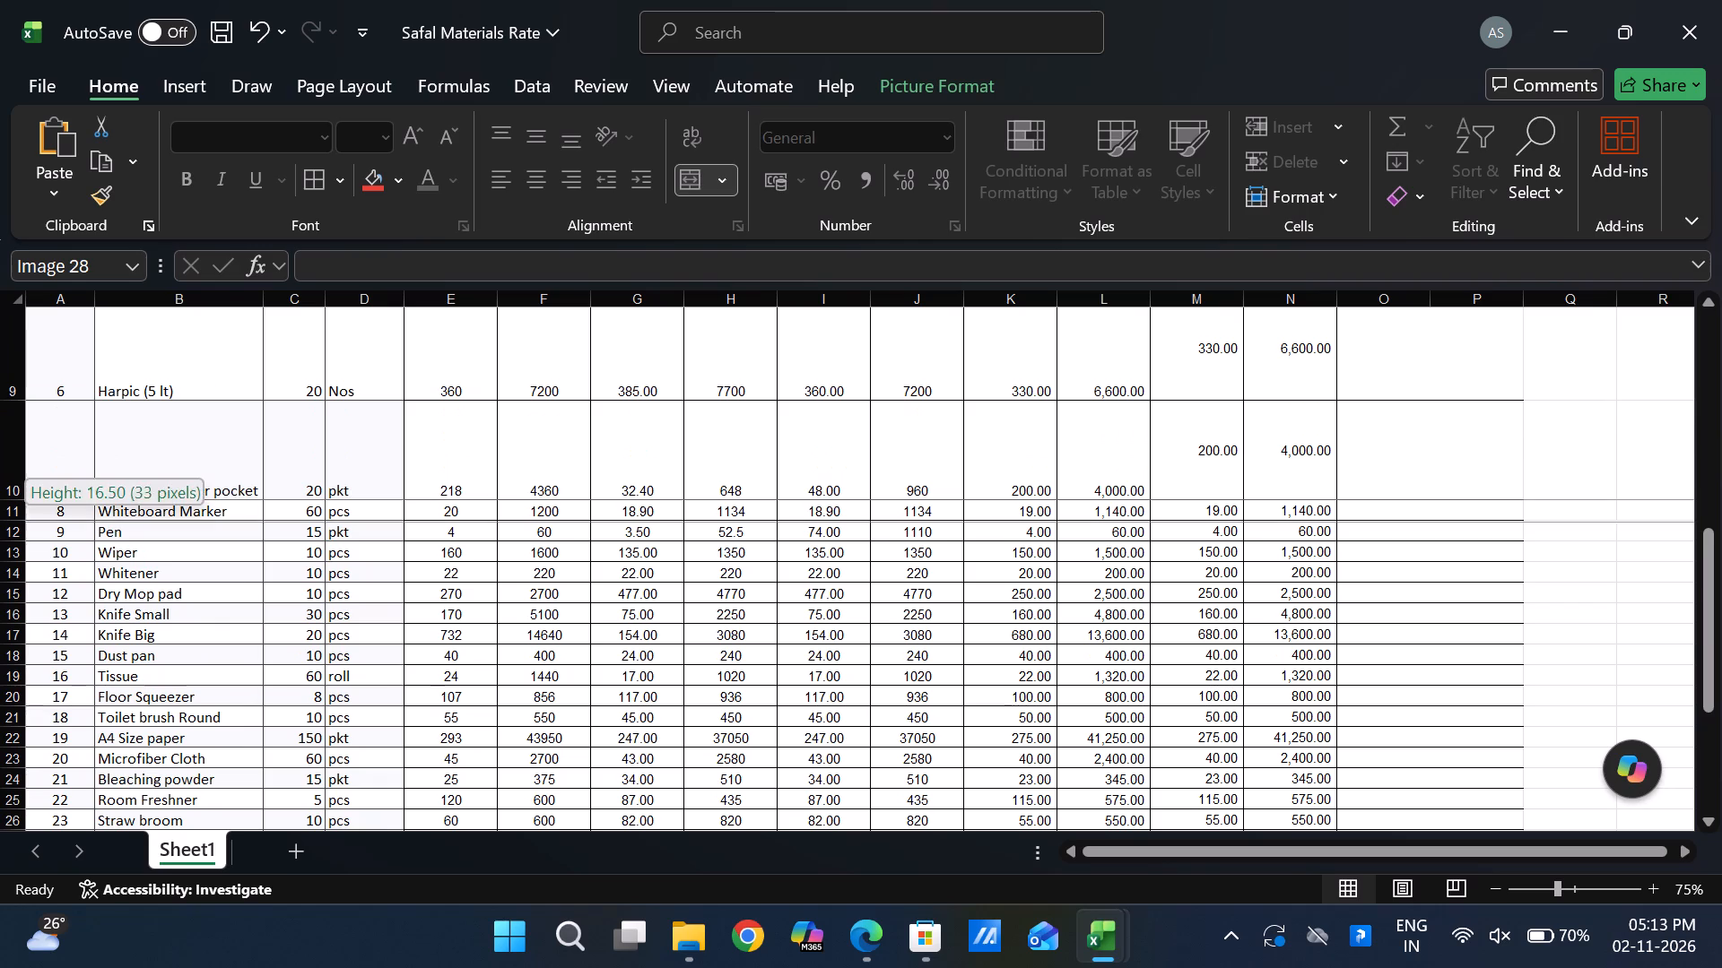
drag(25, 535, 29, 585)
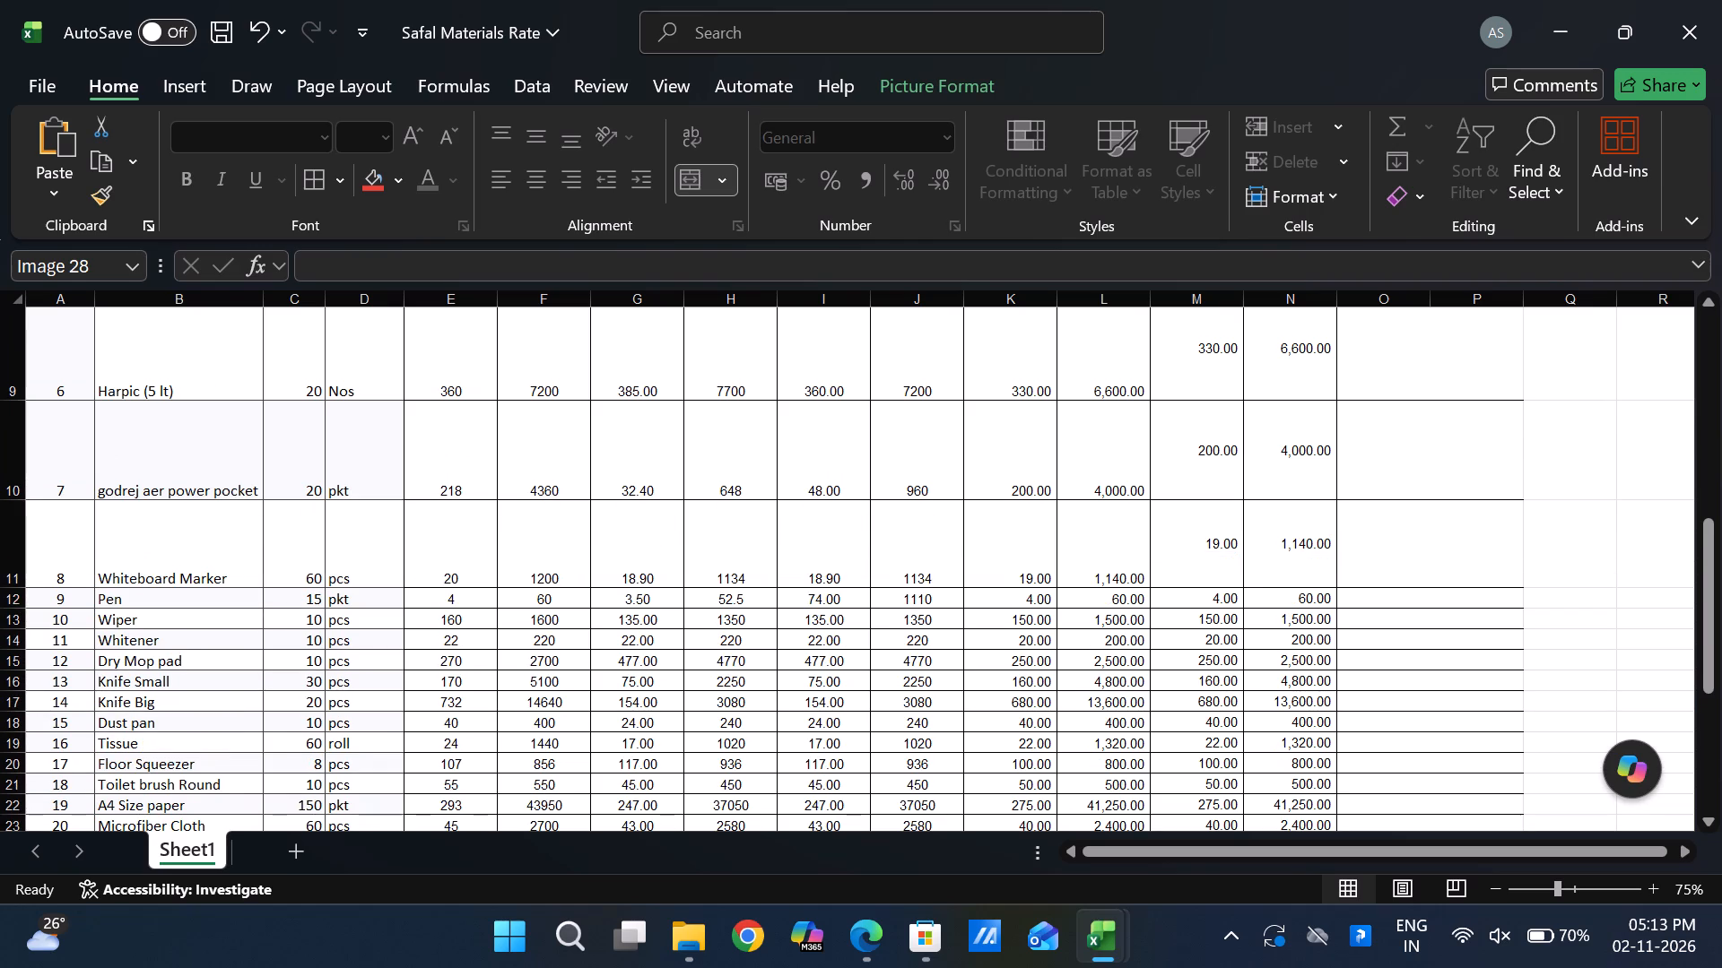
drag(17, 613, 46, 716)
Make rows 13 through 15, Wiper, Whitener and Dry Mop pad, tall enough to hold product pictures.
scroll(46, 716, down, 2)
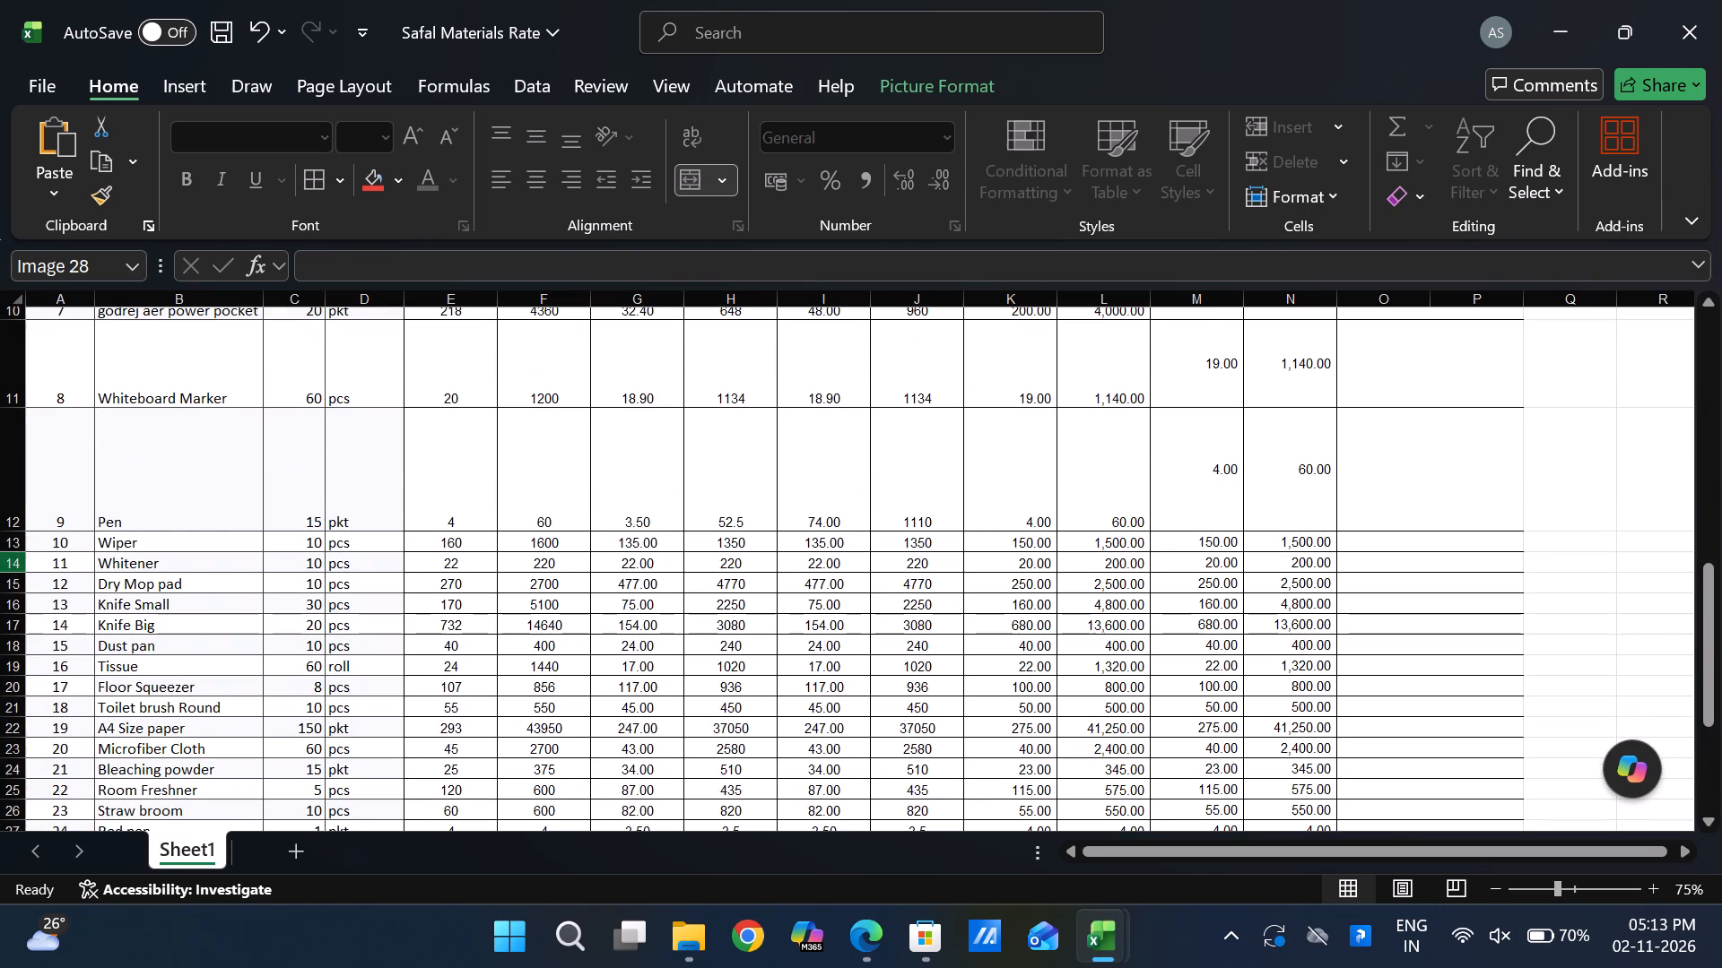
drag(22, 555, 29, 661)
scroll(29, 661, down, 1)
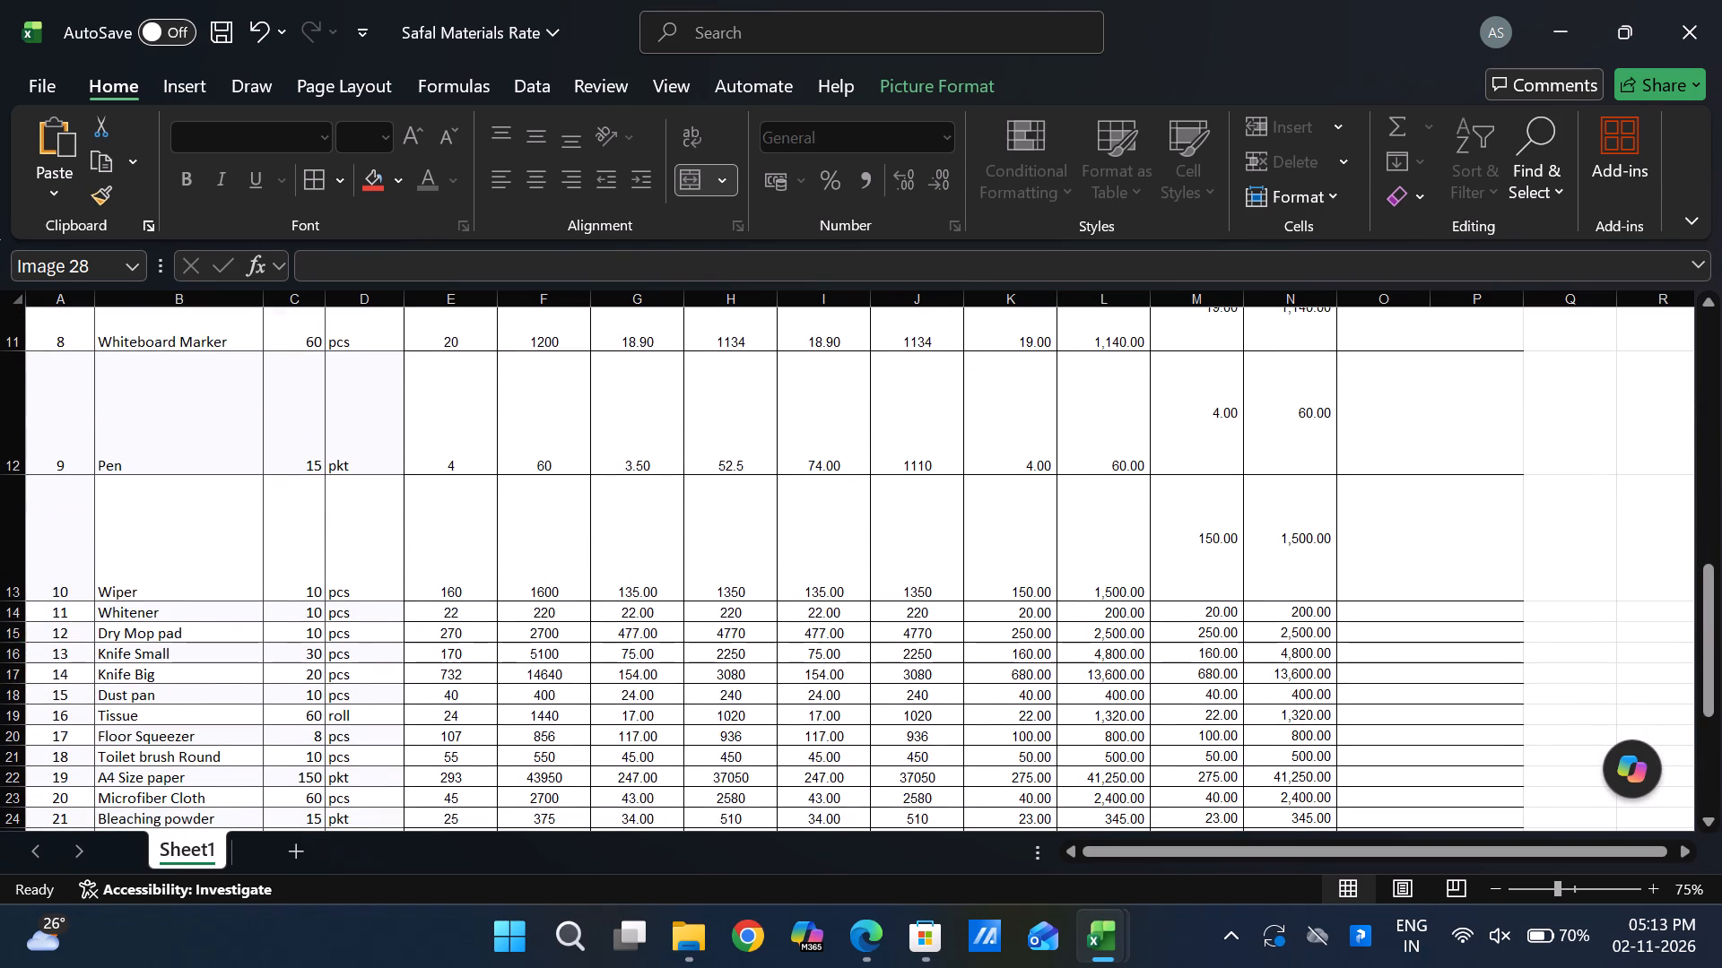
drag(13, 623, 31, 693)
scroll(31, 693, down, 1)
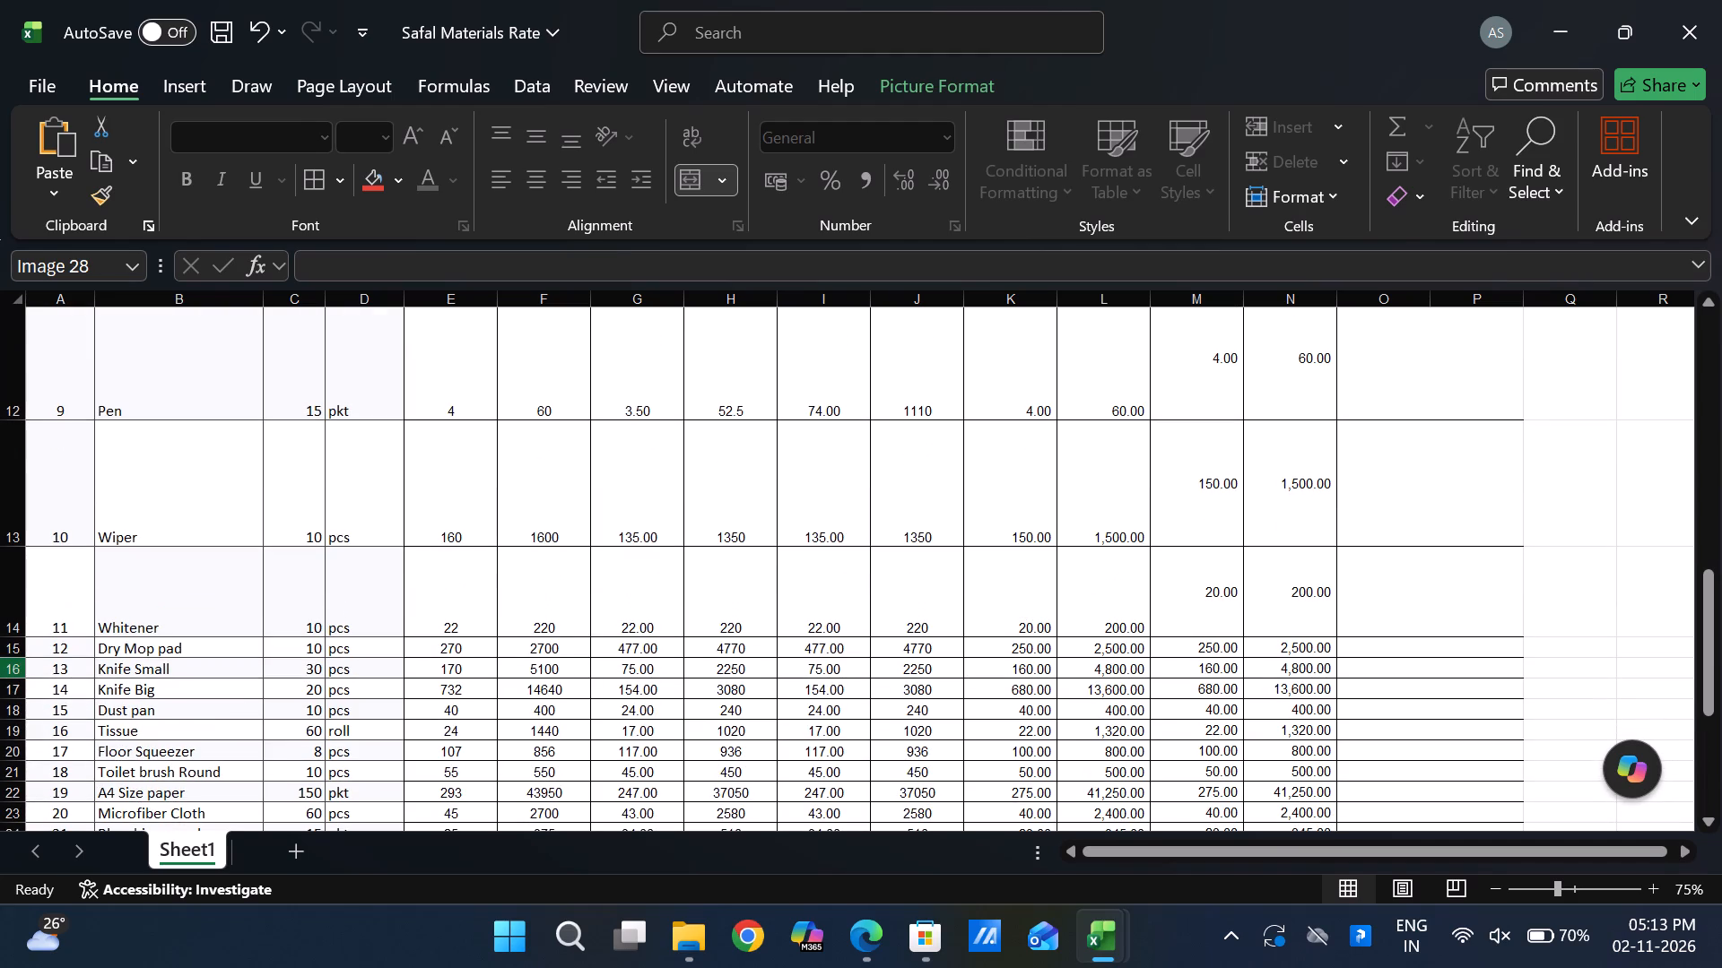
drag(22, 656, 42, 762)
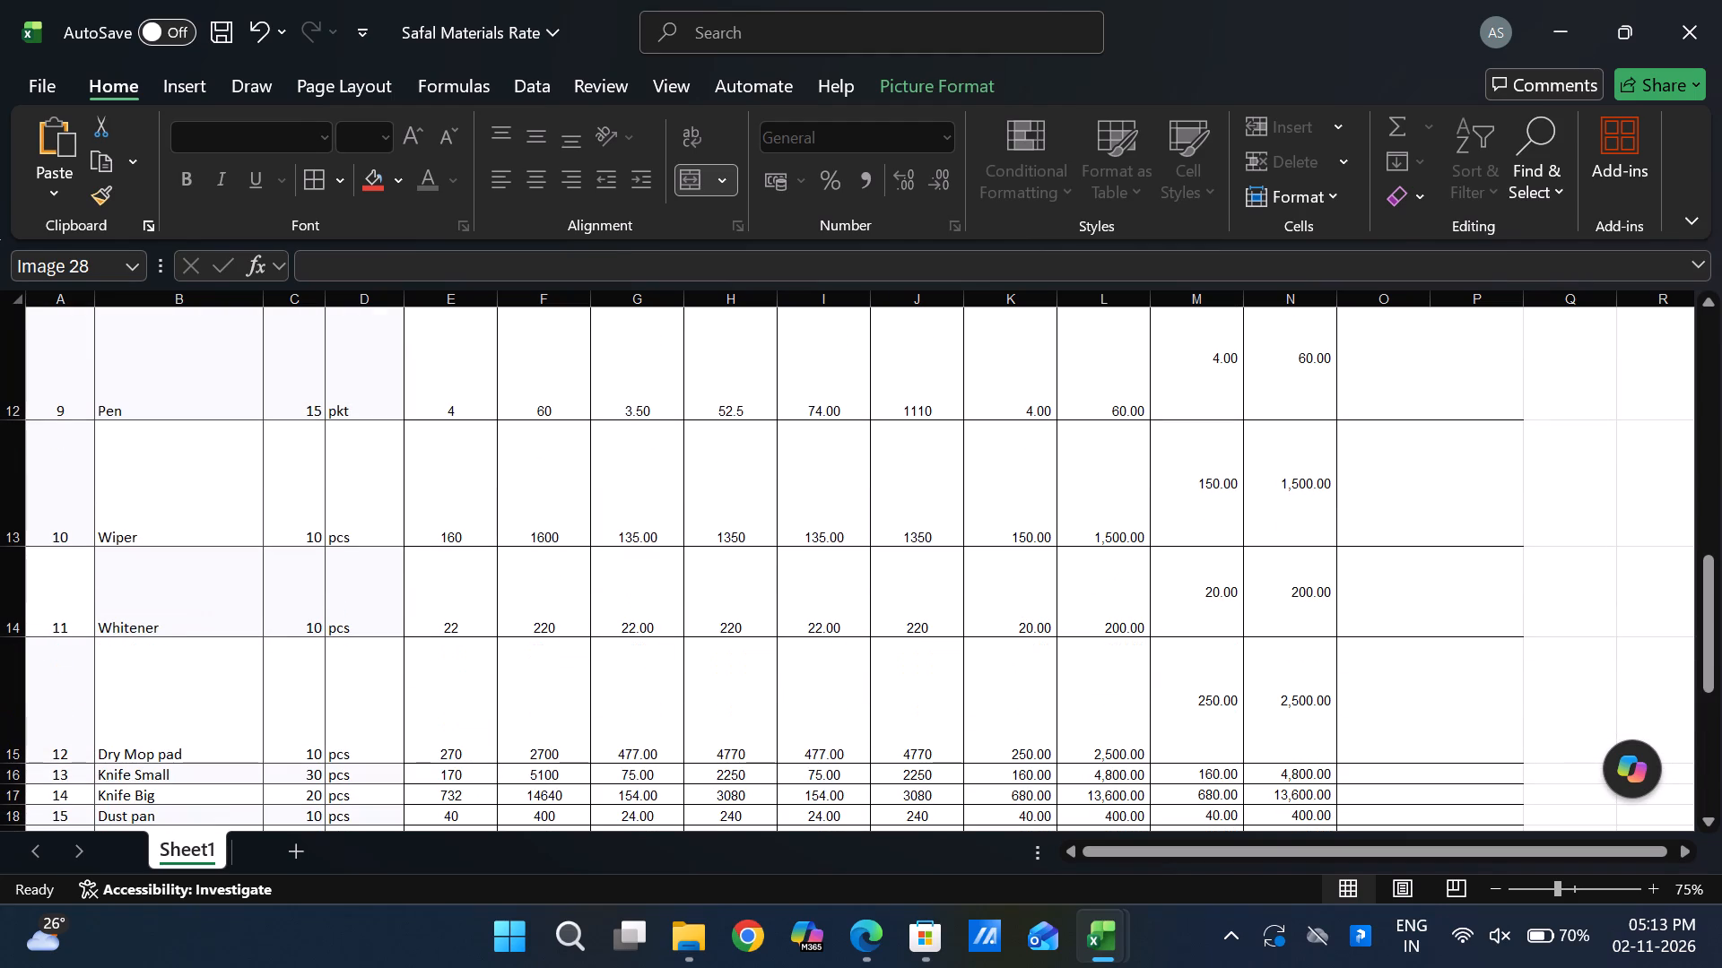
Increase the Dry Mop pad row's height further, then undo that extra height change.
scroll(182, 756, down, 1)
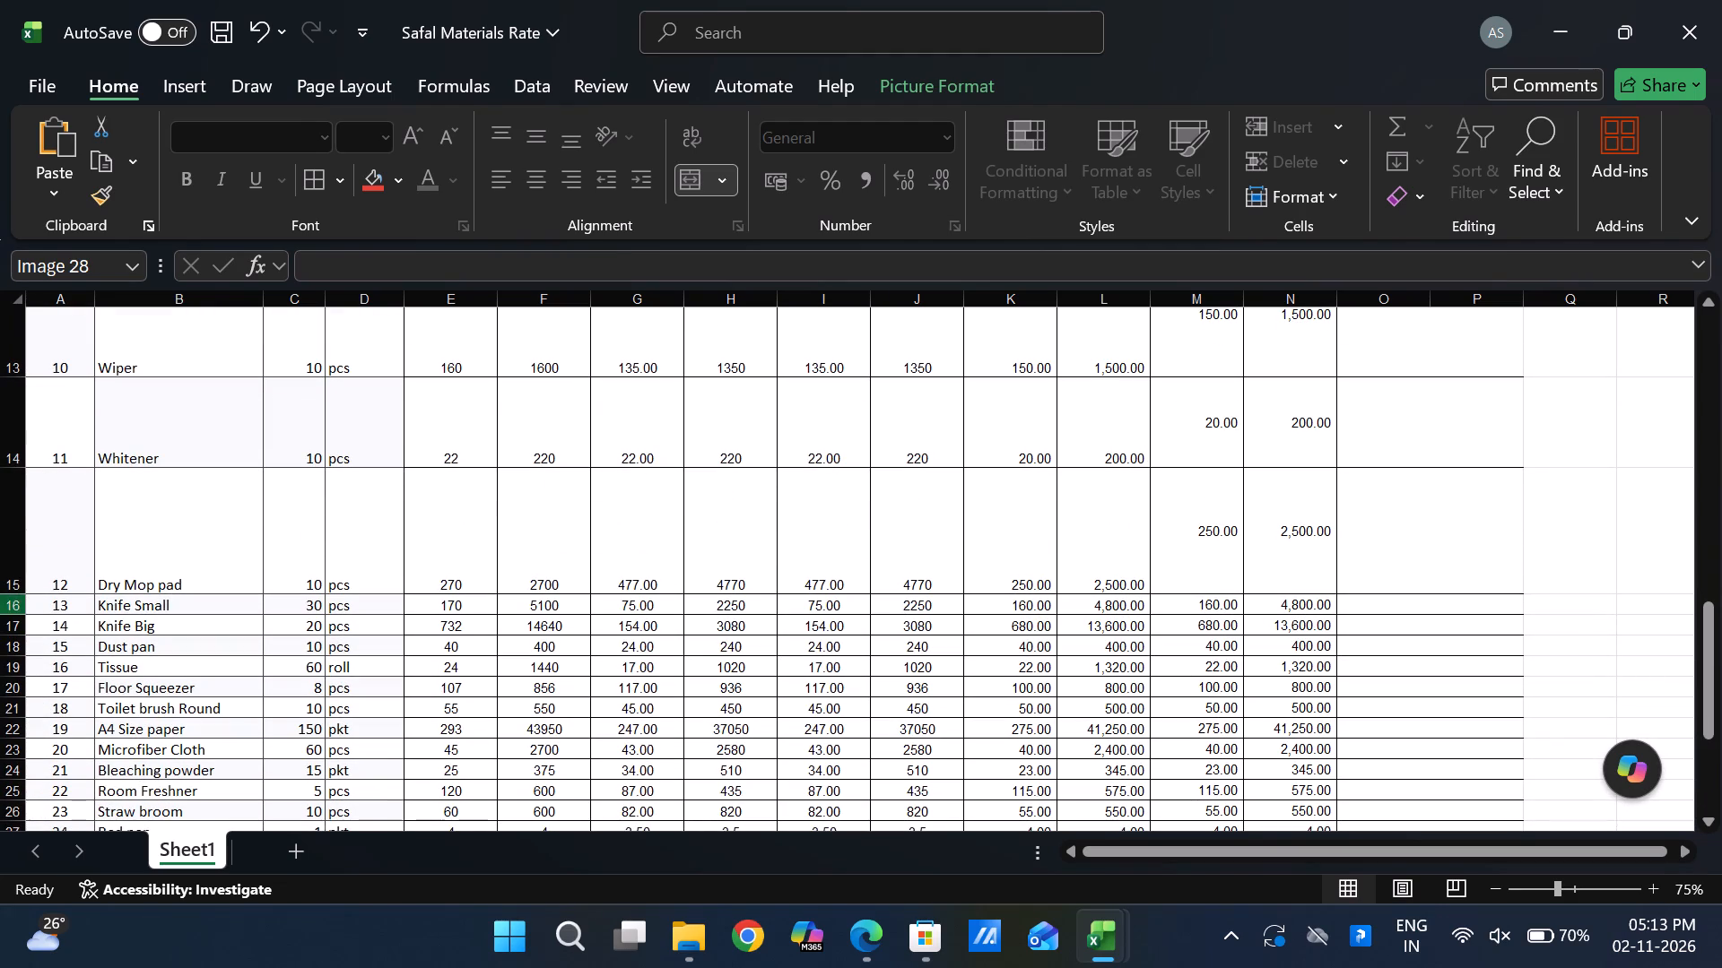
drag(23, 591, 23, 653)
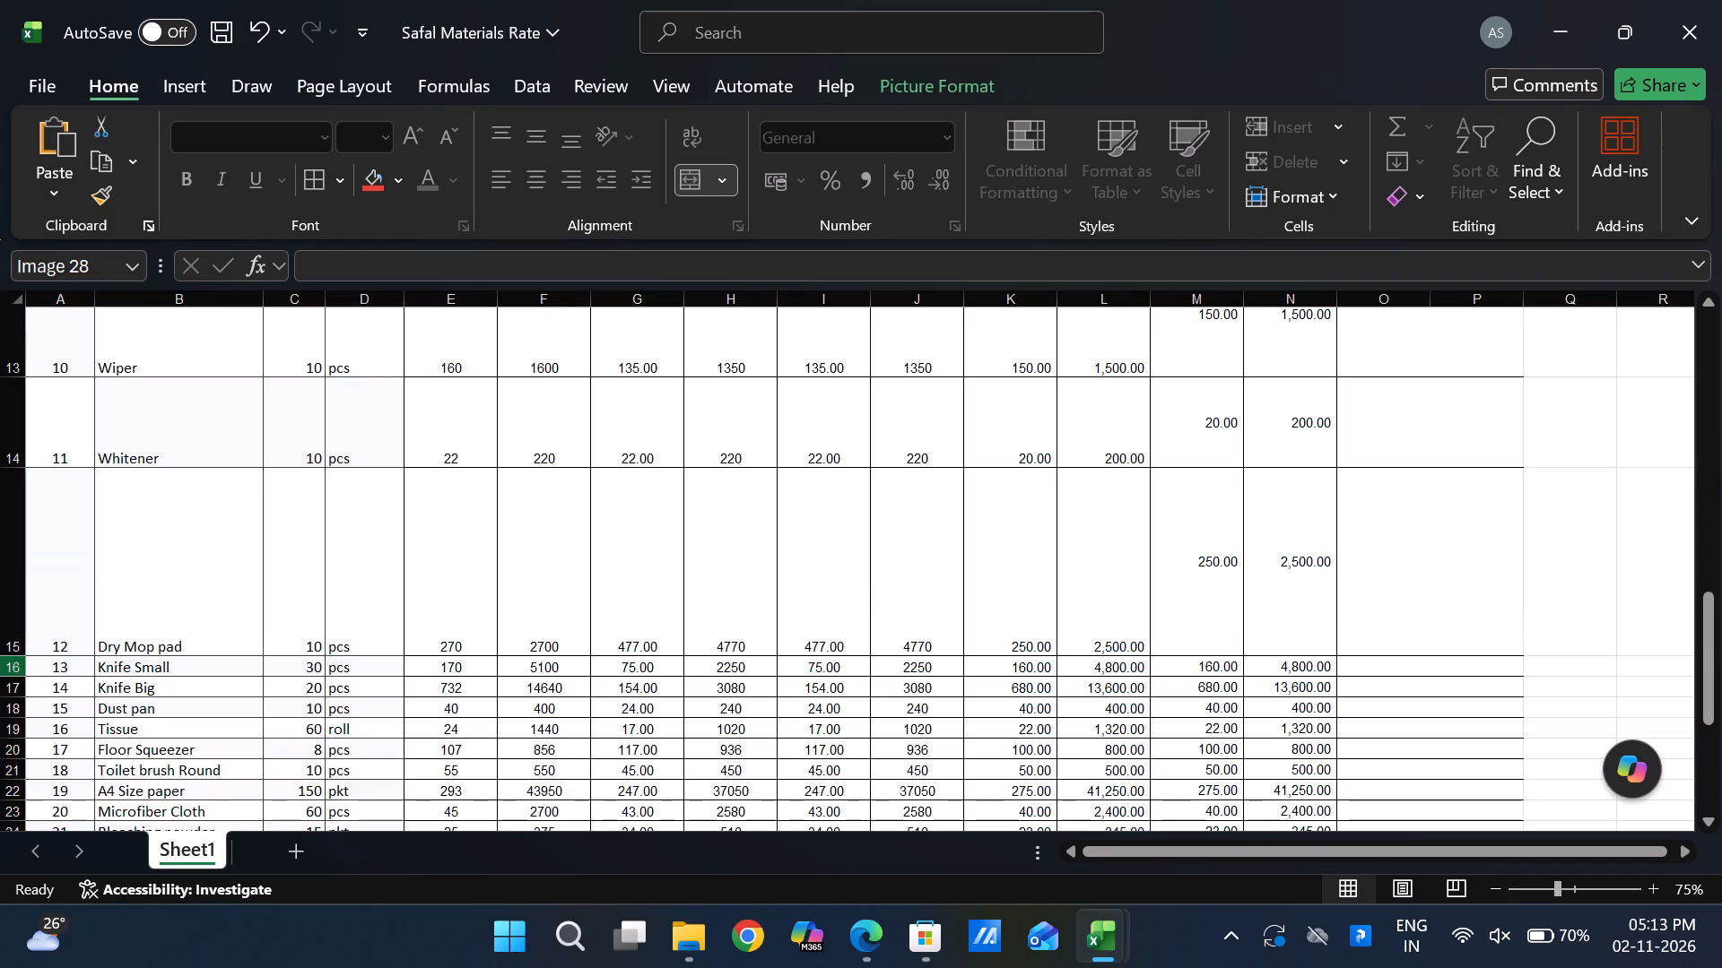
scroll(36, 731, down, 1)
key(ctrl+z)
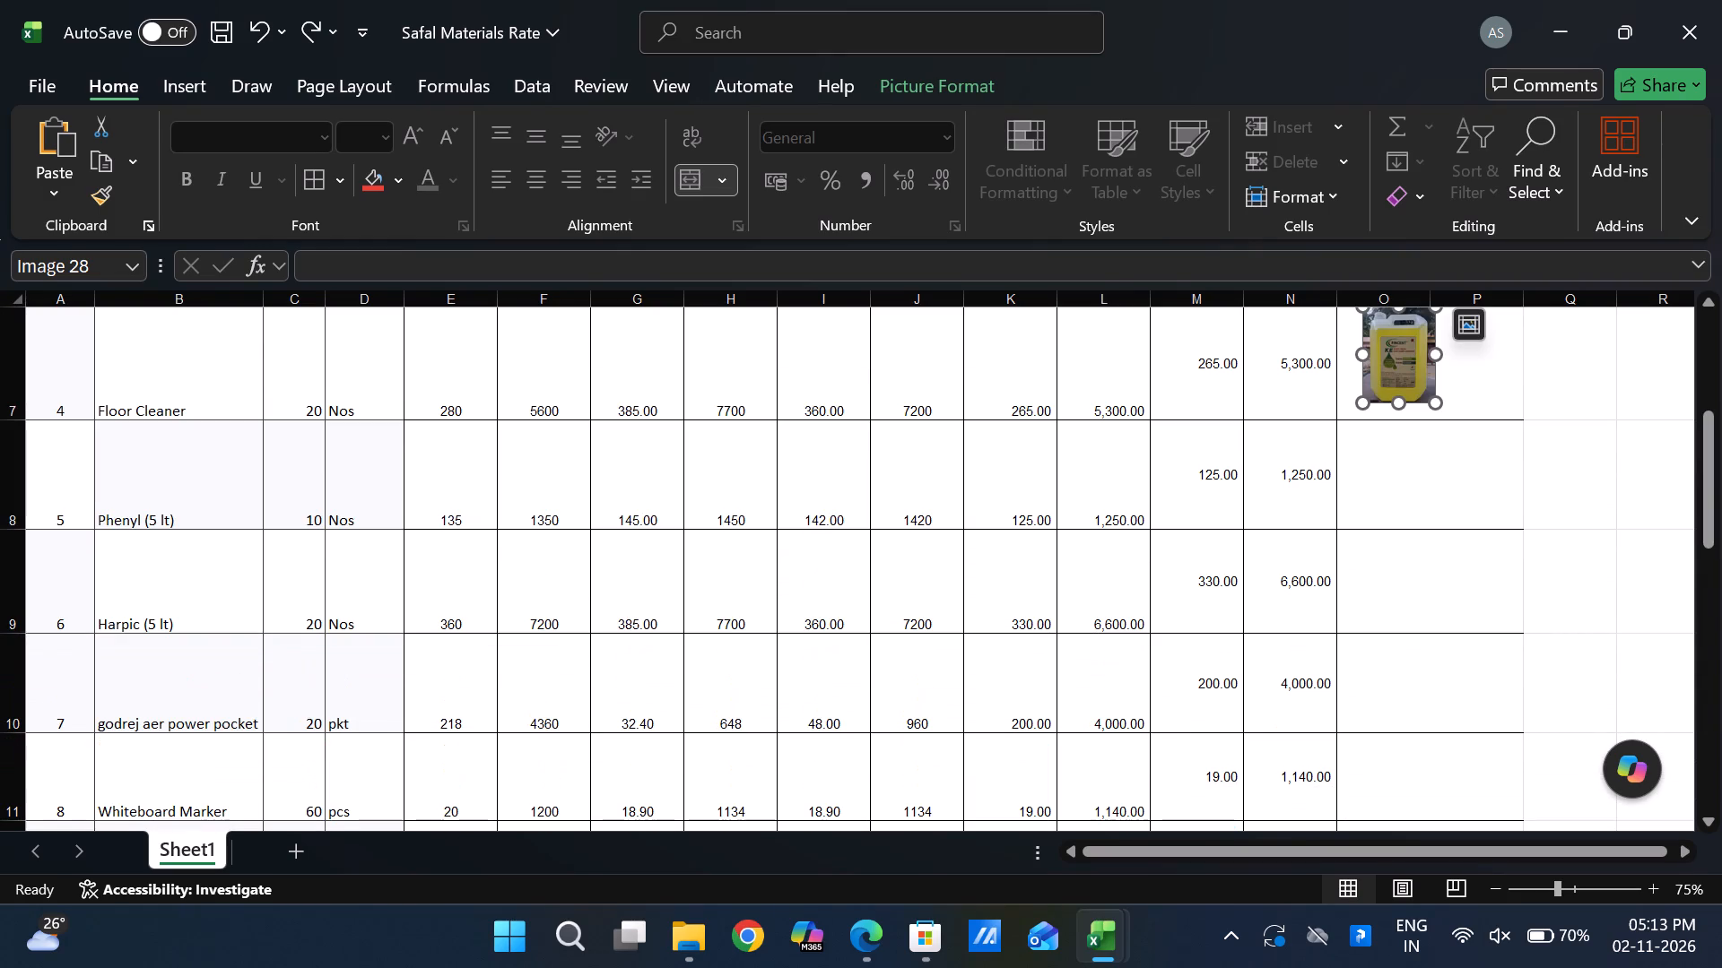
Make row 16, Knife Small, tall enough to hold a product picture.
scroll(178, 739, down, 5)
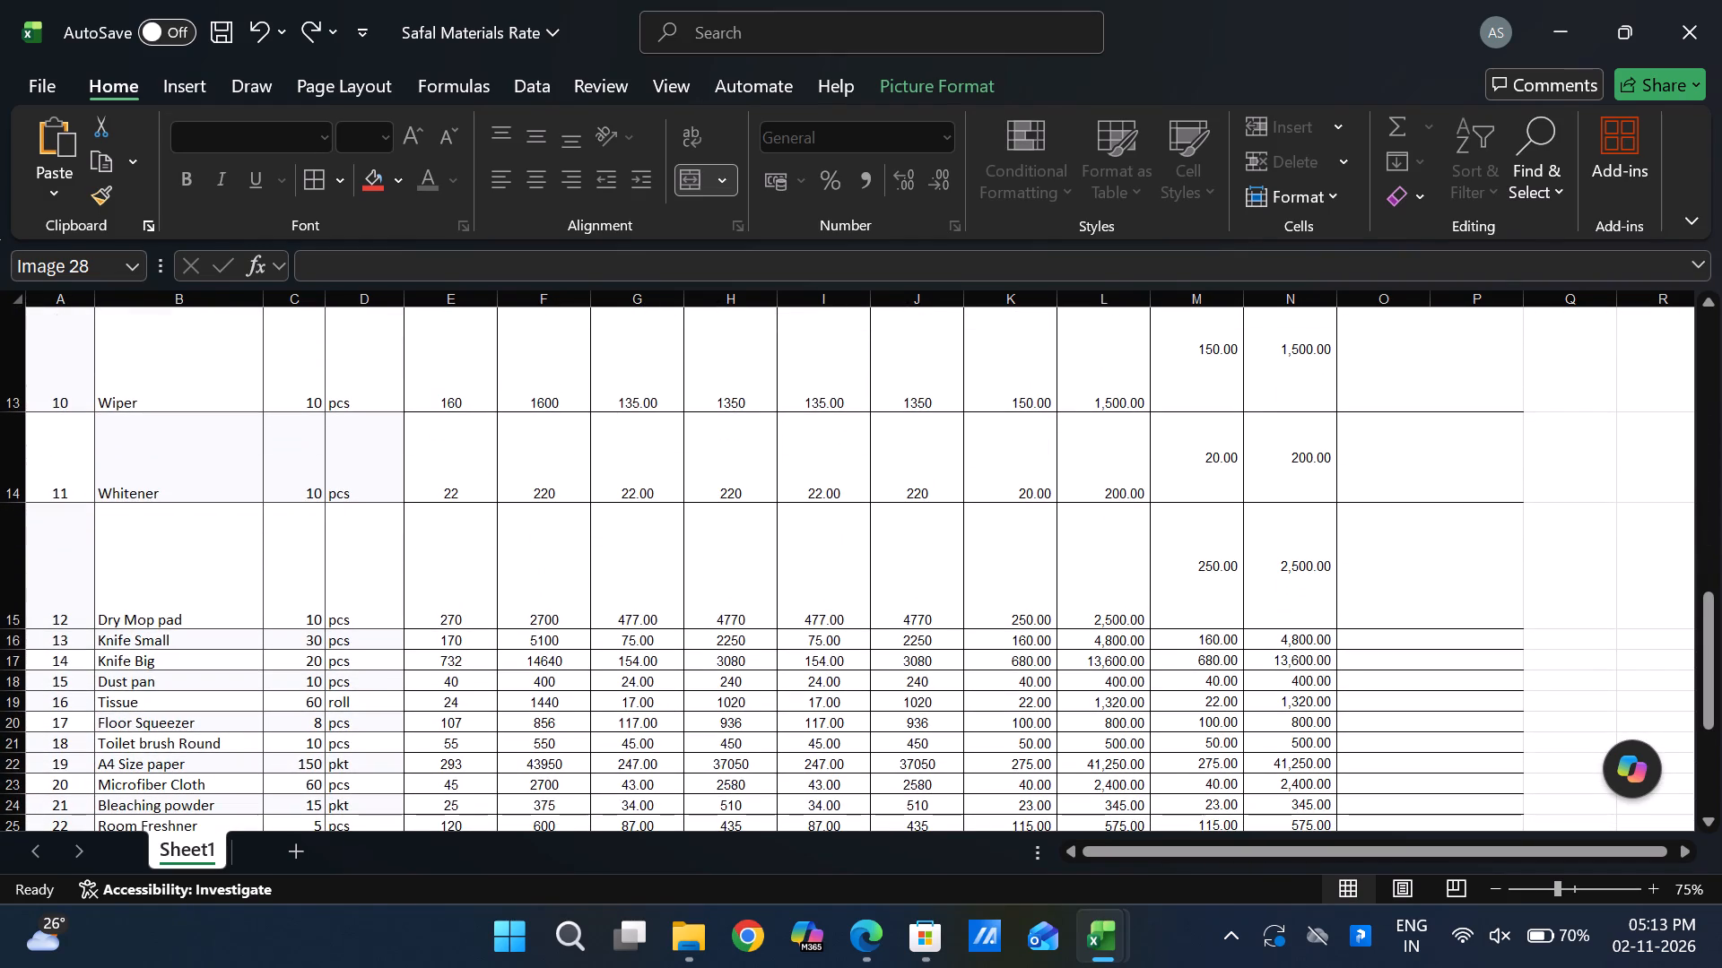
drag(19, 653, 48, 730)
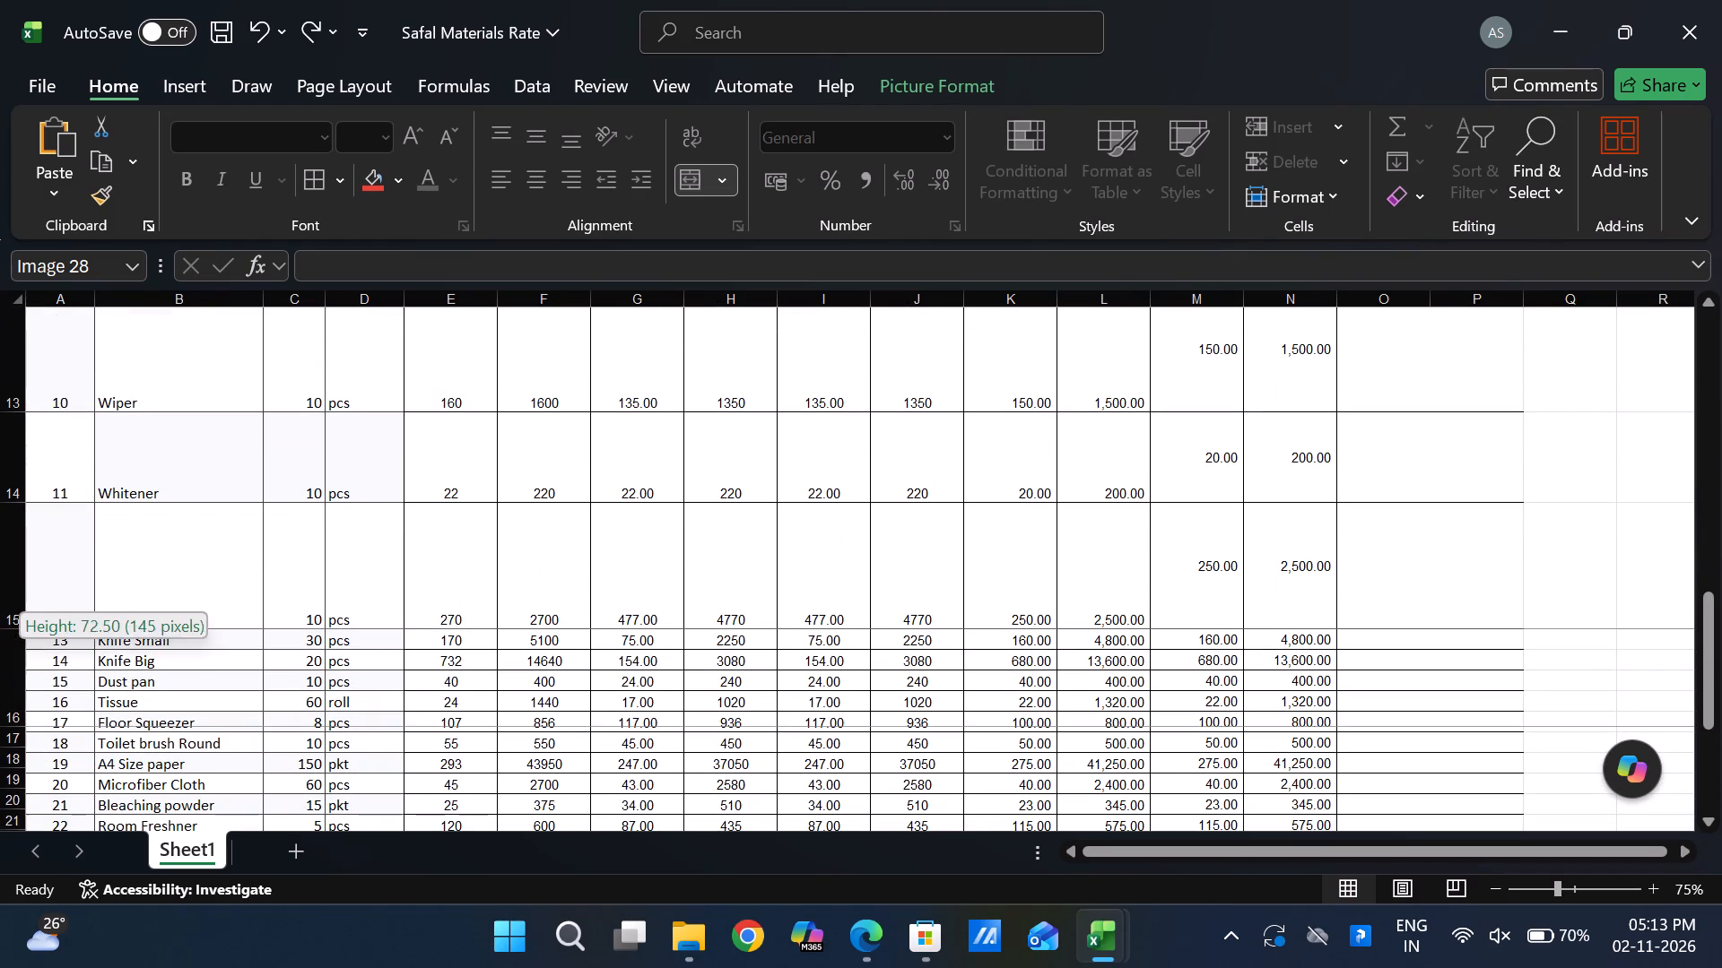
drag(48, 730, 48, 735)
Copy picture cells G8:G16, Phenyl to Knife Small, from Safal Materials Rate Final and paste them starting at O8 of Safal Materials Rate.
scroll(923, 708, up, 1)
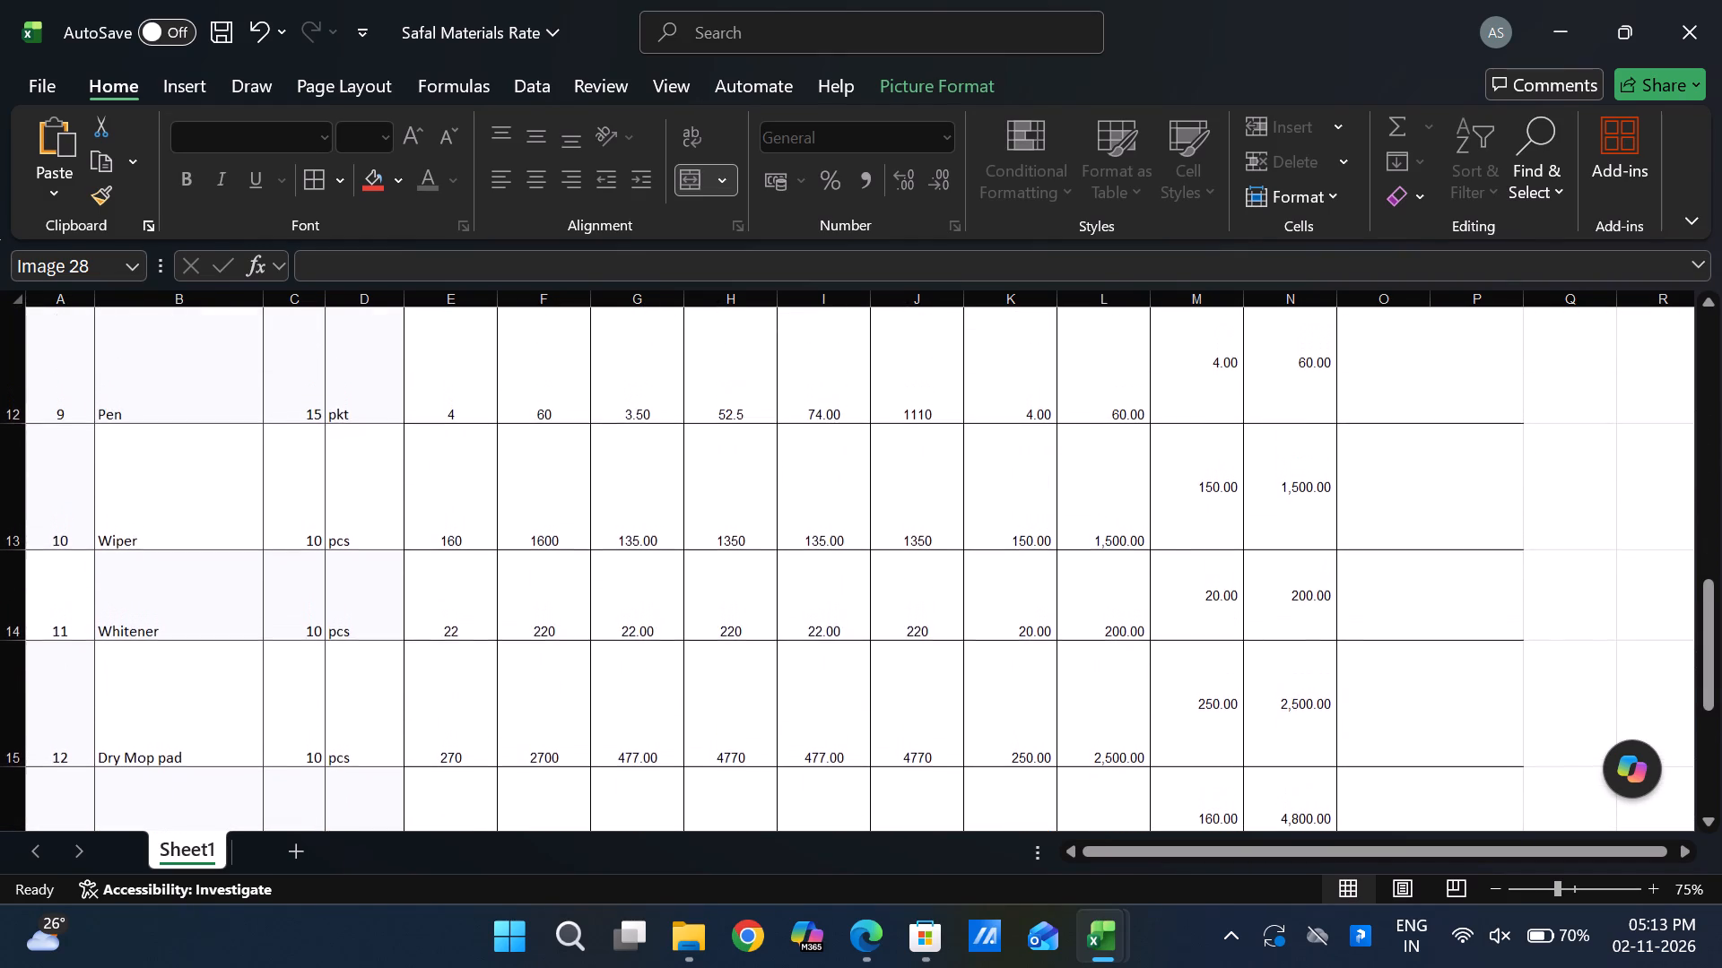
scroll(923, 708, down, 1)
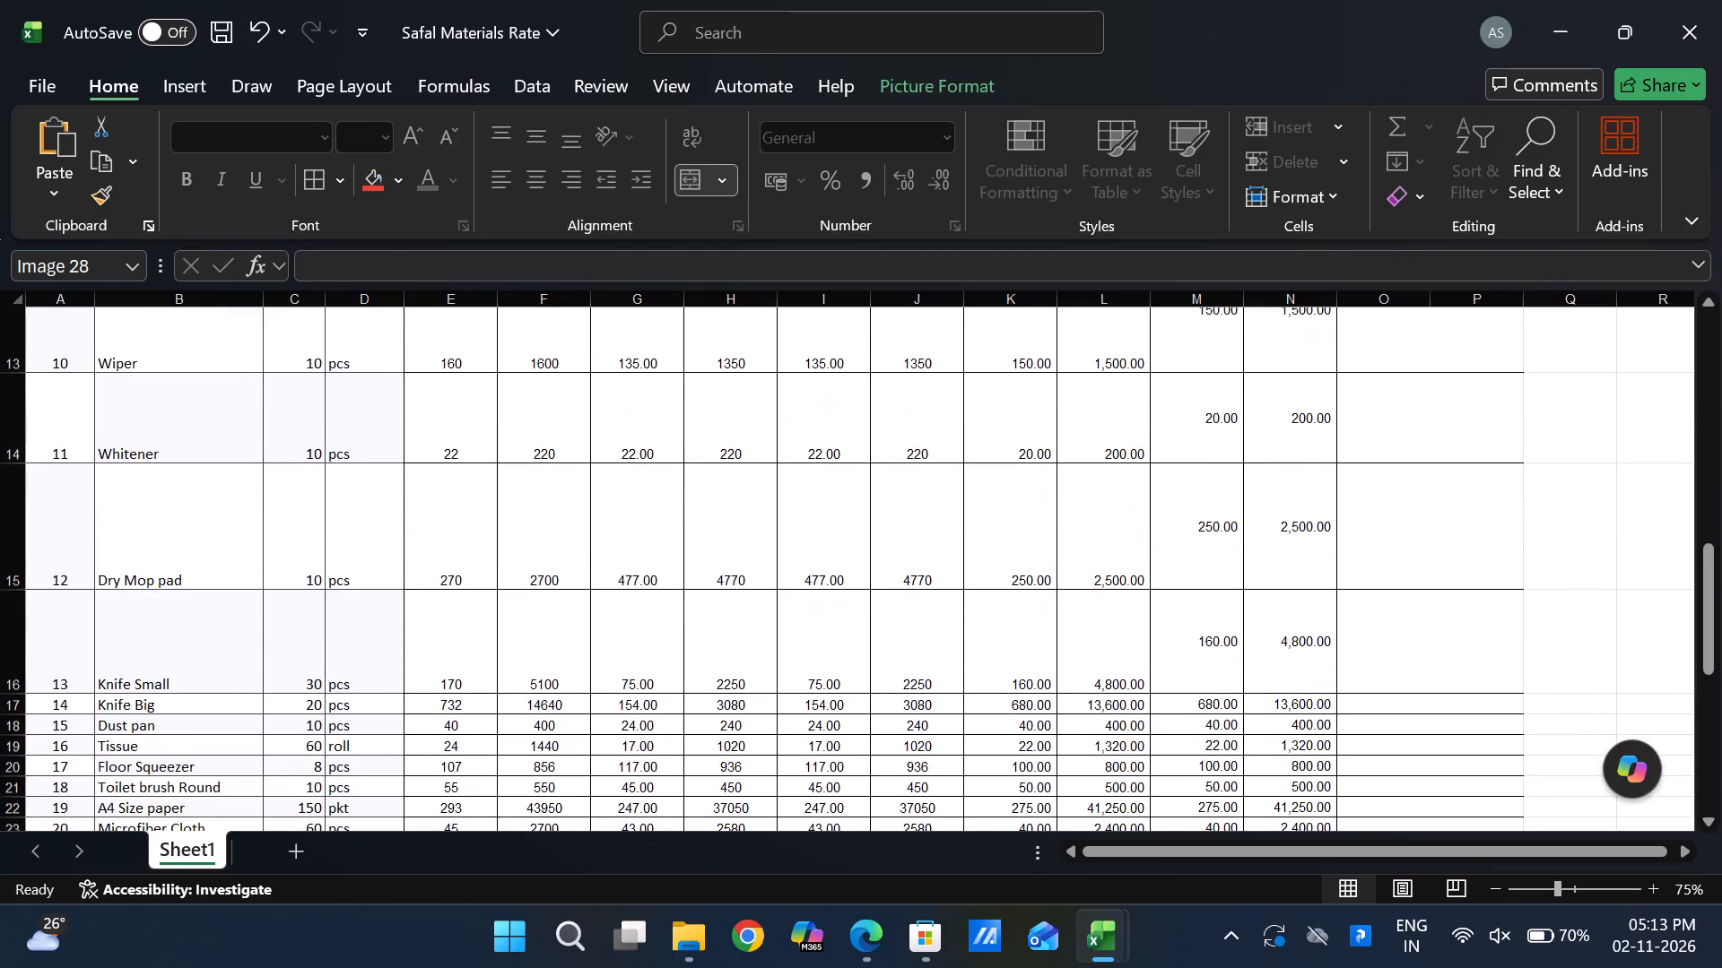
scroll(923, 708, down, 1)
scroll(923, 708, up, 3)
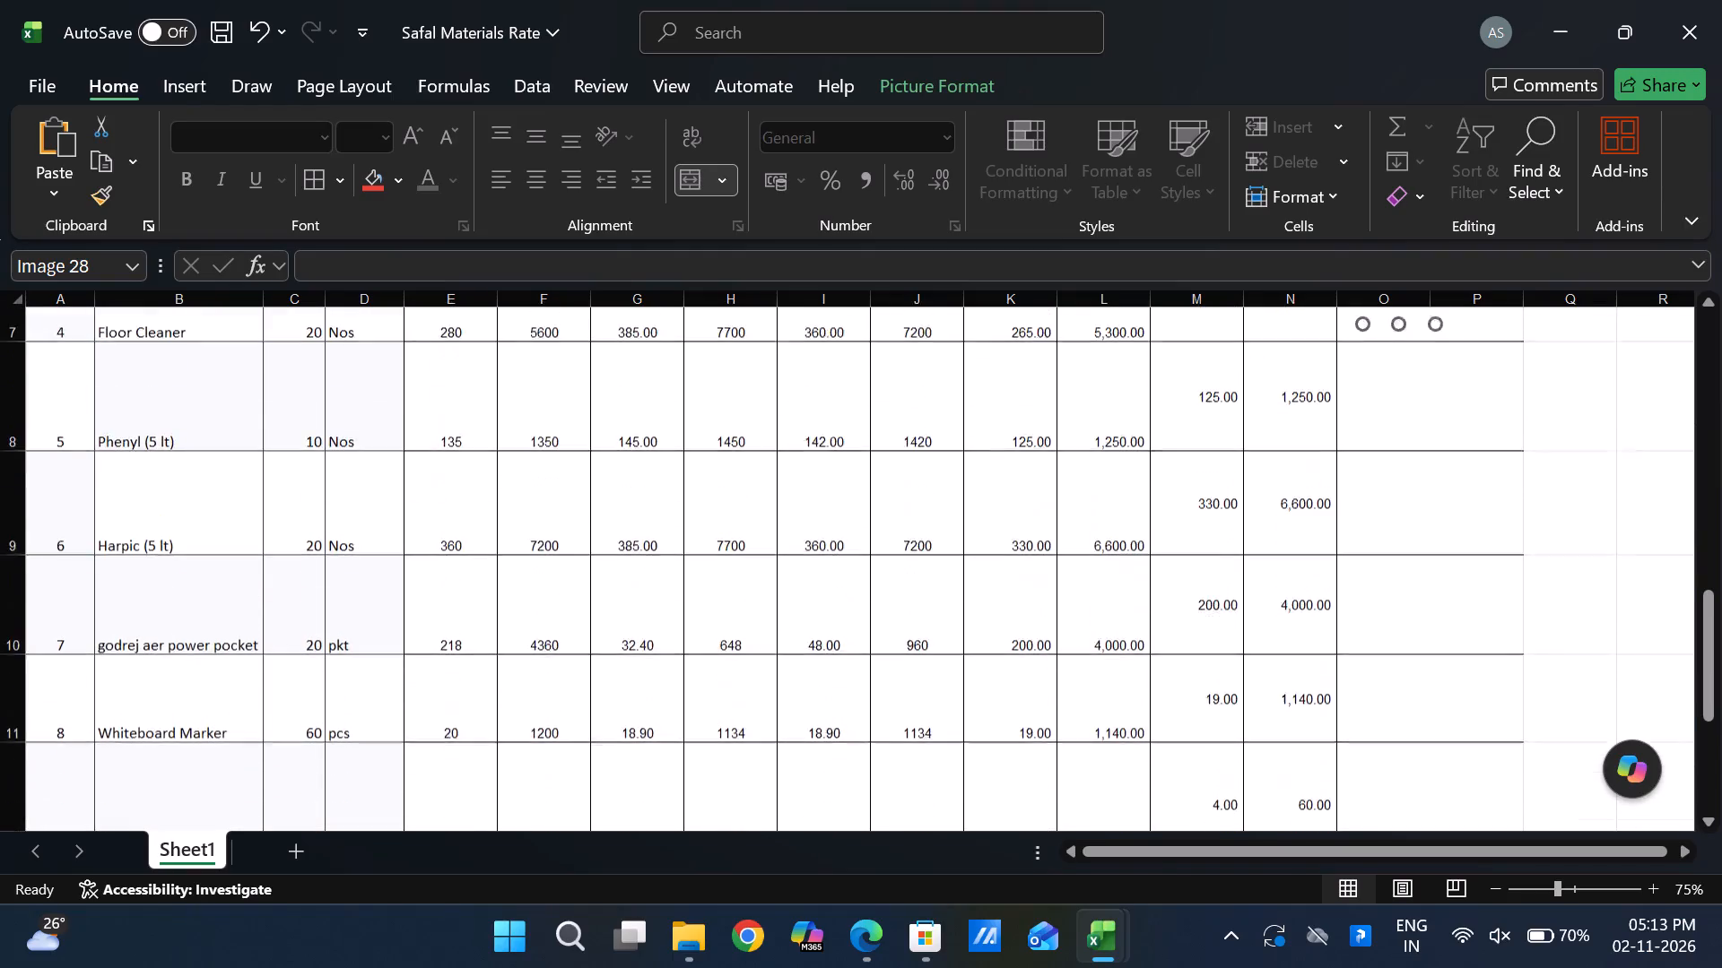
scroll(923, 708, up, 2)
key(alt+Tab)
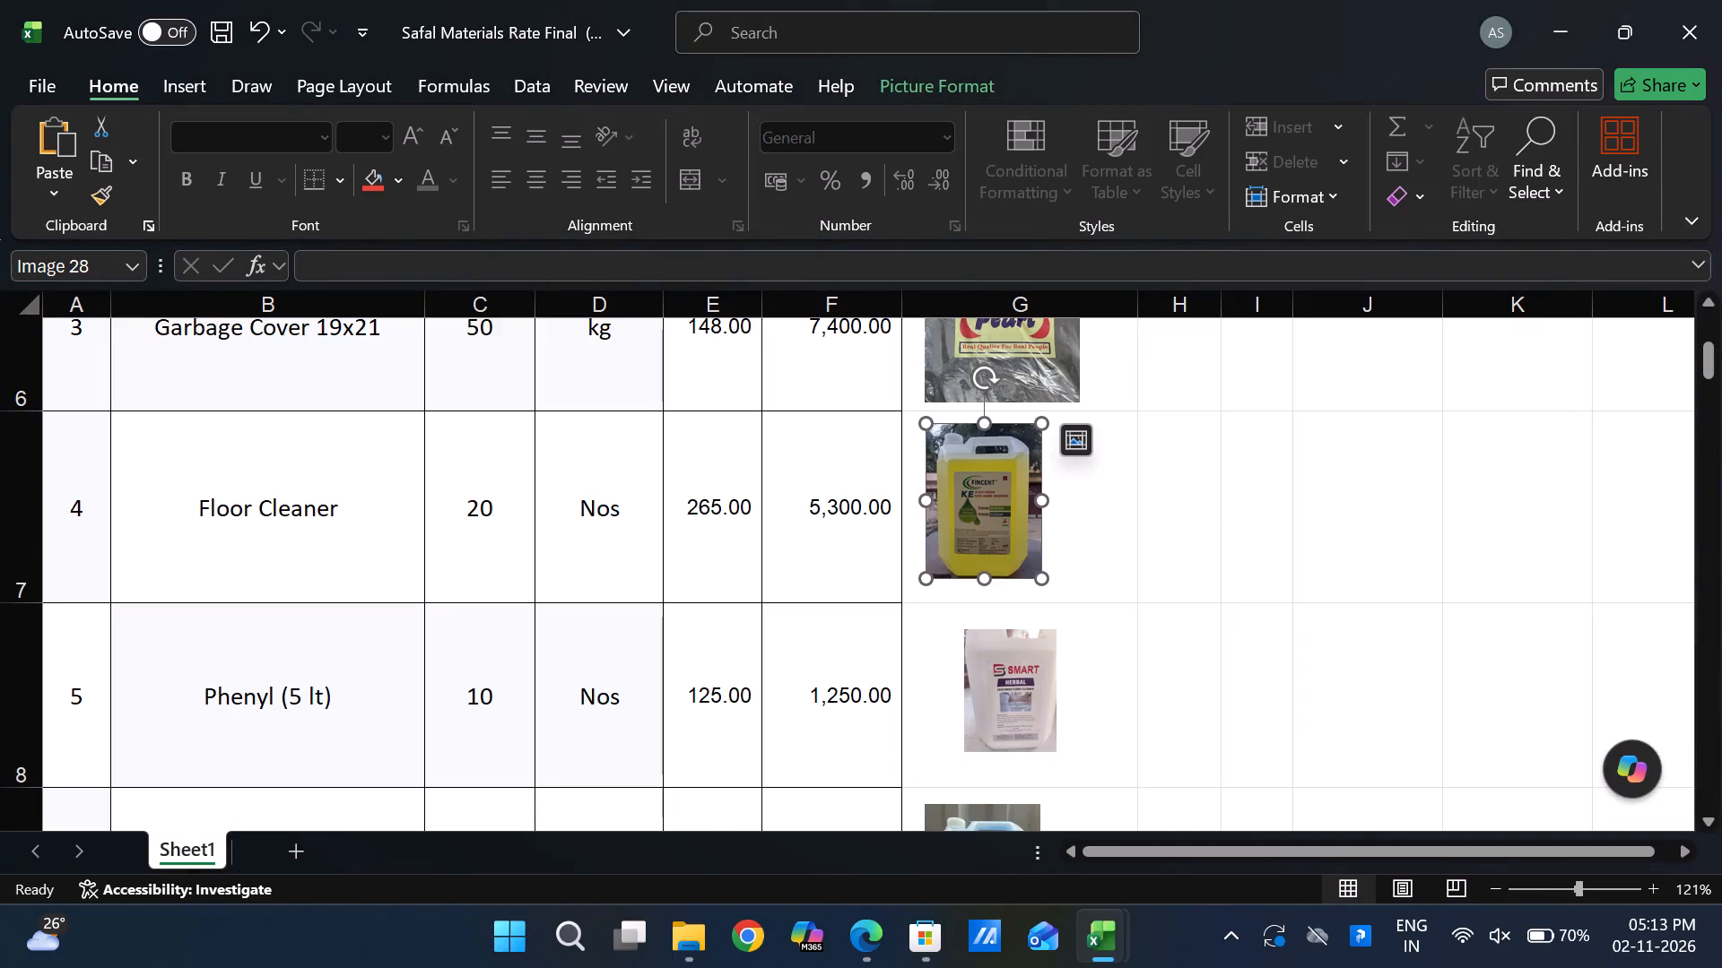
click(1071, 682)
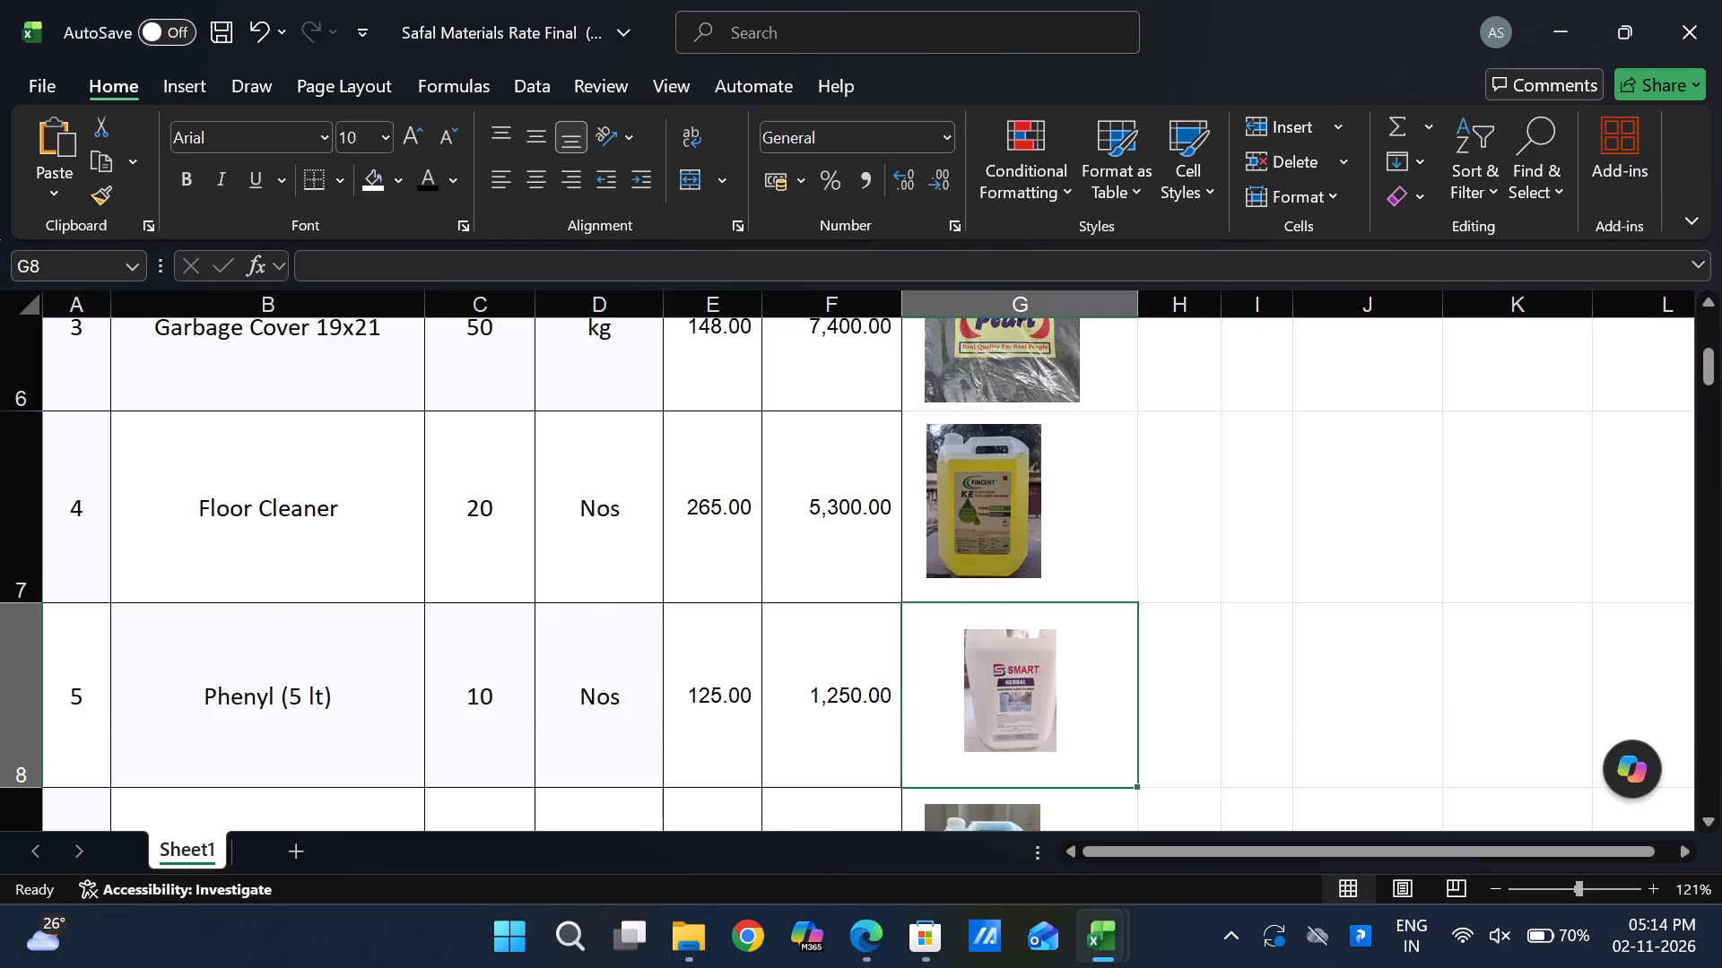
key(shift+Down)
key(shift+Down)
key(shift+Down)
key(shift+Down)
key(shift+Down)
key(shift+Down)
key(shift+Down)
key(shift+Down)
key(shift+Down)
key(shift+Up)
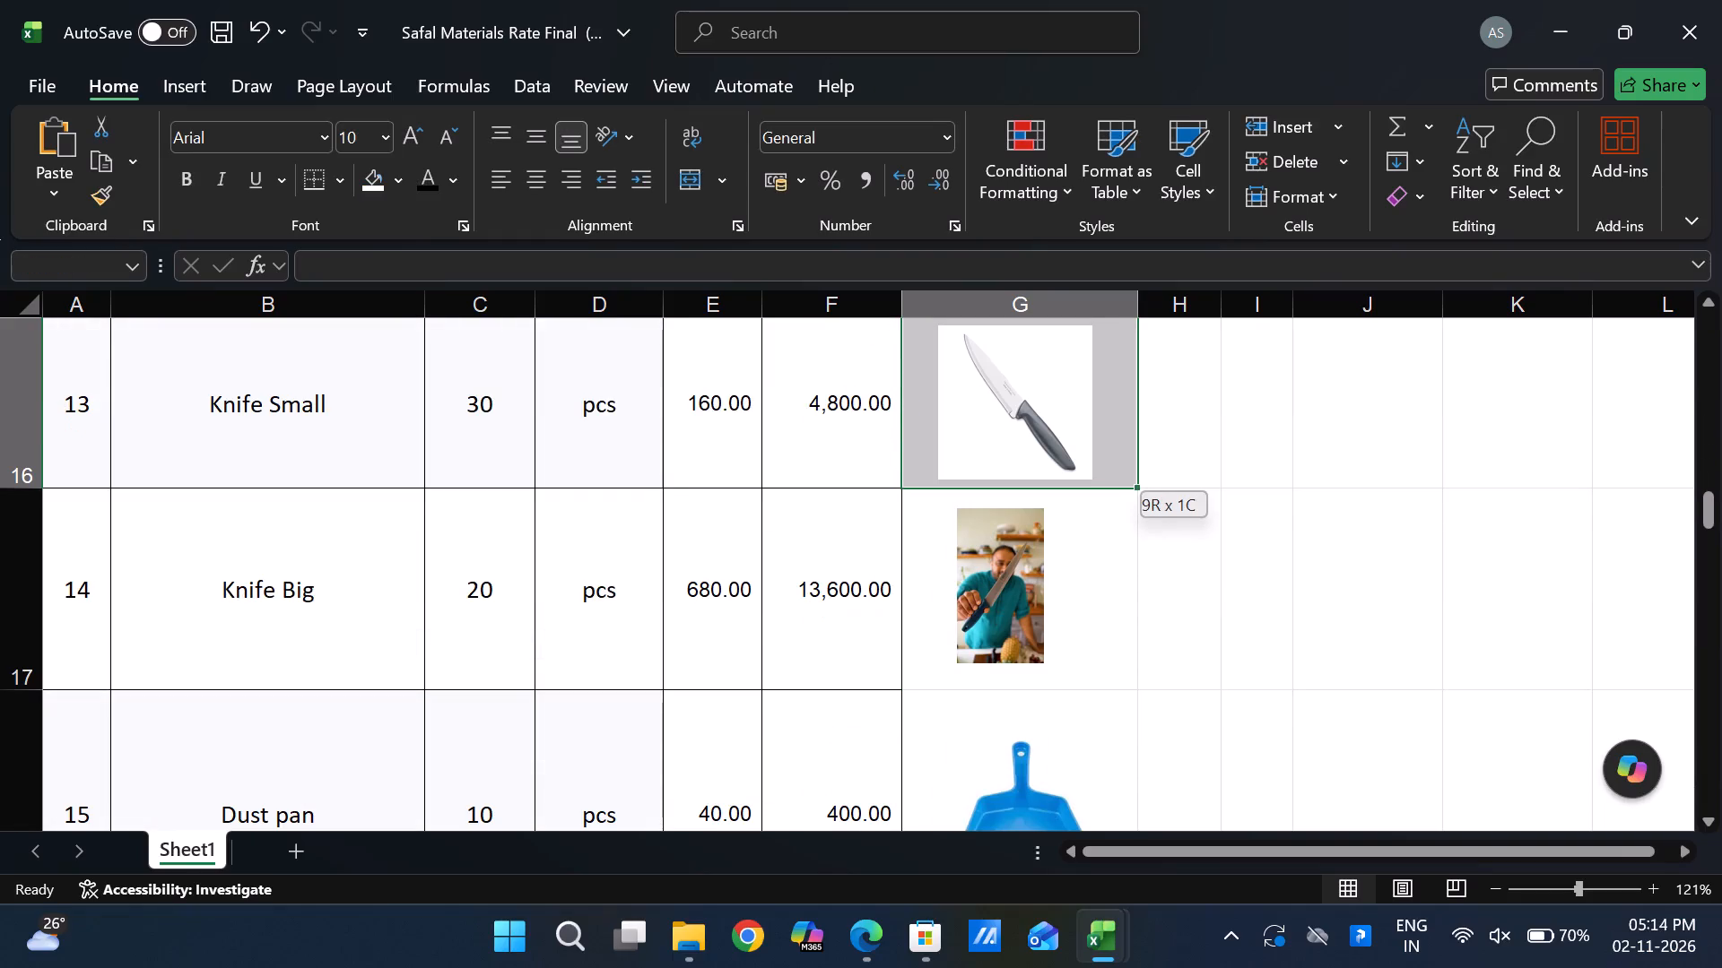
key(ctrl+c)
key(alt+Tab)
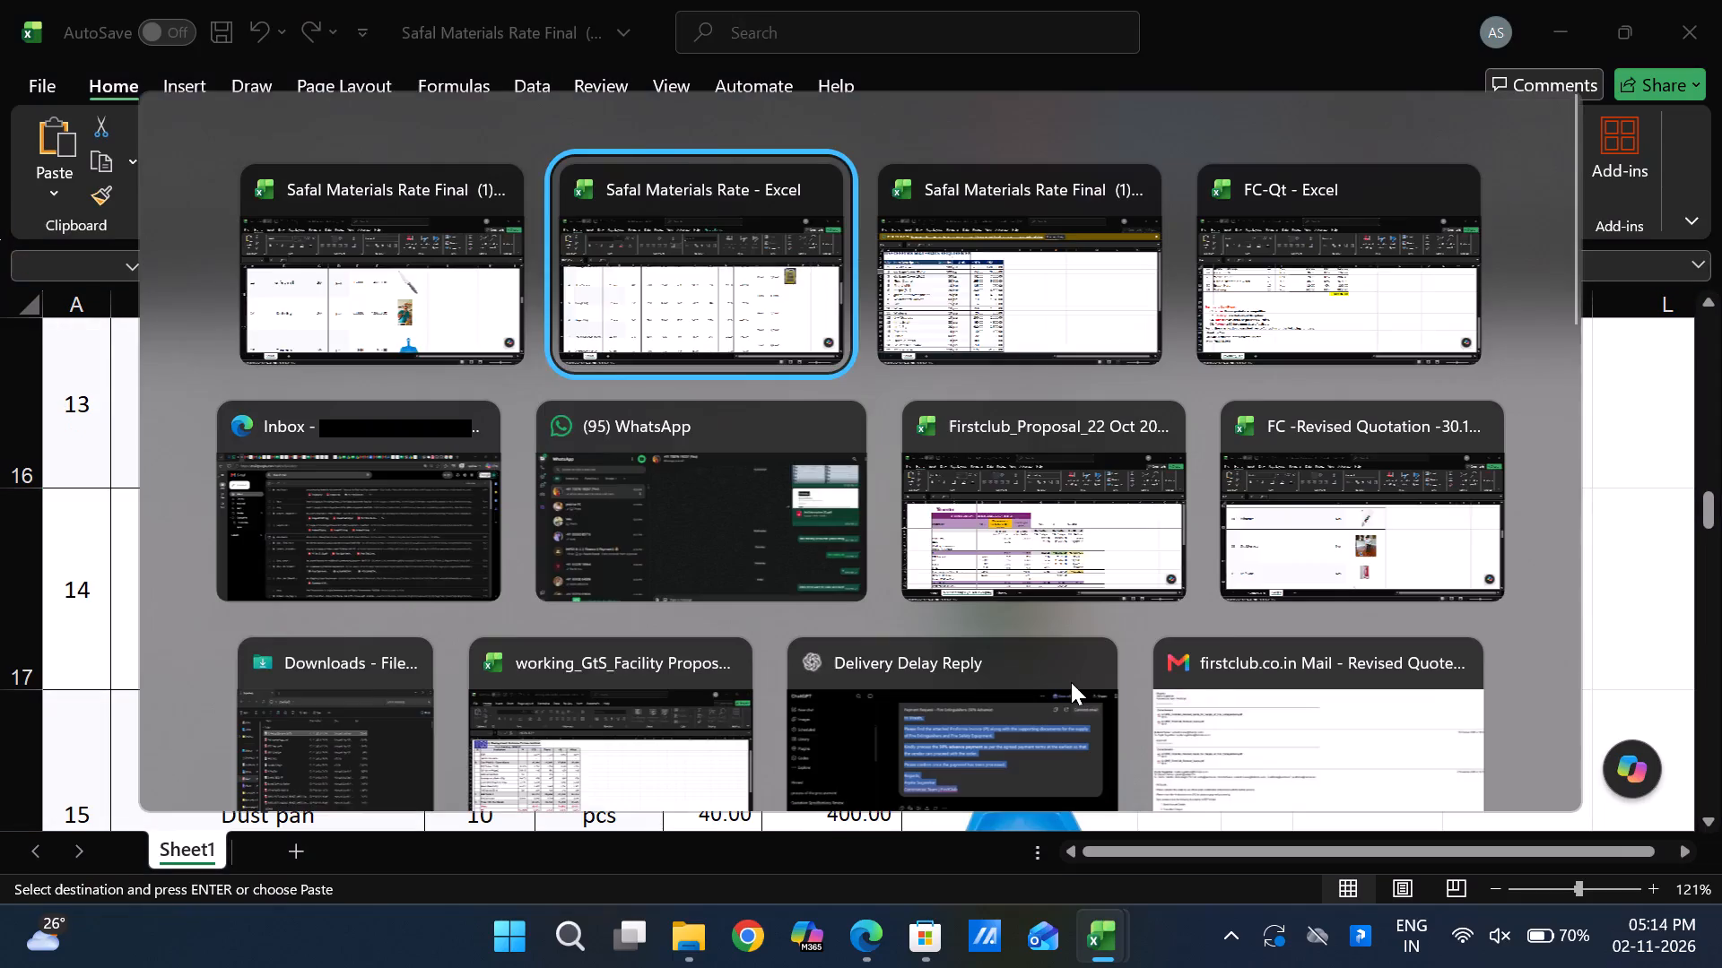
click(1421, 501)
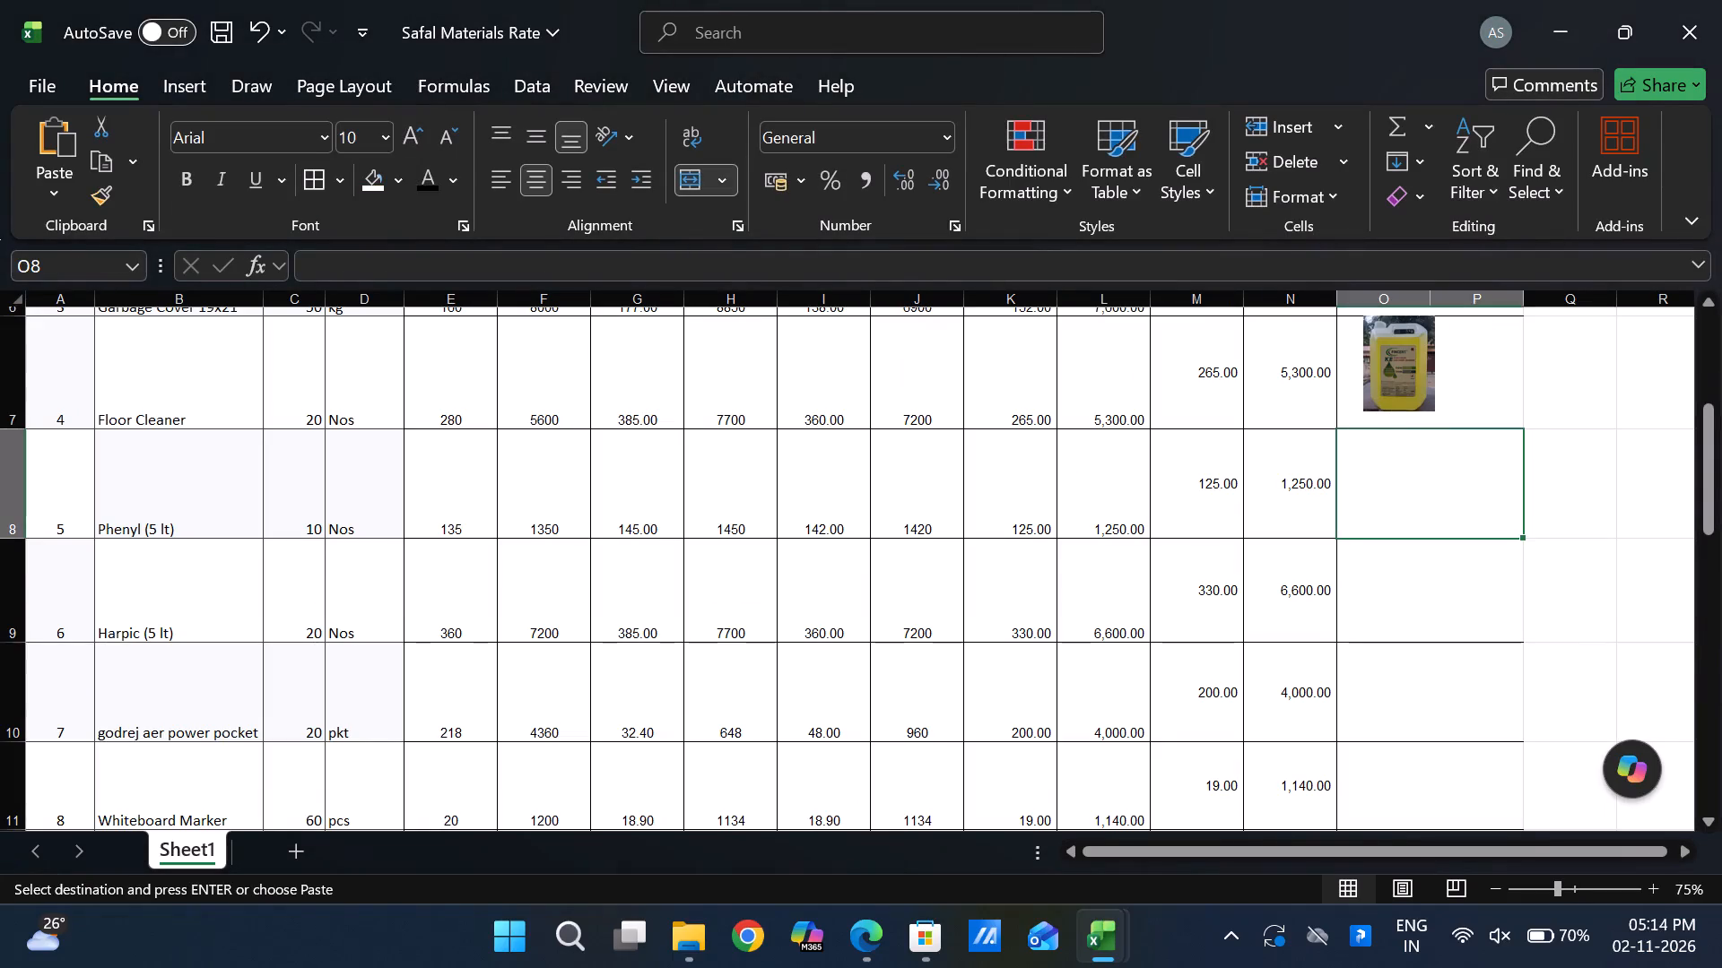
key(ctrl+v)
scroll(1456, 594, down, 2)
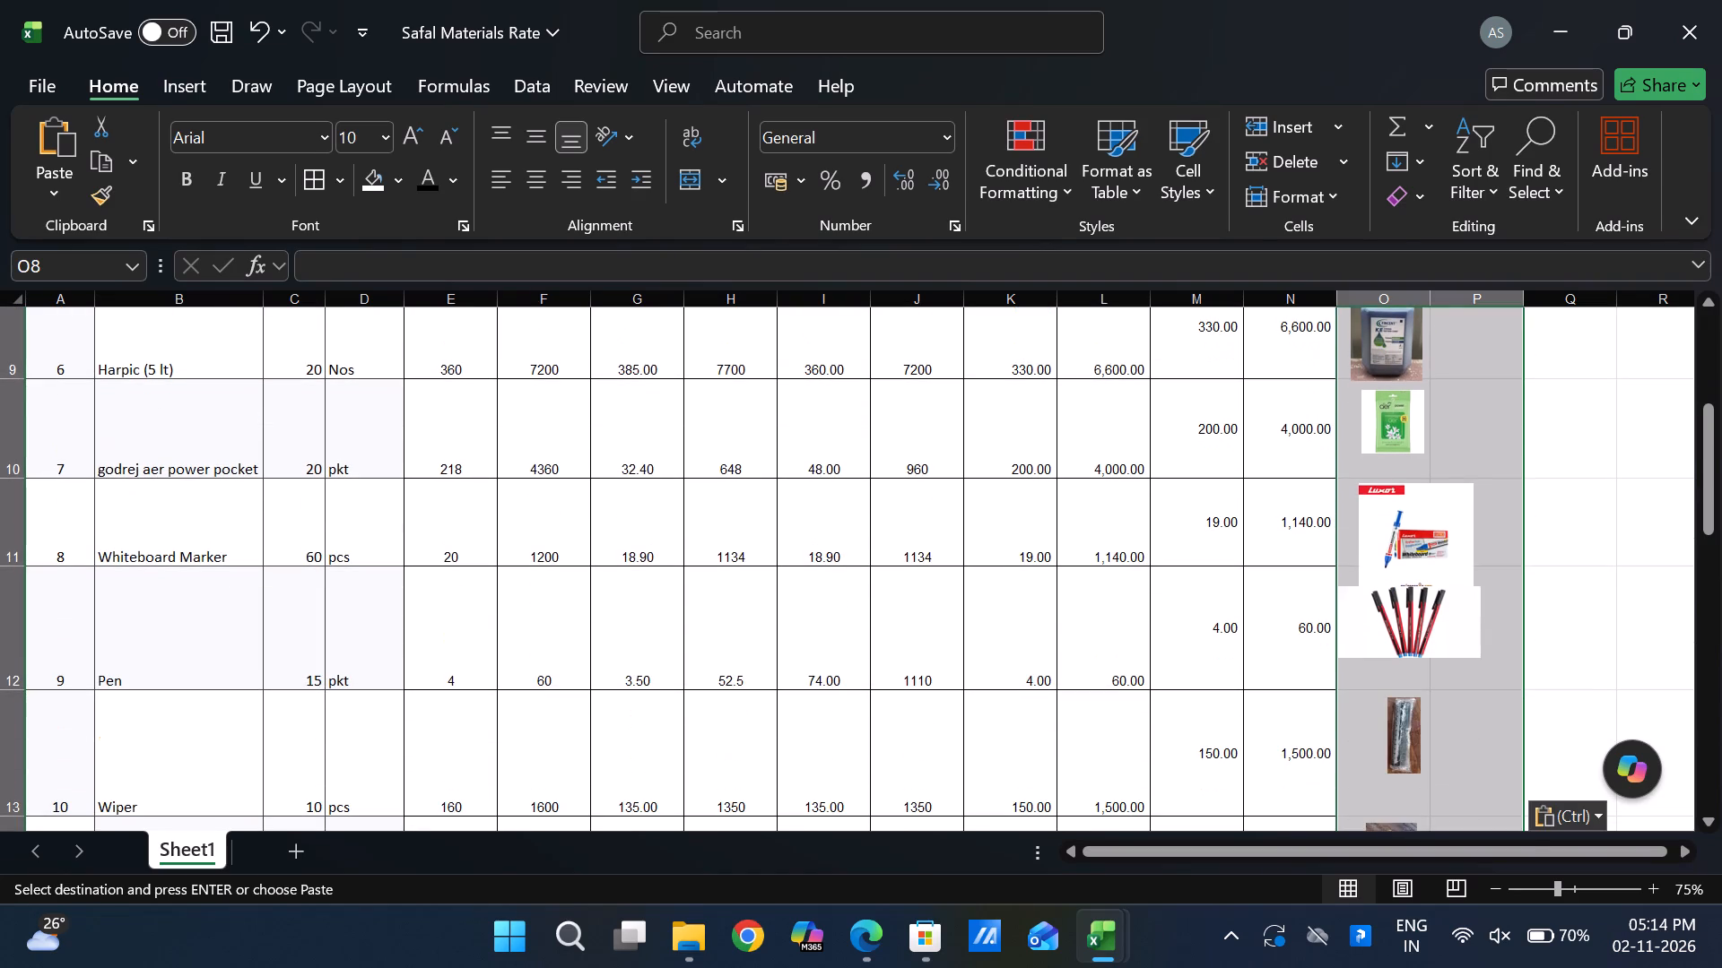
Make rows 17 through 20, Knife Big, Dust pan, Tissue and Floor Squeezer, tall enough to hold product pictures.
scroll(1439, 690, down, 5)
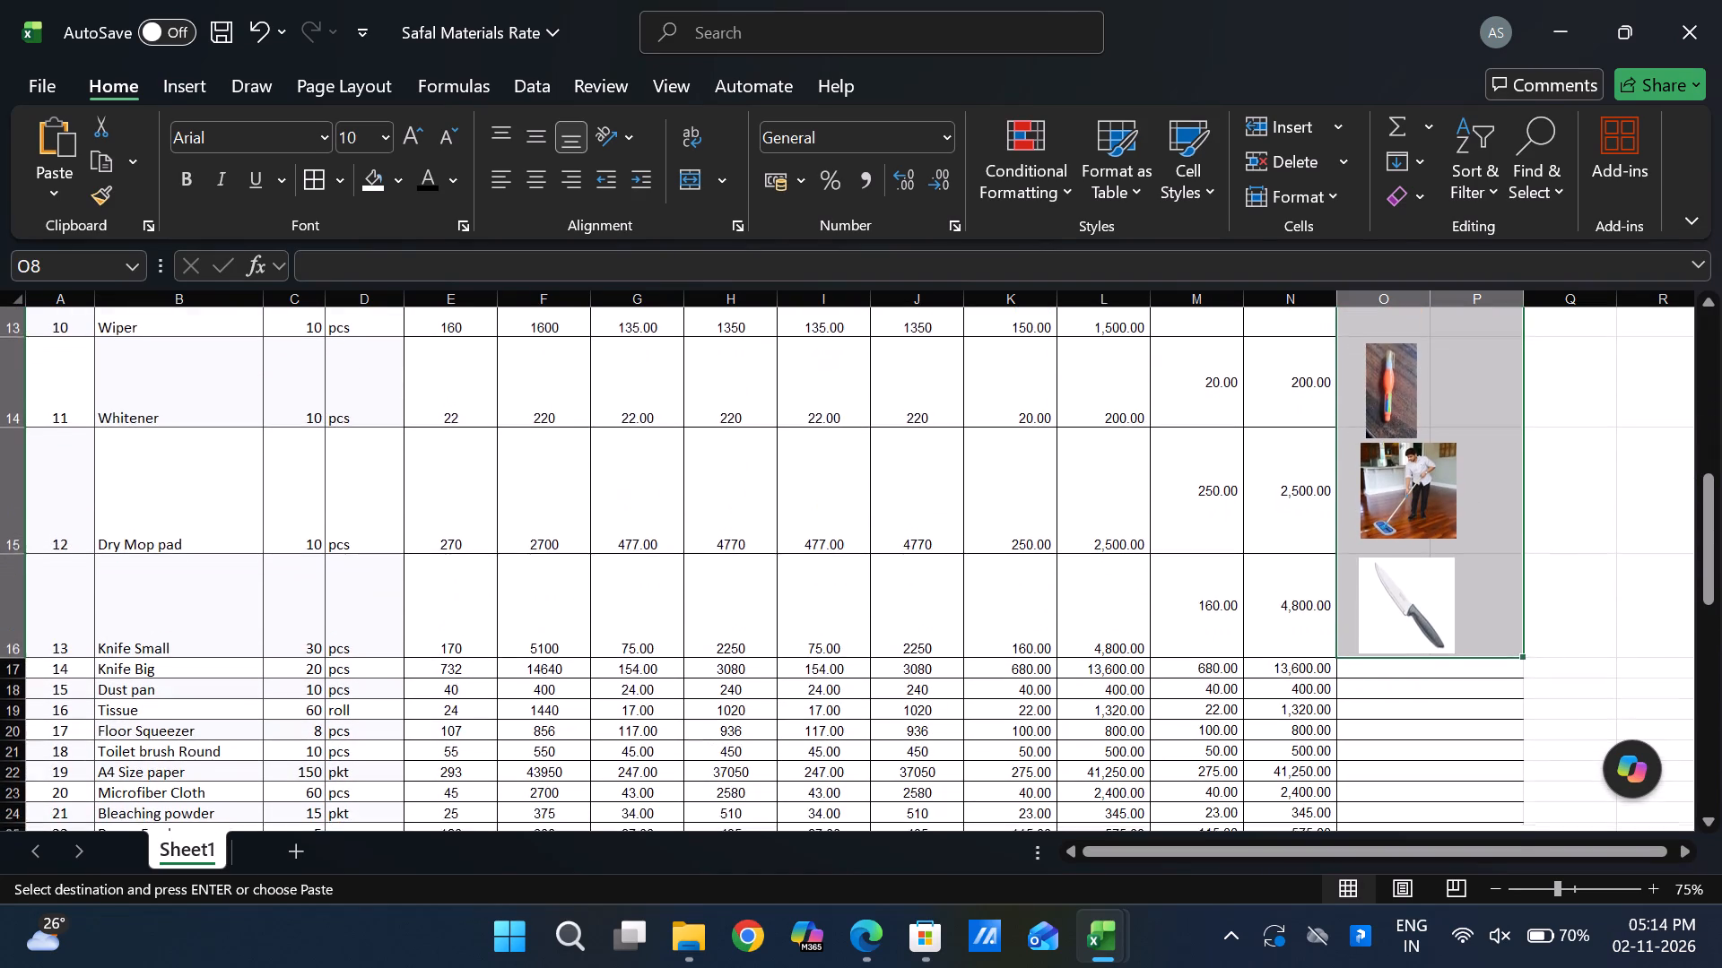
scroll(1439, 690, down, 1)
click(1368, 618)
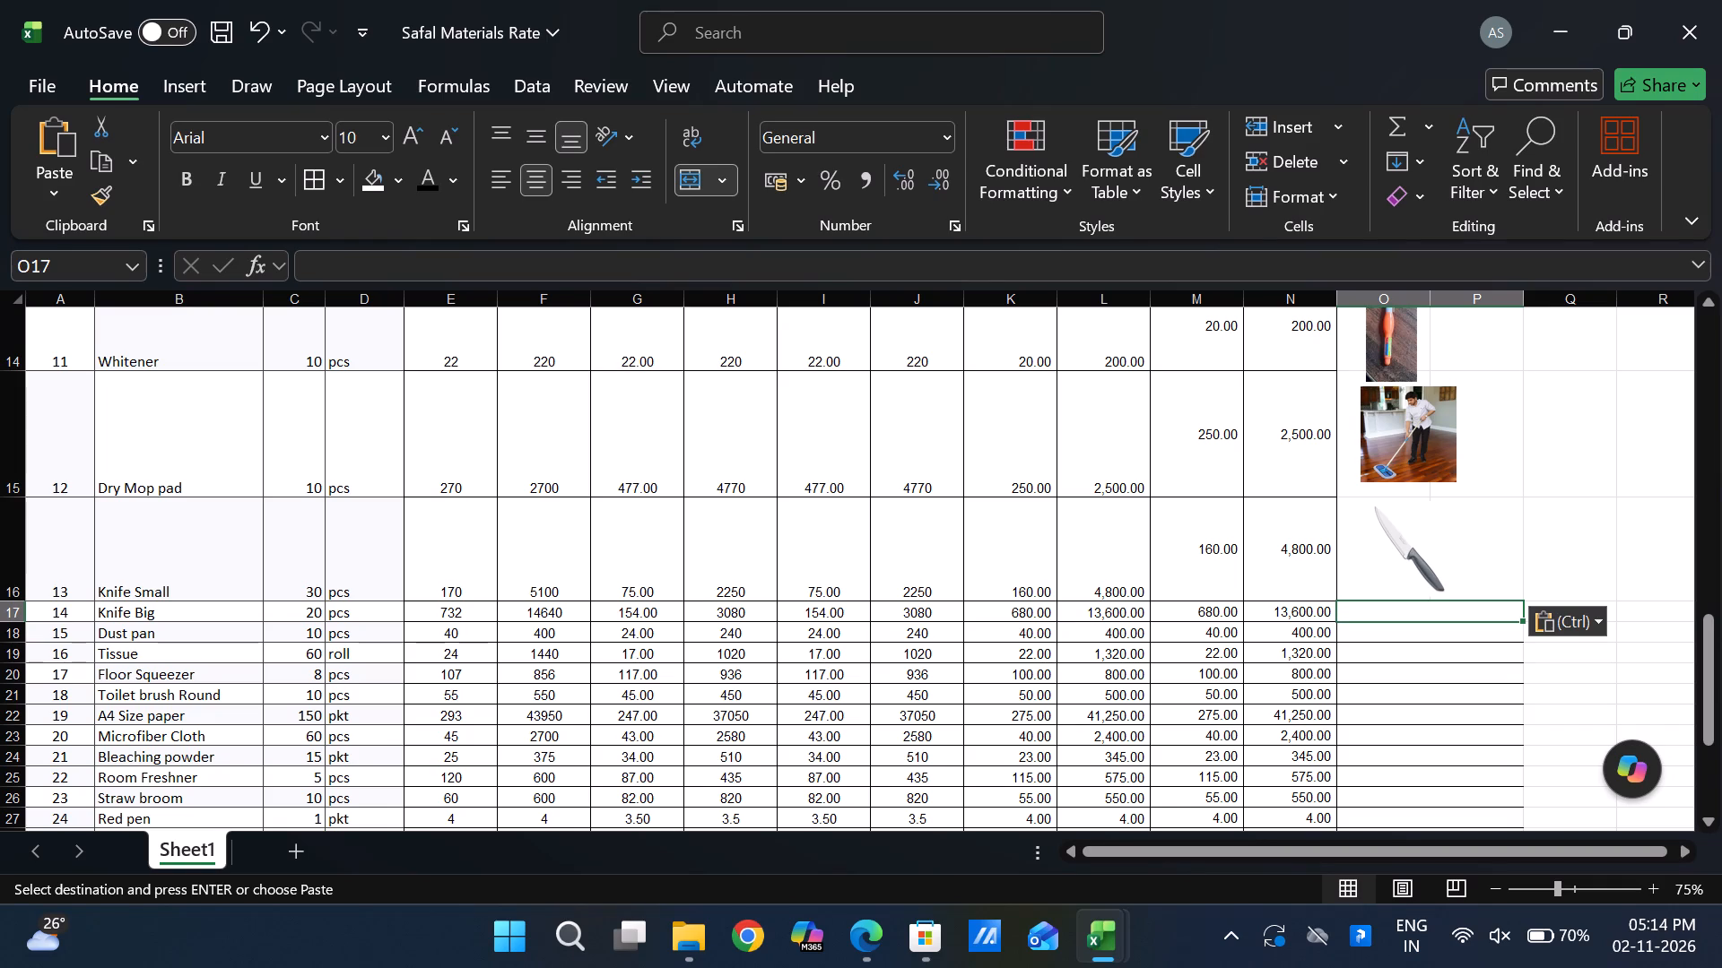
drag(18, 620, 23, 682)
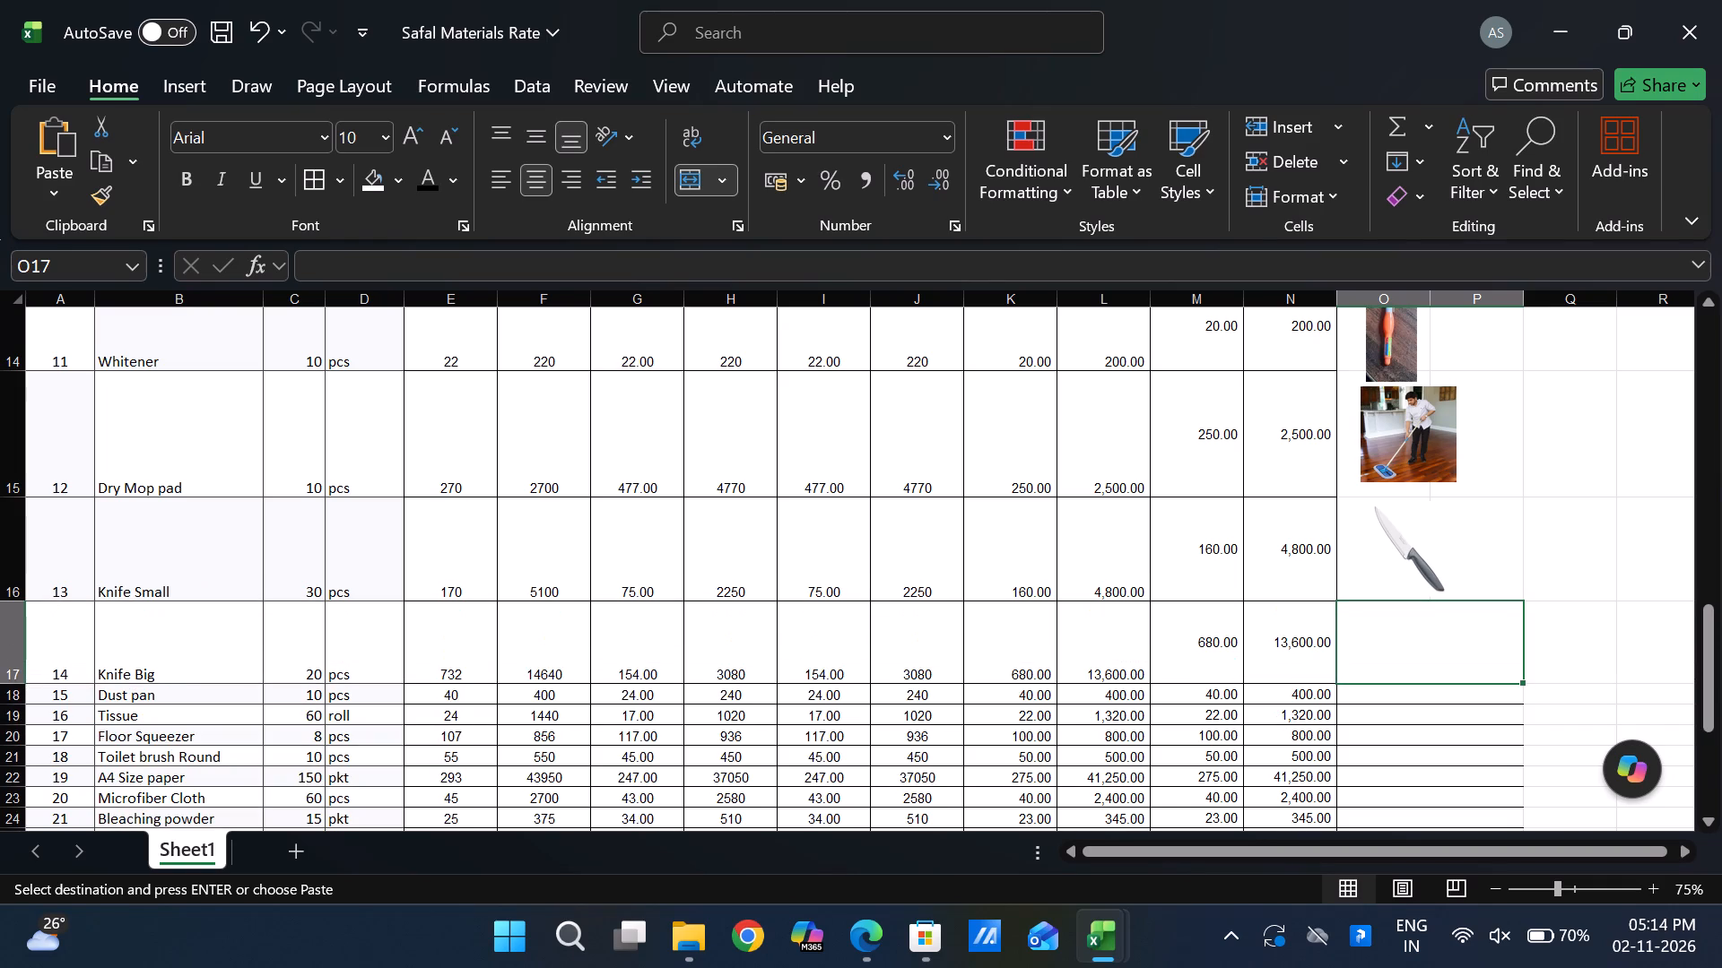
drag(20, 685, 23, 728)
scroll(23, 728, down, 1)
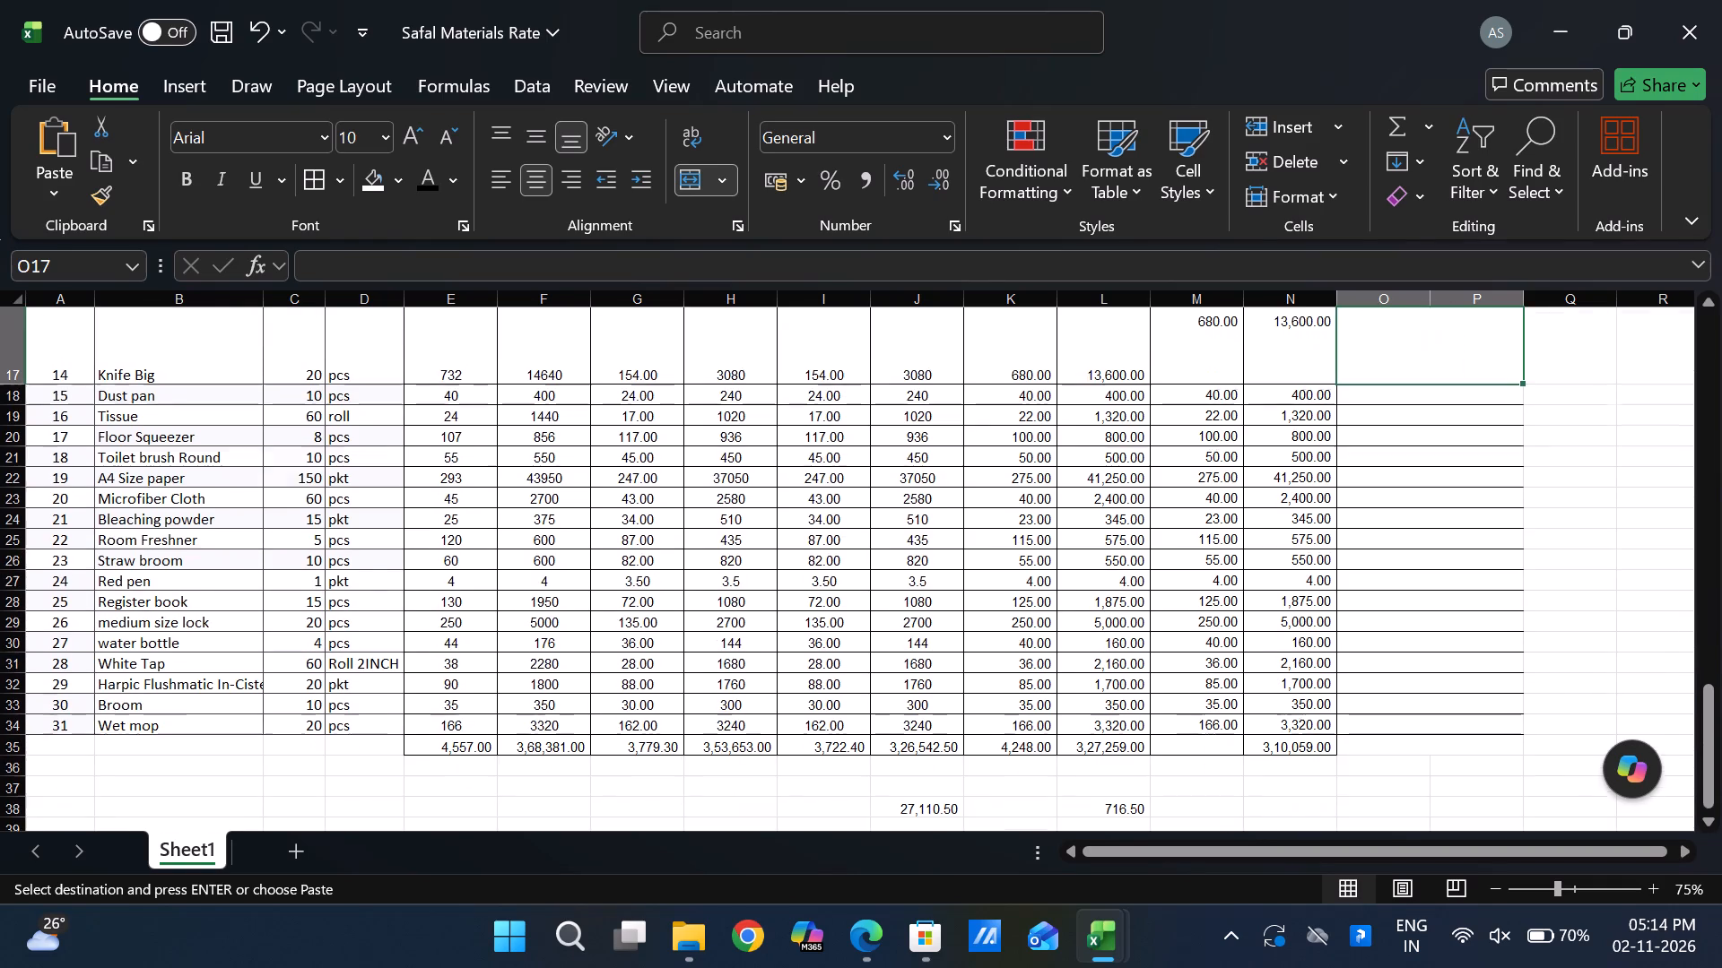
scroll(23, 728, down, 1)
drag(25, 400, 44, 481)
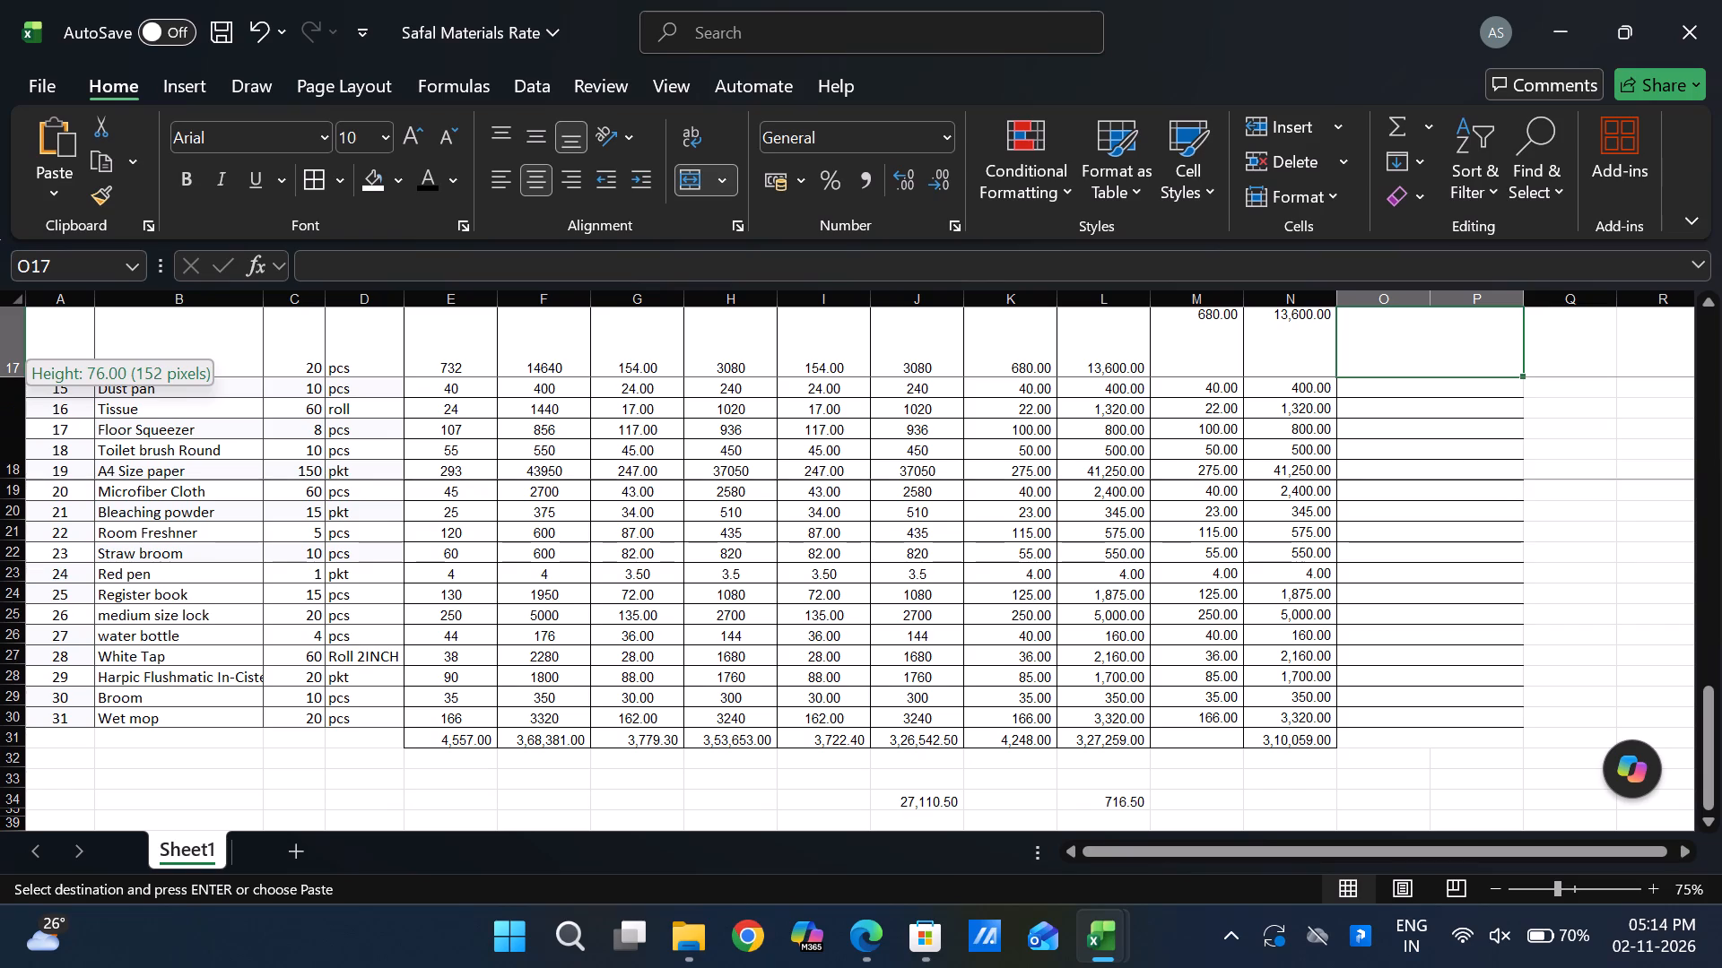
drag(44, 481, 42, 503)
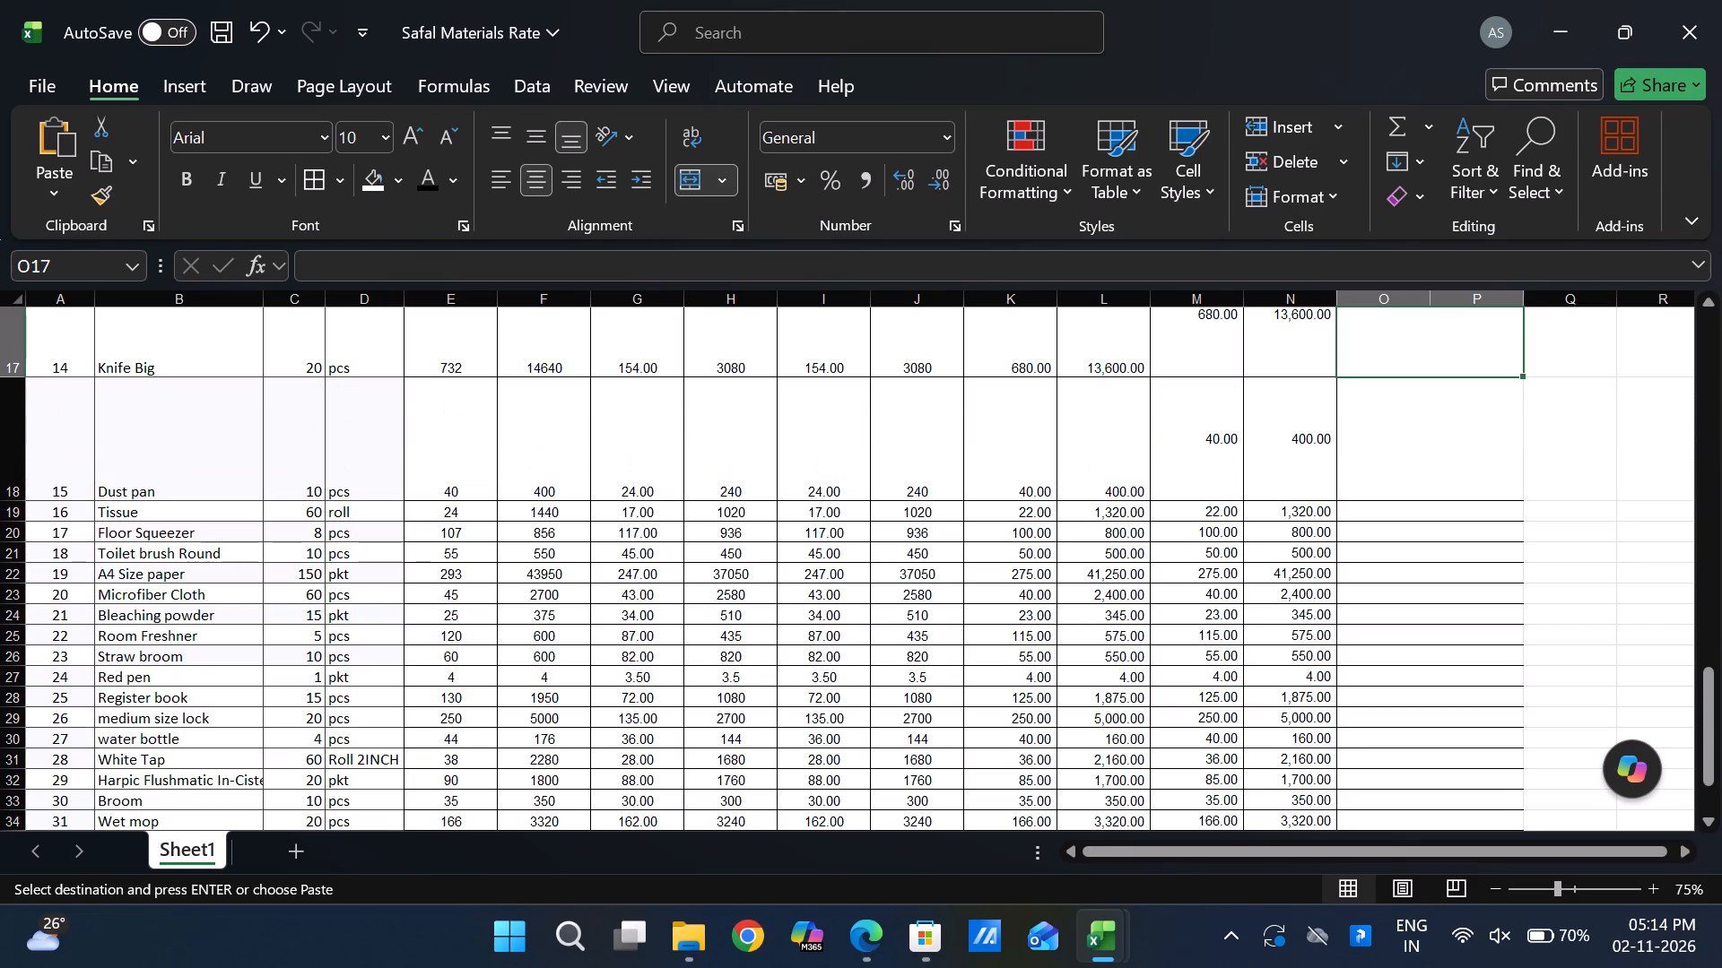
drag(22, 519, 22, 609)
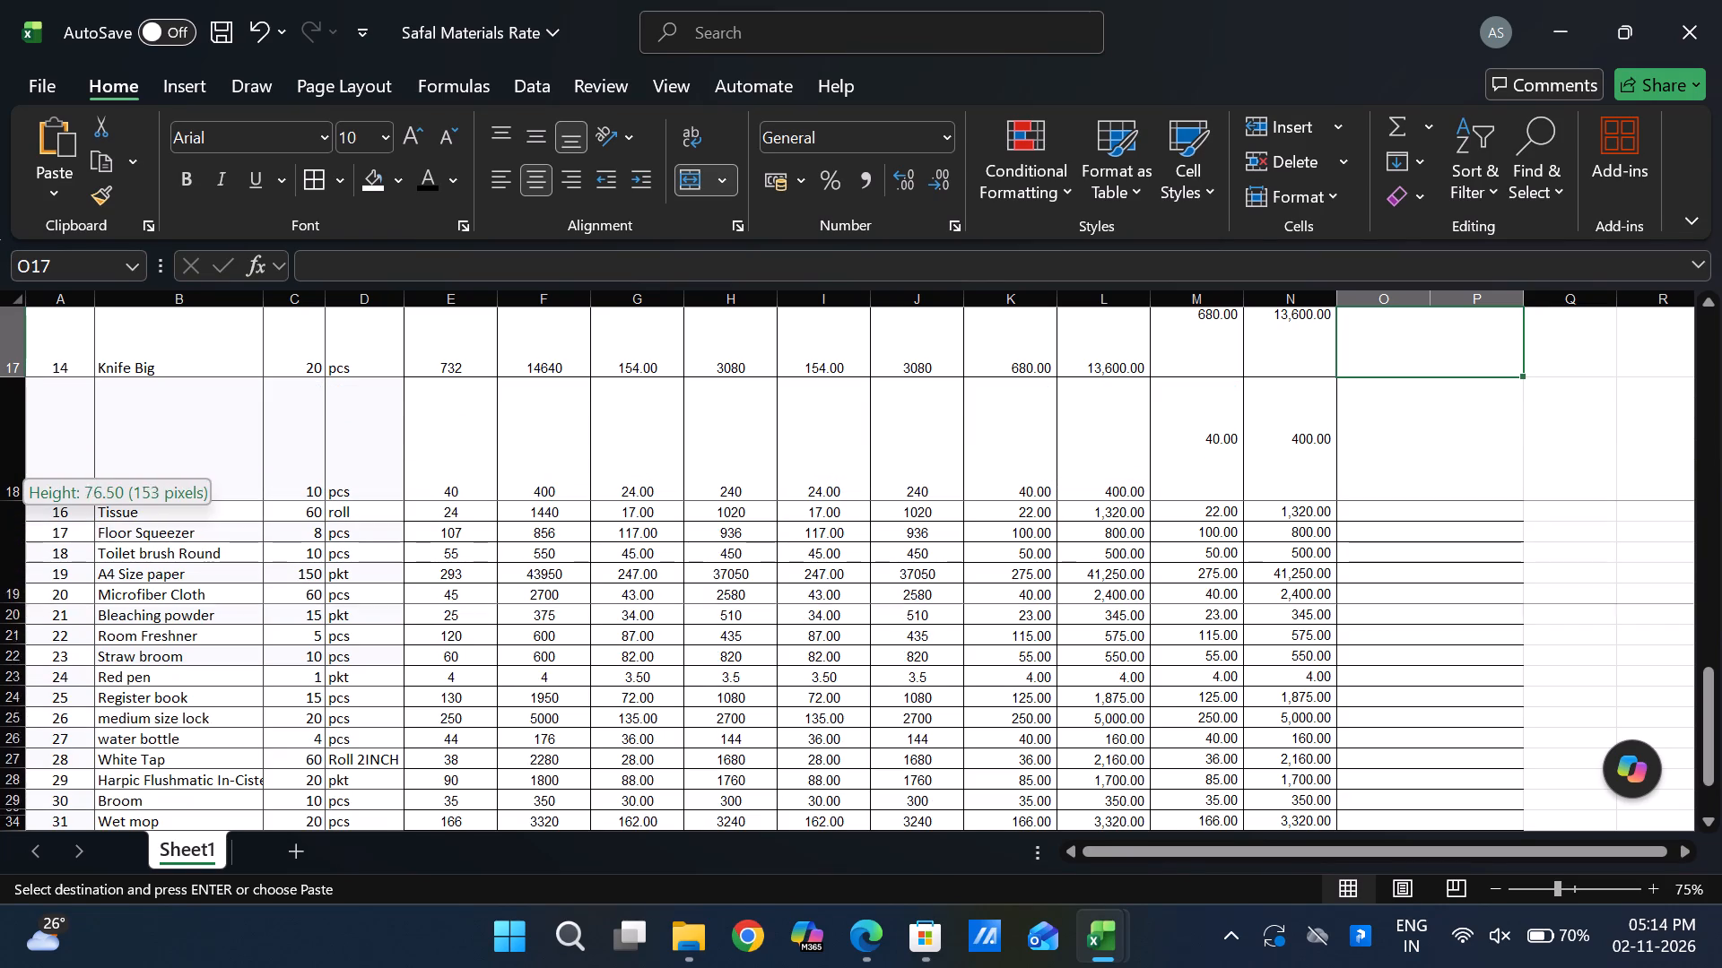
drag(22, 609, 22, 637)
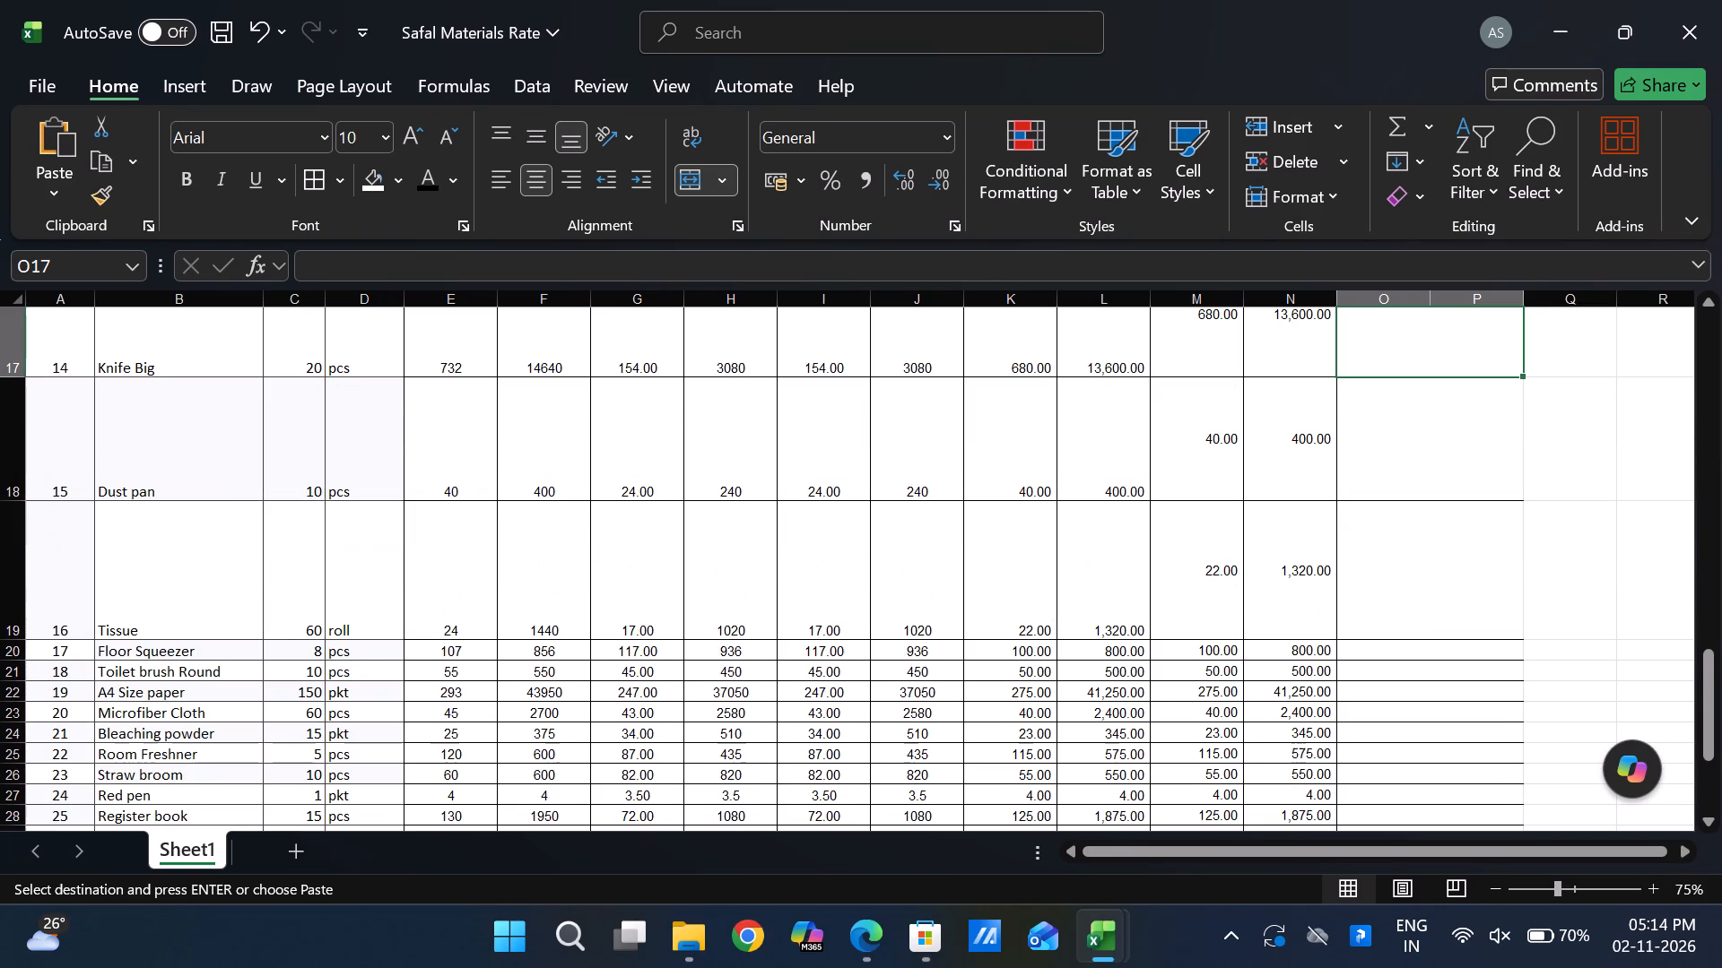
drag(16, 661, 22, 731)
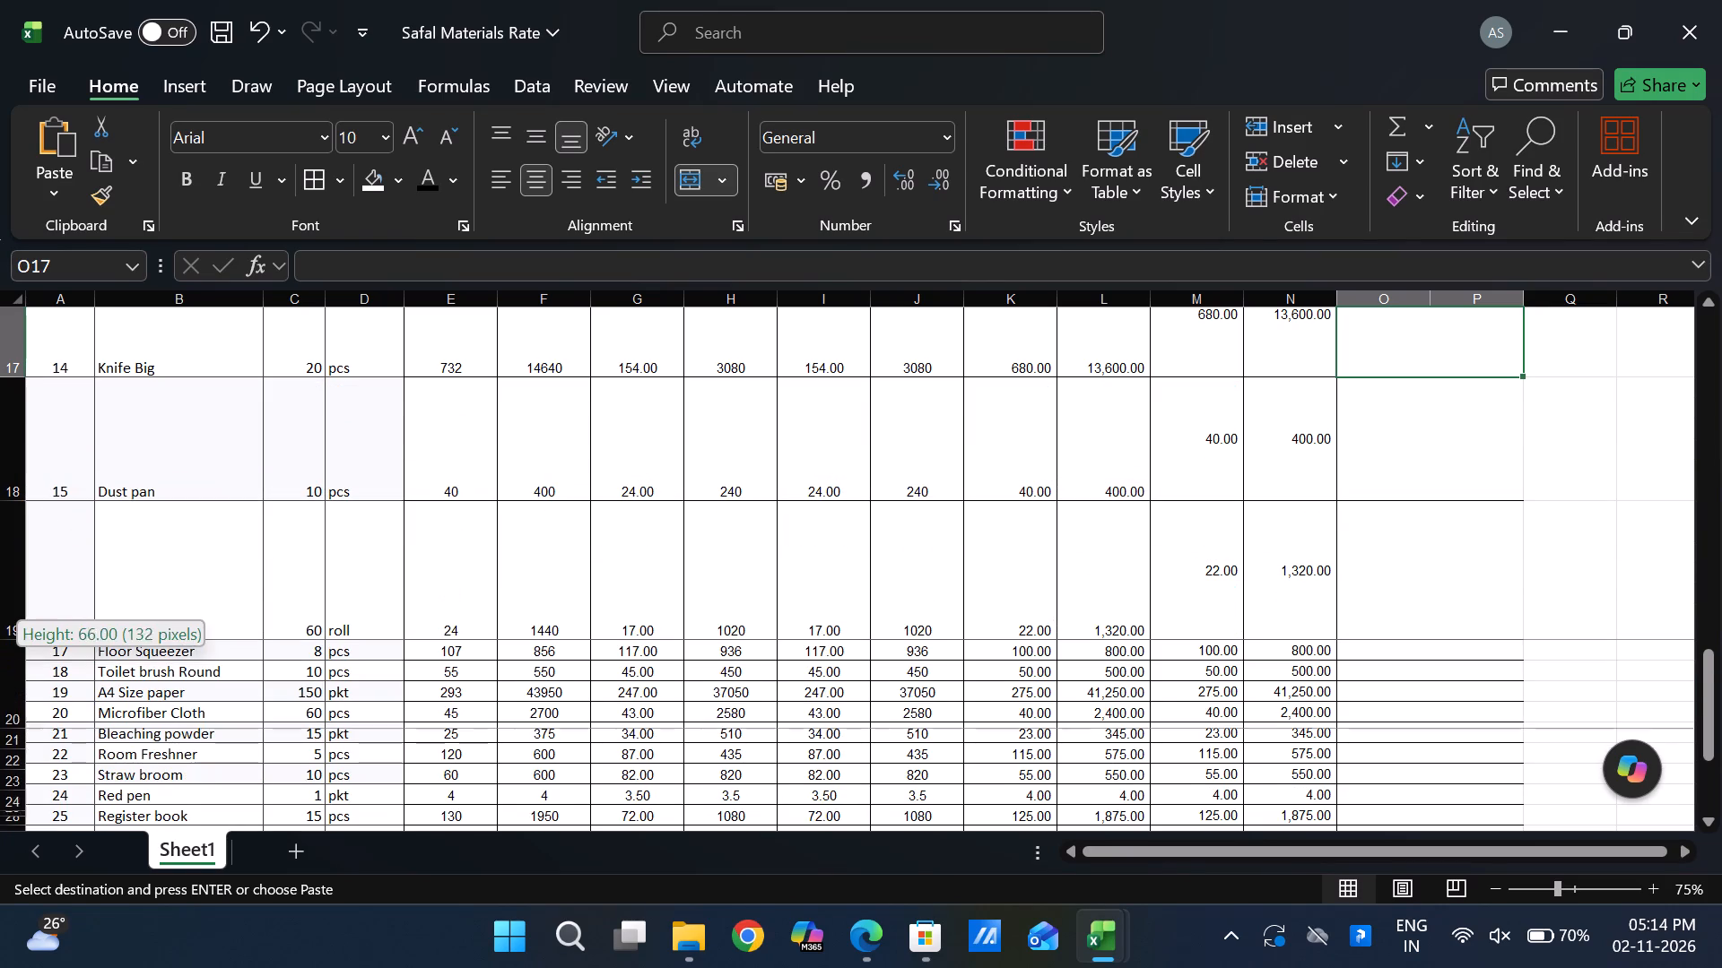
drag(22, 731, 19, 750)
Make rows 21 through 24, Toilet brush Round, A4 Size paper, Microfiber Cloth and Bleaching powder, tall enough for product pictures.
scroll(19, 750, down, 2)
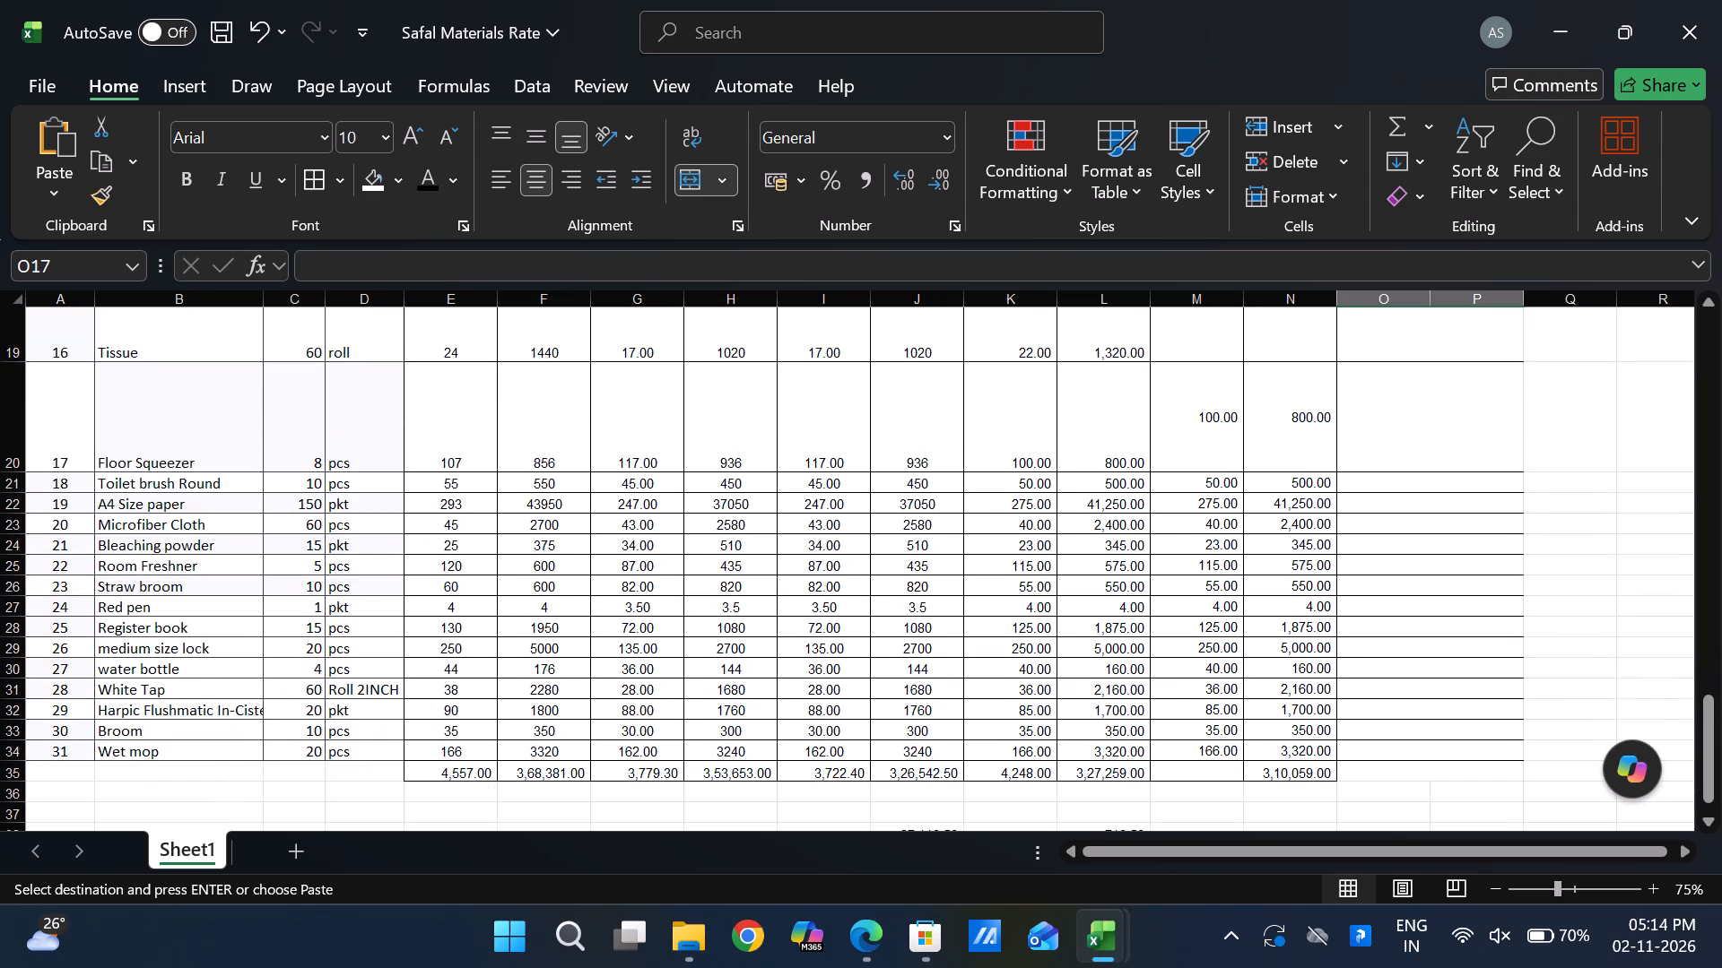
drag(20, 492, 20, 592)
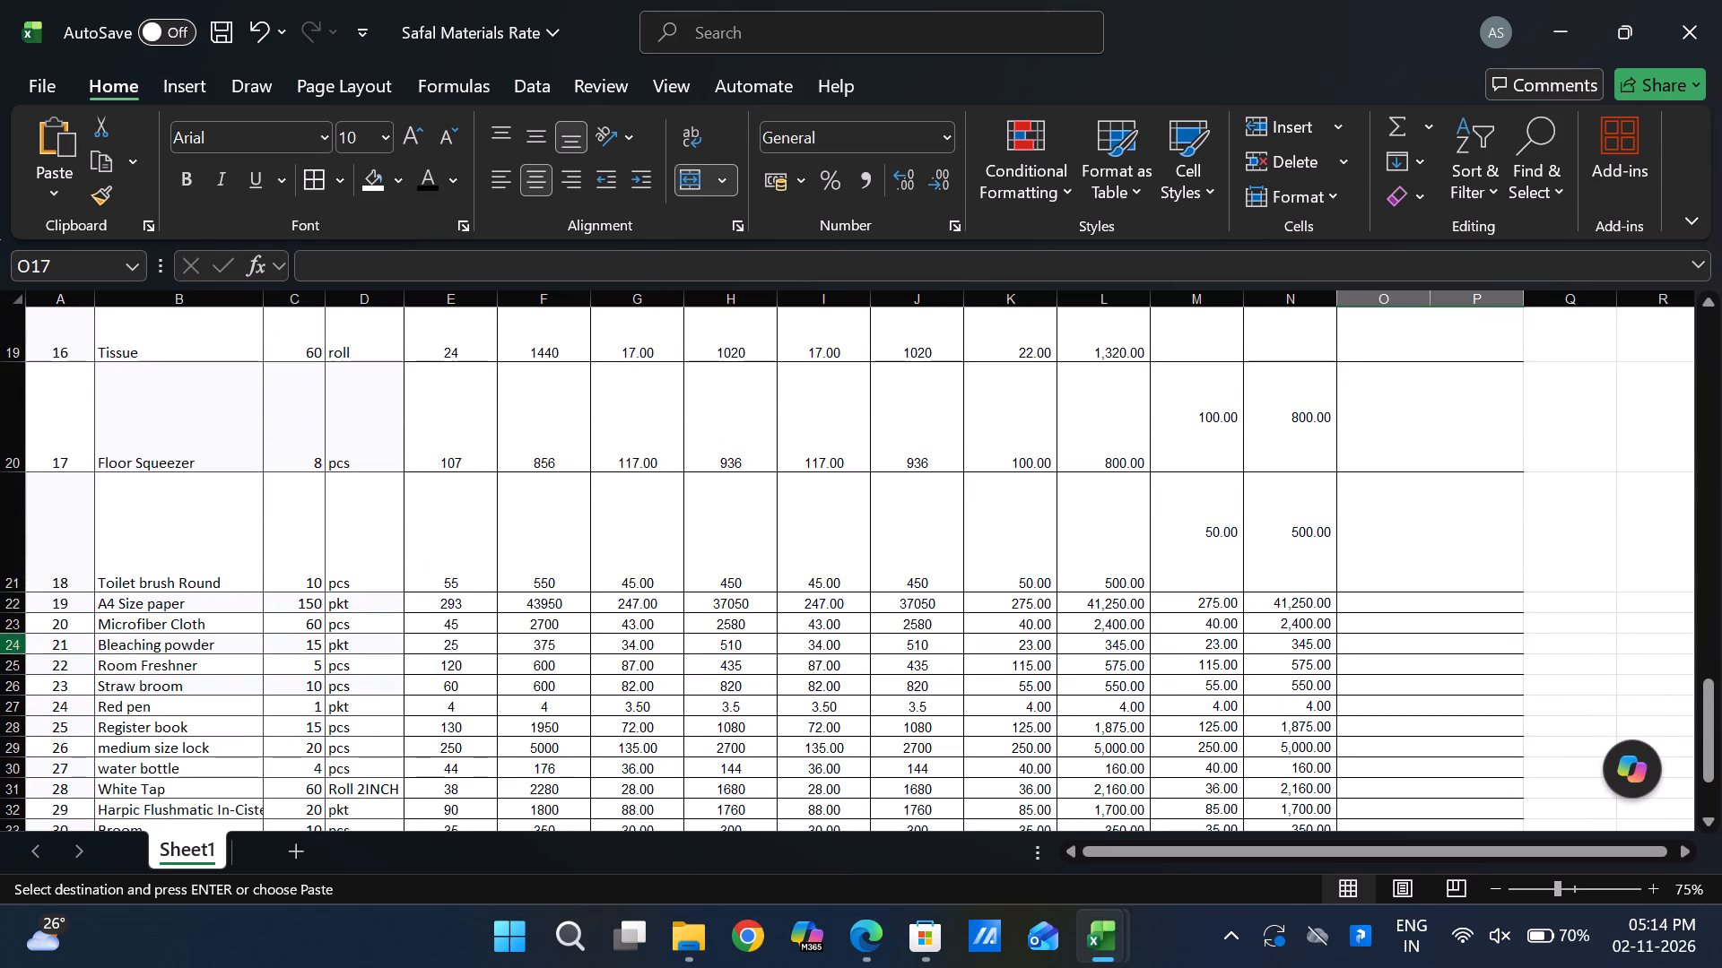
drag(24, 614, 22, 679)
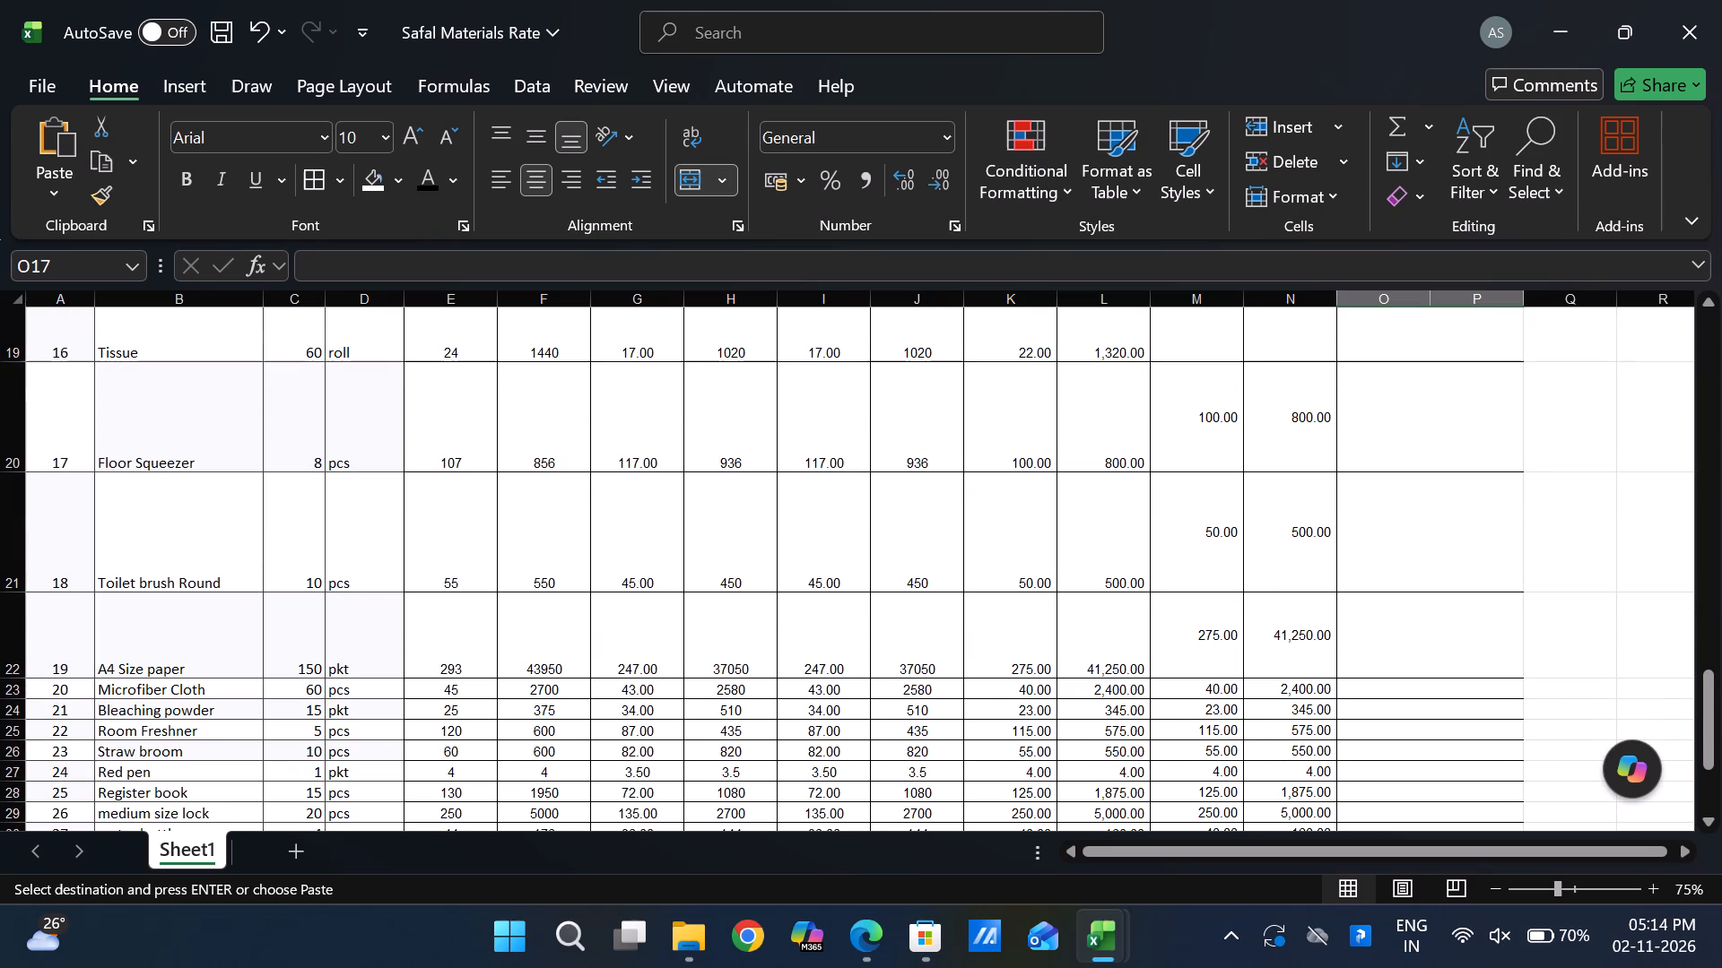
drag(23, 680, 25, 713)
scroll(25, 713, down, 1)
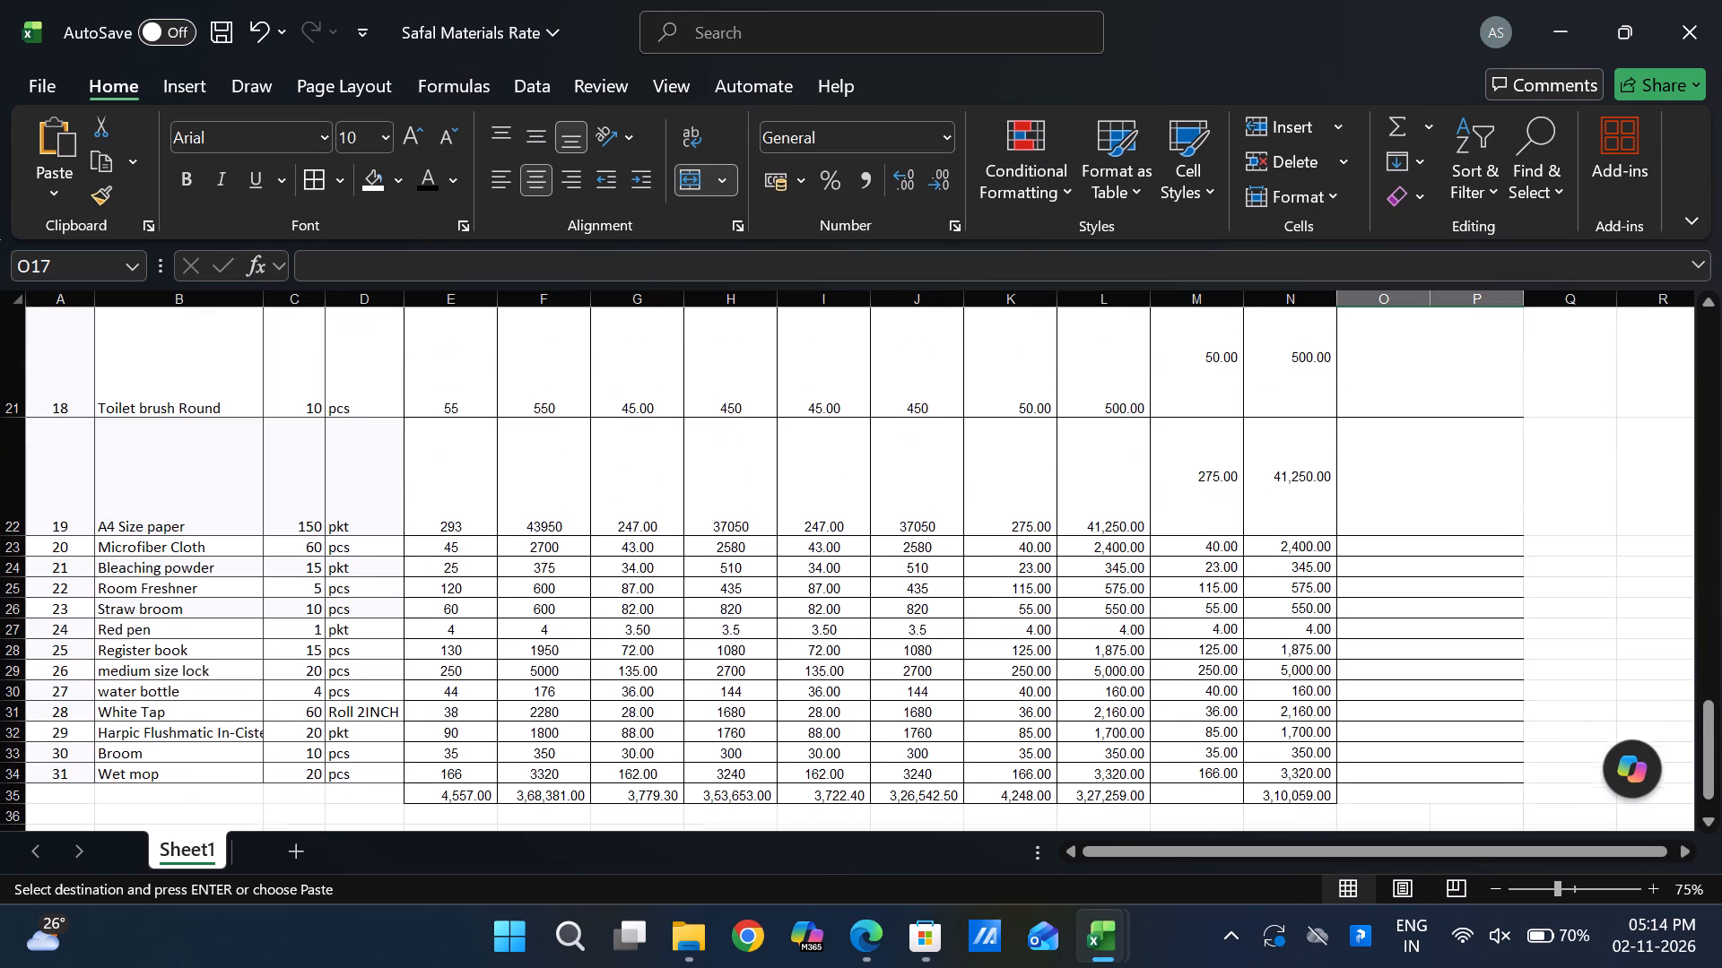
scroll(25, 713, down, 1)
drag(20, 557, 15, 618)
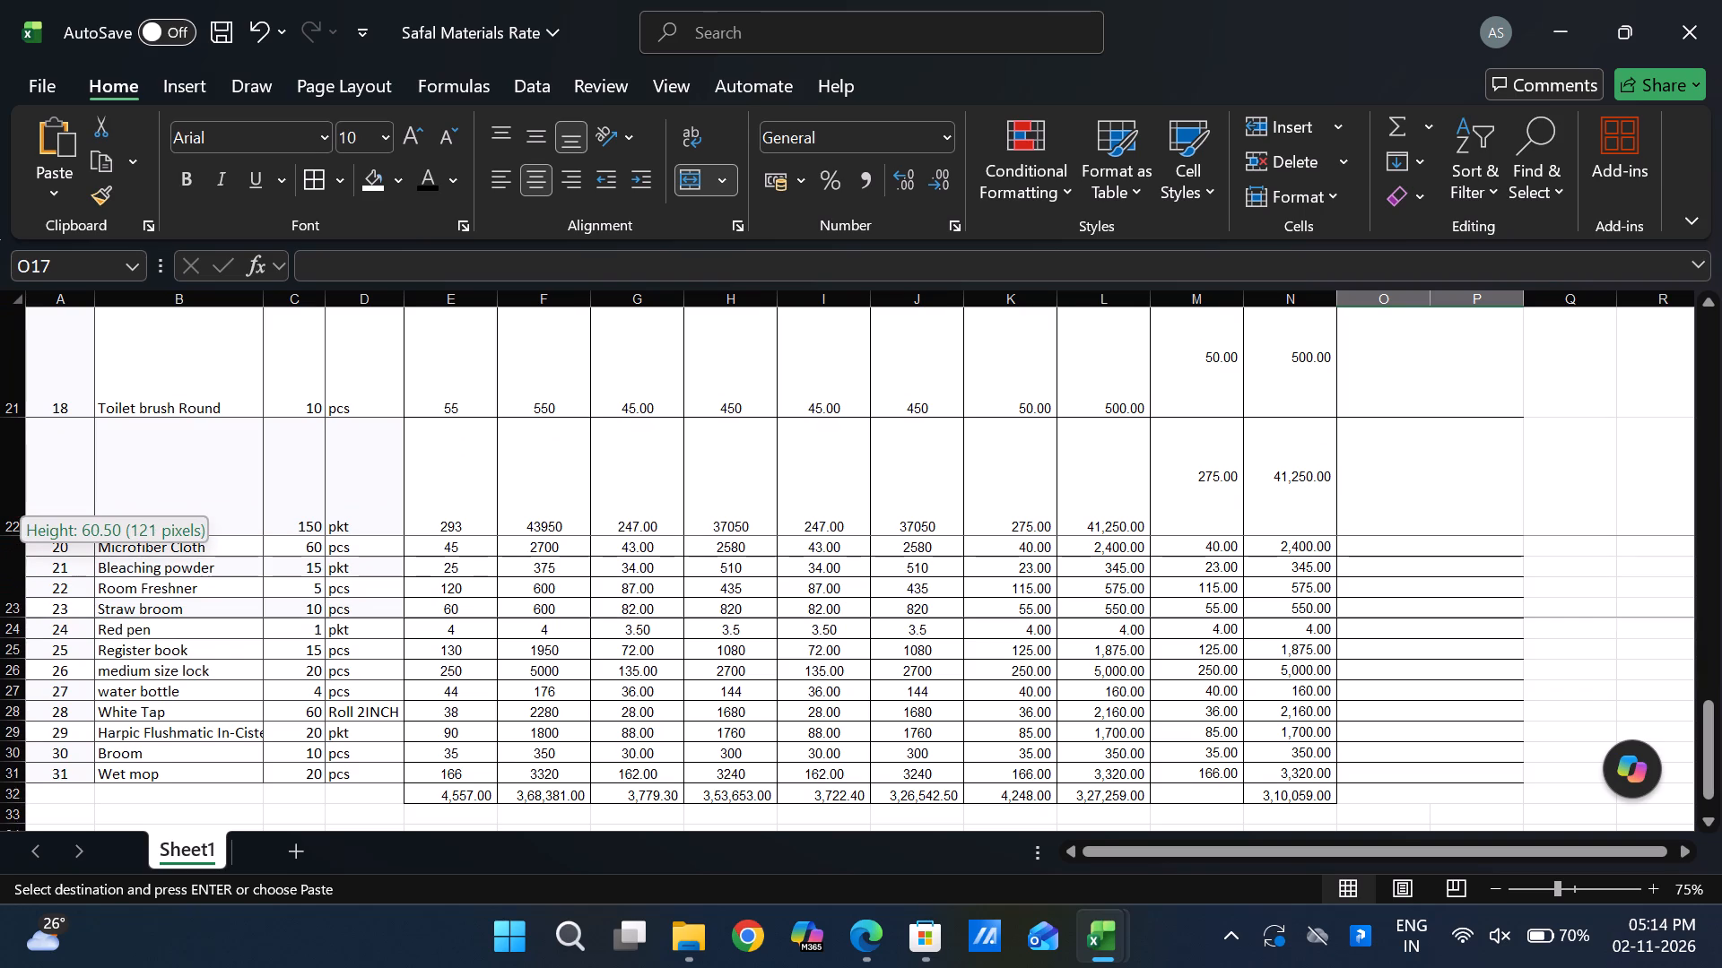
drag(15, 618, 12, 673)
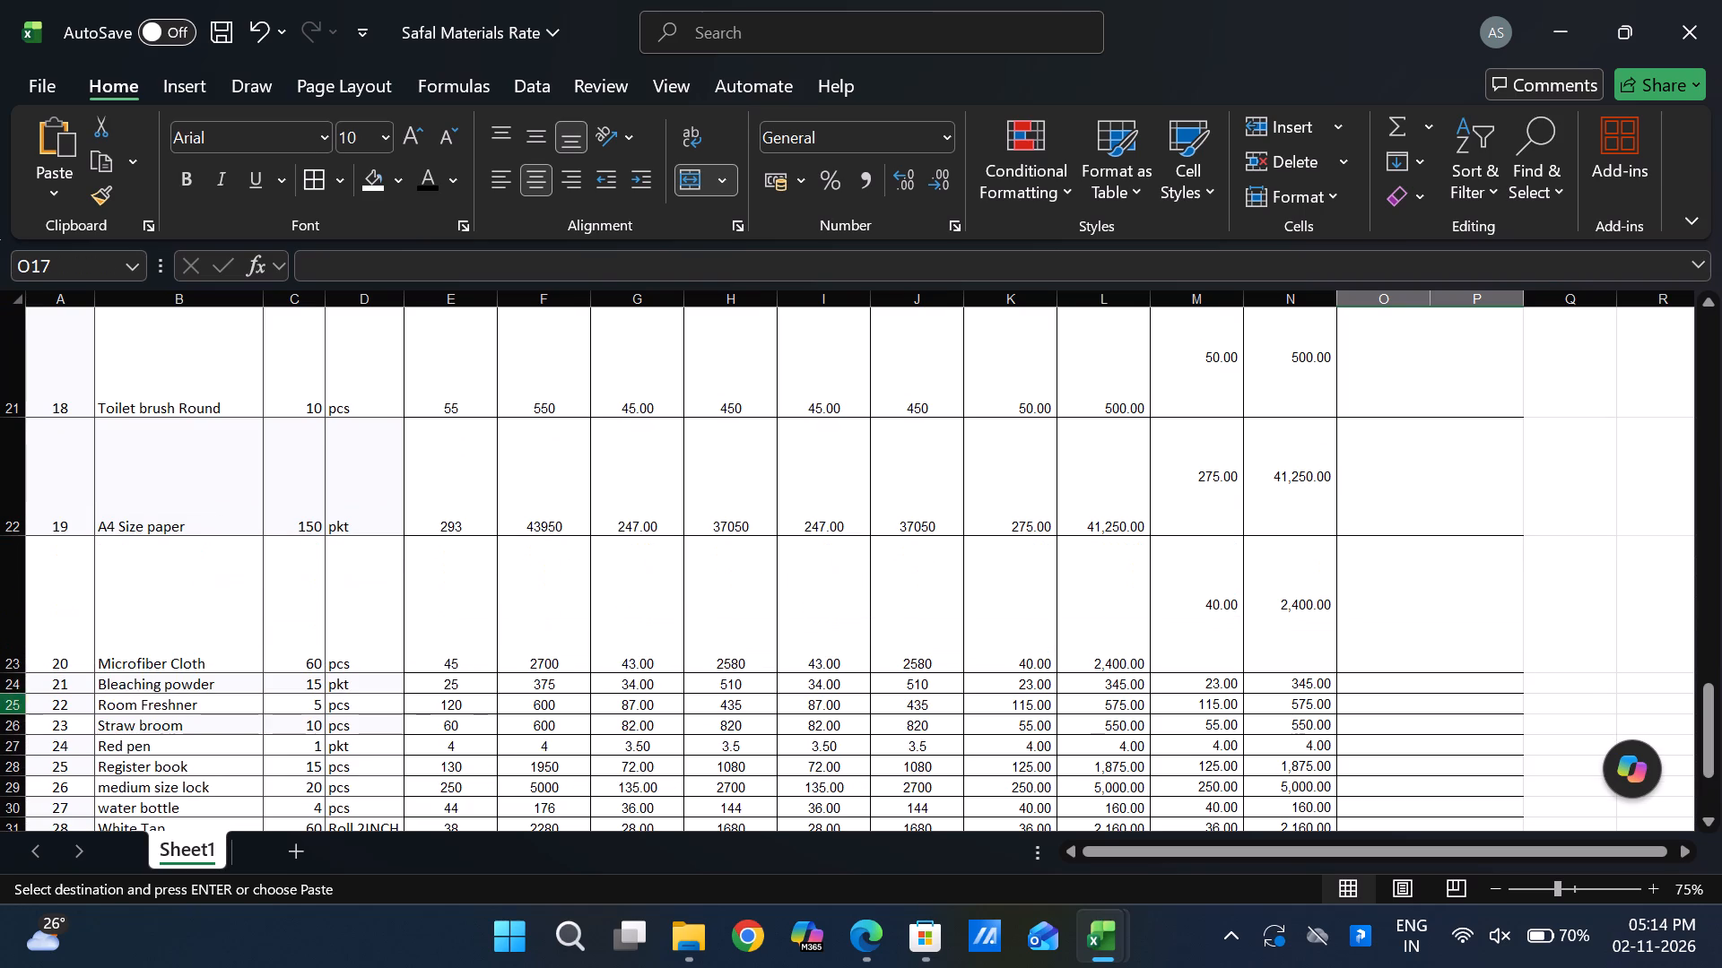
drag(22, 698, 31, 780)
Make rows 25 through 28, Room Freshner, Straw broom, Red pen and Register book, tall enough for product pictures.
scroll(91, 759, down, 1)
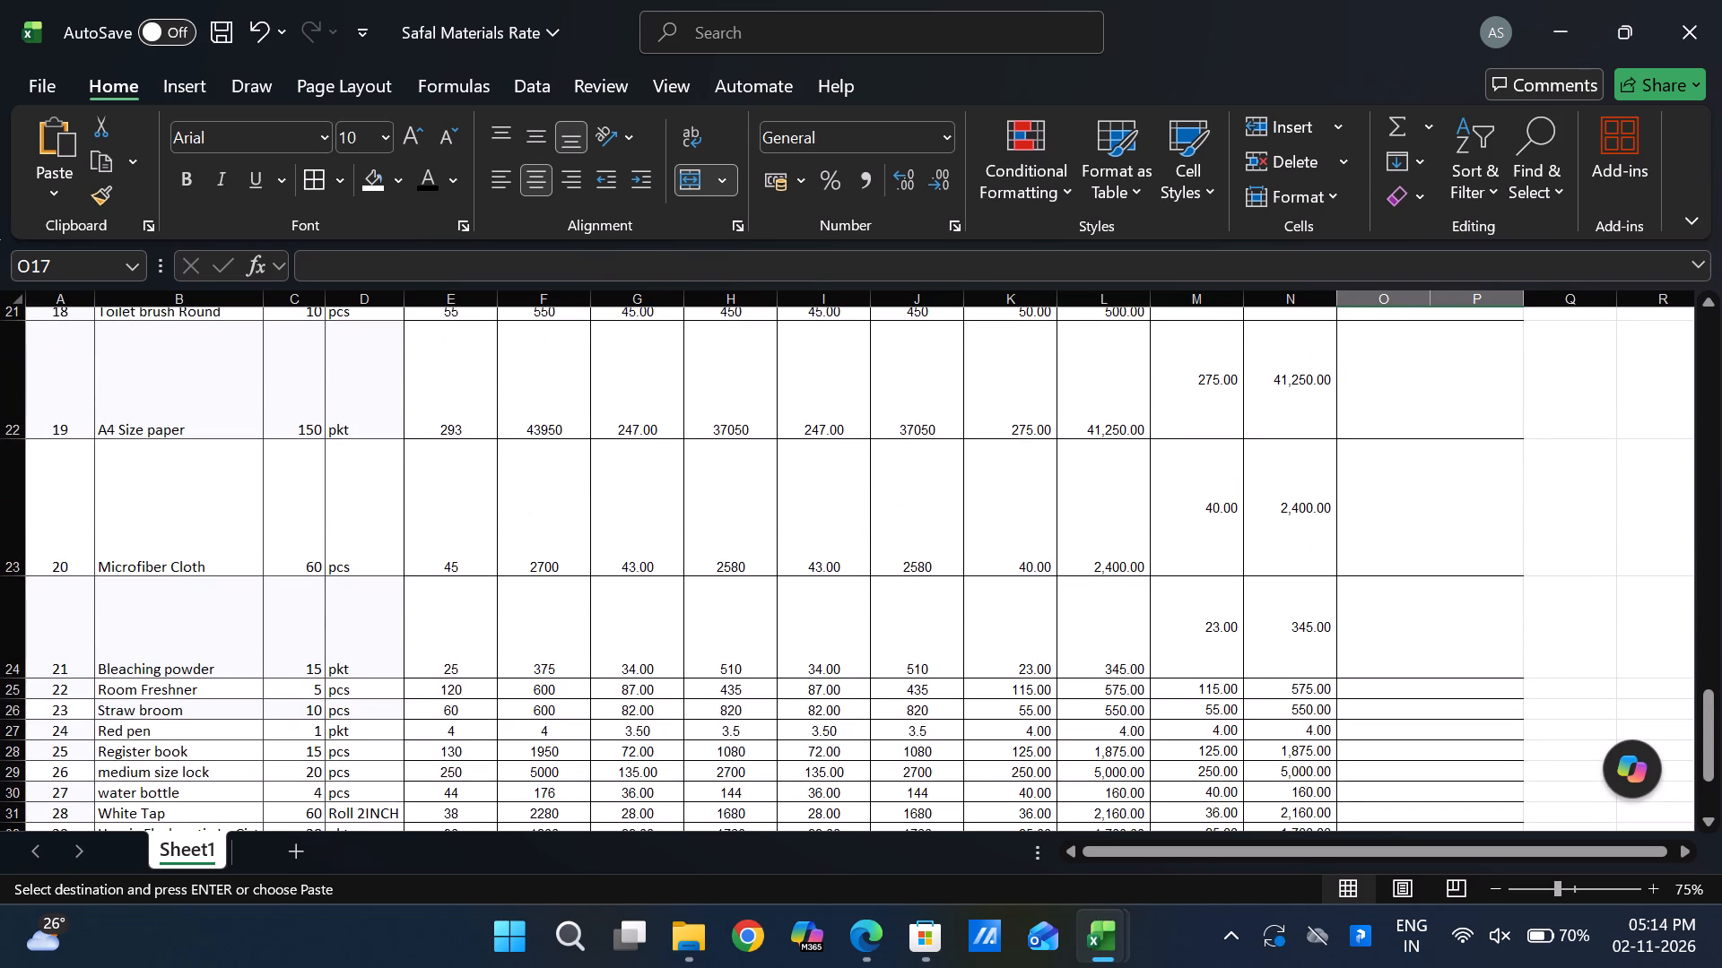
drag(20, 700, 36, 774)
scroll(36, 774, down, 2)
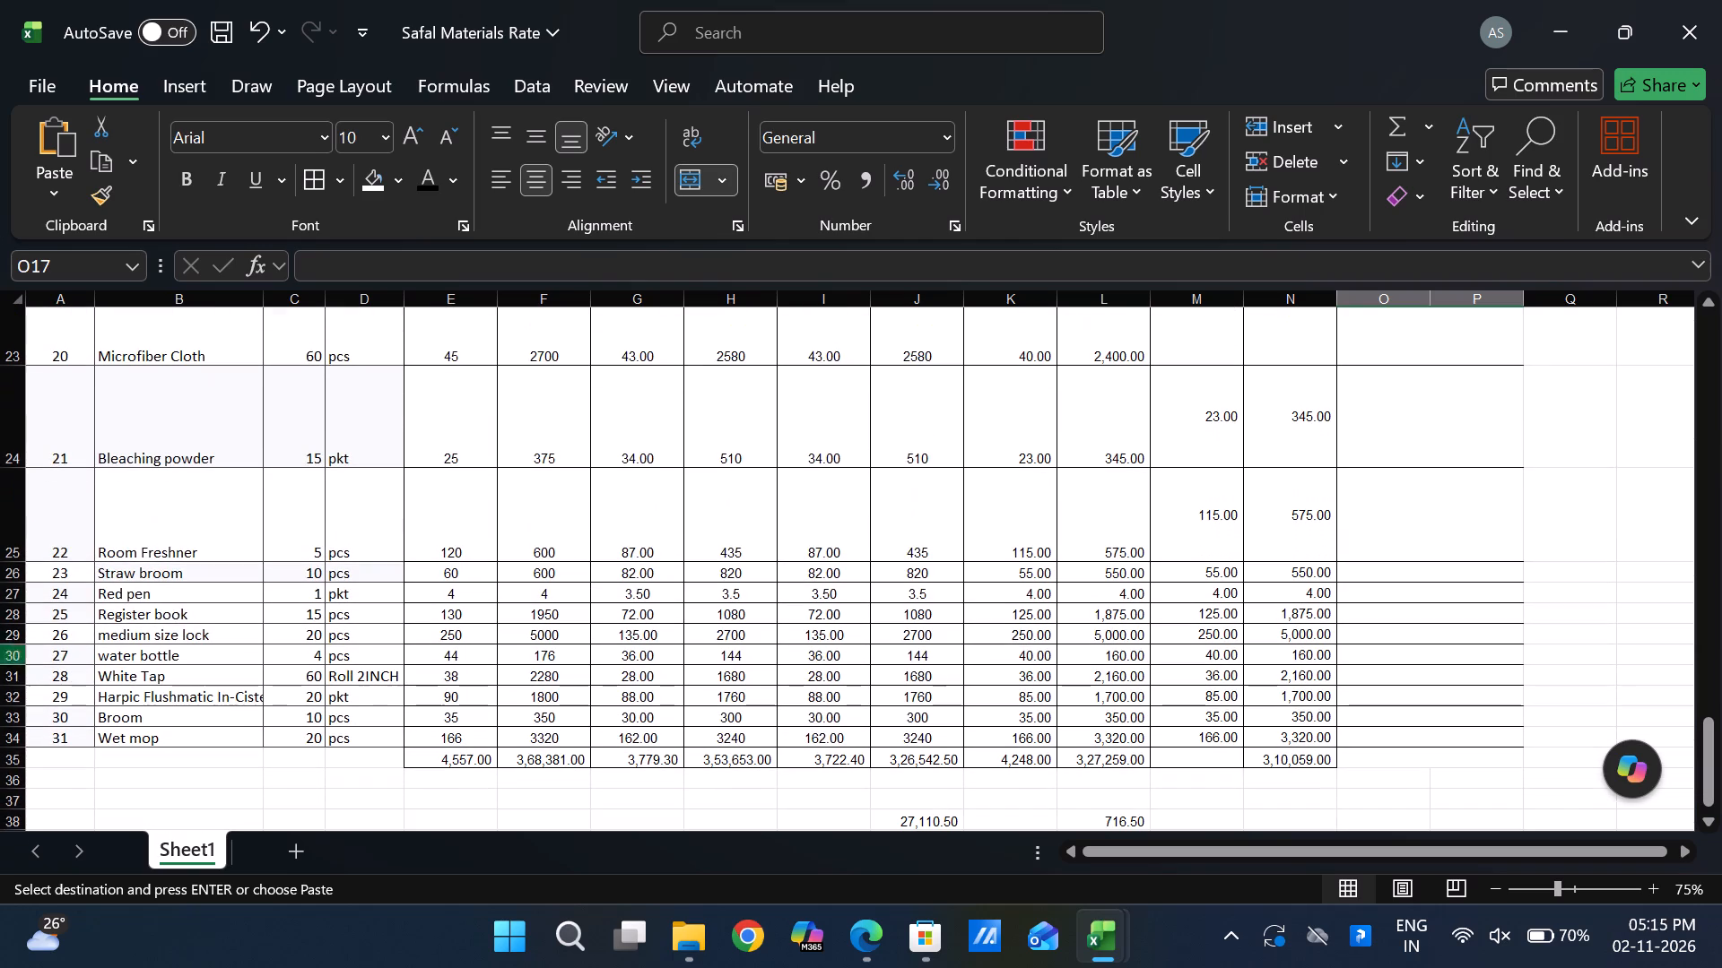
drag(22, 580, 32, 679)
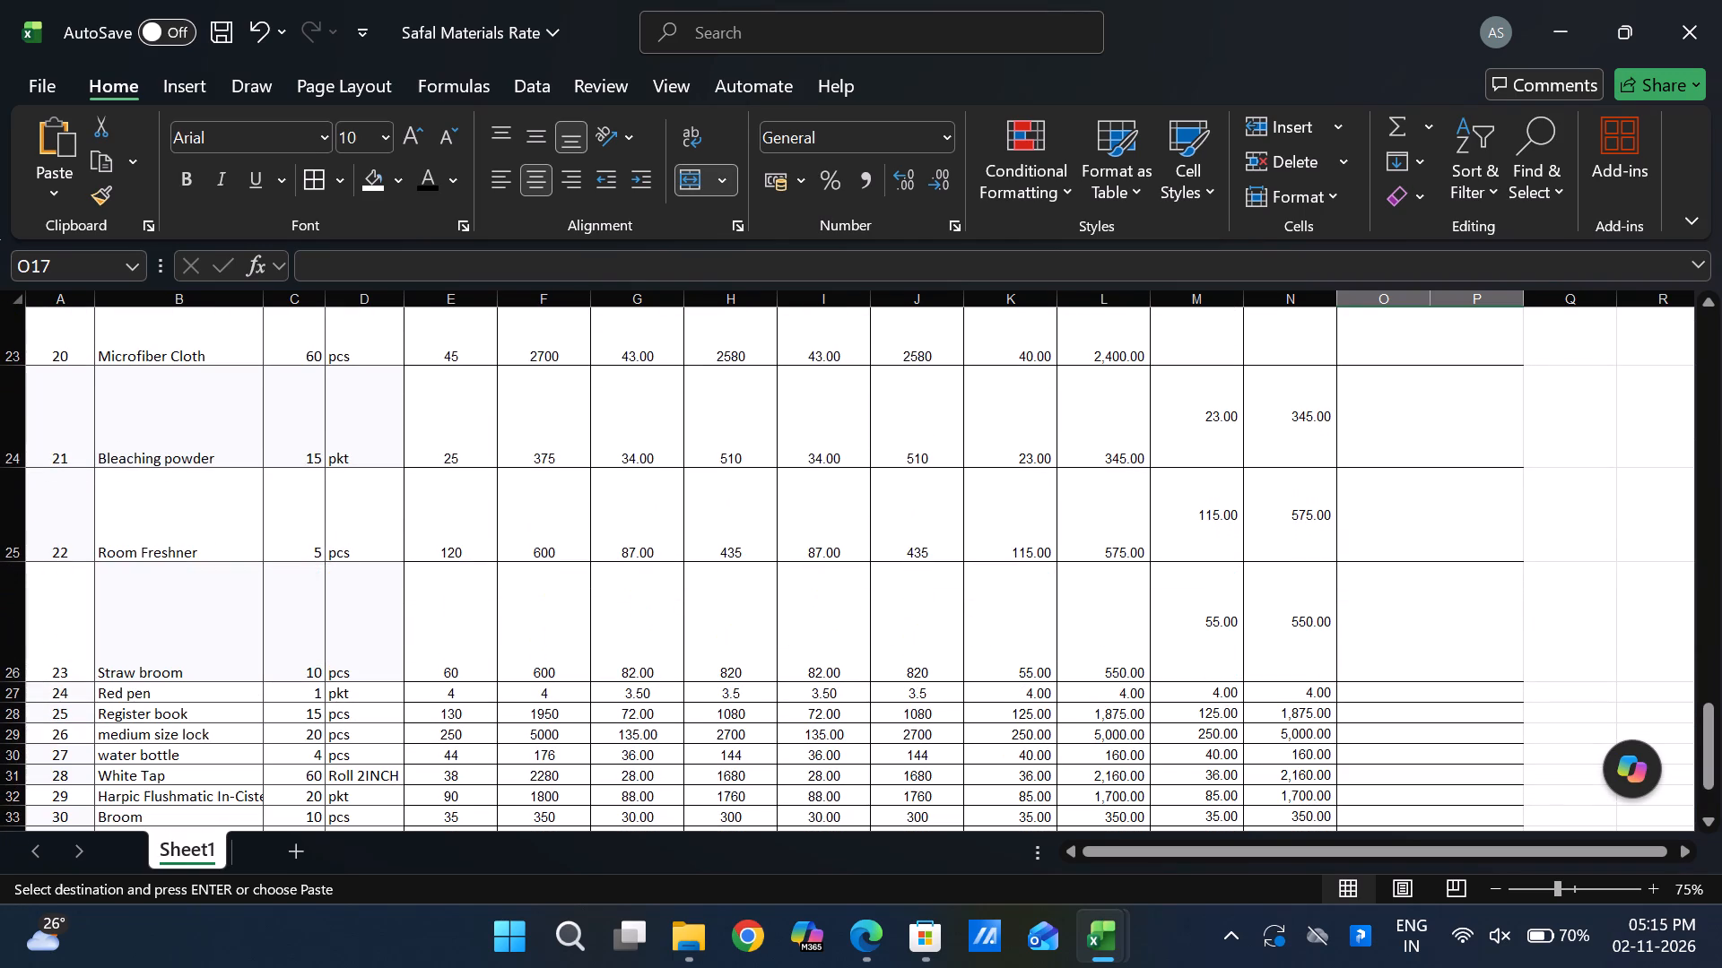
drag(20, 698, 33, 803)
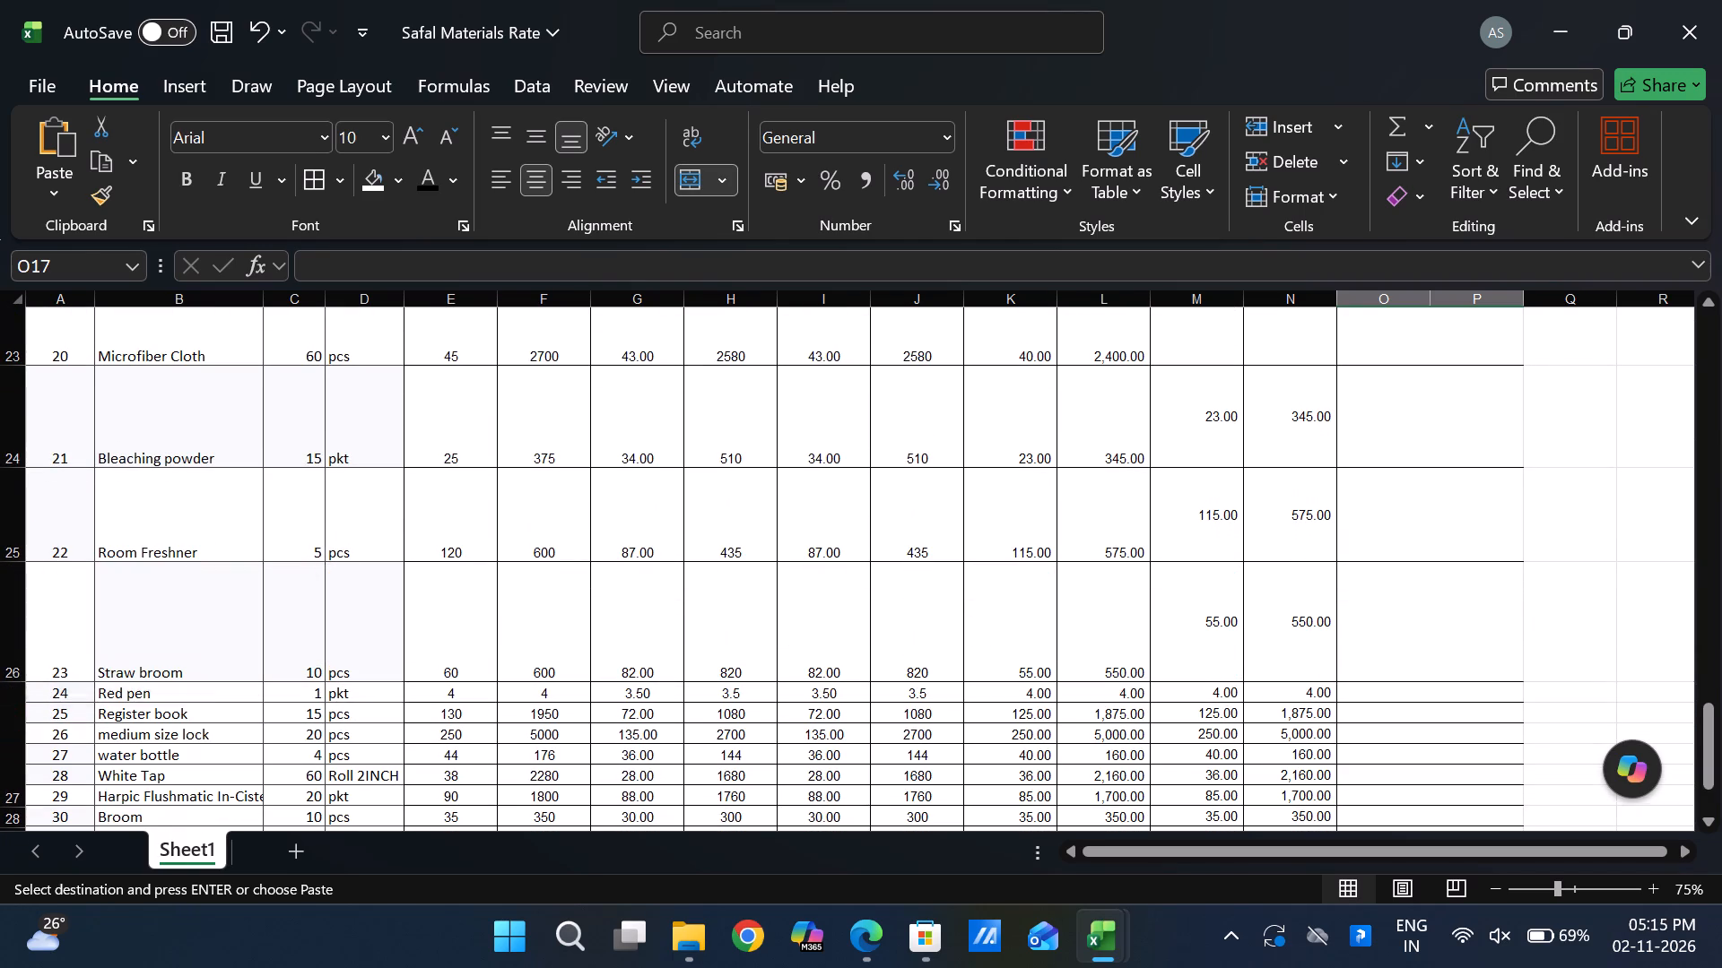
scroll(33, 803, down, 1)
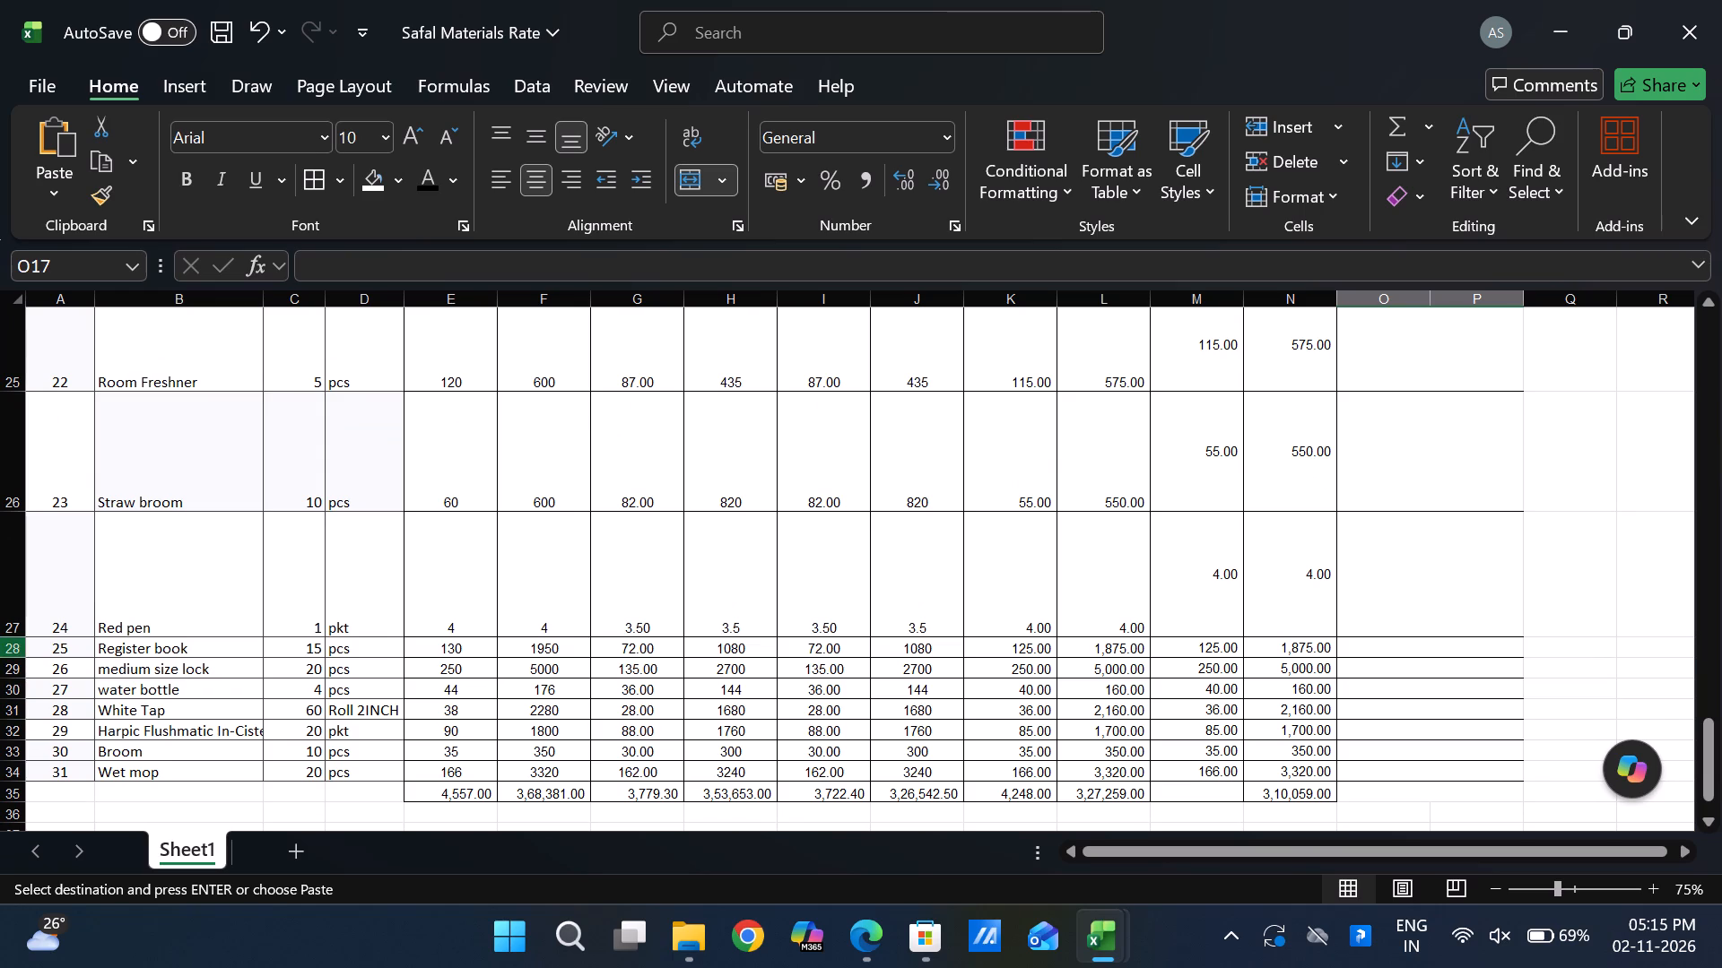
click(25, 653)
click(44, 694)
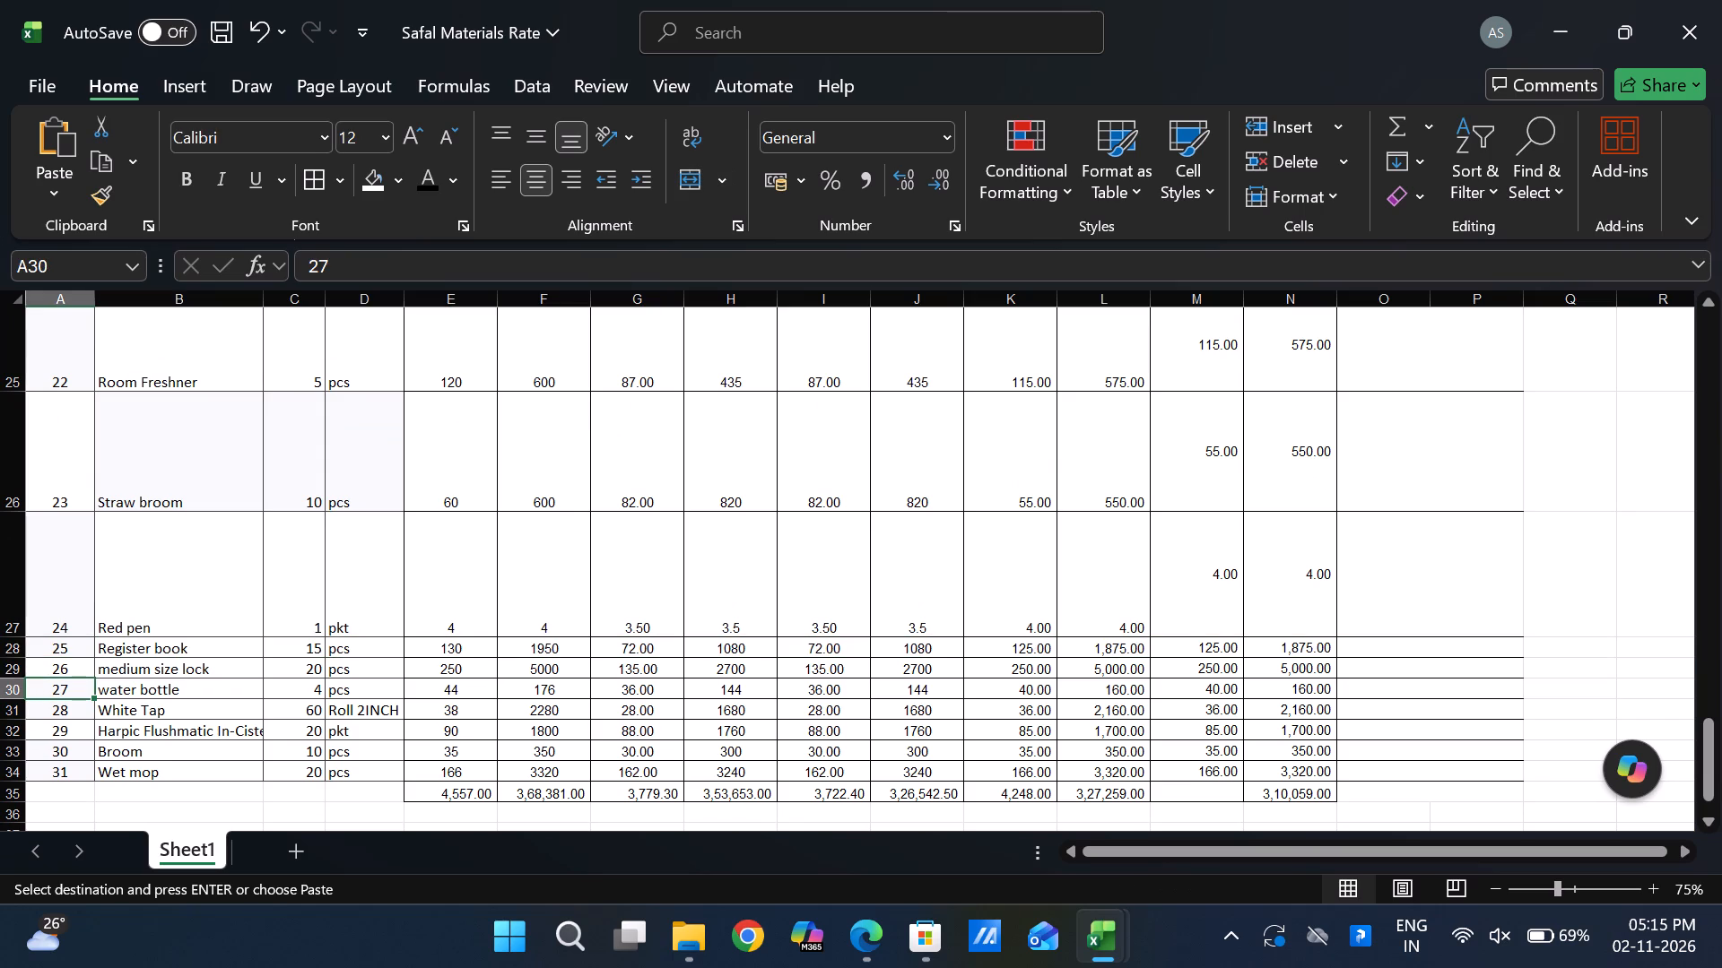
drag(15, 658, 22, 728)
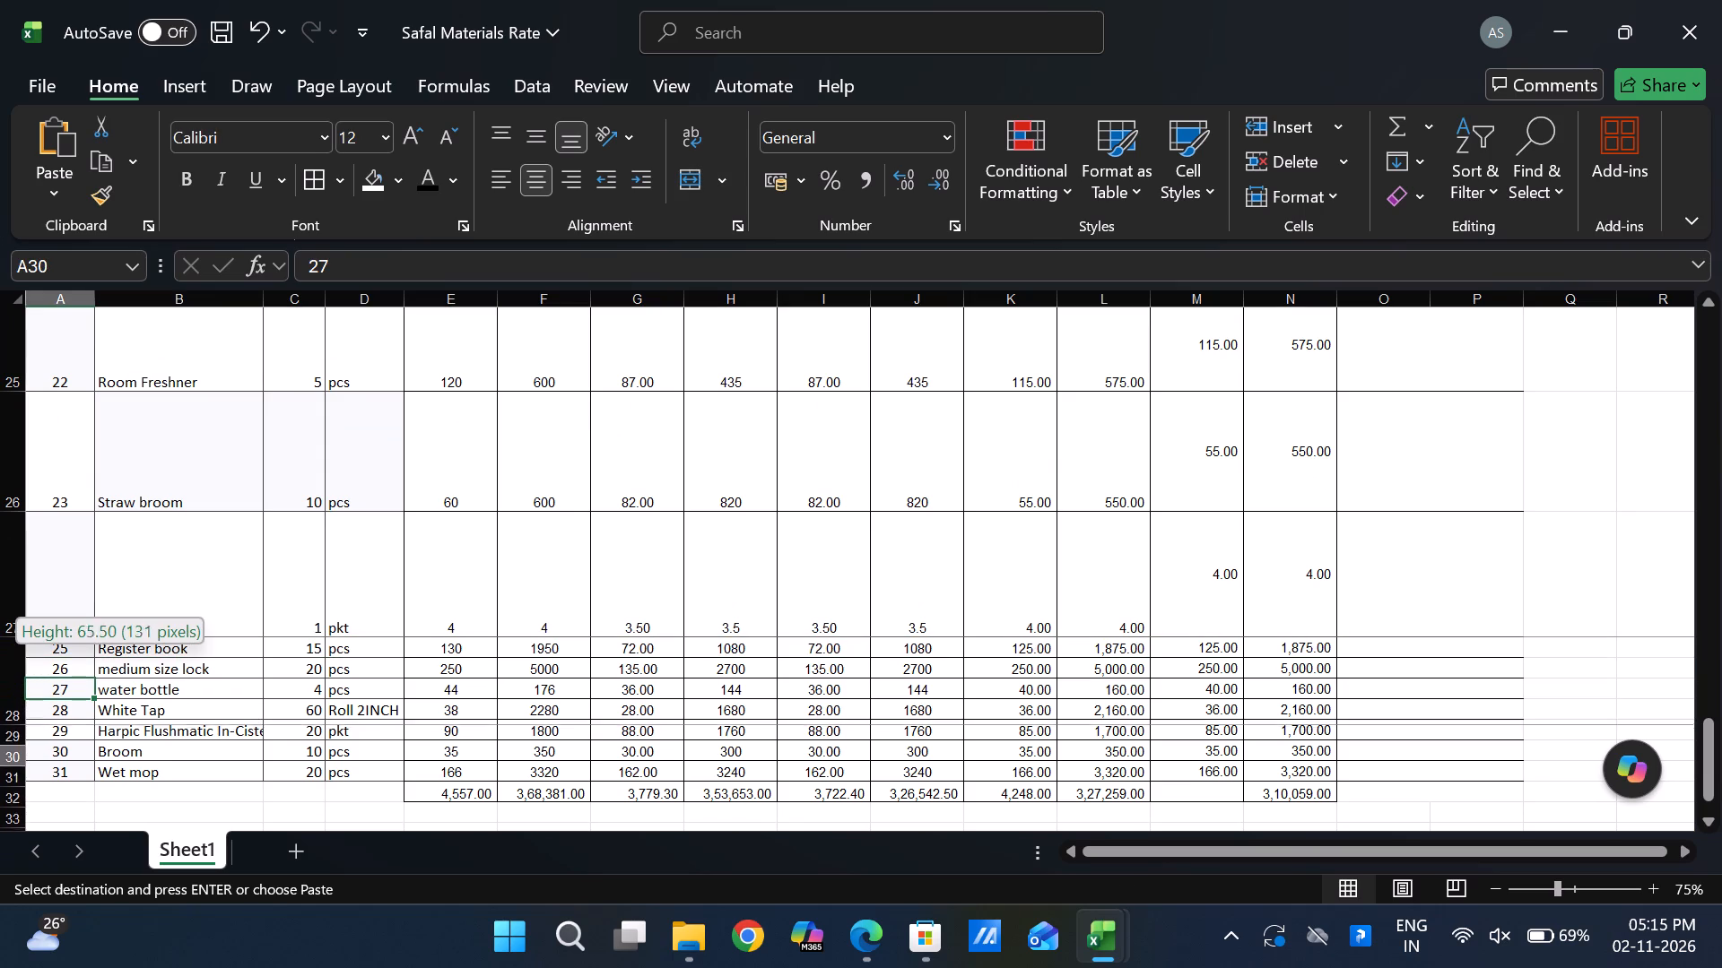
drag(22, 728, 19, 761)
Make rows 29 through 31, medium size lock, water bottle and White Tap, tall enough to hold product pictures.
scroll(26, 774, down, 1)
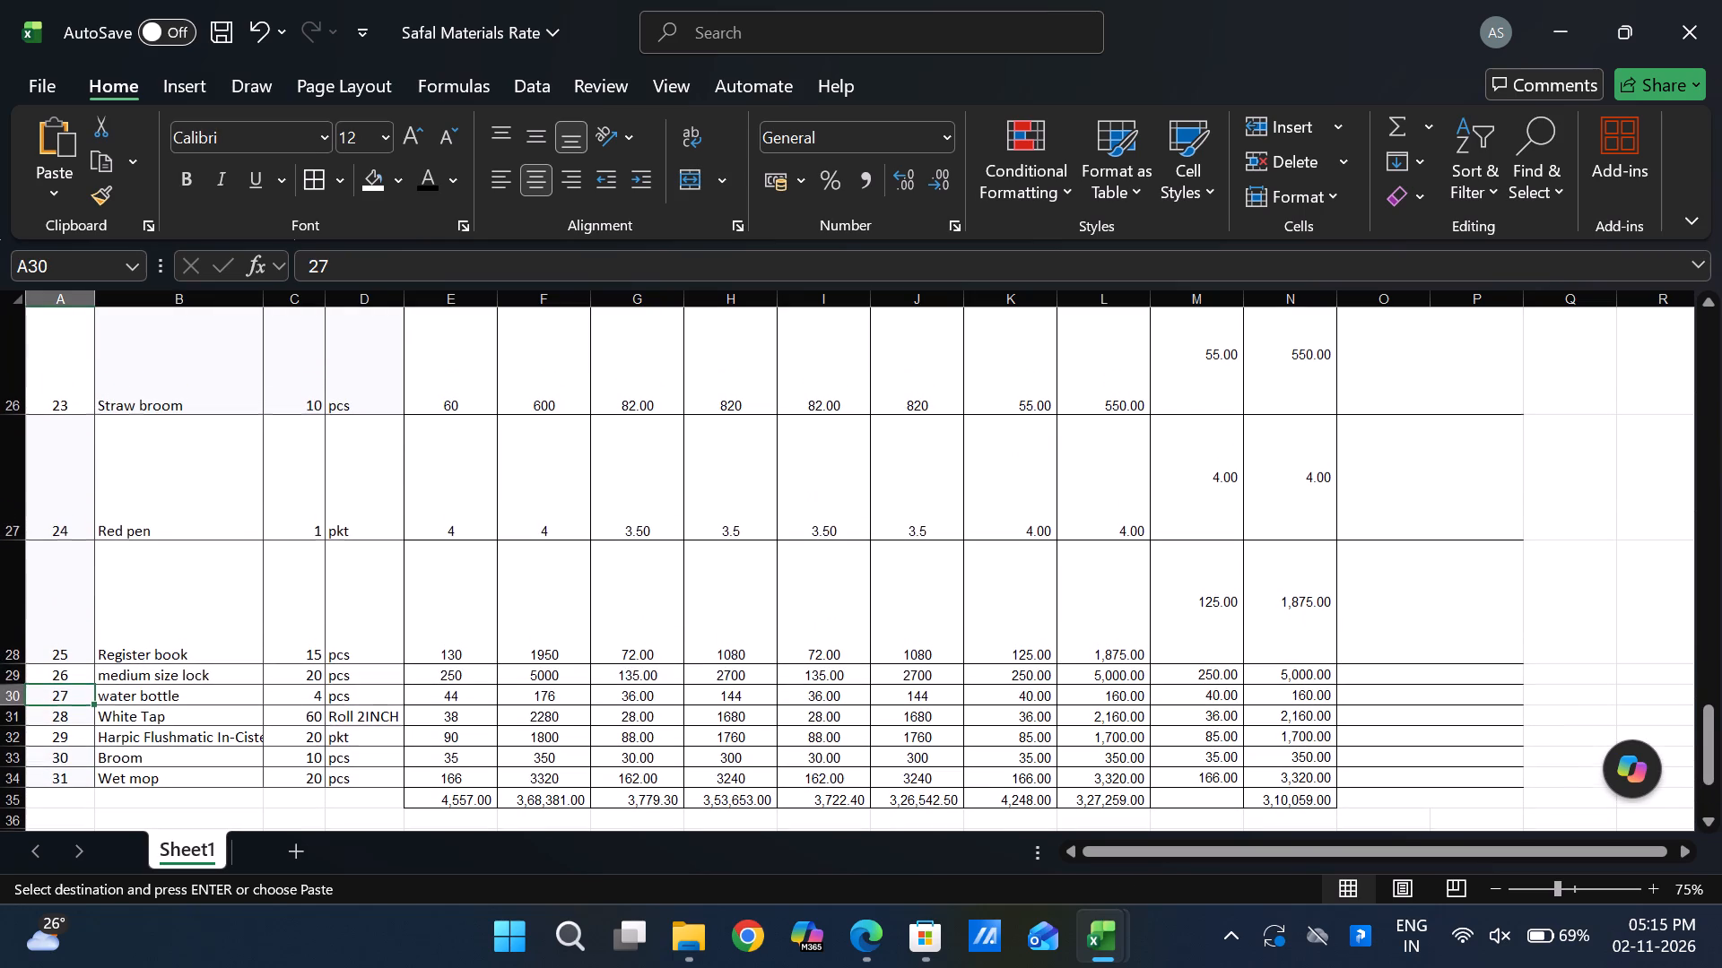
drag(24, 685, 22, 787)
scroll(22, 793, down, 1)
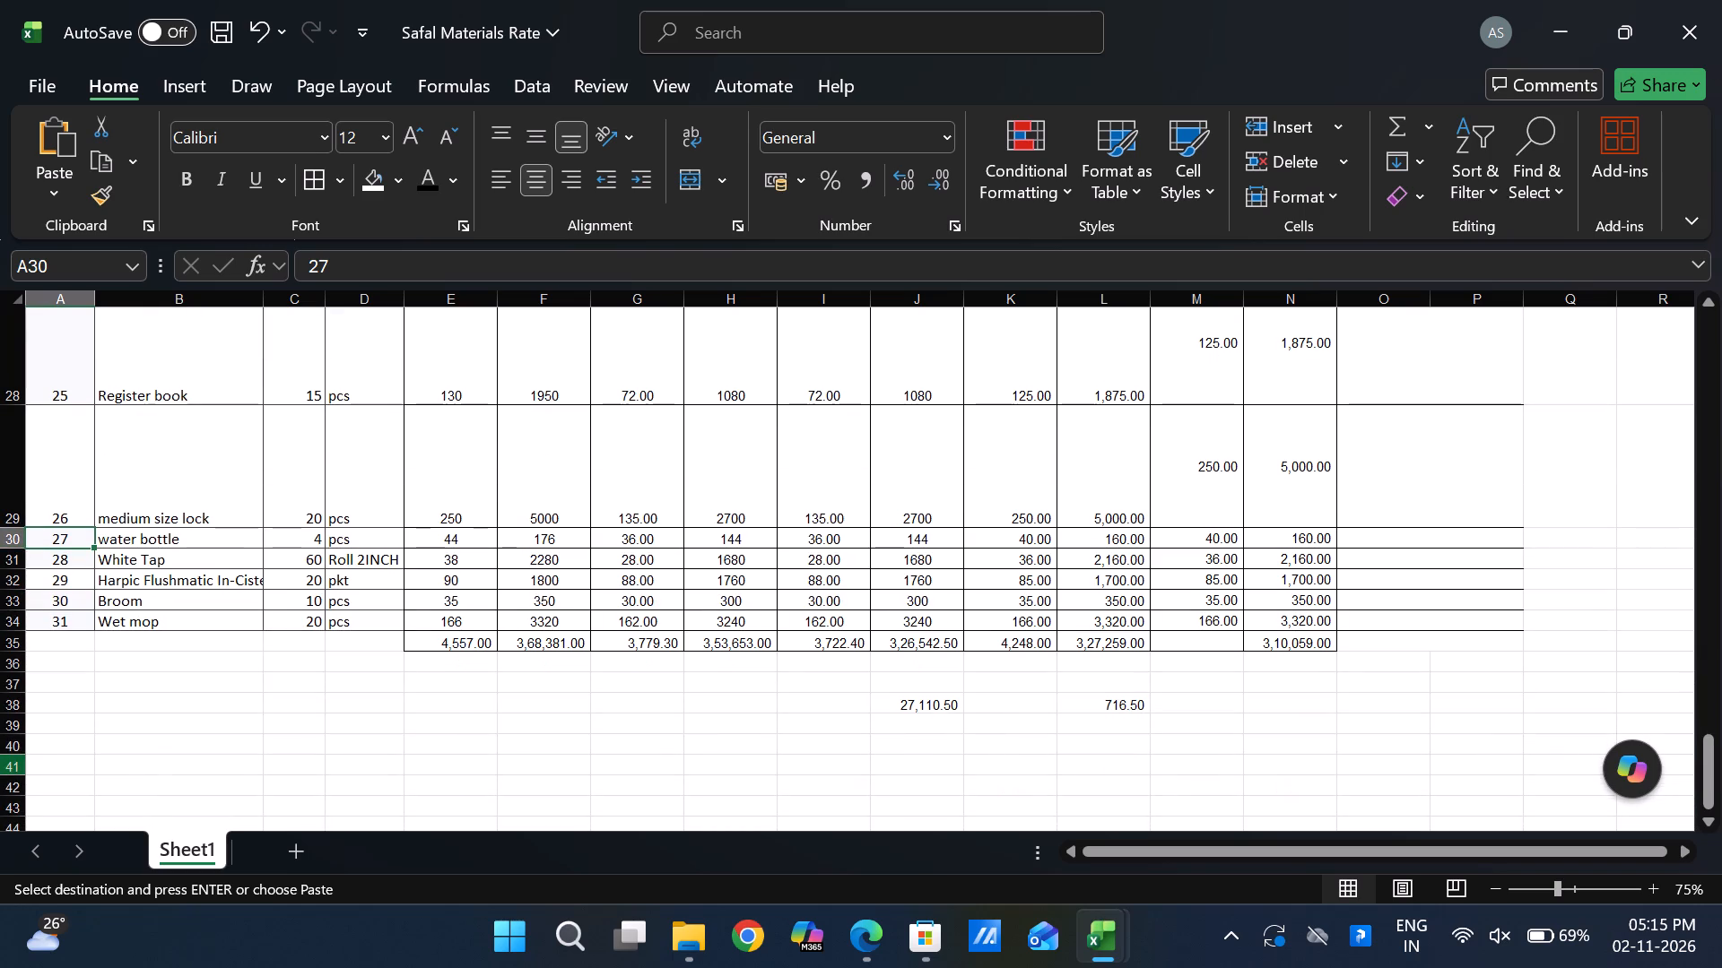
click(21, 543)
click(52, 585)
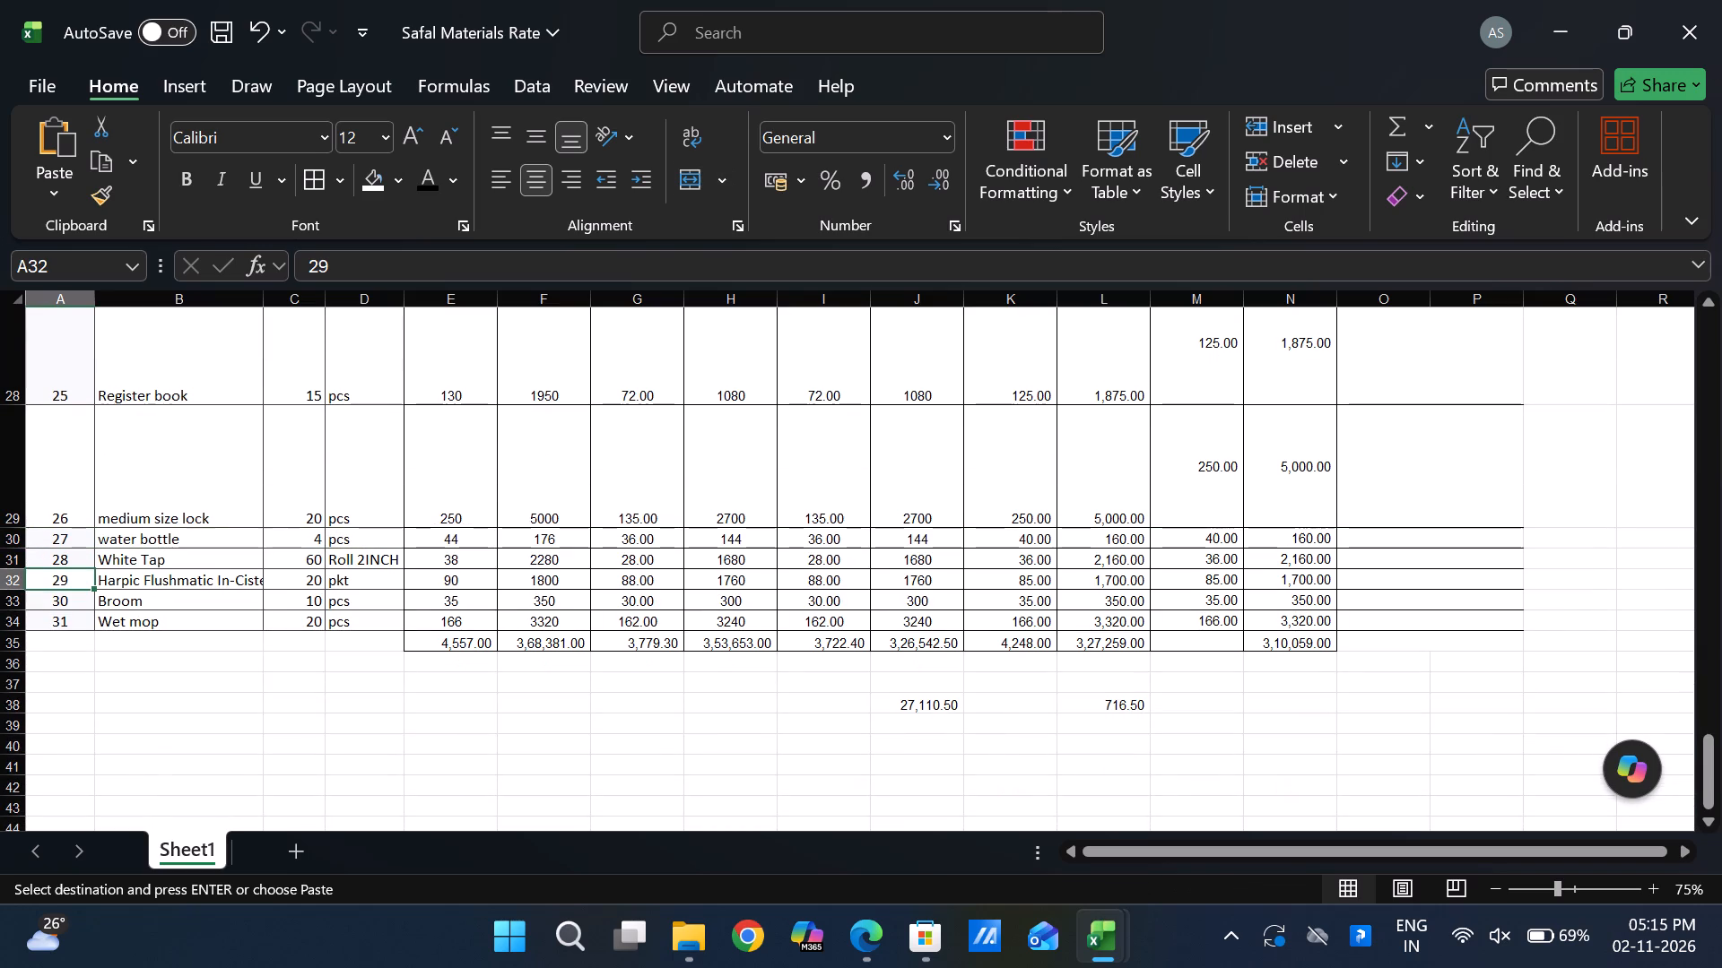
drag(22, 544, 35, 631)
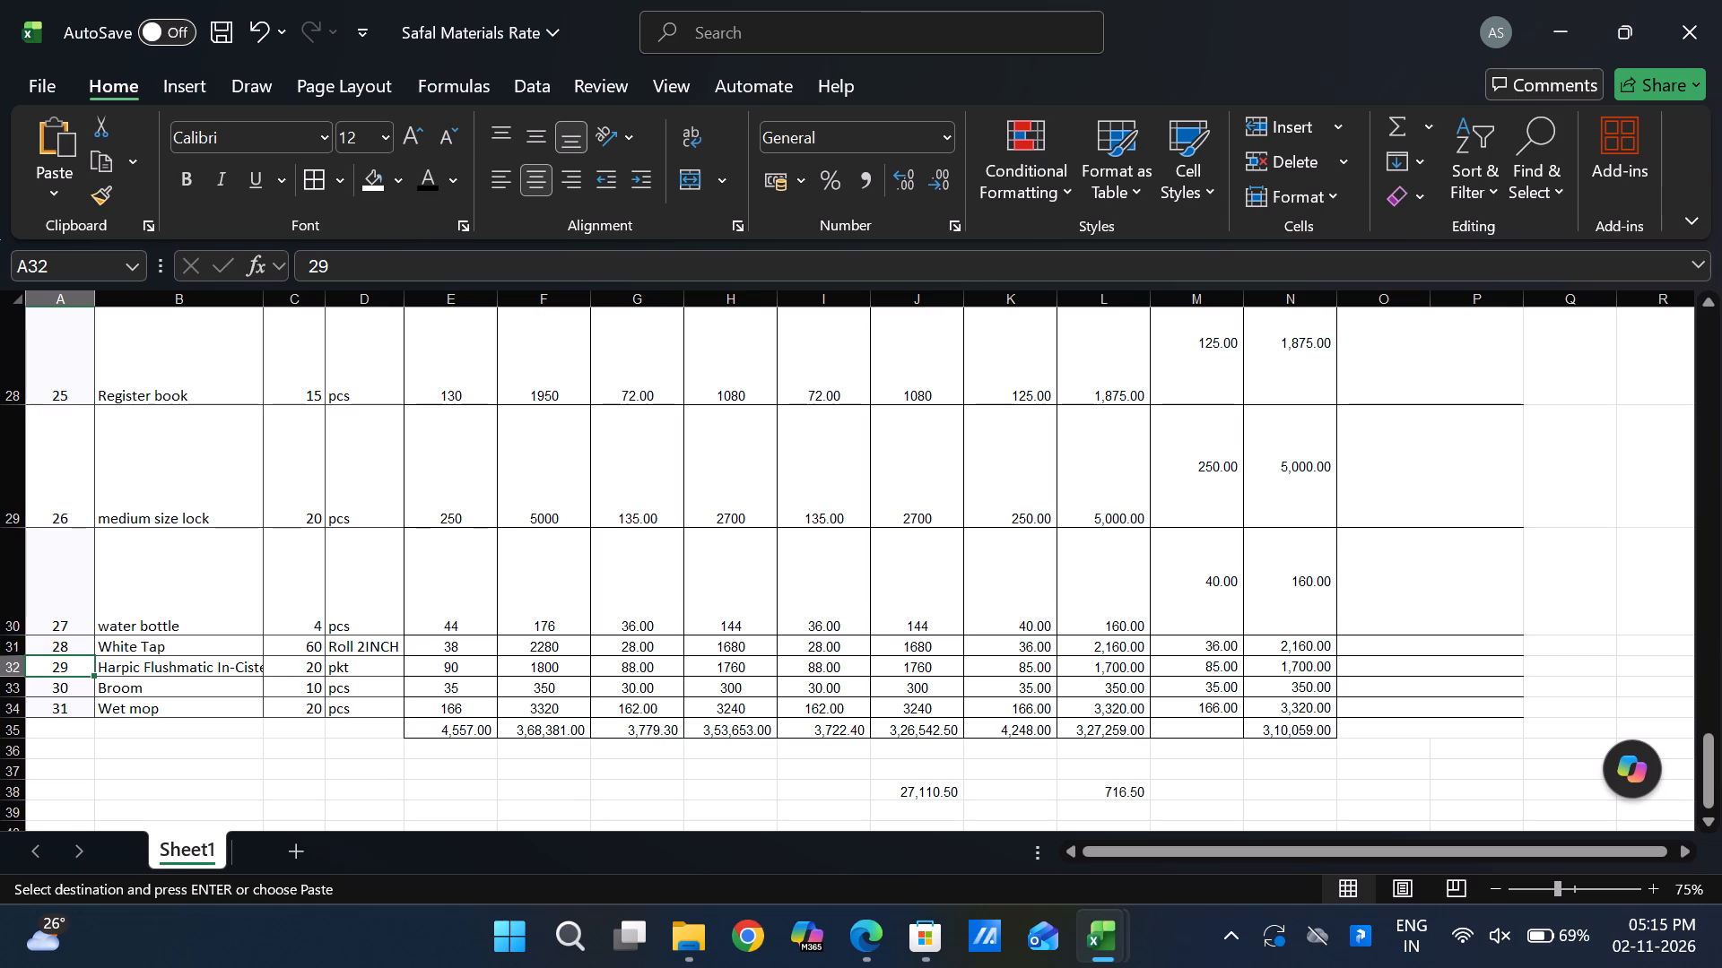
drag(19, 658, 26, 757)
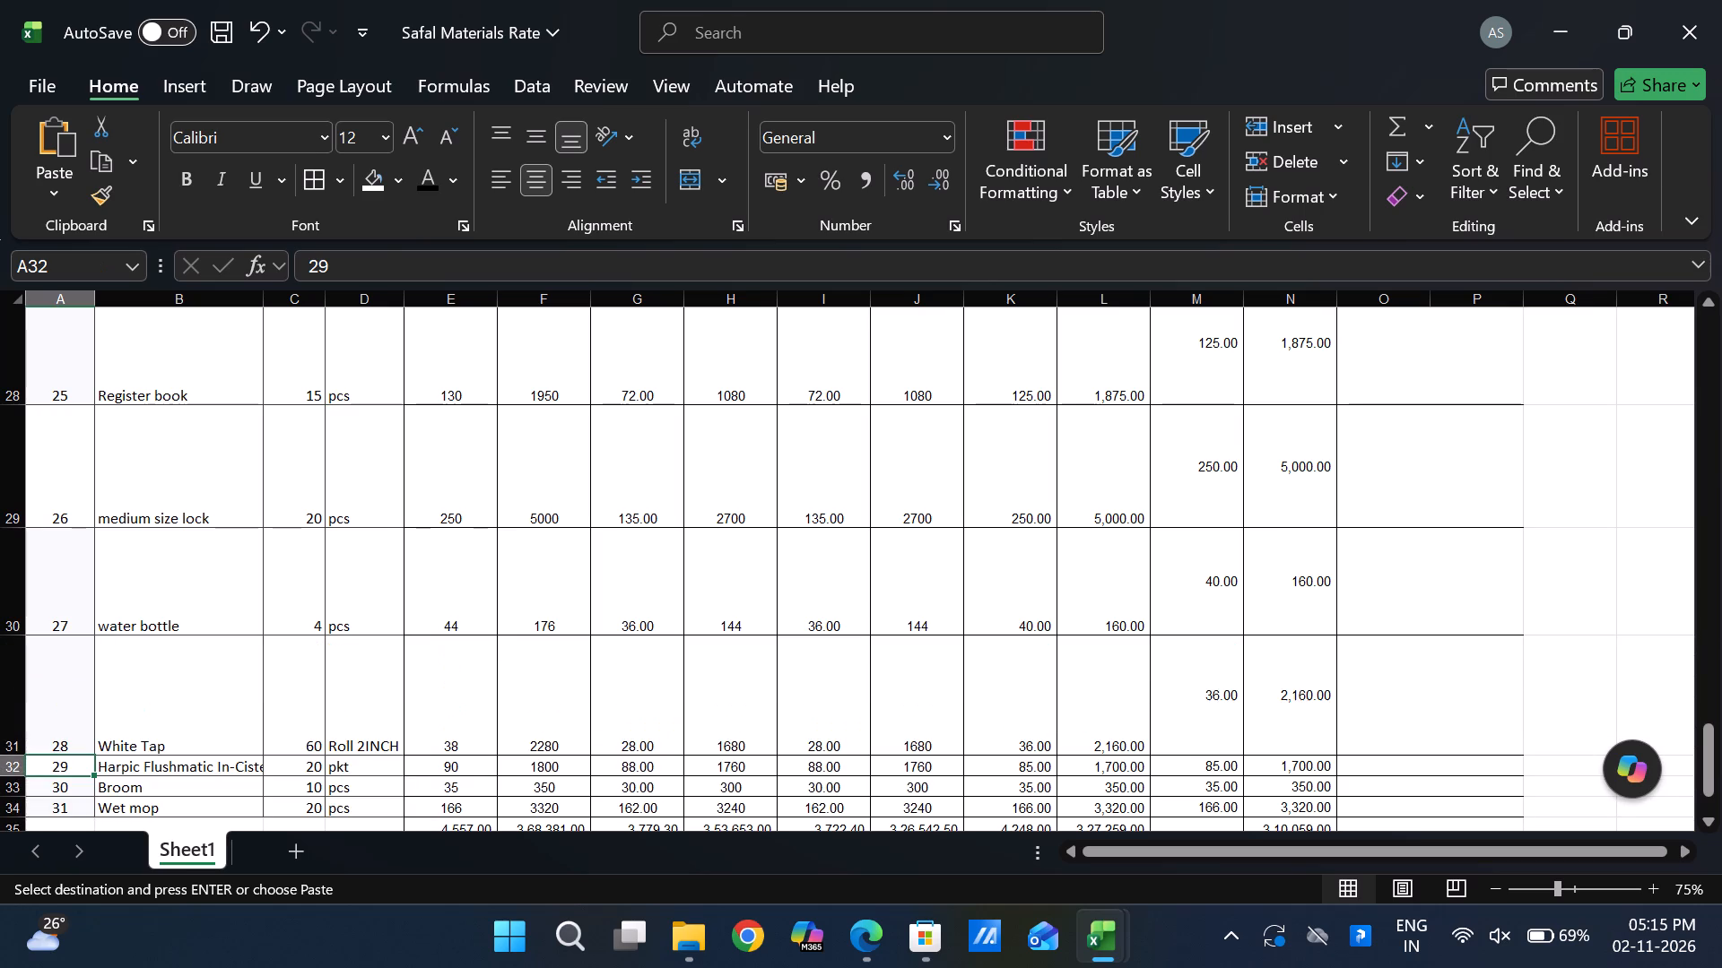
Make rows 32 through 34, Harpic Flushmatic, Broom and Wet mop, tall enough to hold product pictures.
scroll(33, 768, down, 1)
drag(17, 628, 29, 728)
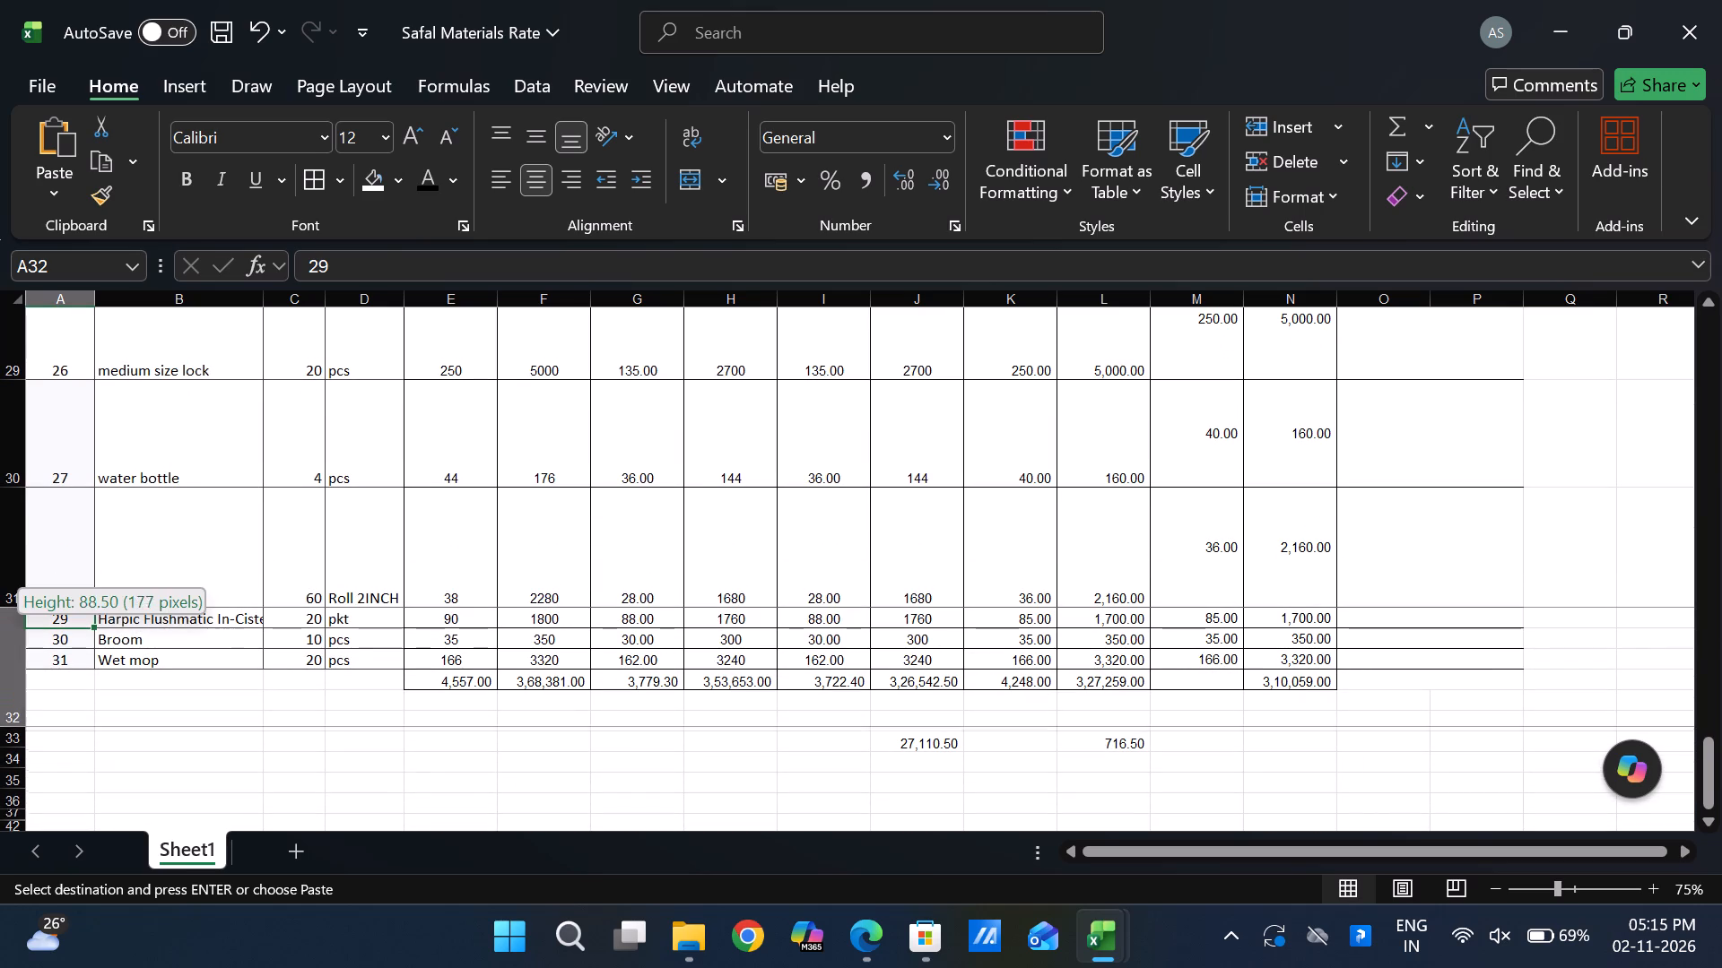
drag(29, 728, 30, 731)
scroll(39, 764, down, 1)
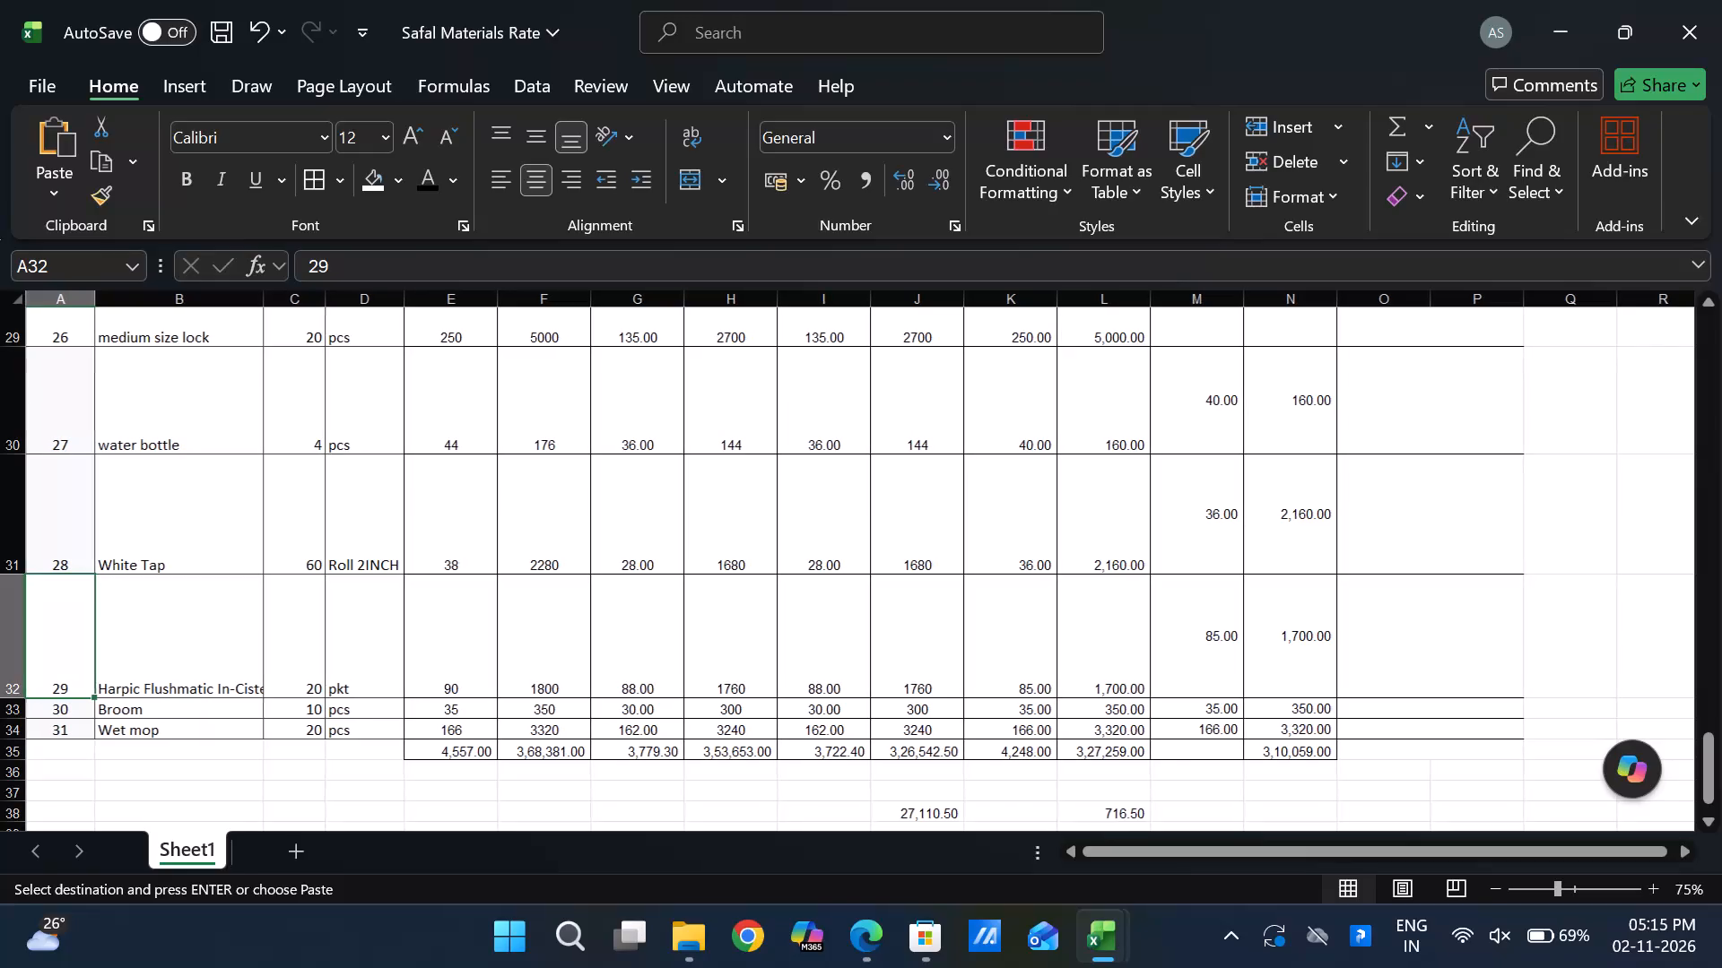
drag(21, 719, 41, 816)
scroll(52, 825, down, 1)
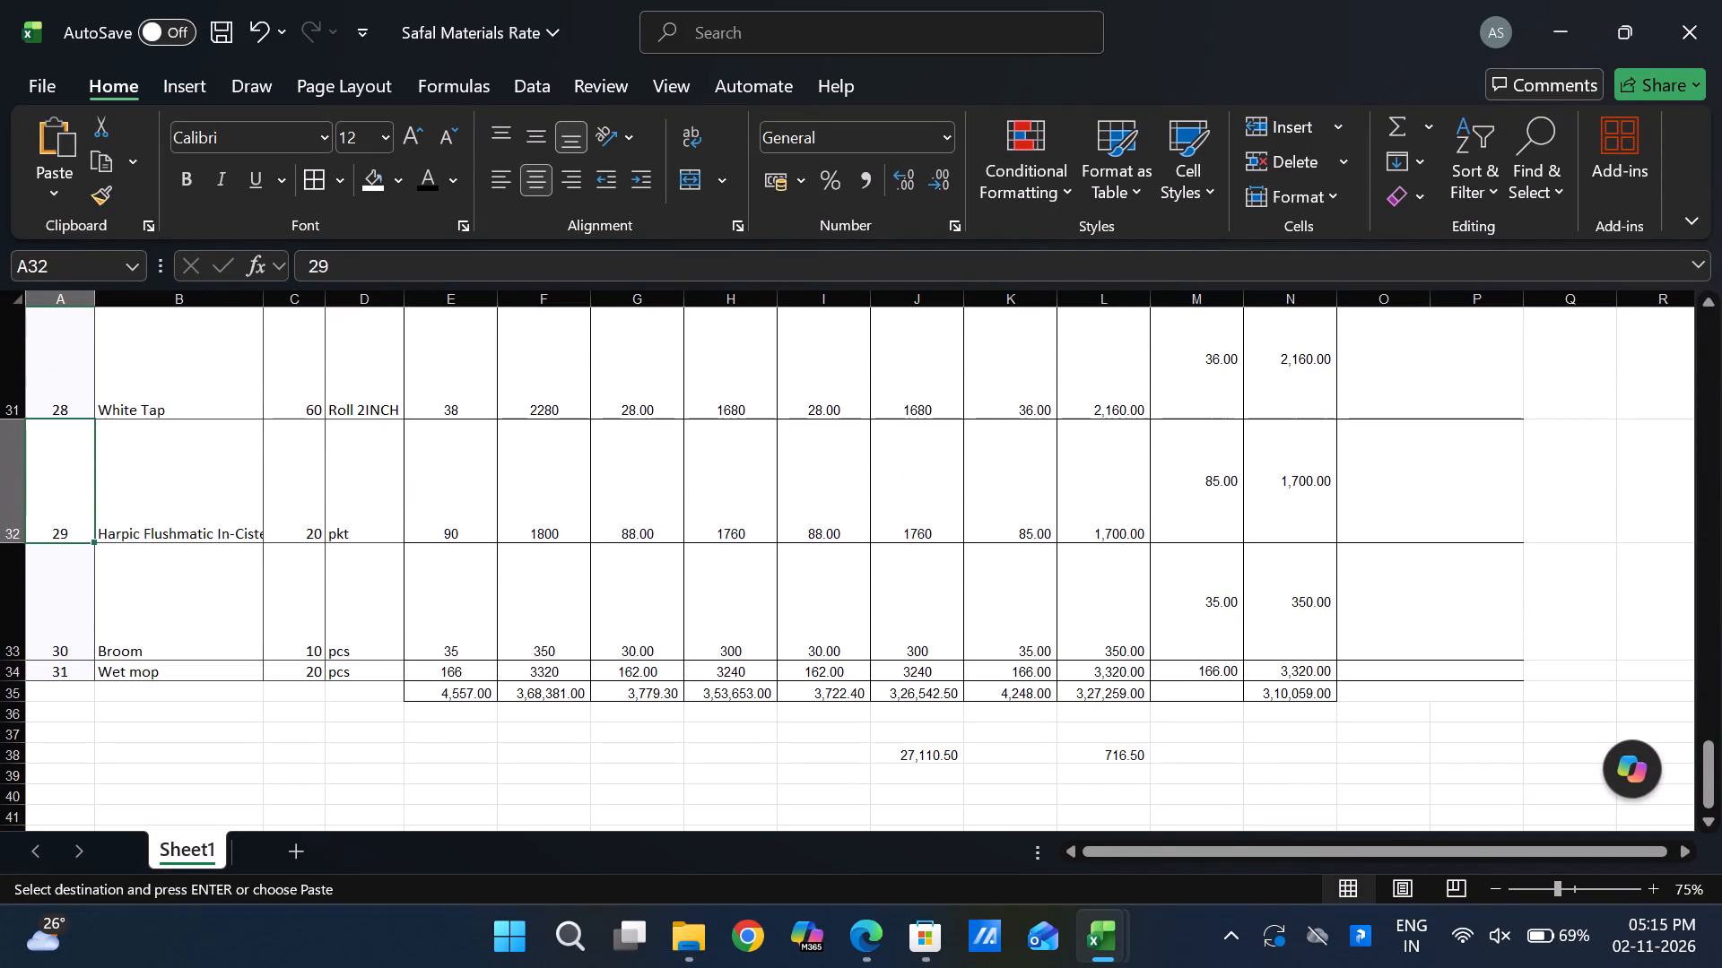
drag(22, 680, 50, 771)
Copy pictures G17:G34, Knife Big through Wet mop, from Safal Materials Rate Final into the Dhiyan Images column of Safal Materials Rate, starting at O17.
scroll(1213, 651, up, 1)
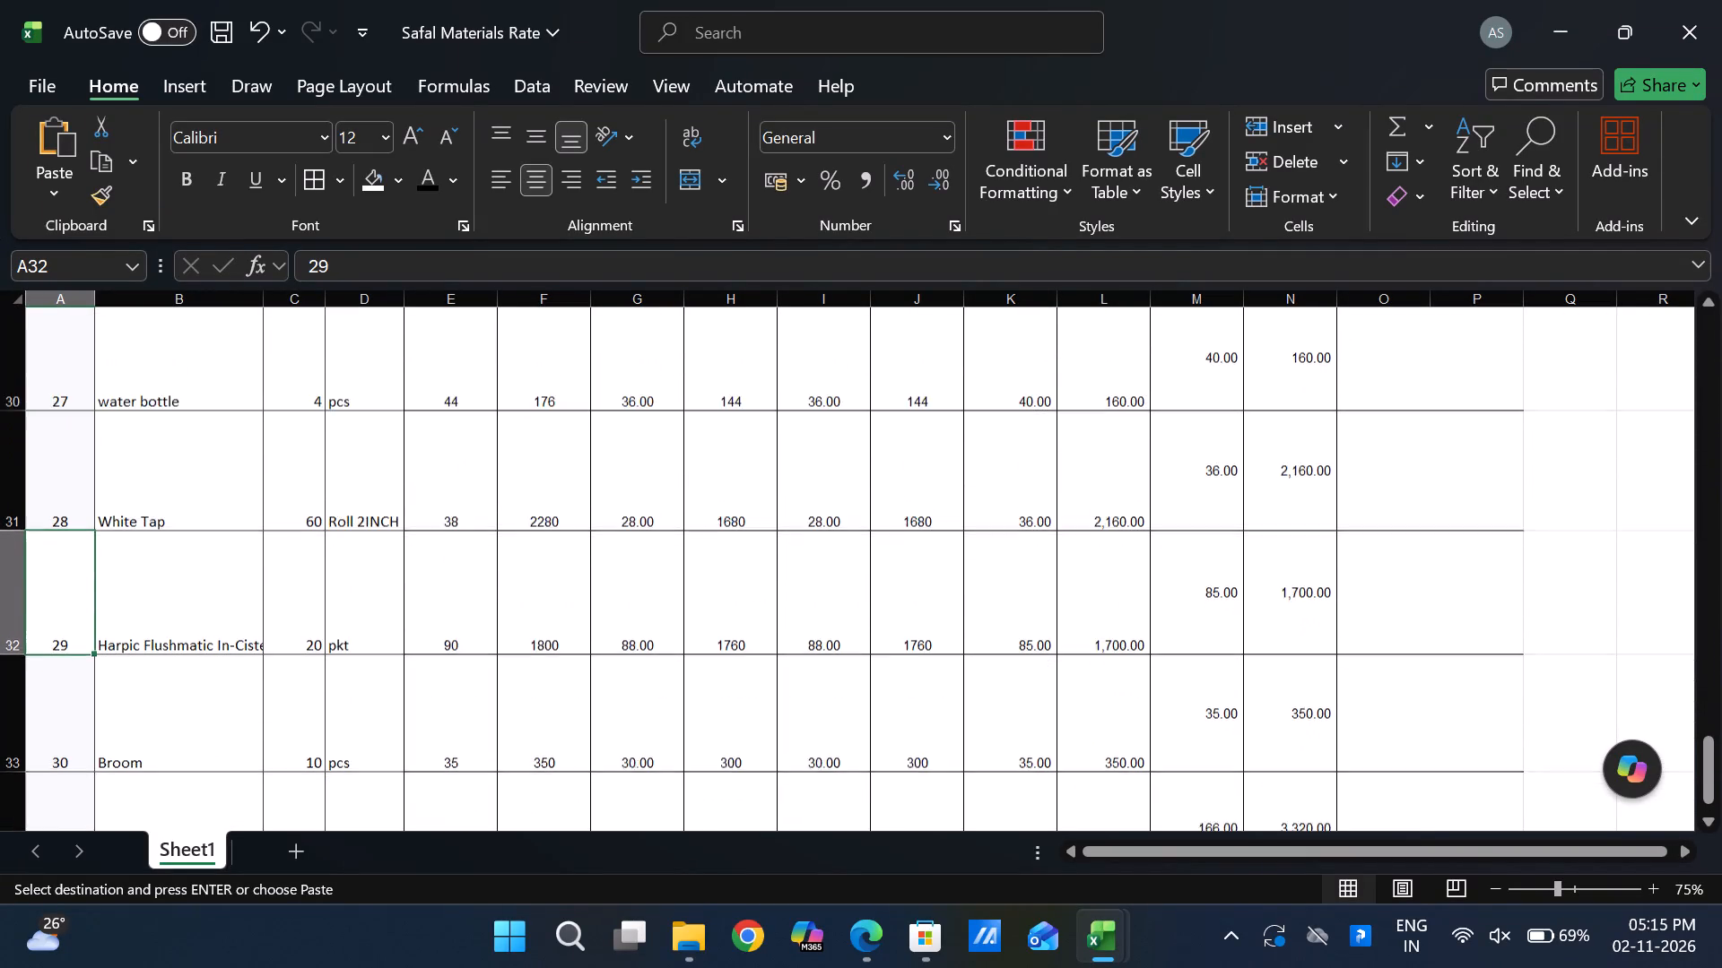
scroll(1213, 651, up, 4)
scroll(1213, 651, down, 1)
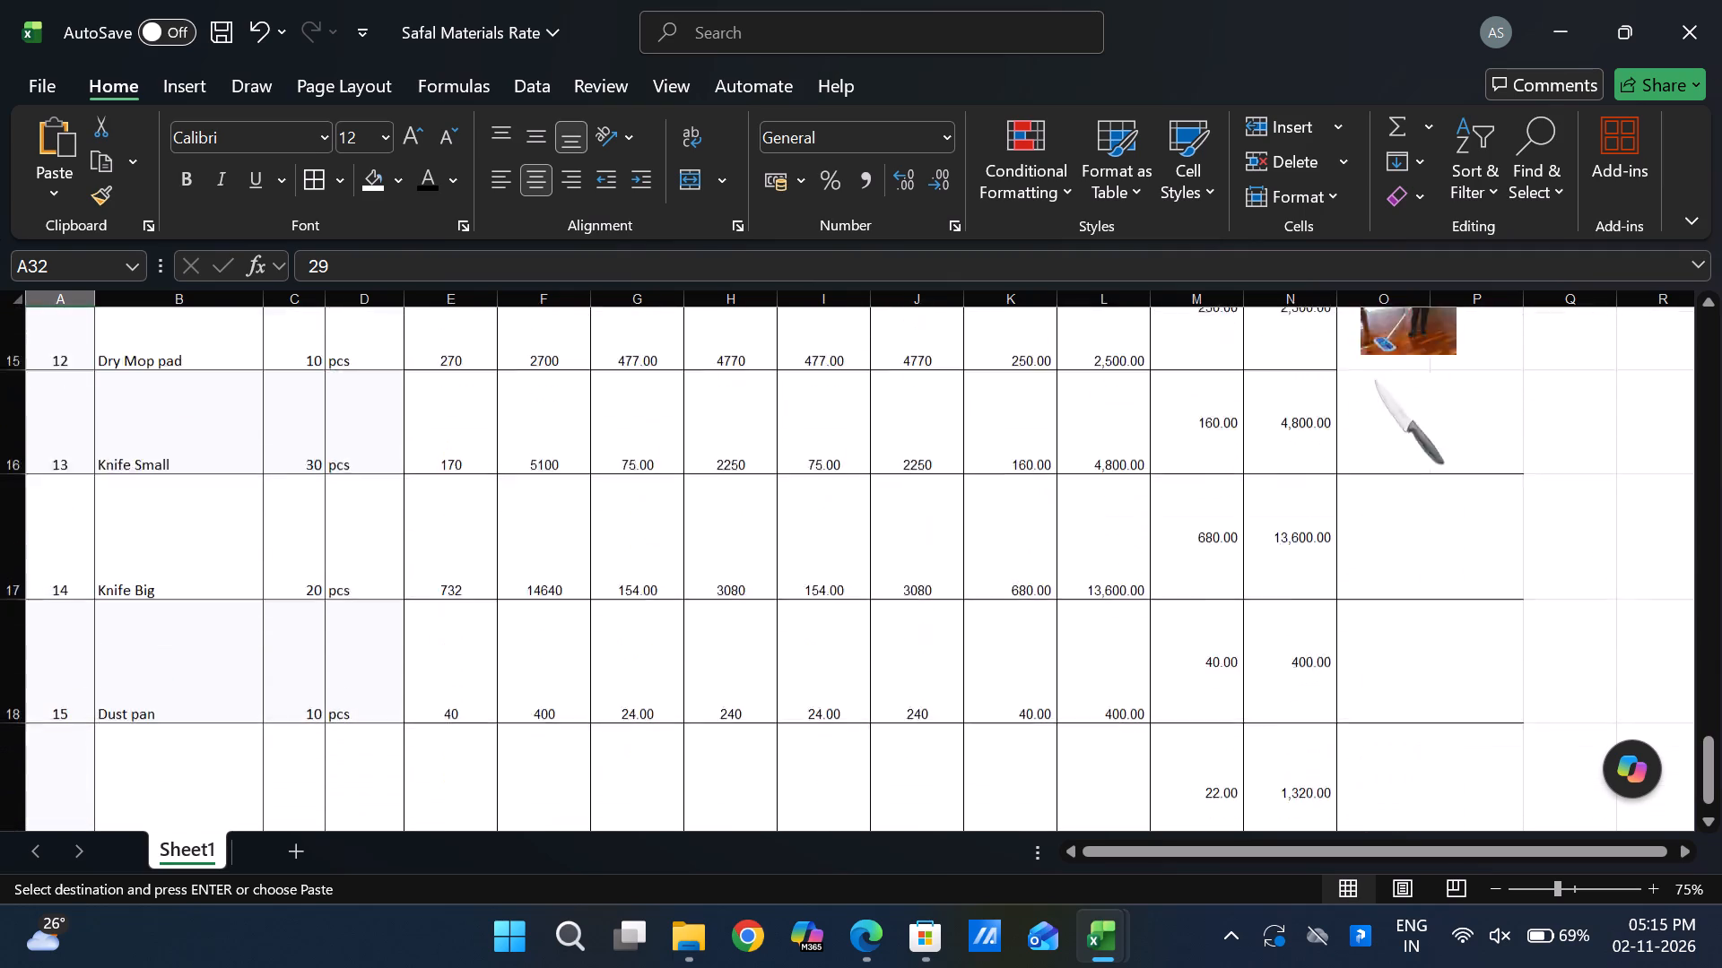
scroll(1213, 651, down, 1)
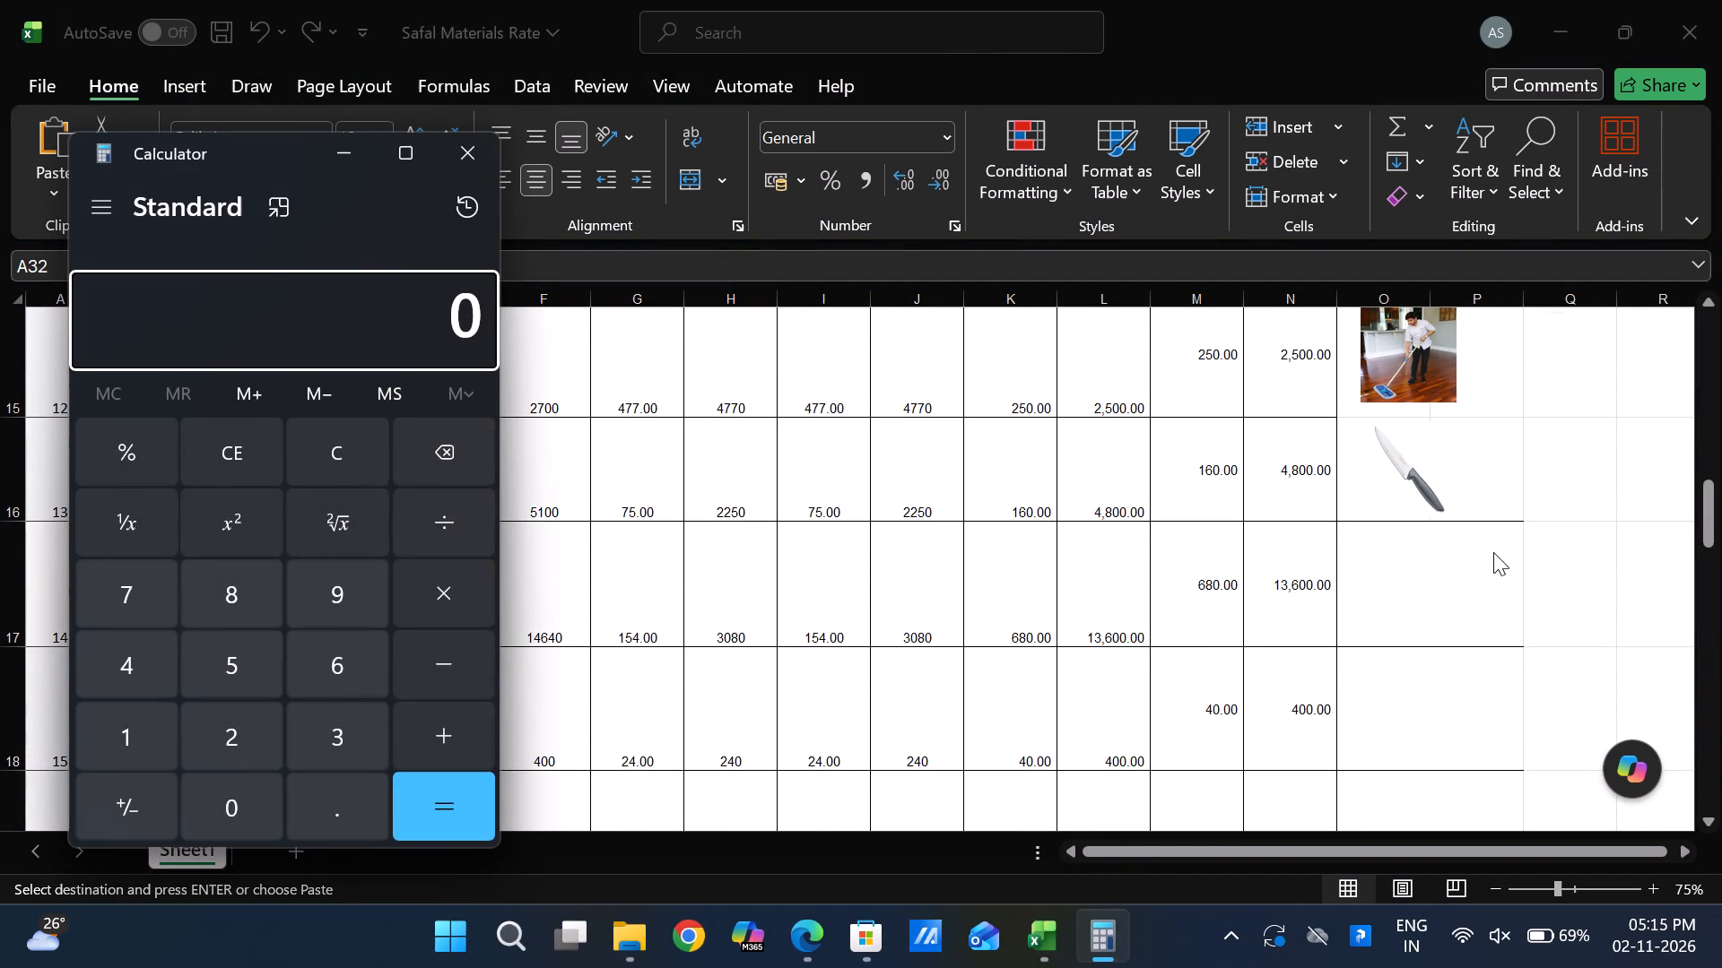
click(473, 166)
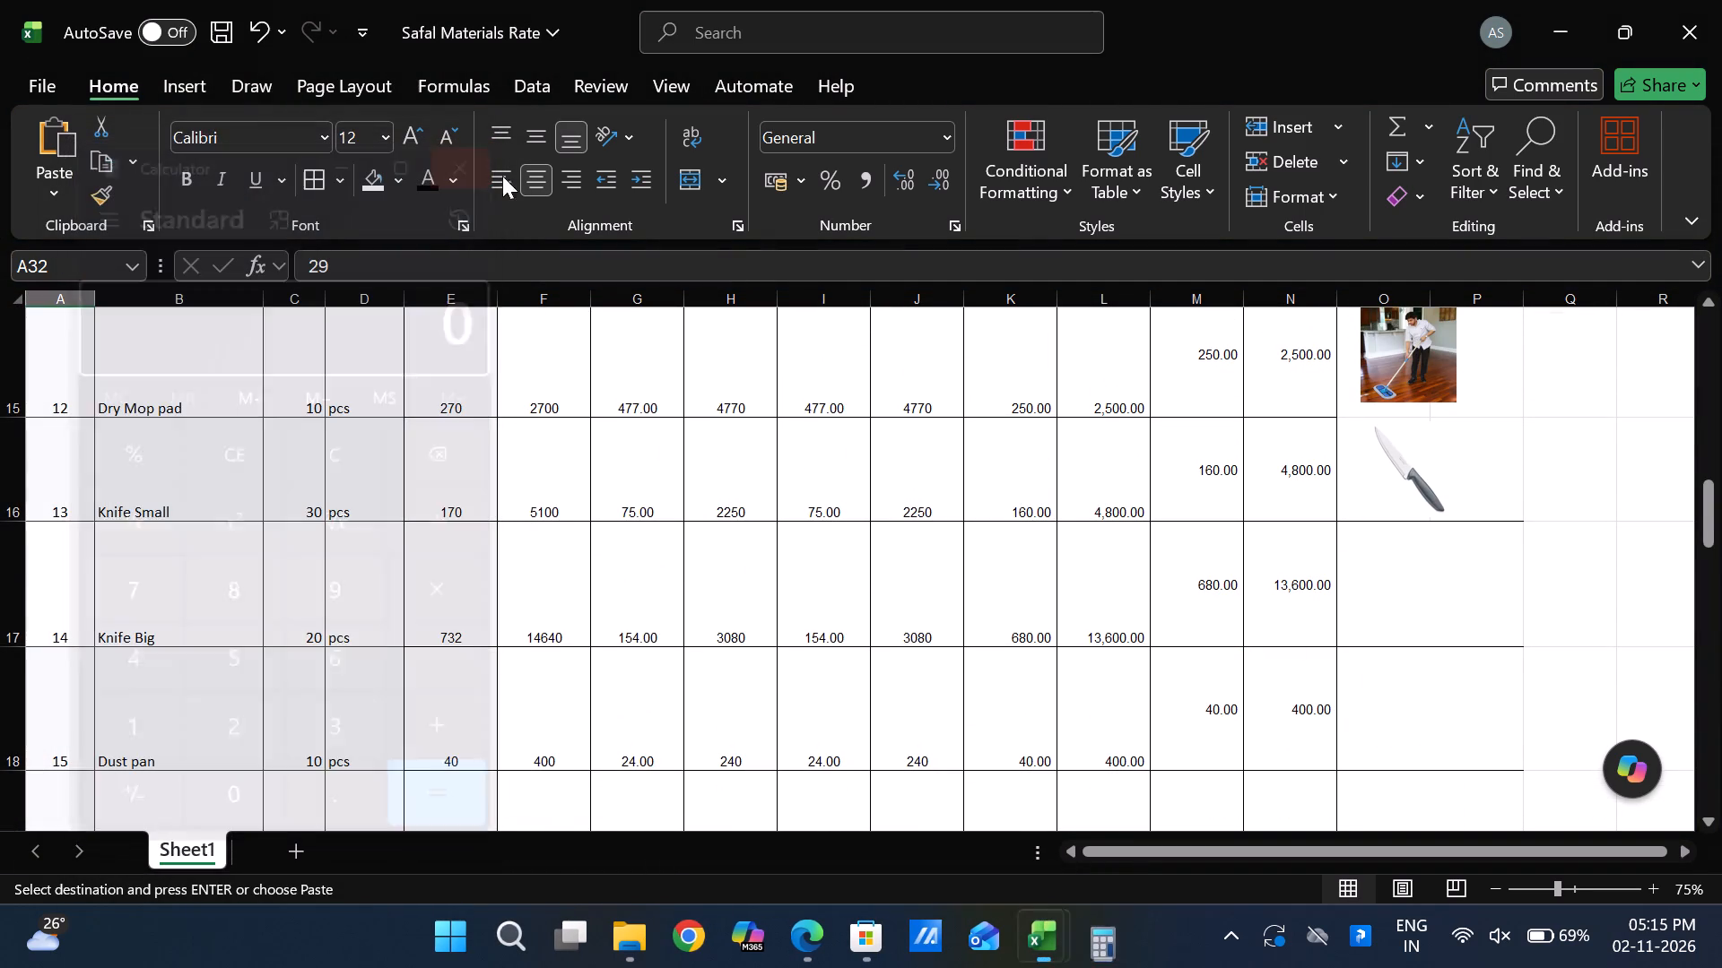
click(1394, 600)
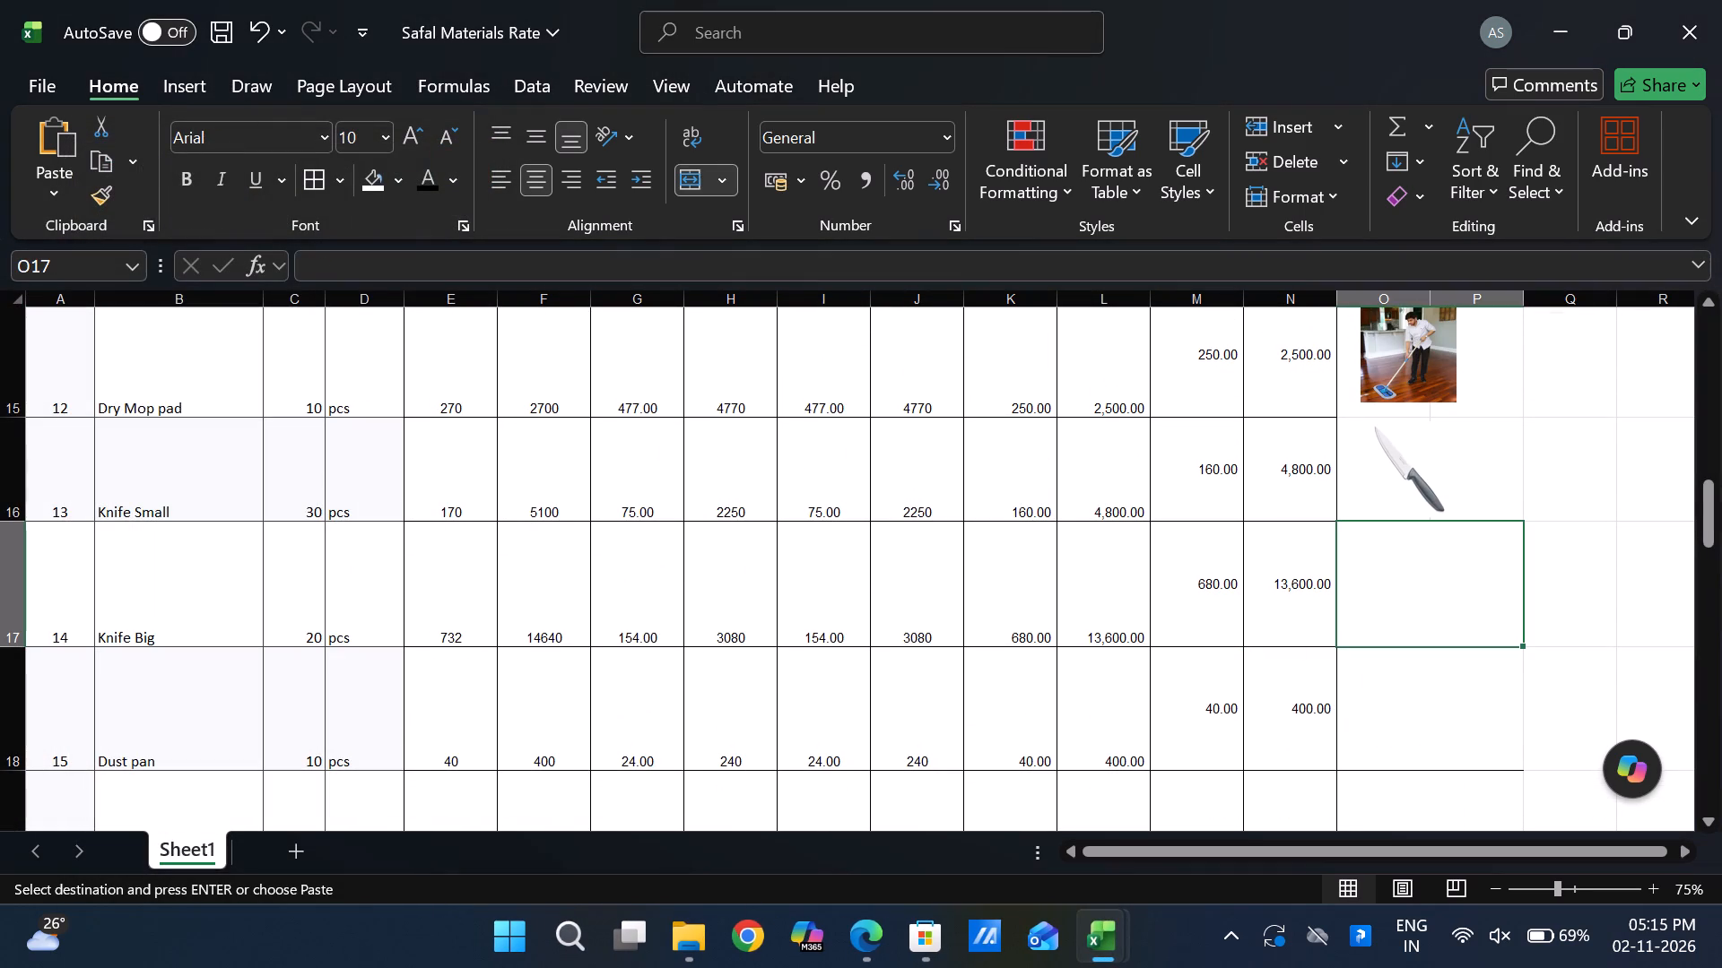
key(alt+Tab)
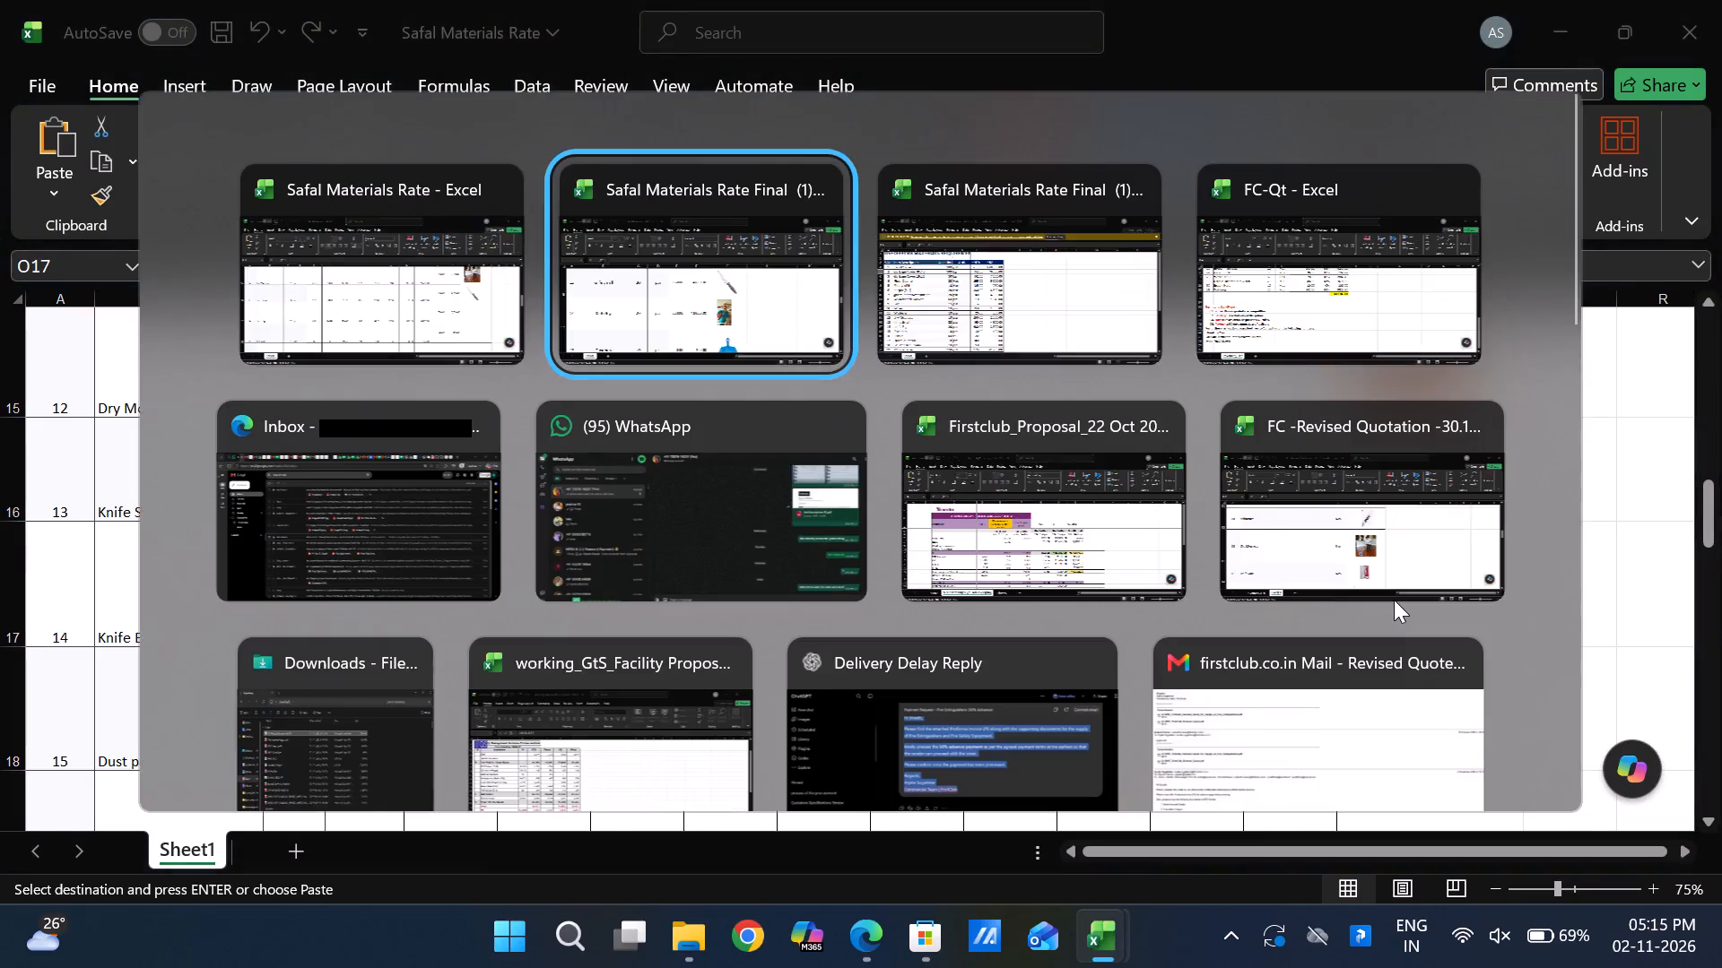
key(Down)
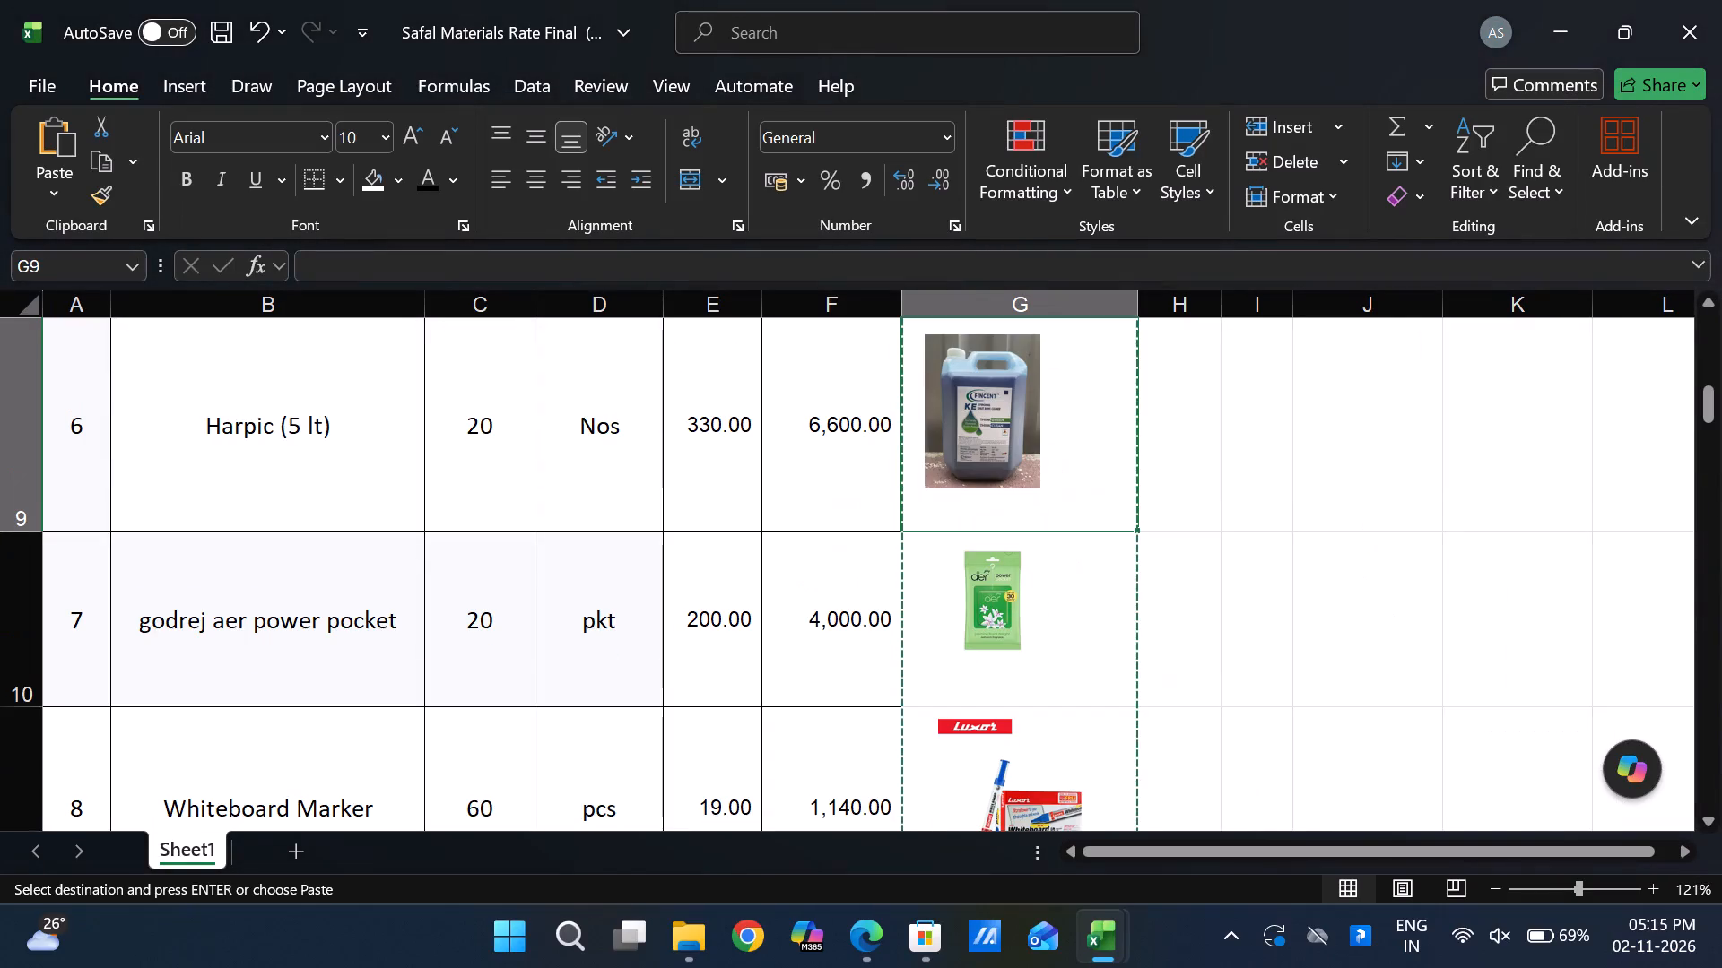
key(Down)
key(Down)
key(Down)
key(Down)
key(Down)
key(Down)
key(Down)
key(Down)
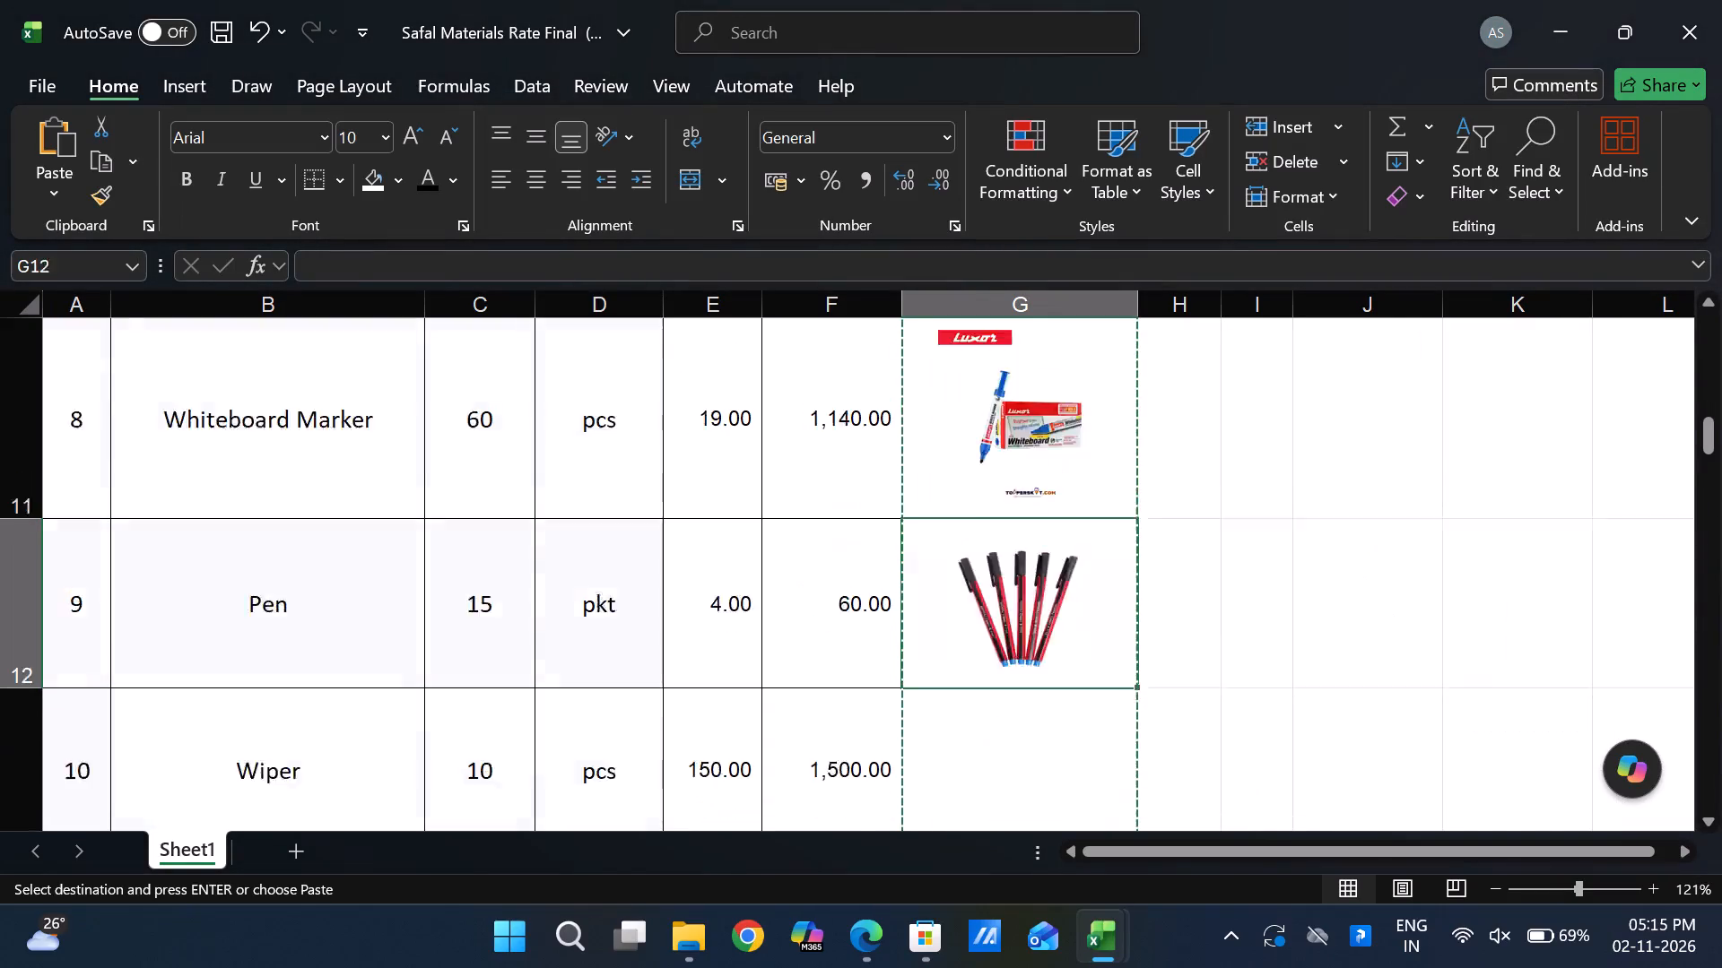
key(shift+Down)
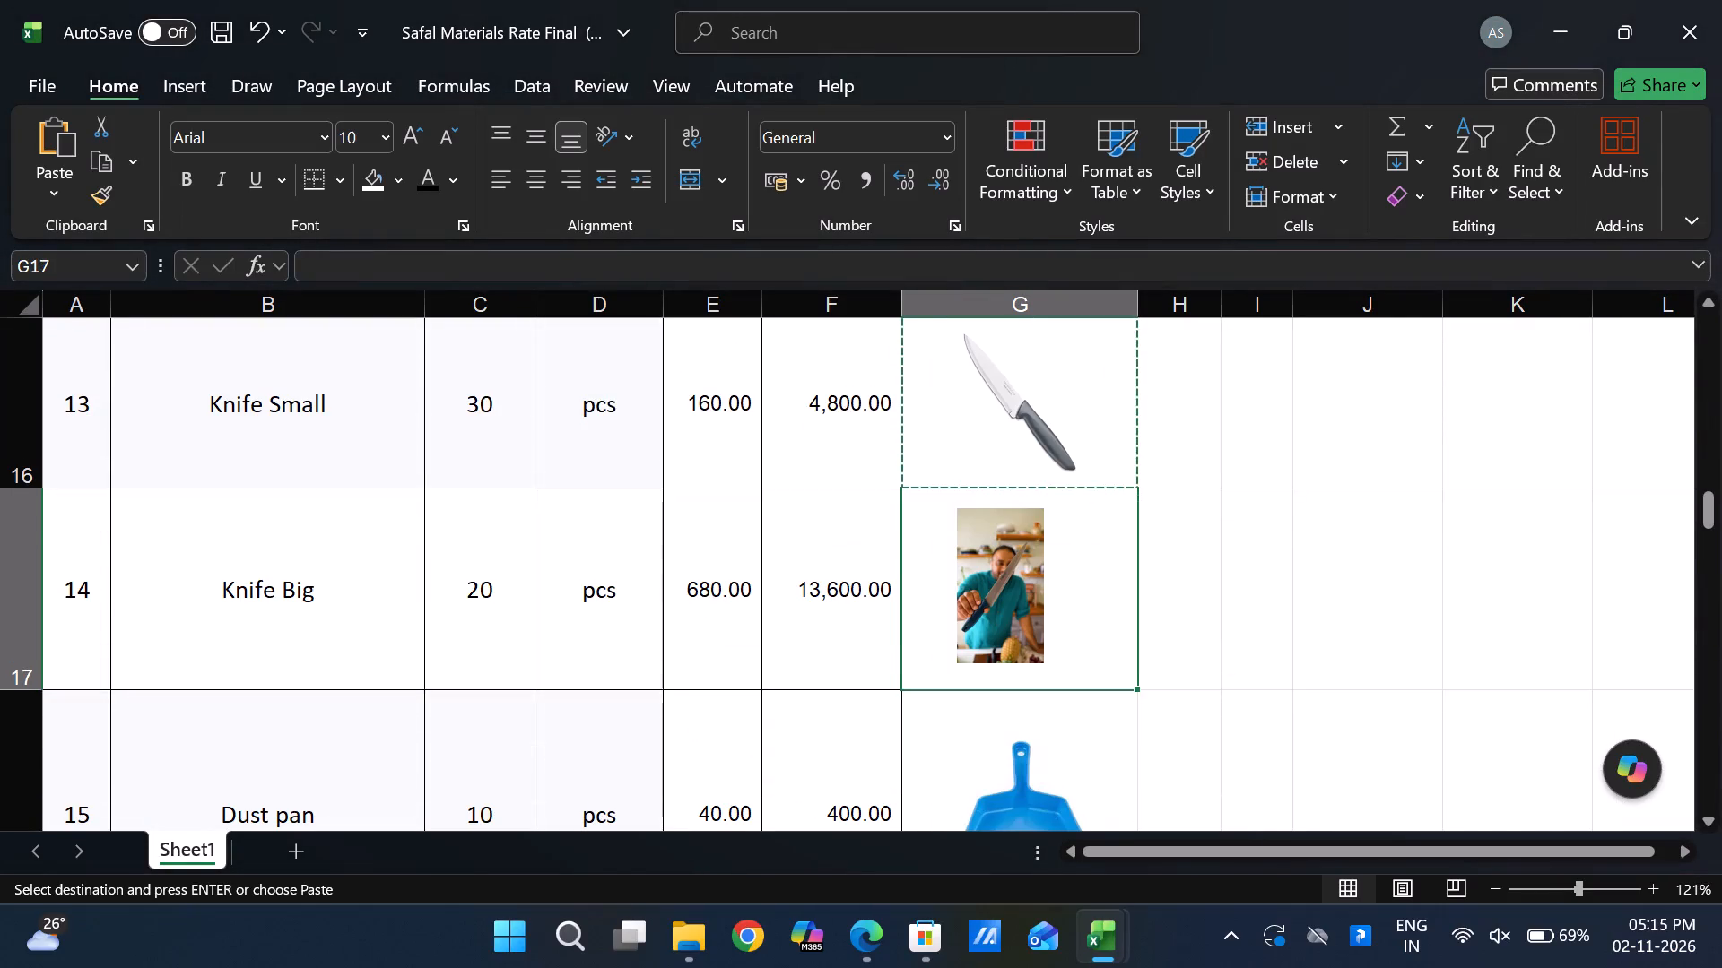
key(shift+Down)
key(shift+Down)
key(shift+Down)
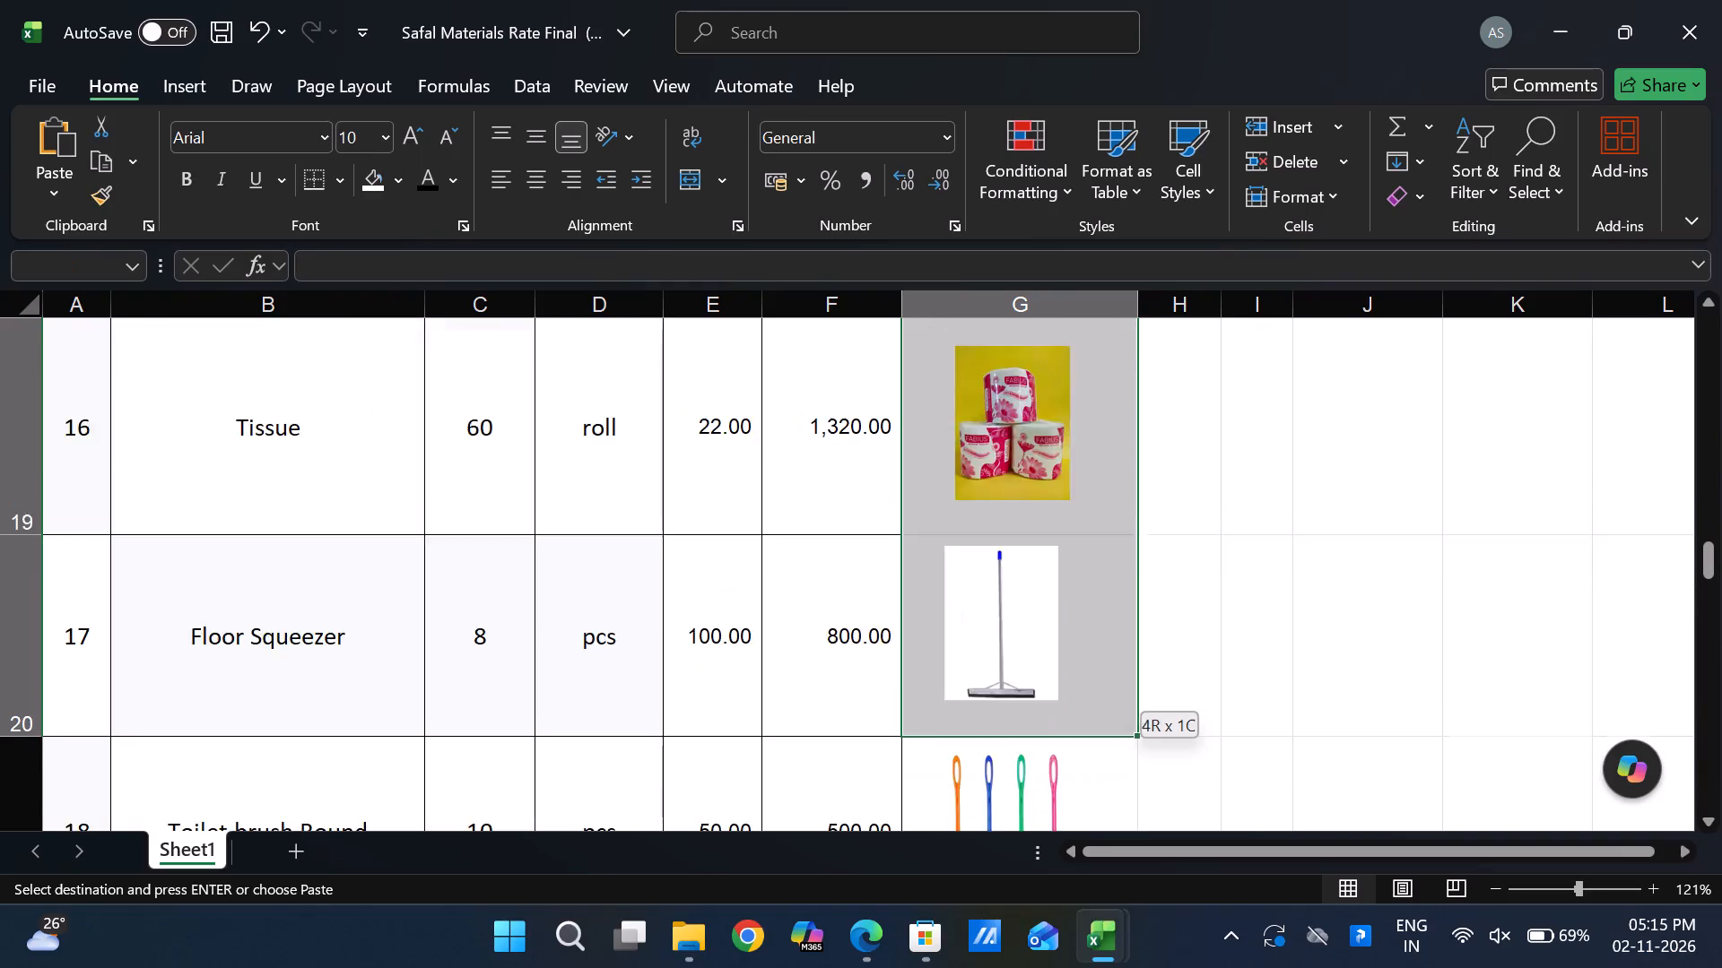
key(shift+Down)
key(shift+Down)
key(shift+Down)
key(shift+Down)
key(shift+Down)
key(shift+Down)
key(shift+Down)
key(shift+Down)
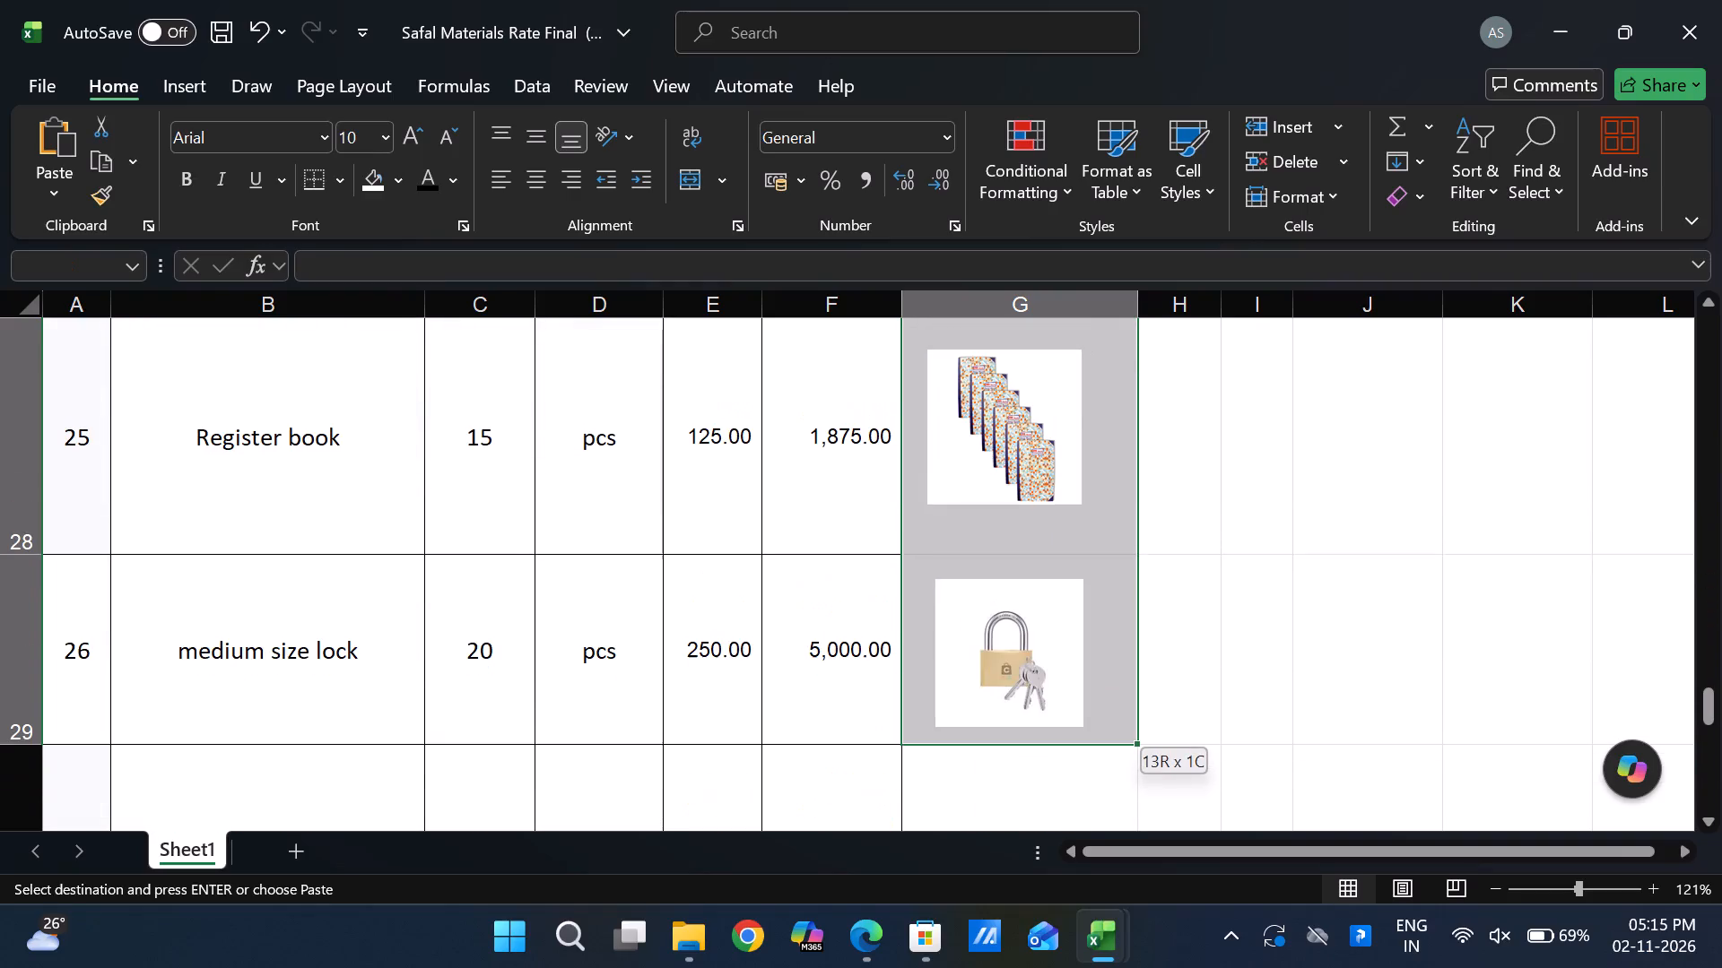
key(shift+Down)
key(shift+Down)
key(shift+Down)
key(shift+Down)
key(shift+Down)
key(shift+Down)
key(shift+Down)
key(shift+Down)
key(shift+Down)
key(shift+Down)
key(shift+Down)
key(shift+Down)
key(shift+Down)
key(shift+Down)
key(shift+Up)
key(shift+Up)
key(shift+Up)
key(shift+Up)
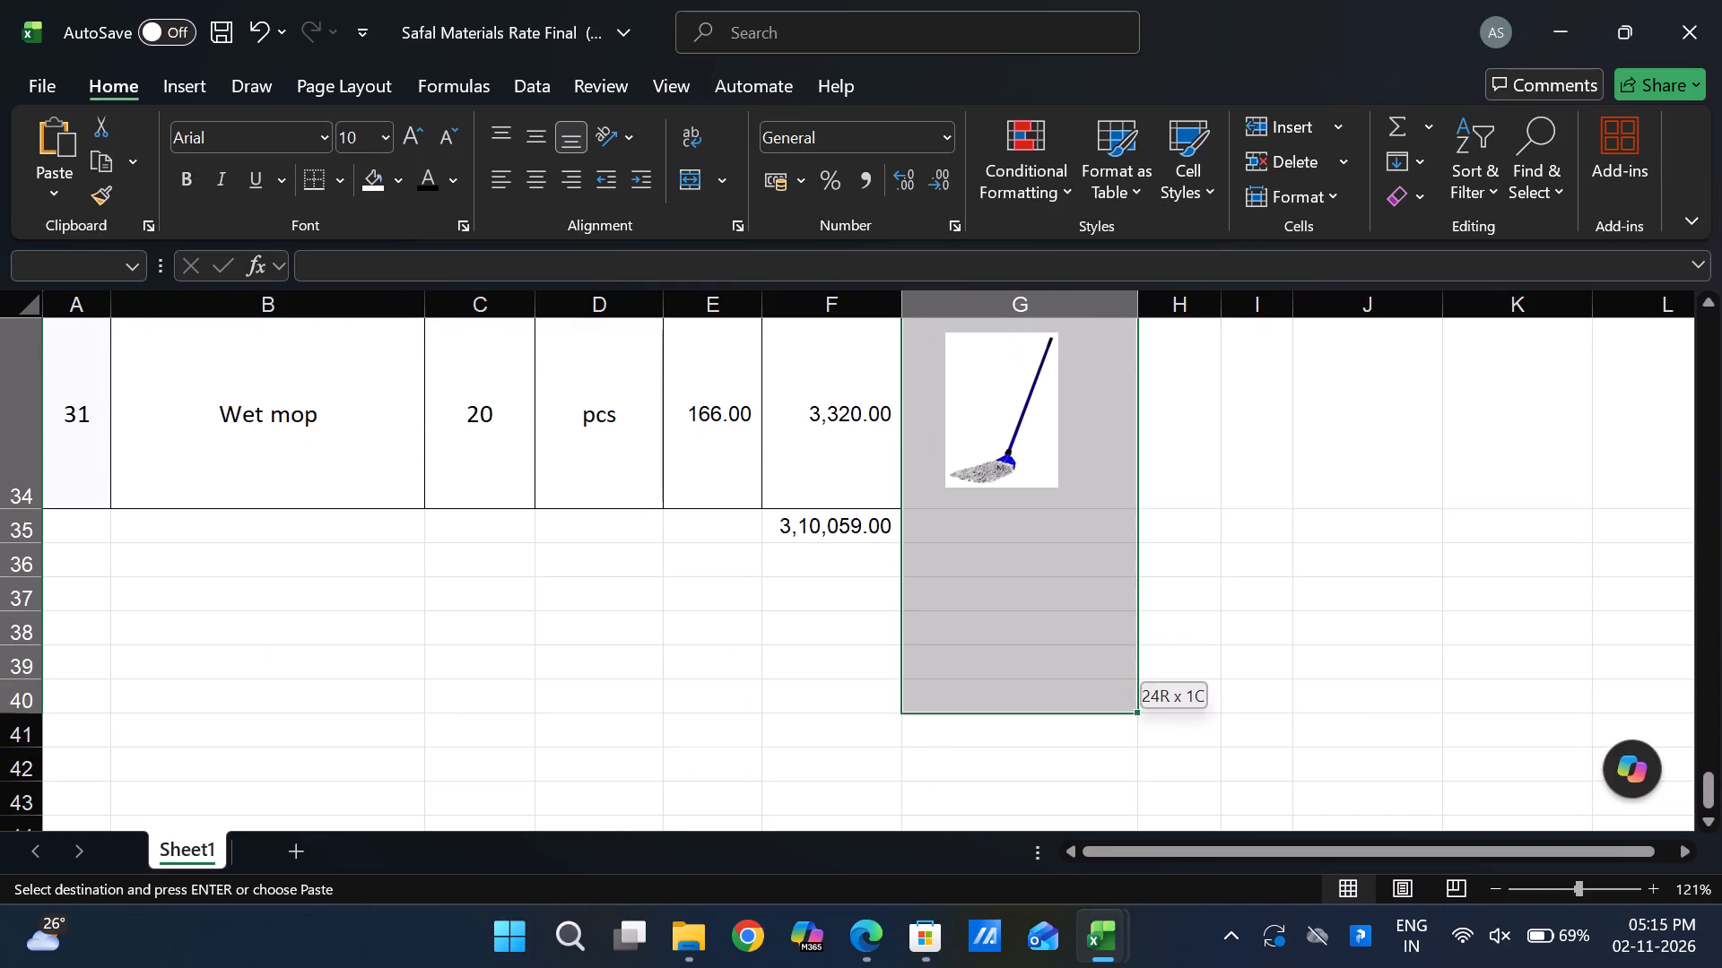
key(shift+Up)
key(shift+Up)
key(shift+Up)
key(shift+Up)
key(shift+Up)
key(ctrl+c)
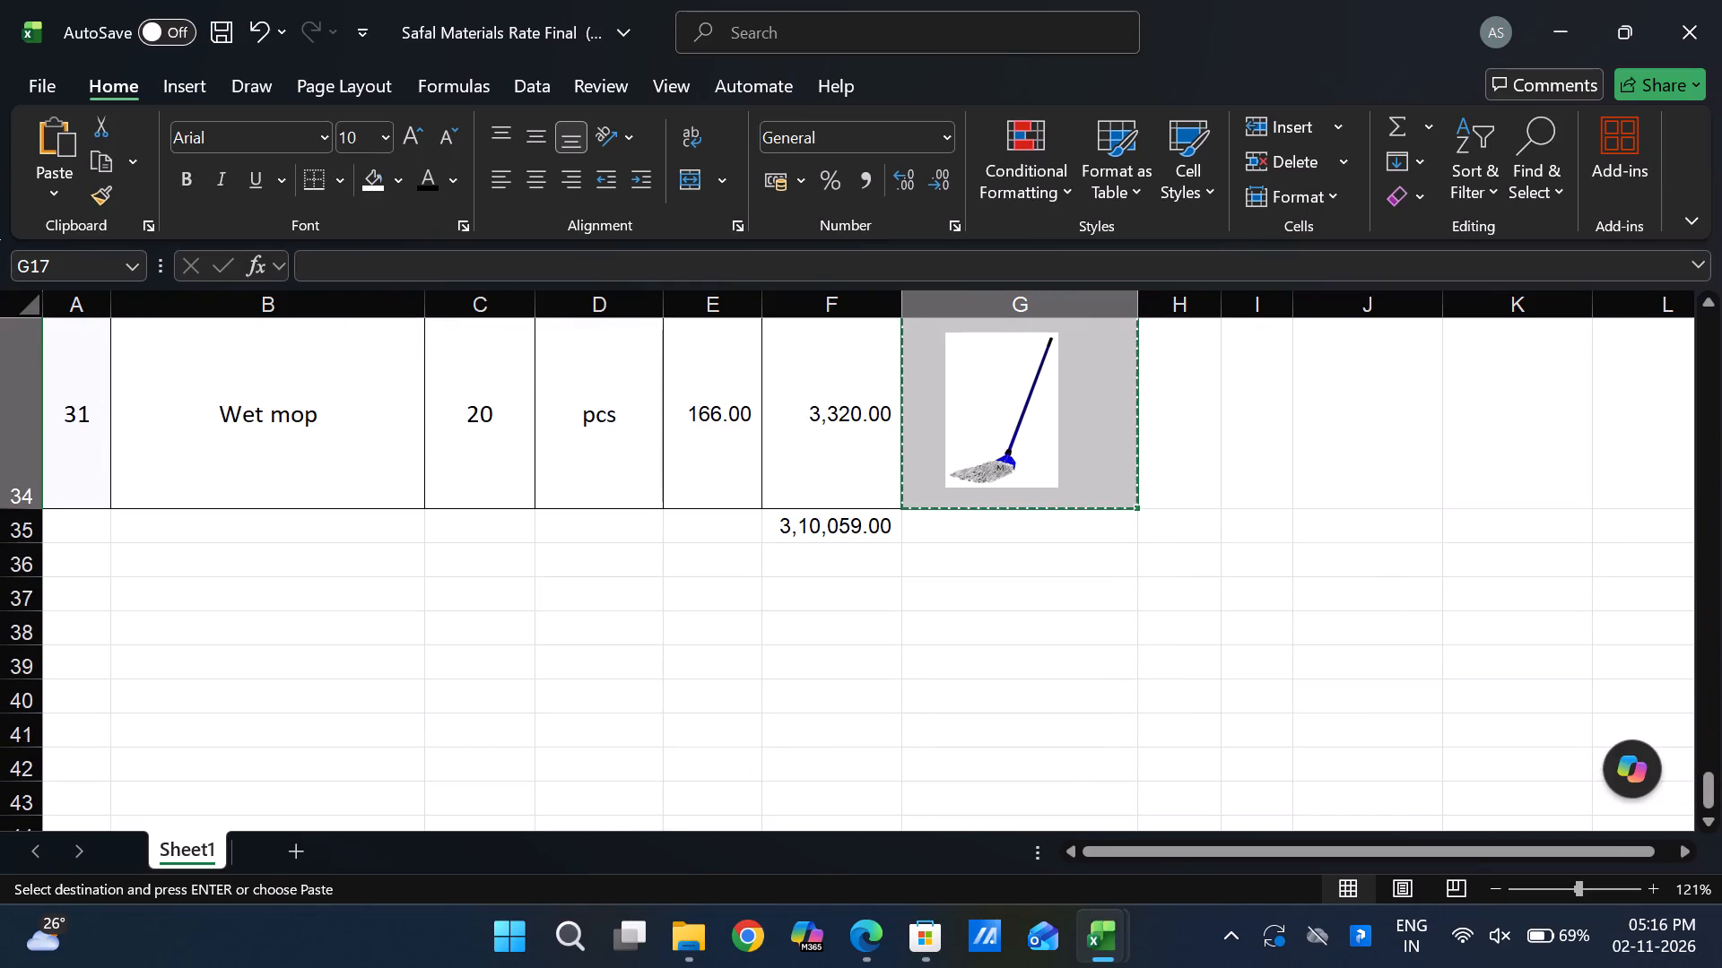
key(alt+Tab)
key(ctrl+v)
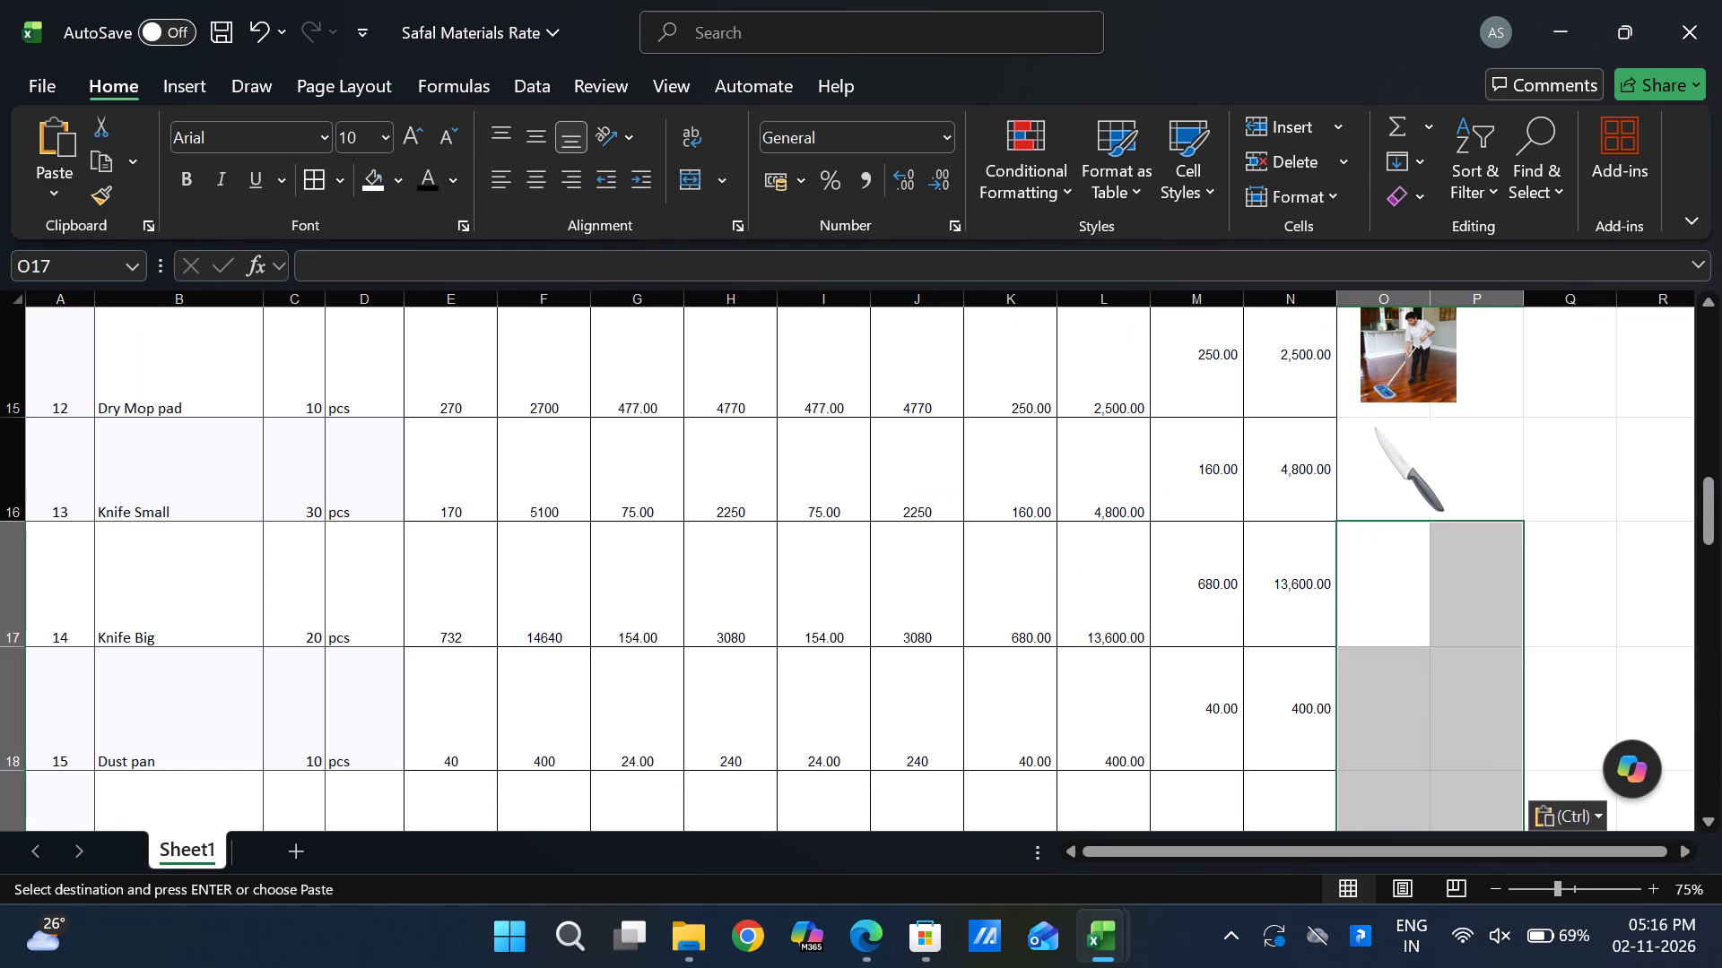
scroll(1440, 659, down, 1)
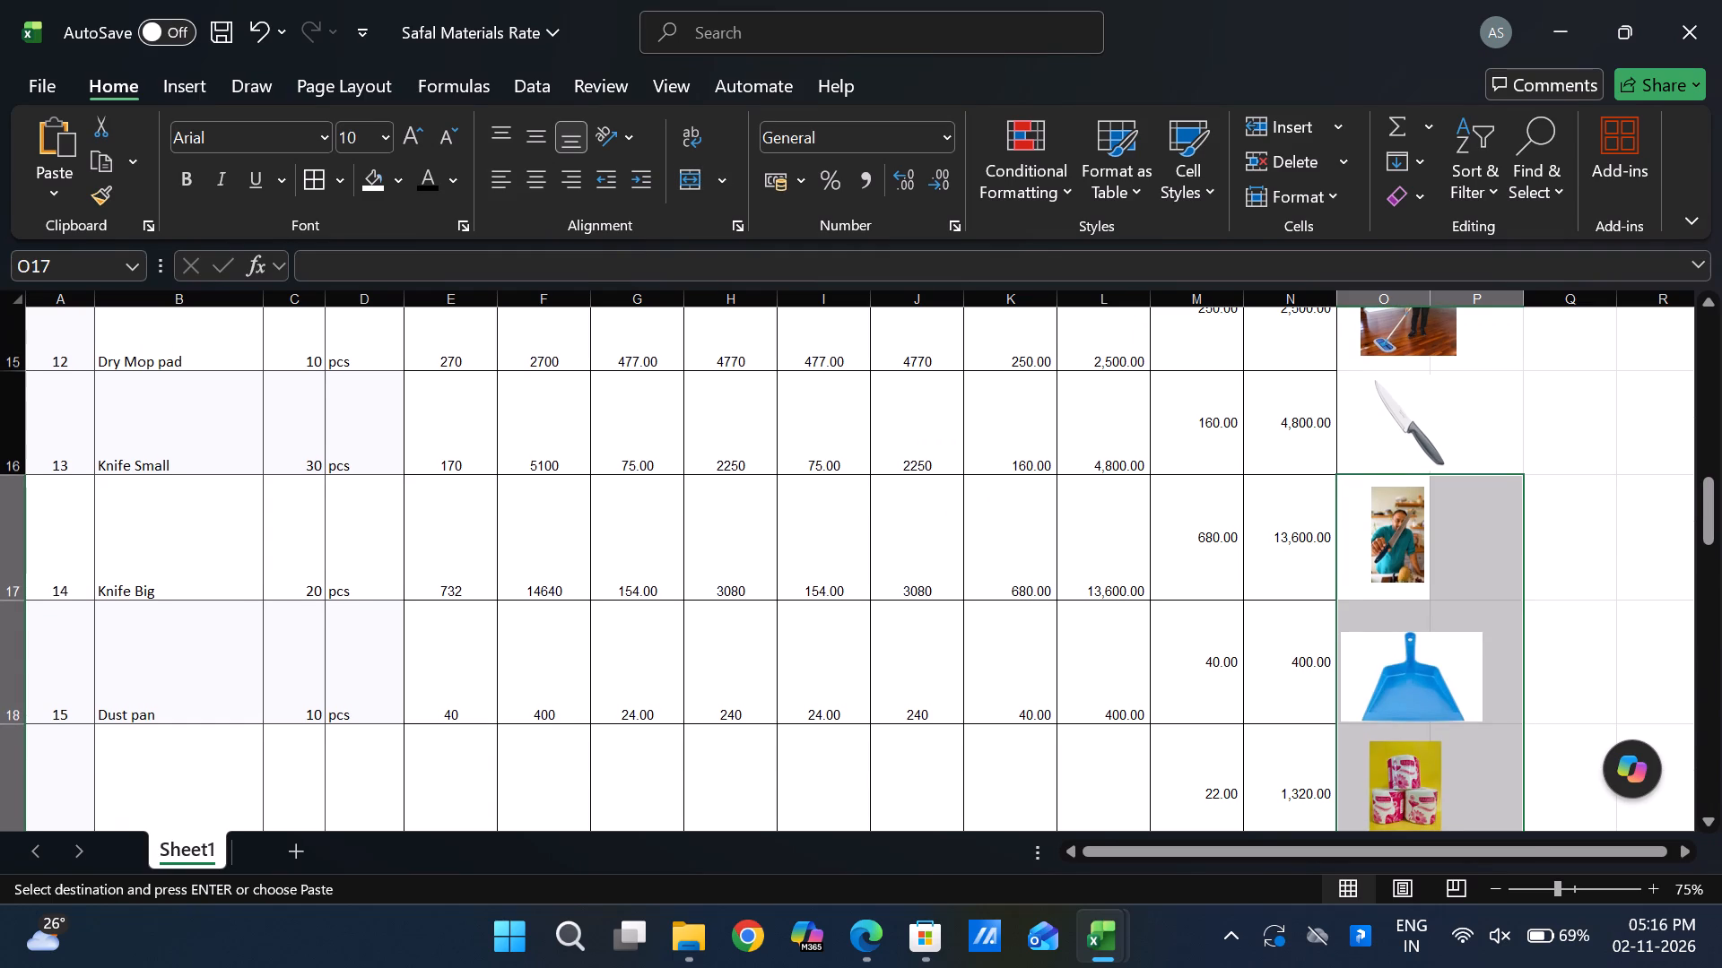
scroll(1440, 659, down, 6)
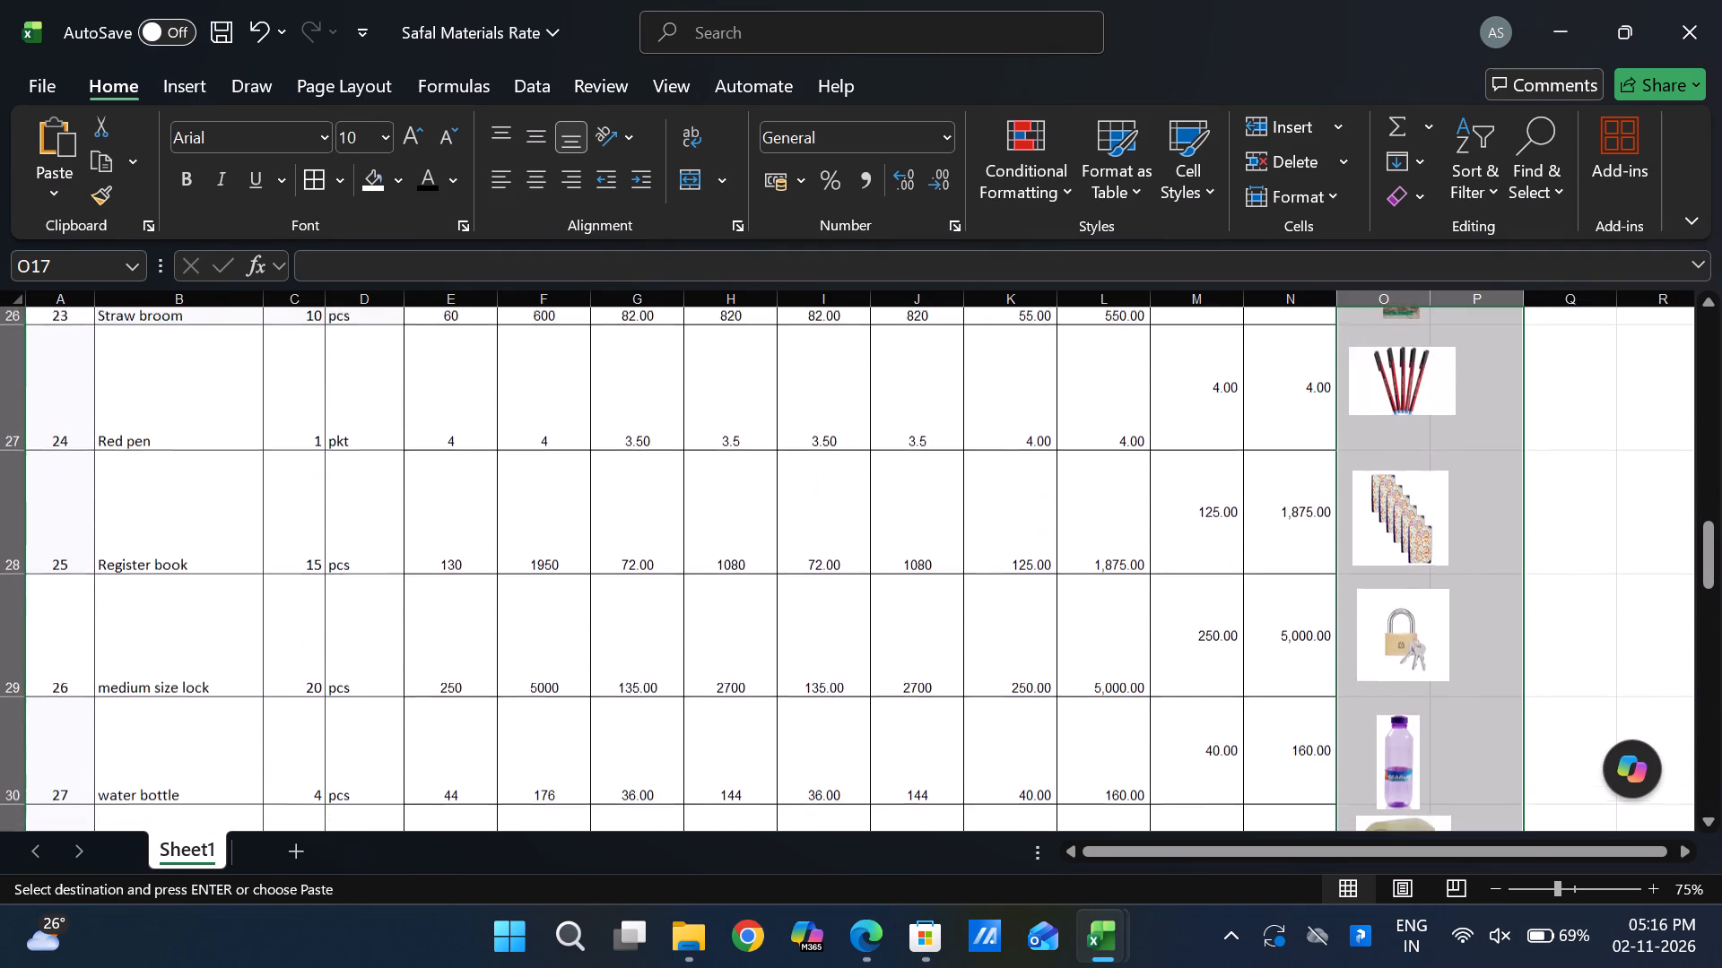
scroll(1440, 659, down, 5)
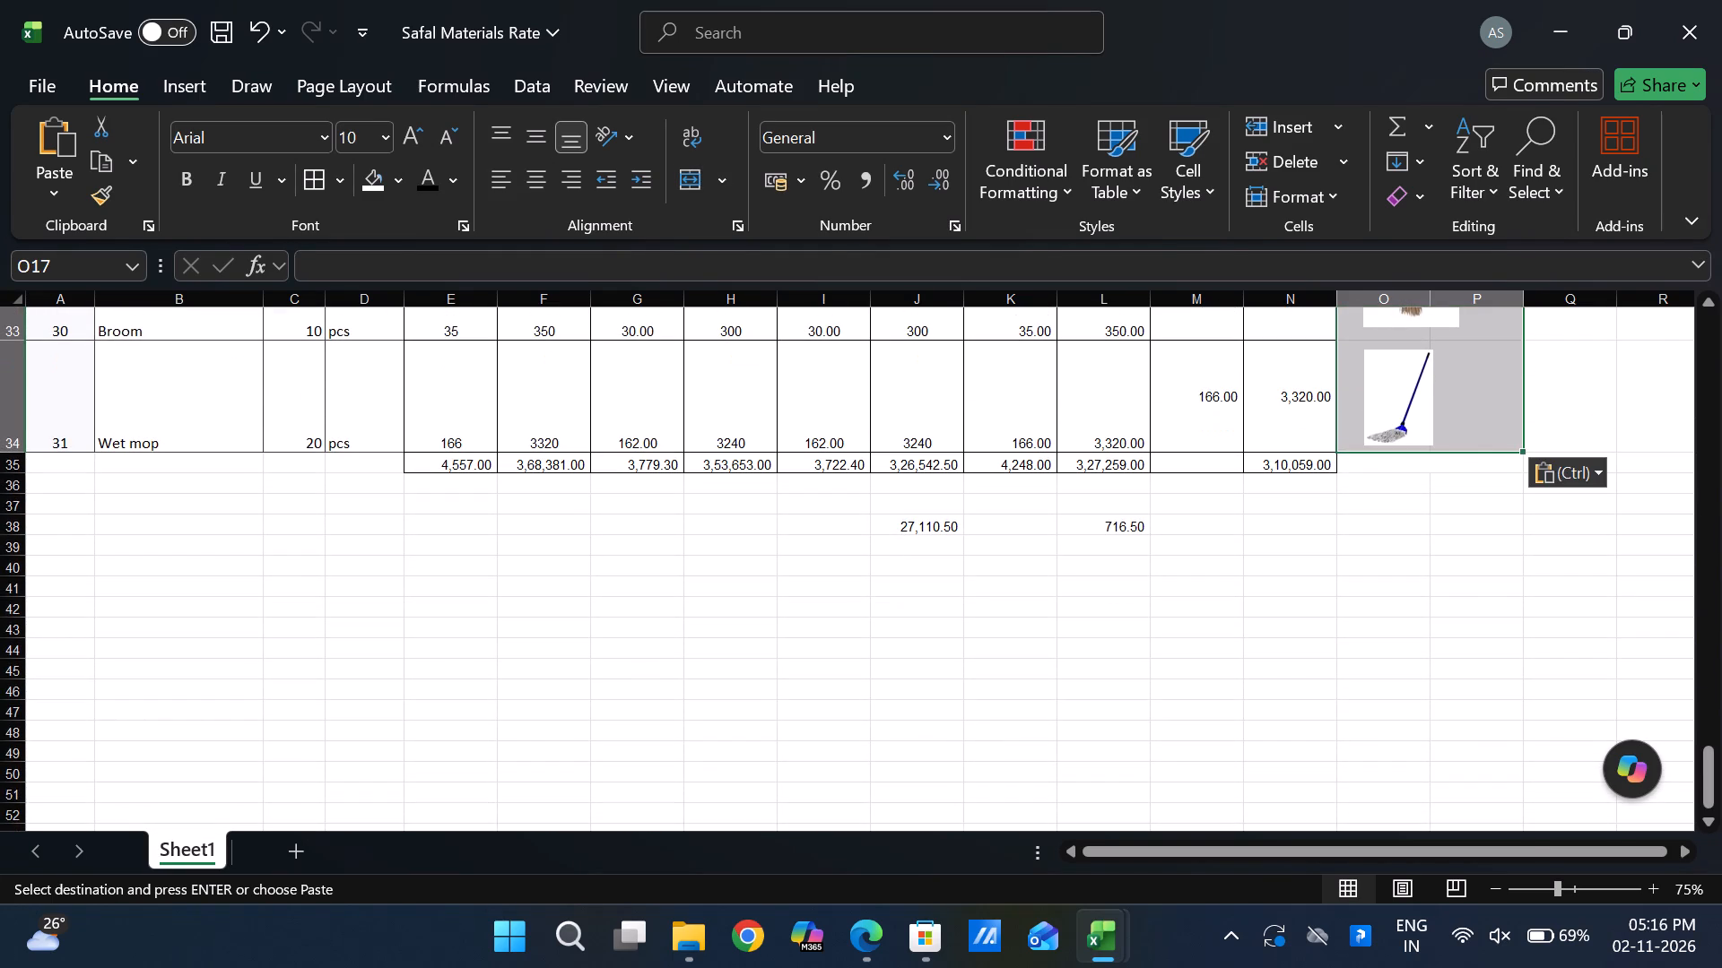
click(1428, 489)
Enter the sub-header 'Imagaes' in O3, beneath the Dhiyan Images heading.
scroll(1428, 489, up, 7)
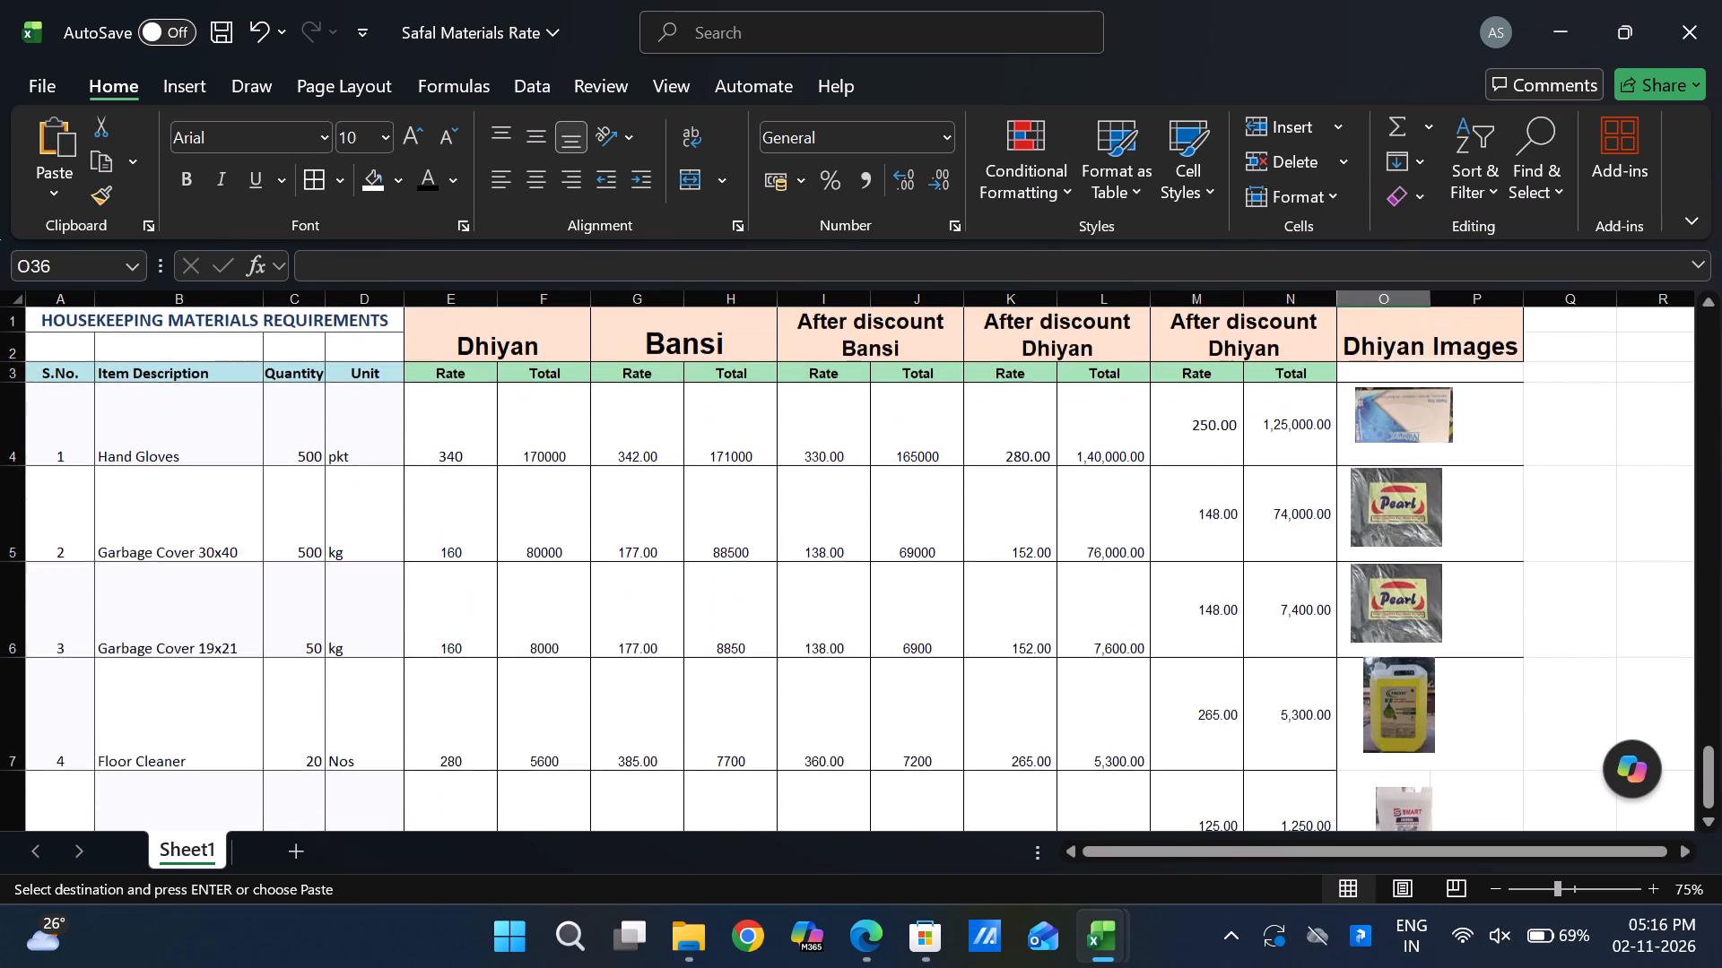
scroll(1482, 474, left, 4)
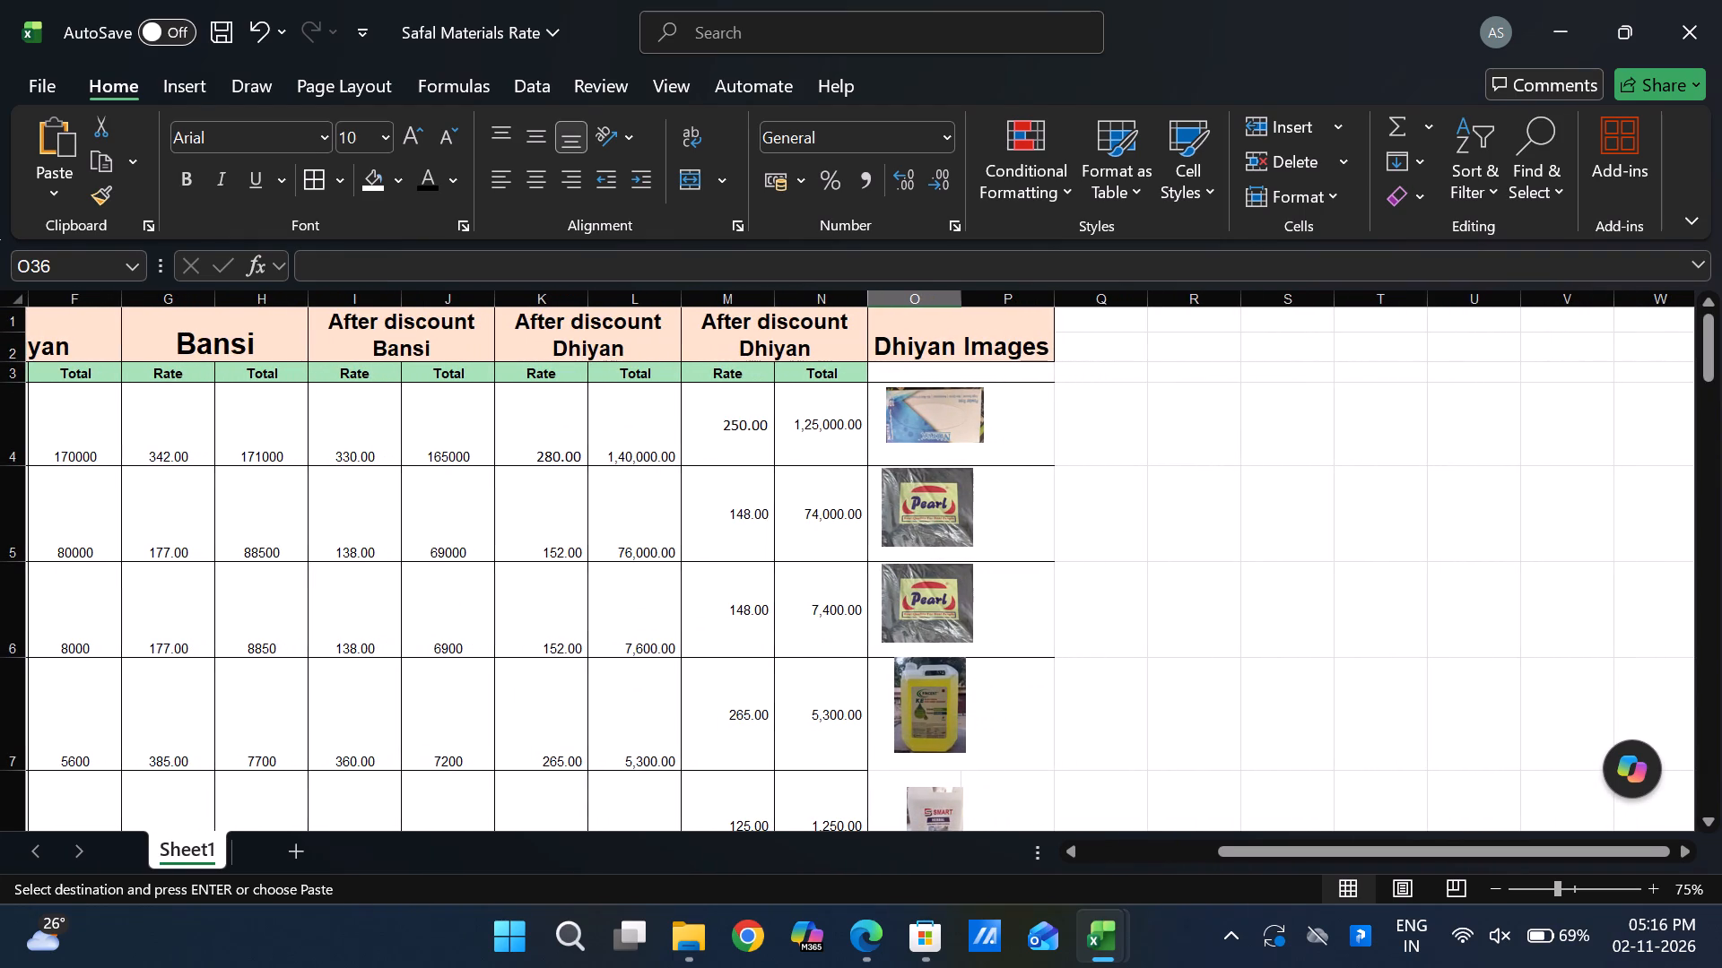
click(968, 369)
key(shift+i)
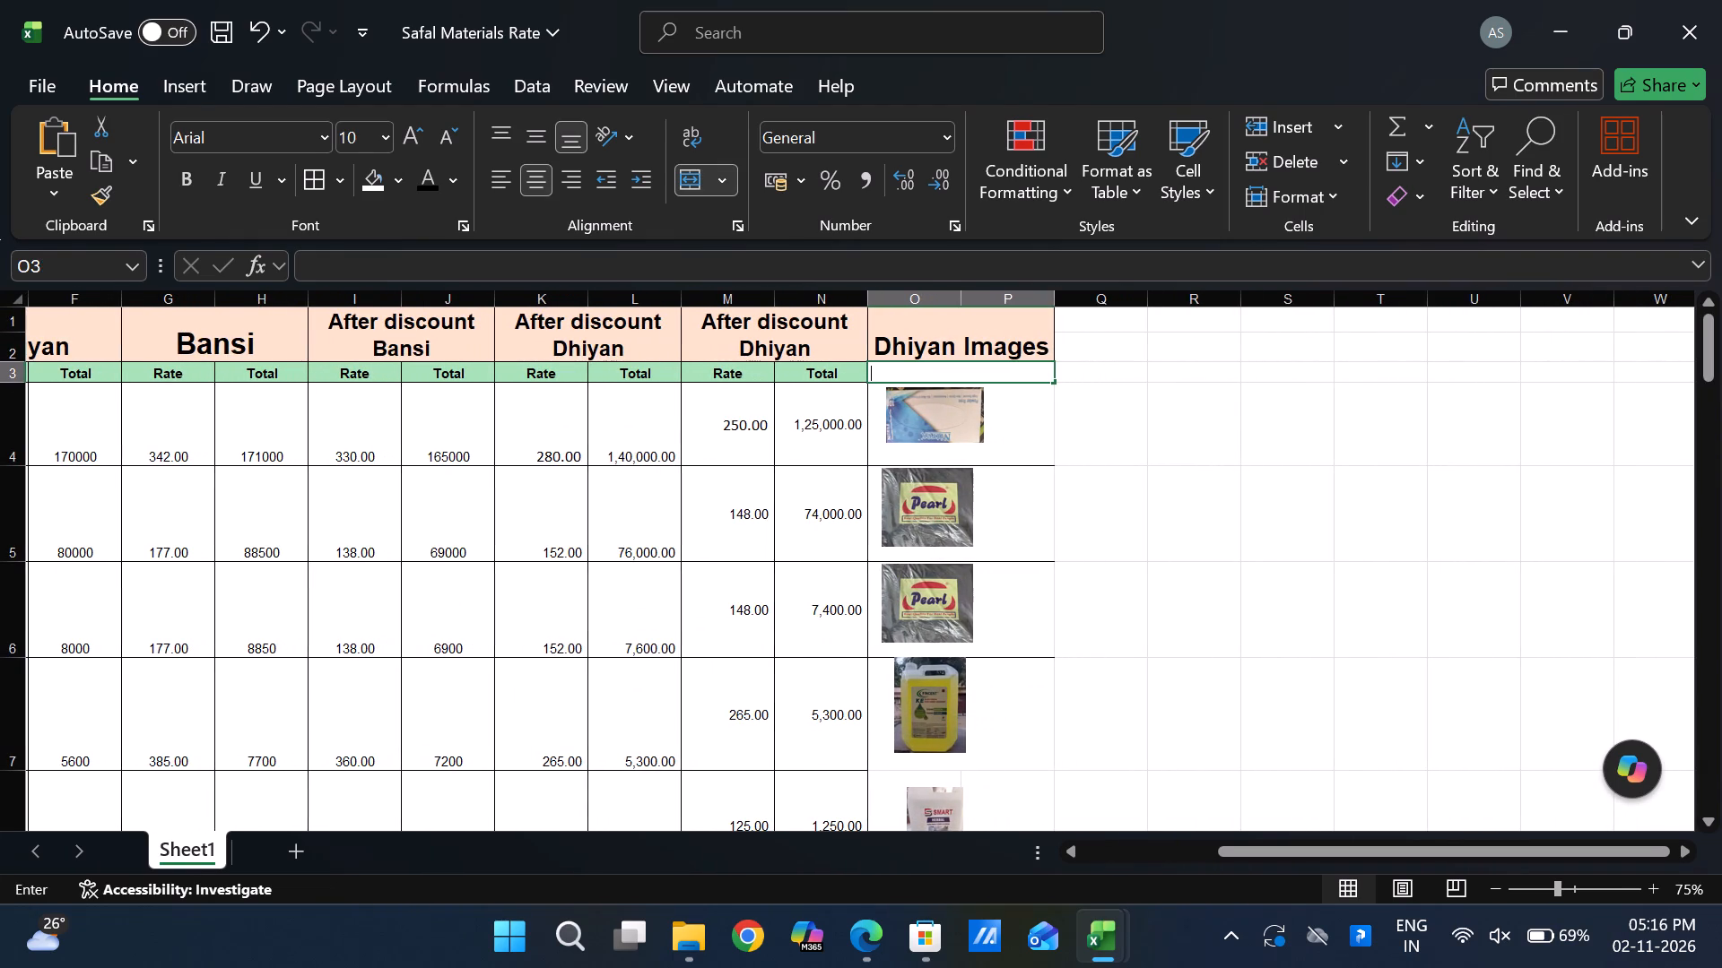
text(mab)
key(BackSpace)
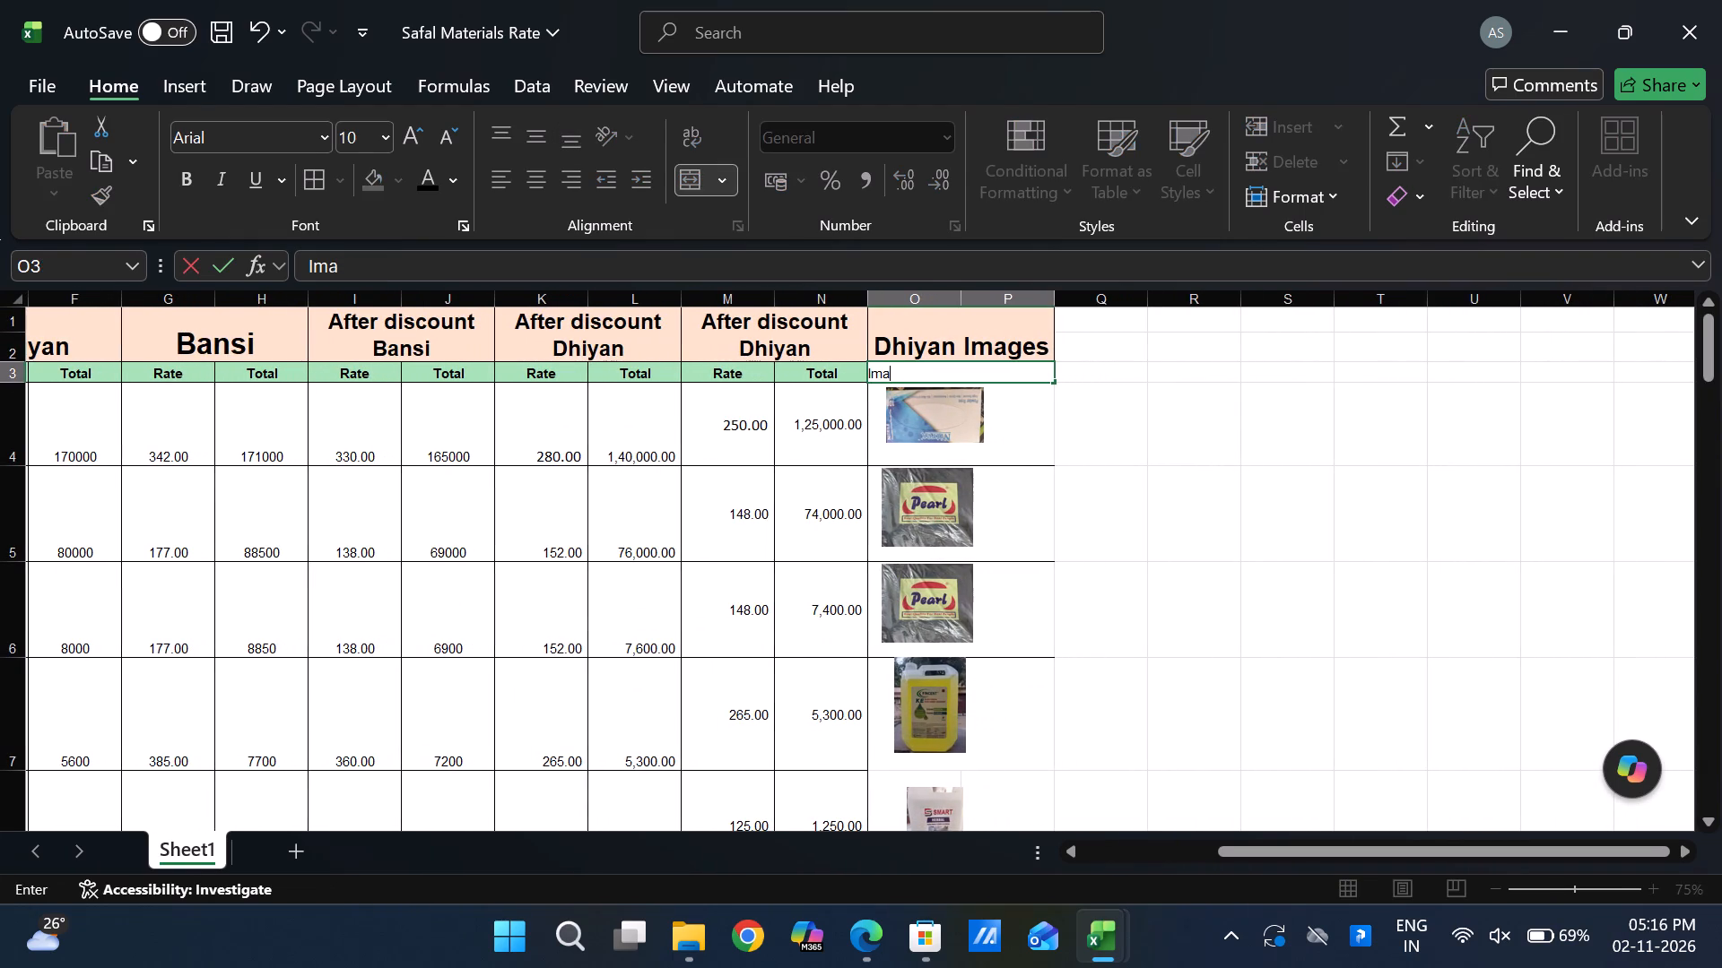
text(gaes)
key(Return)
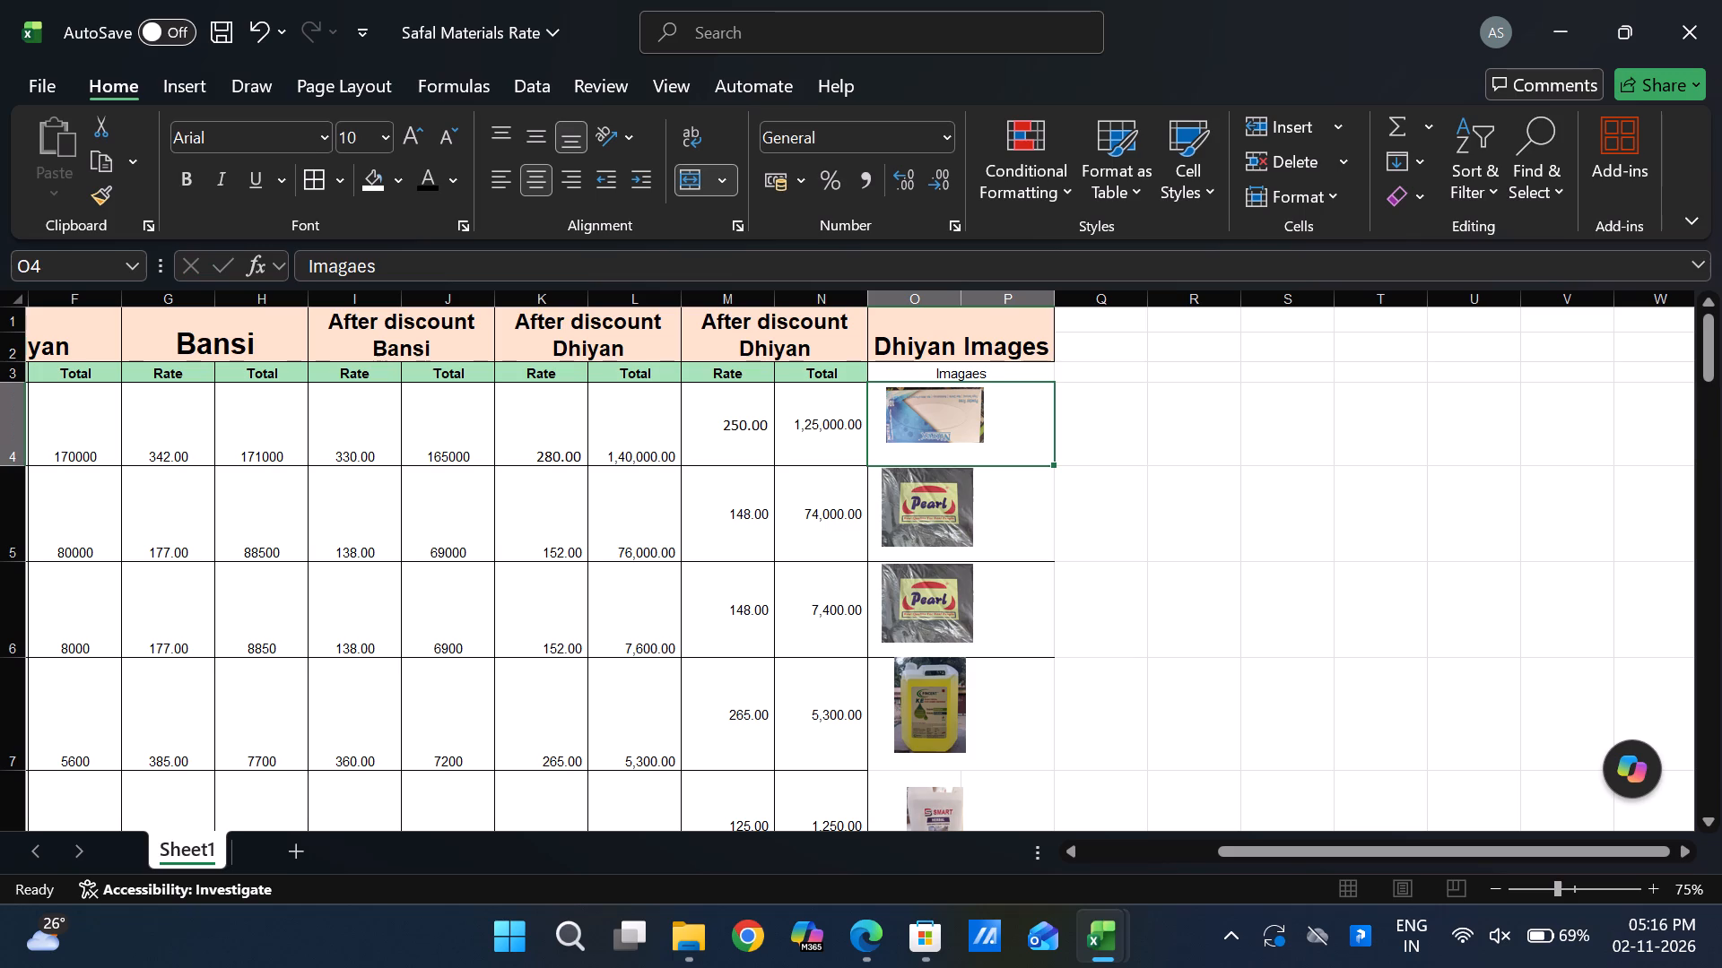
Copy the merged Bansi heading from G1 to Q1, beside the Dhiyan Images heading.
key(Up)
key(Right)
key(Up)
key(Up)
key(shift+Right)
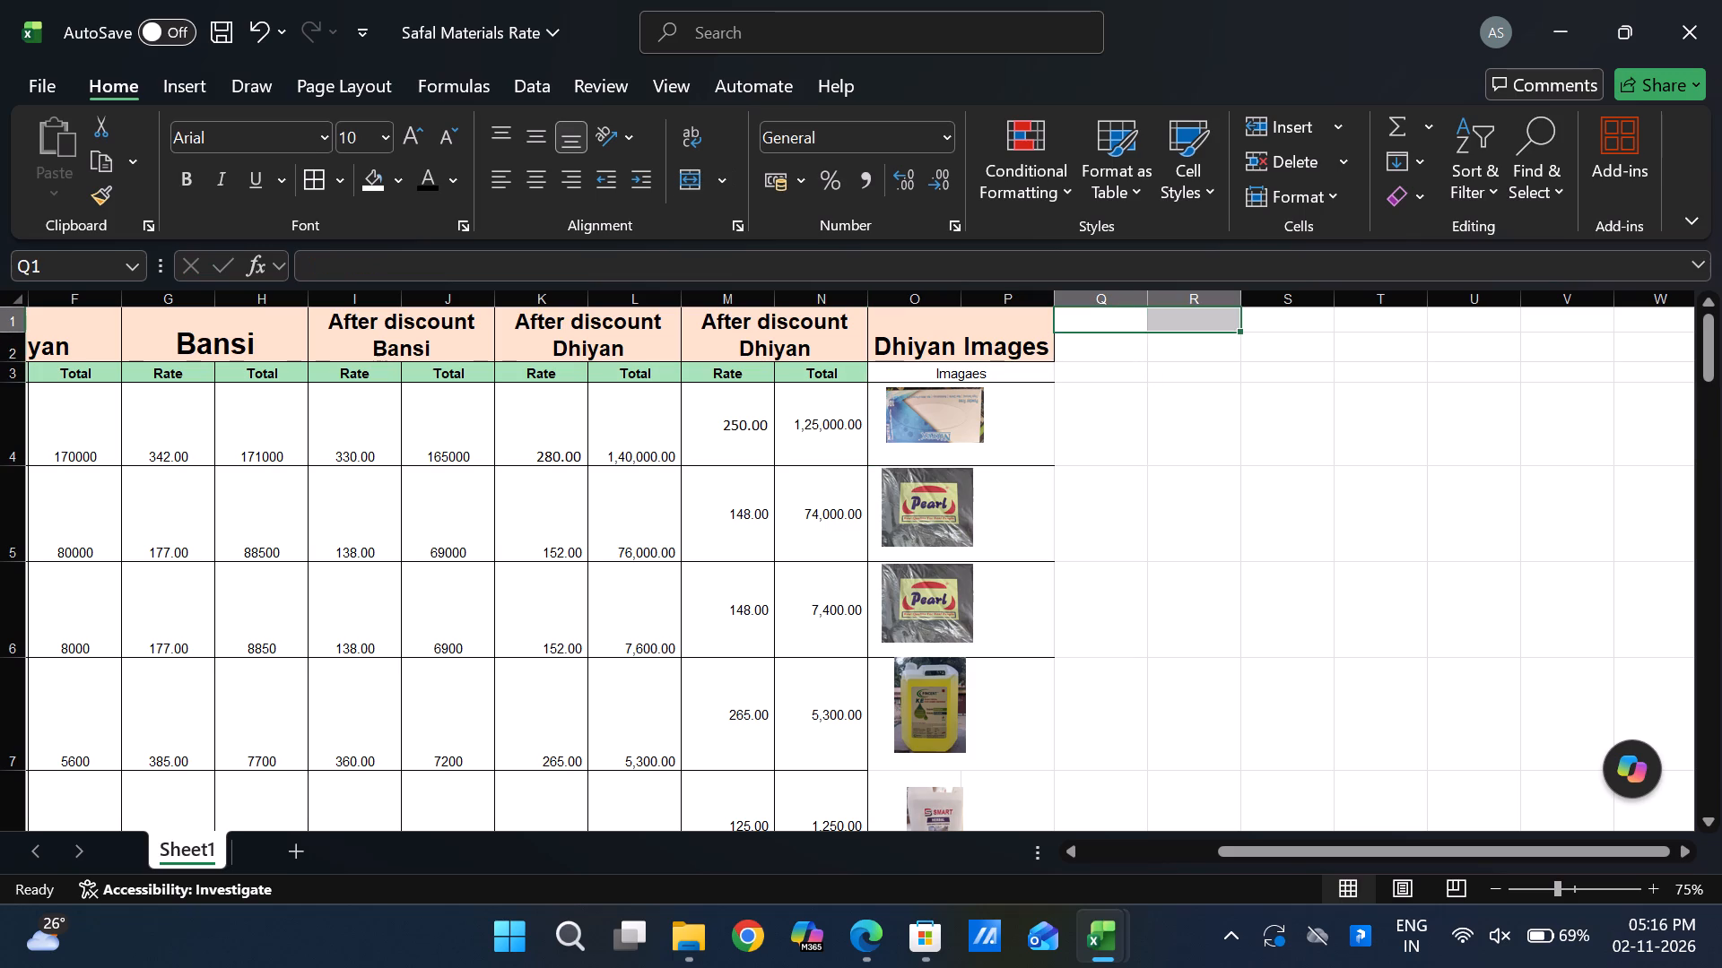
key(Left)
key(Left)
key(Left)
key(Left)
key(Left)
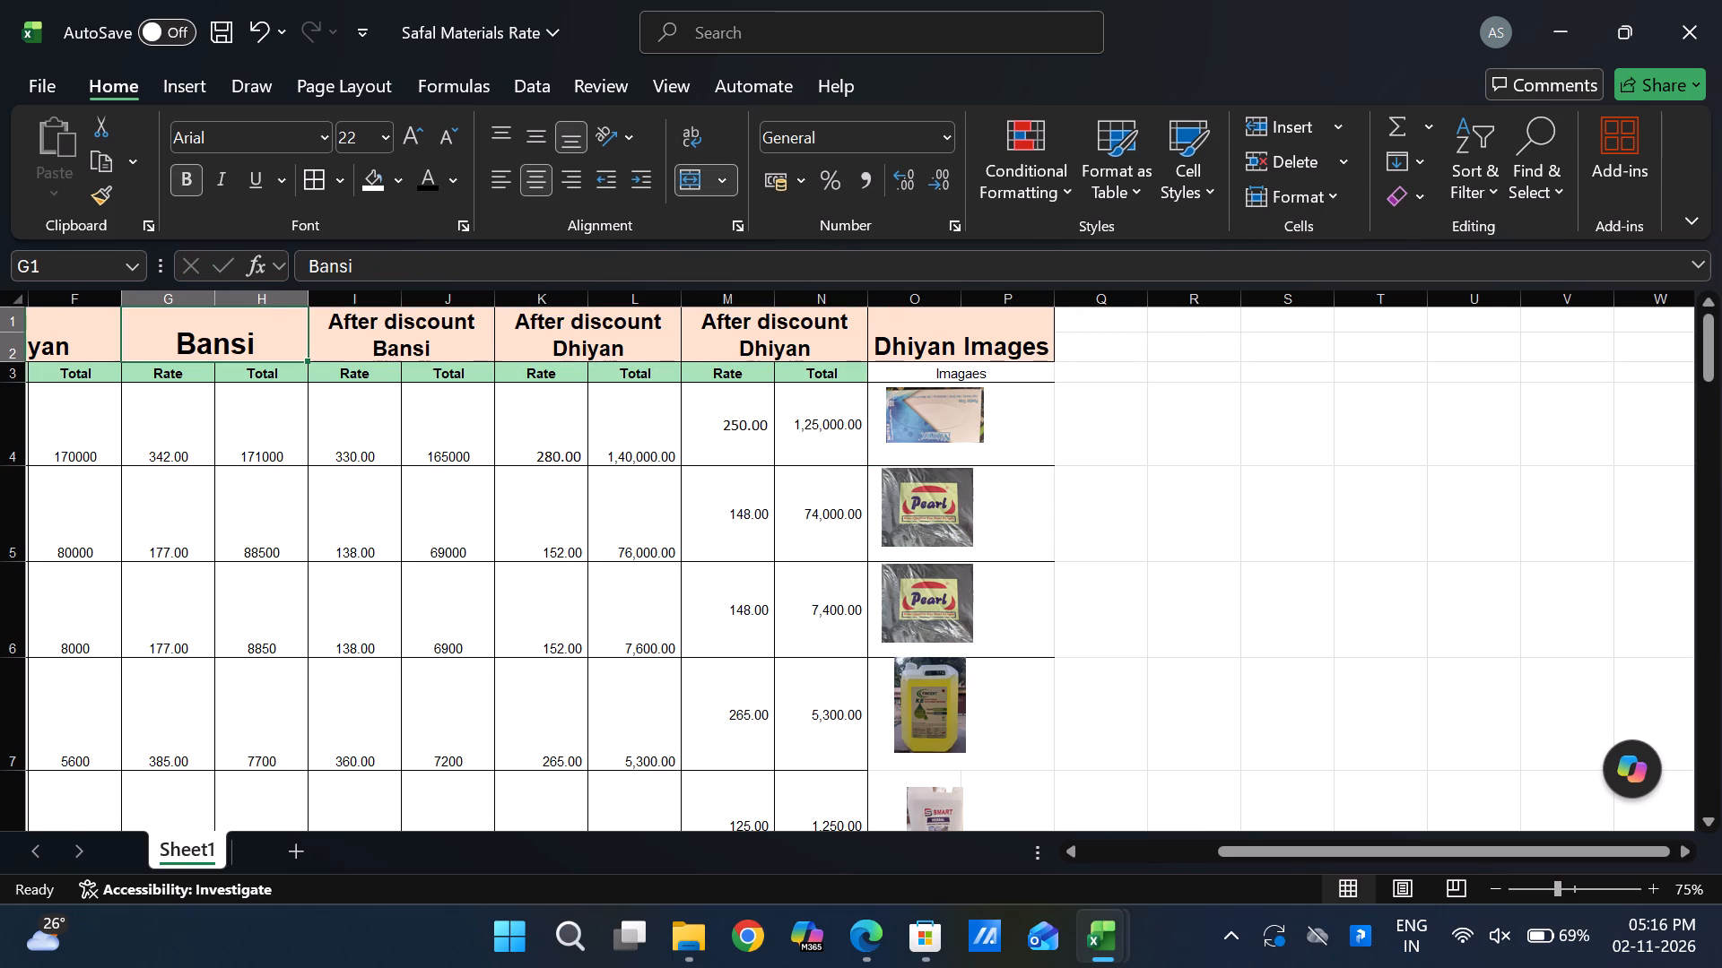
key(ctrl+c)
key(Right)
key(Right)
key(Right)
key(Right)
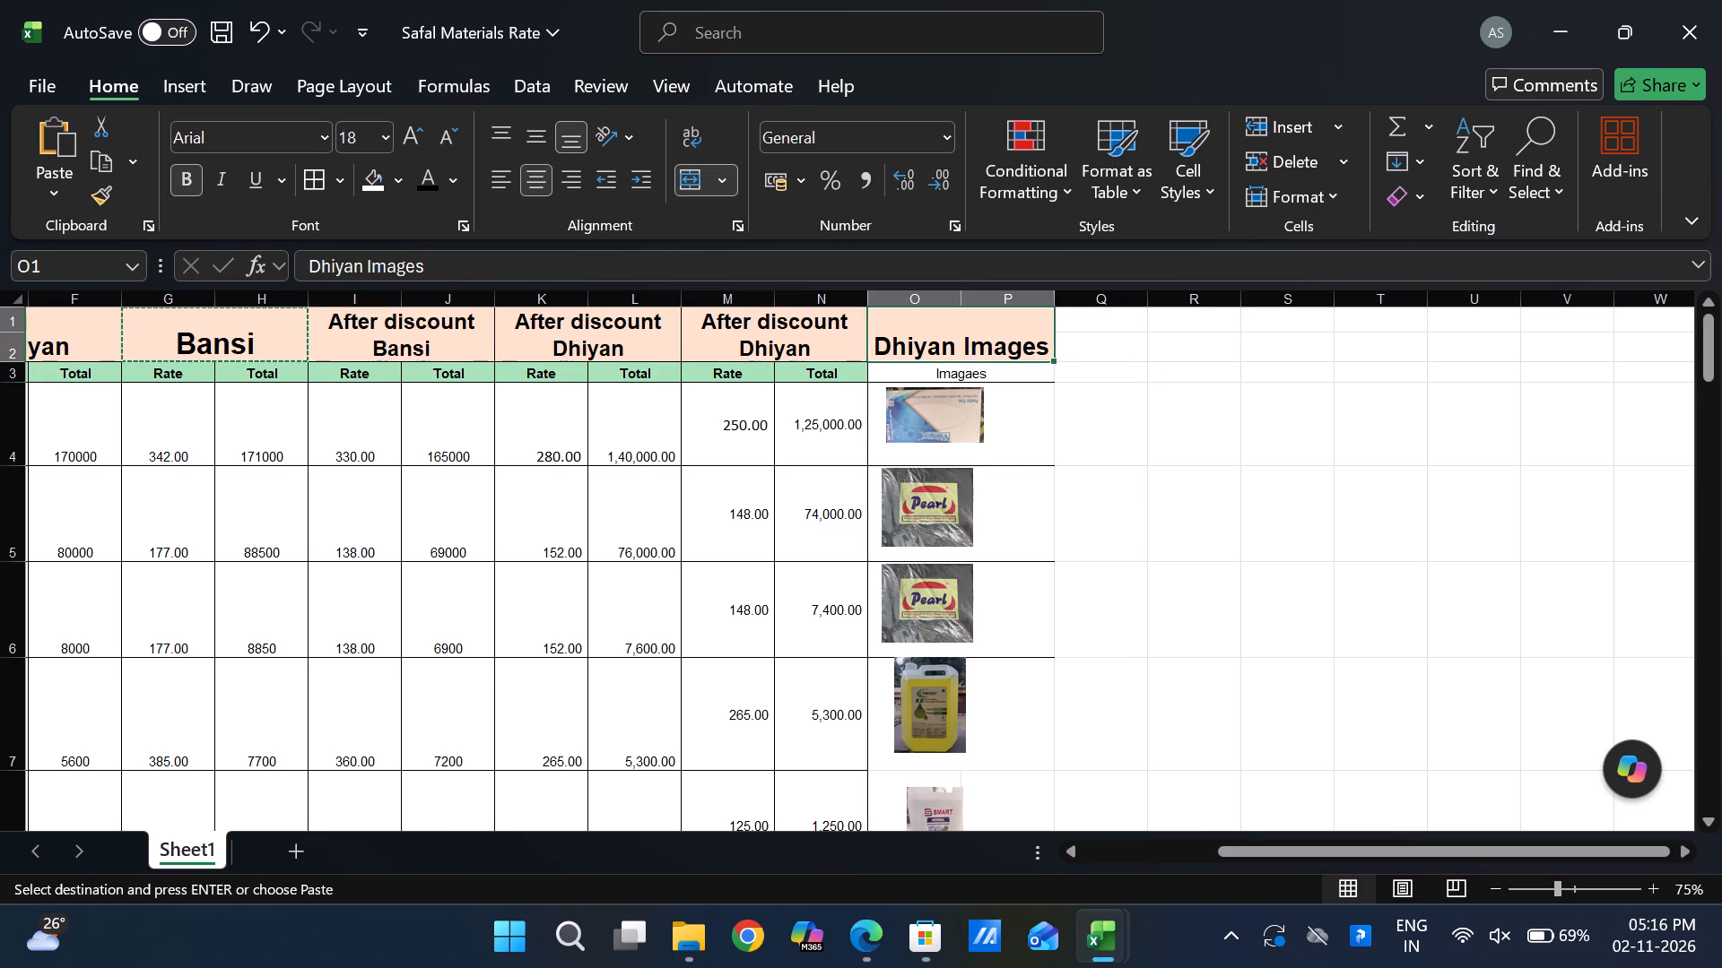
key(Right)
key(ctrl+v)
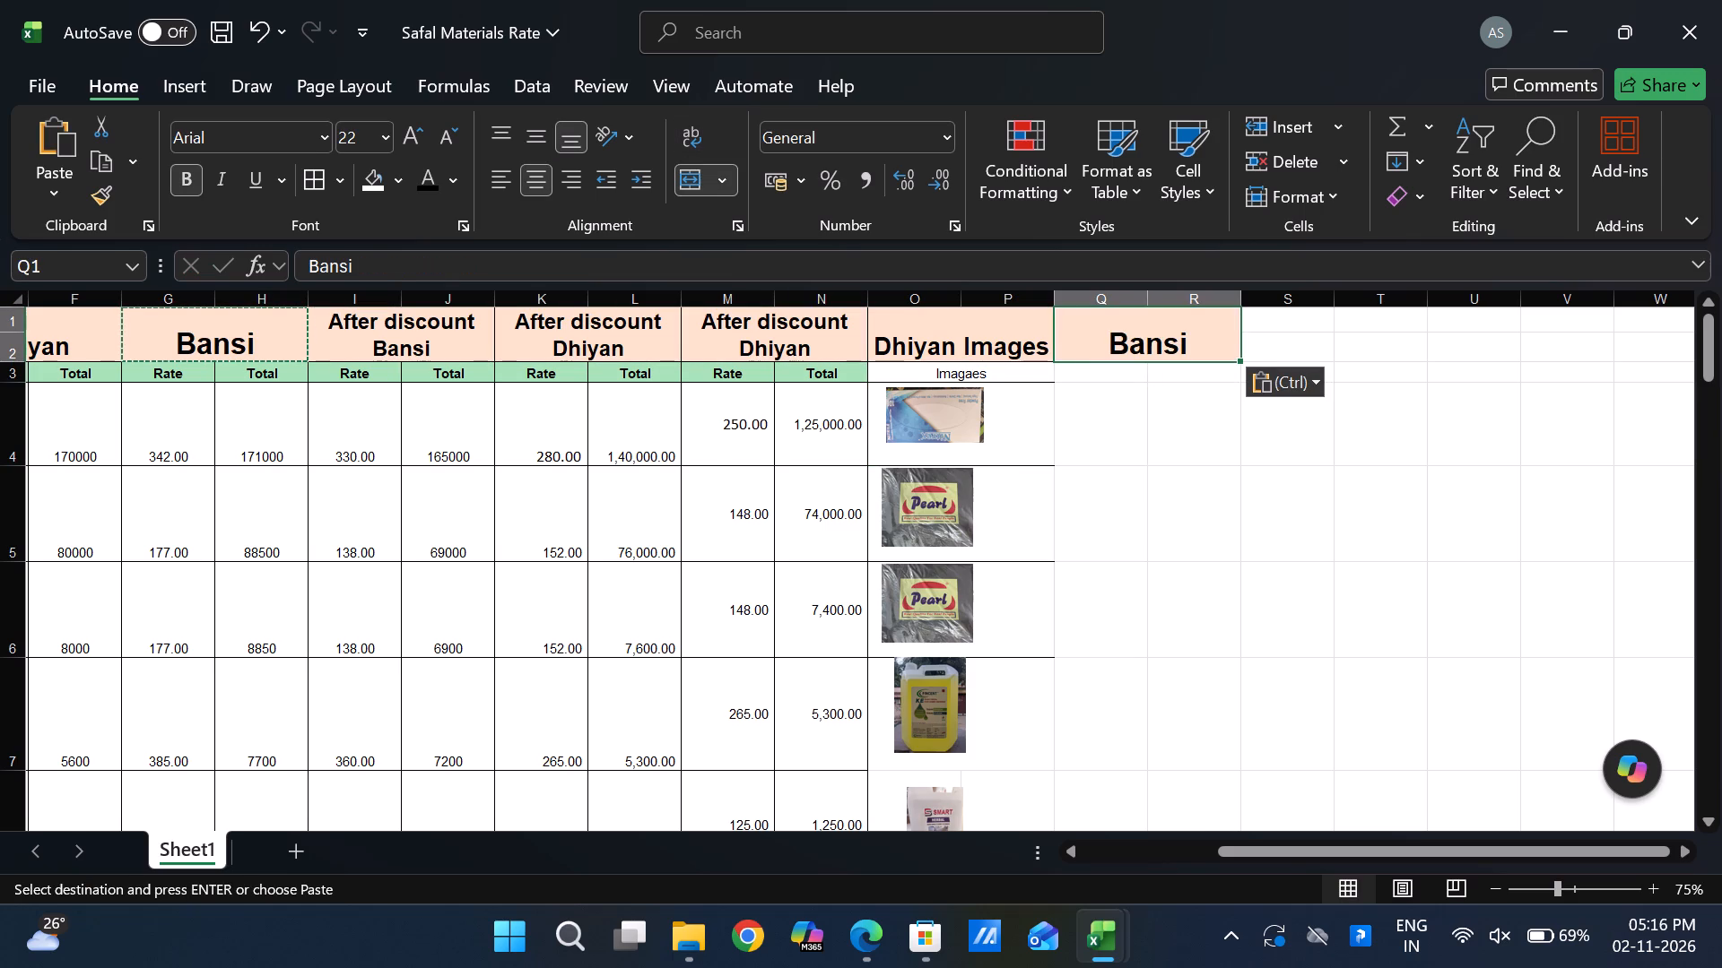
Change the copied heading in Q1 to 'Bansi Images'.
double_click(1197, 341)
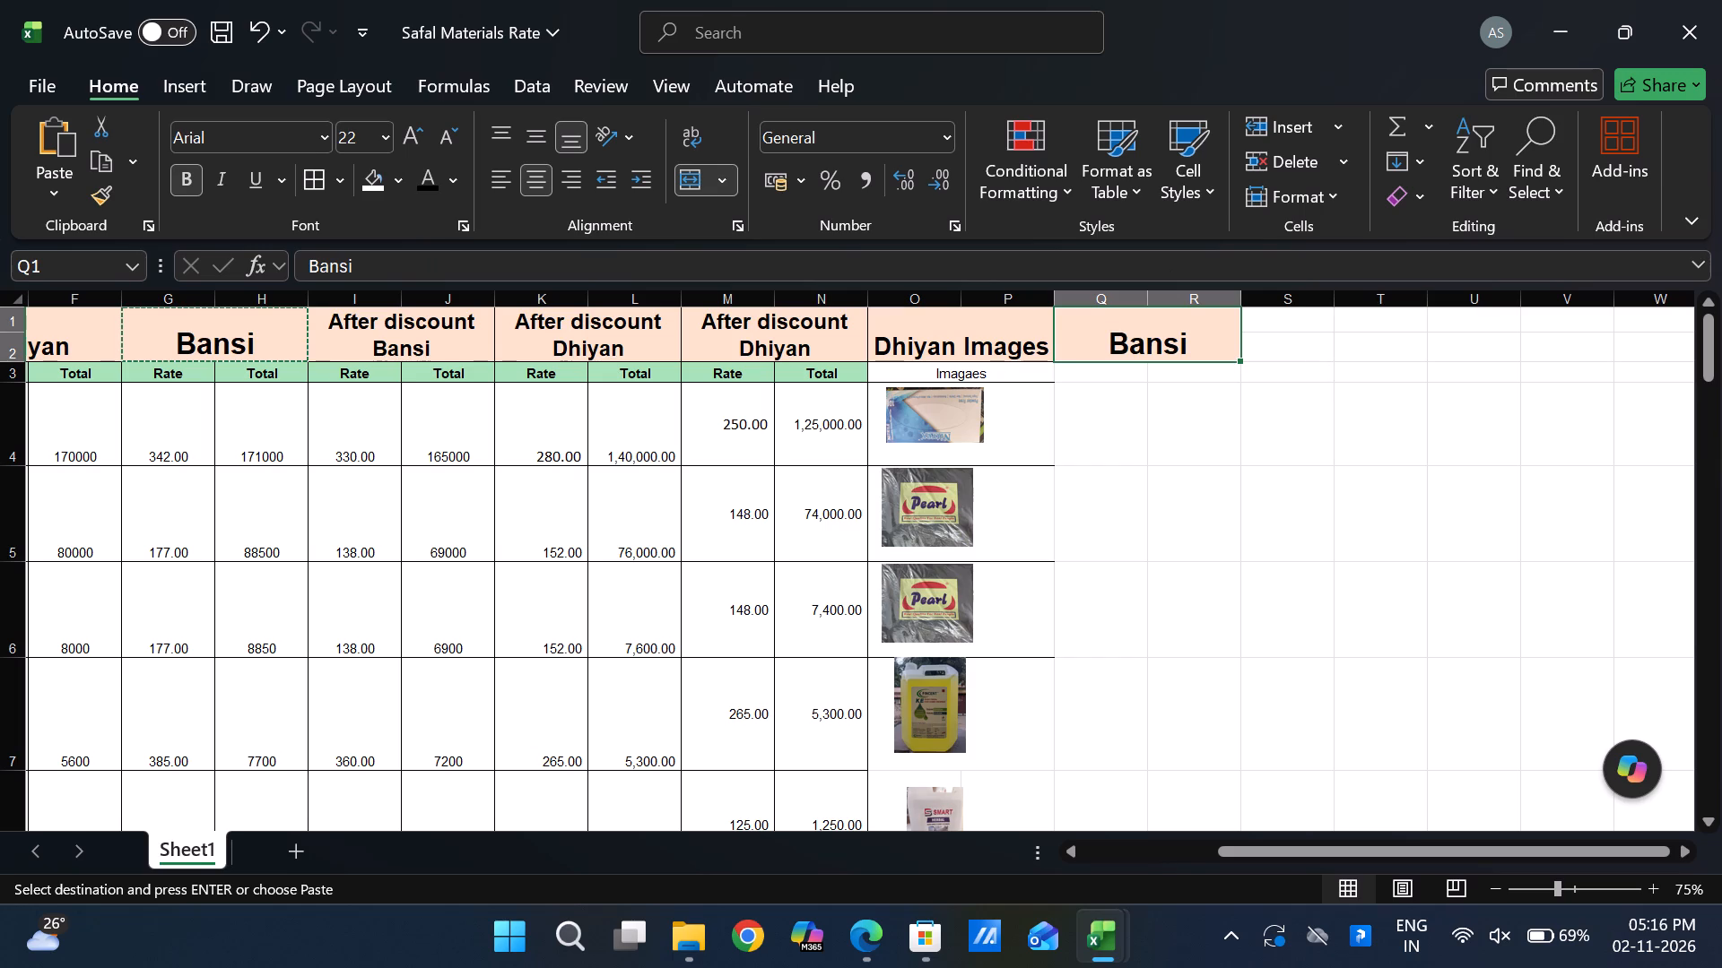
key(space)
text(Images)
key(Return)
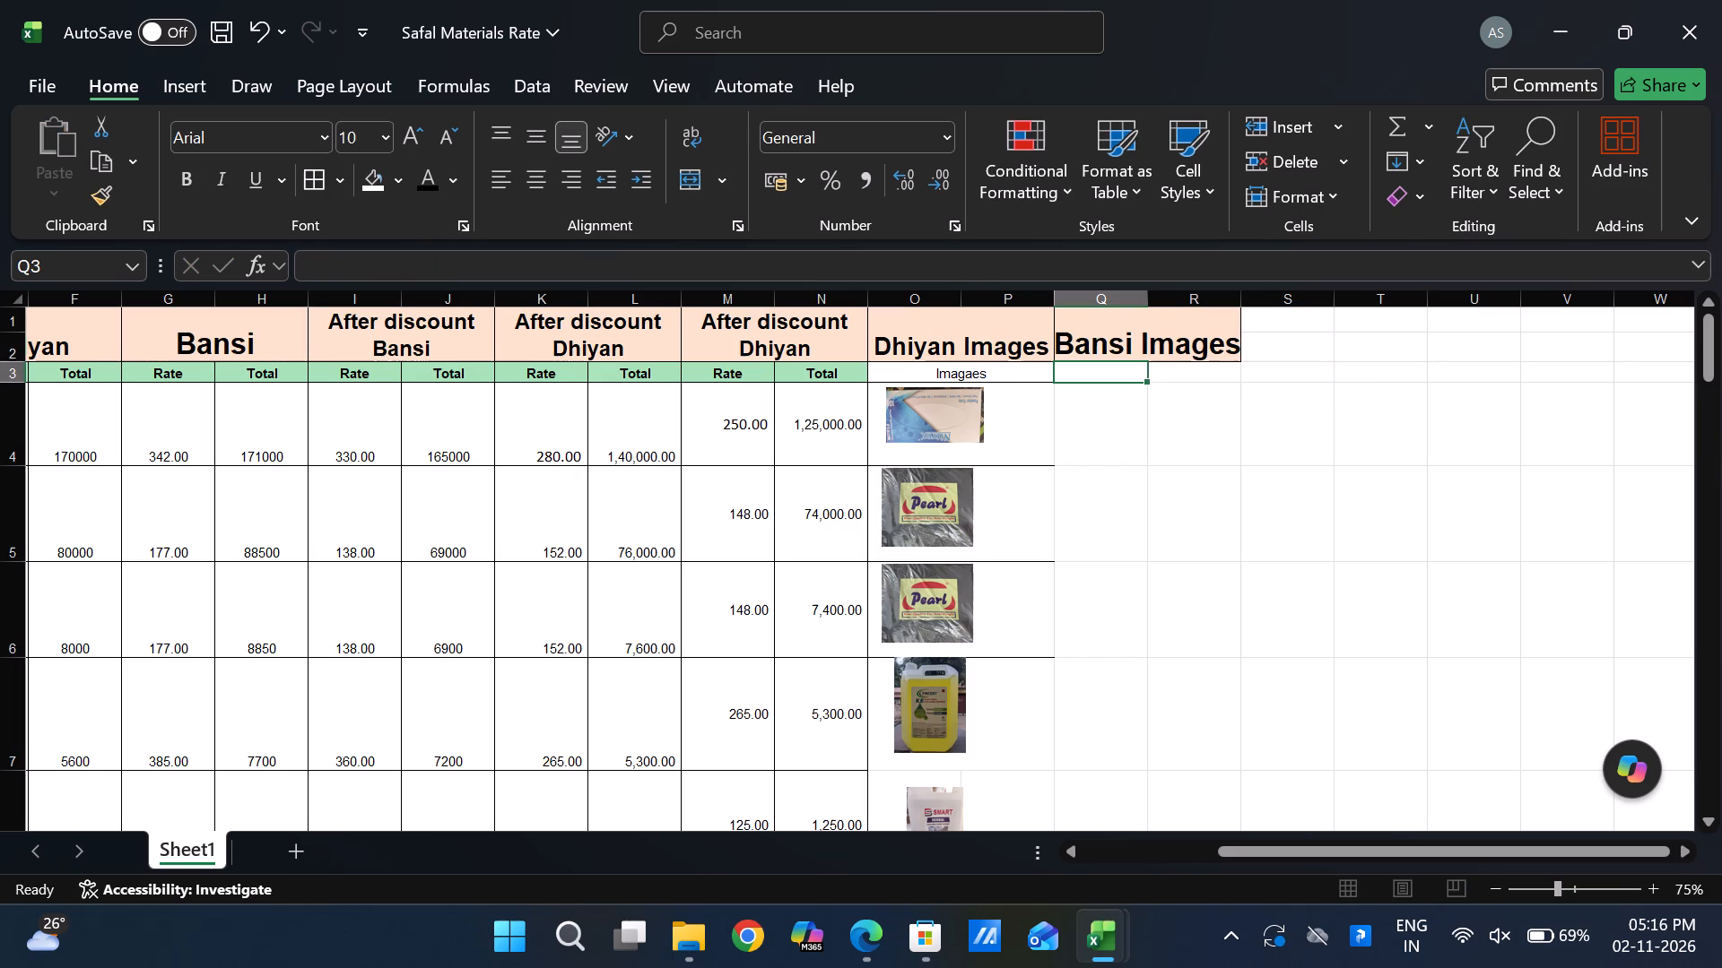
Merge and center Q3:R3 beneath Bansi Images and enter the sub-header 'Images'.
key(shift+Right)
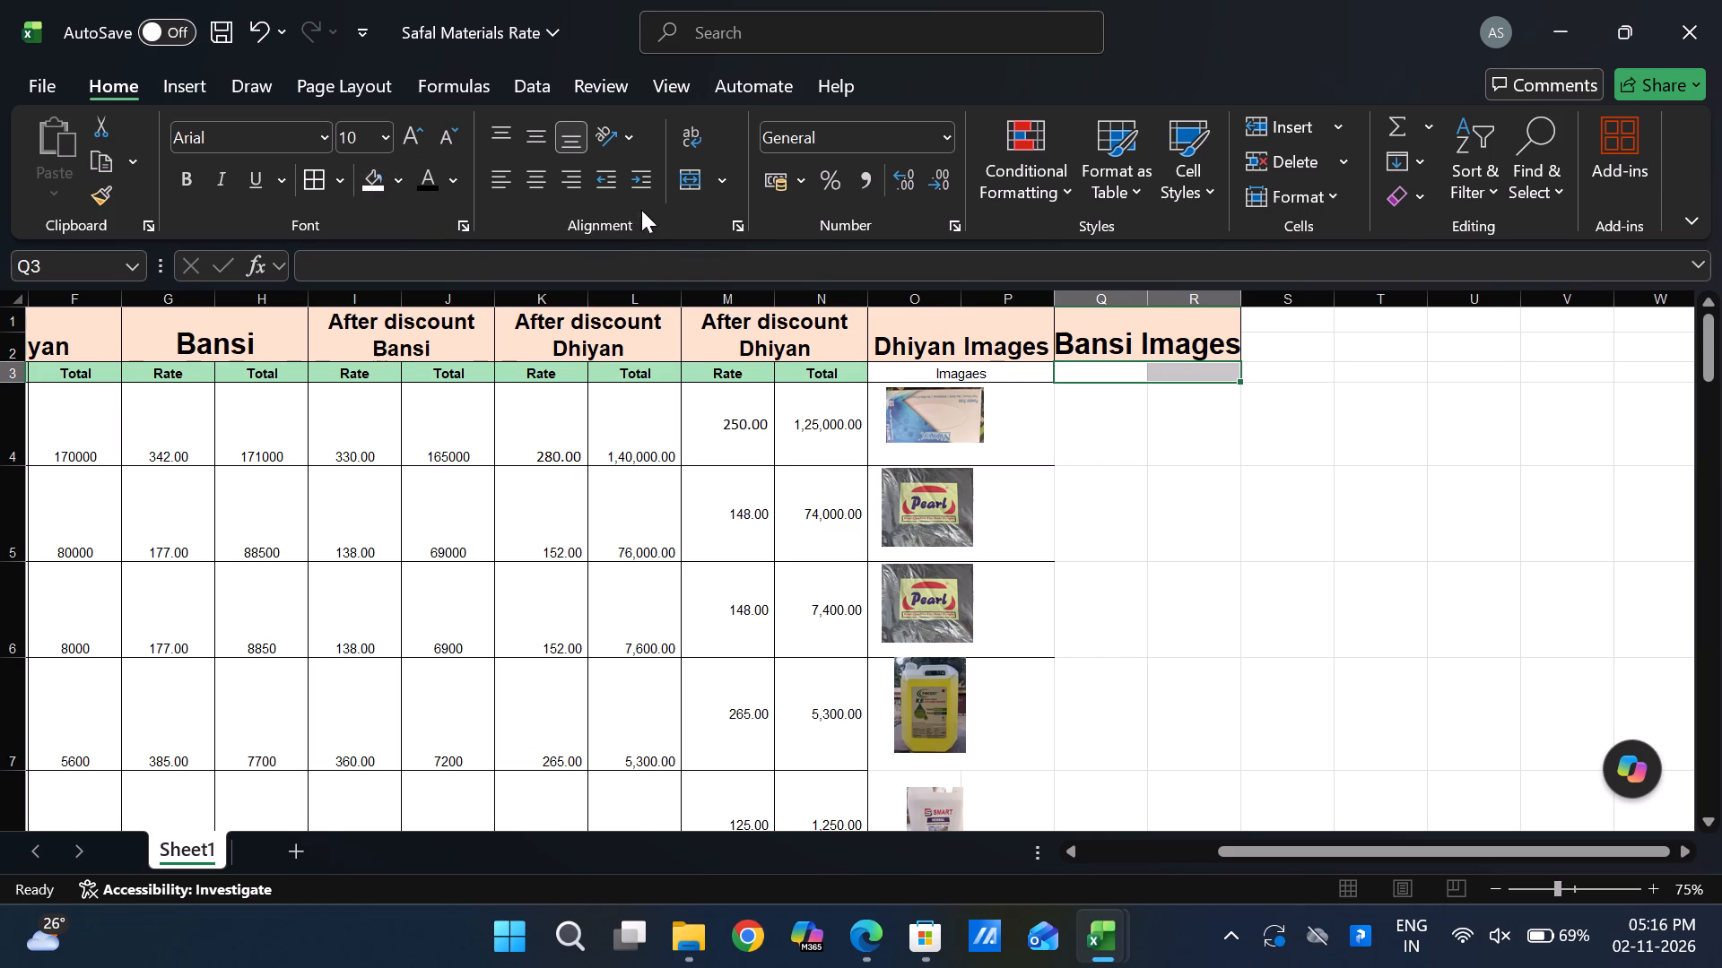
click(698, 174)
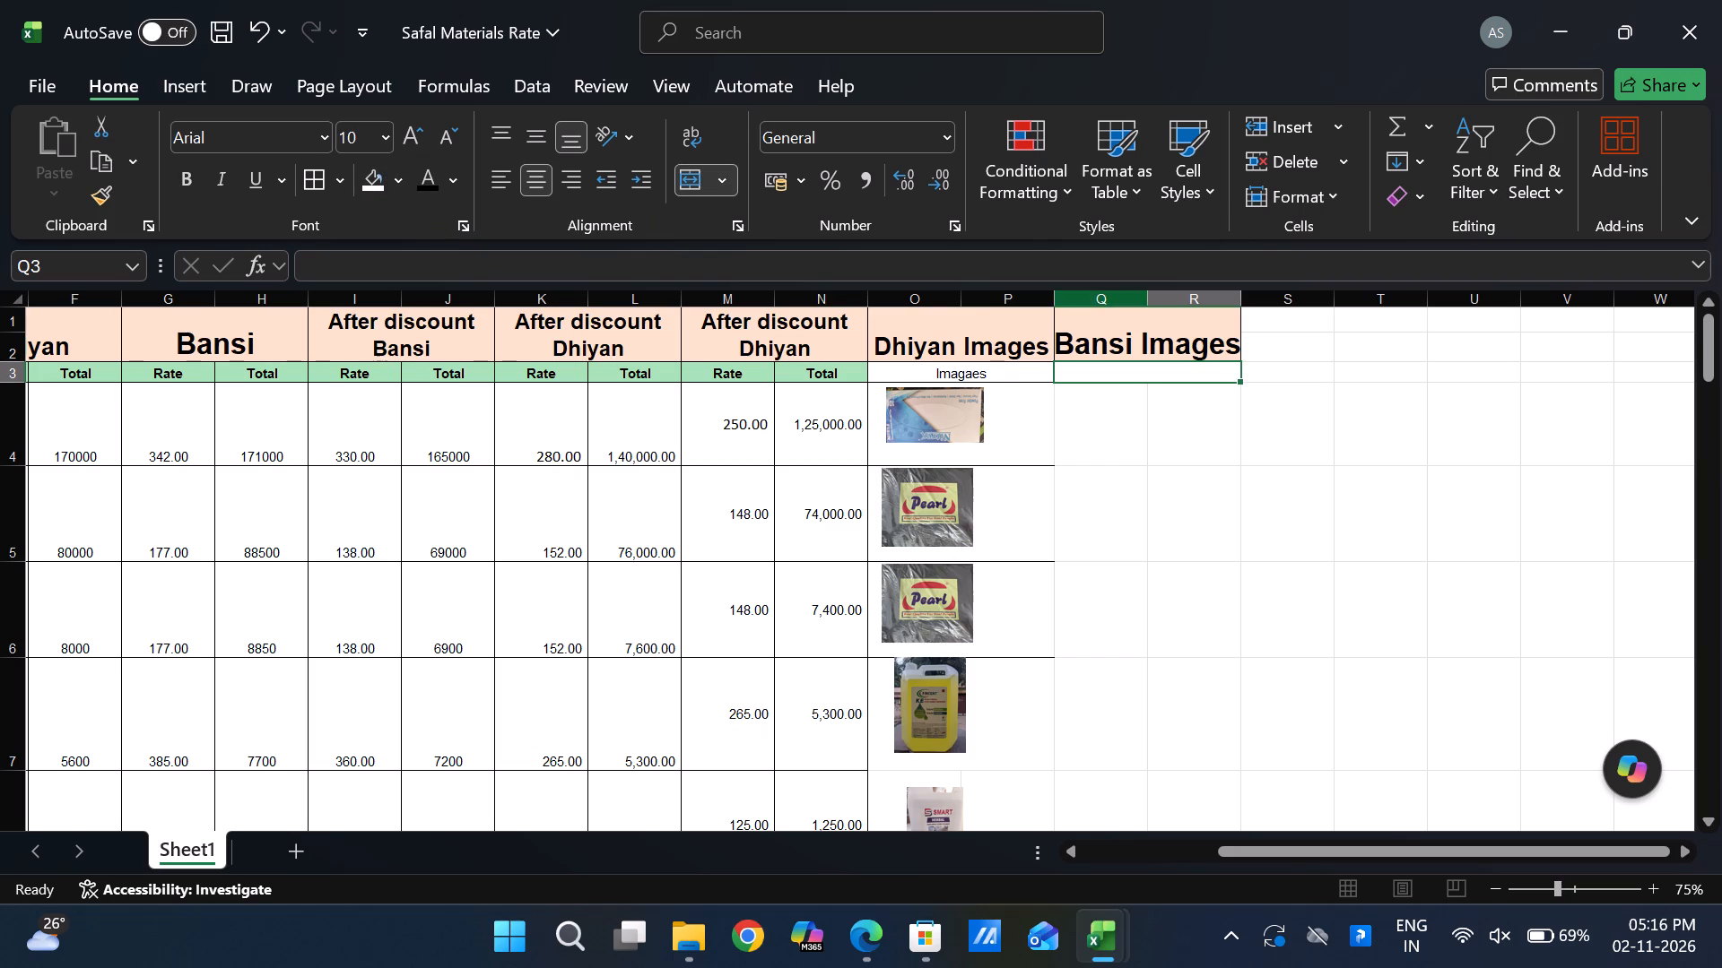
click(1178, 370)
double_click(1178, 370)
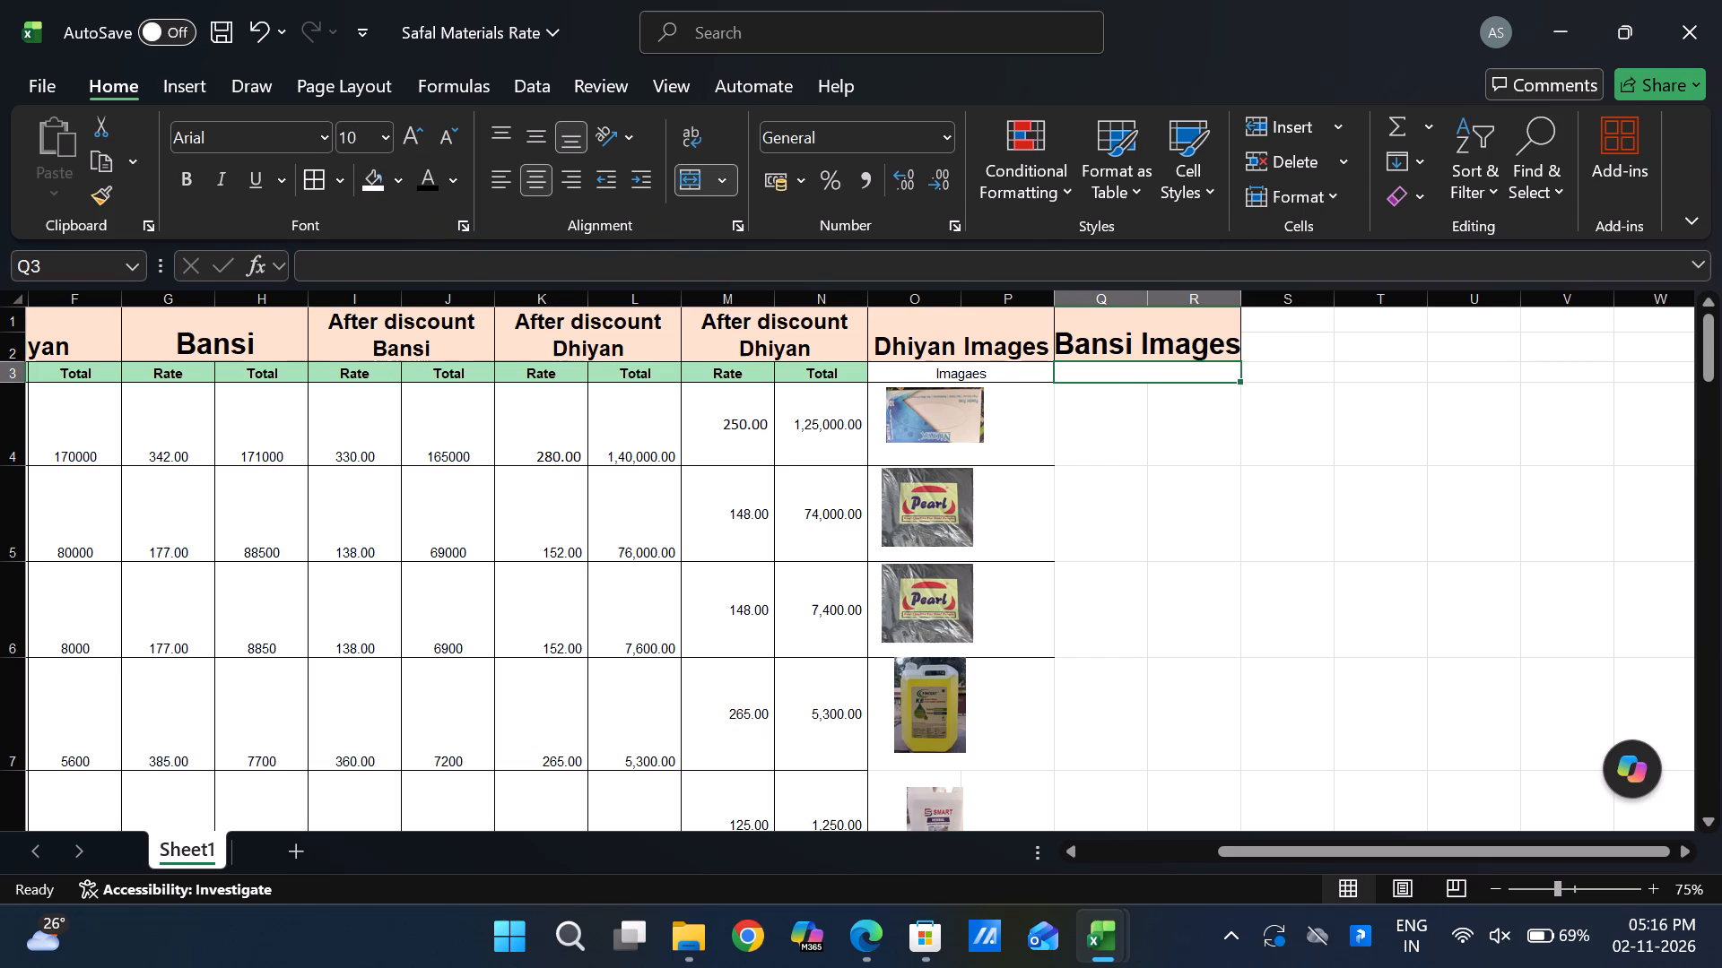
text(Images)
key(Return)
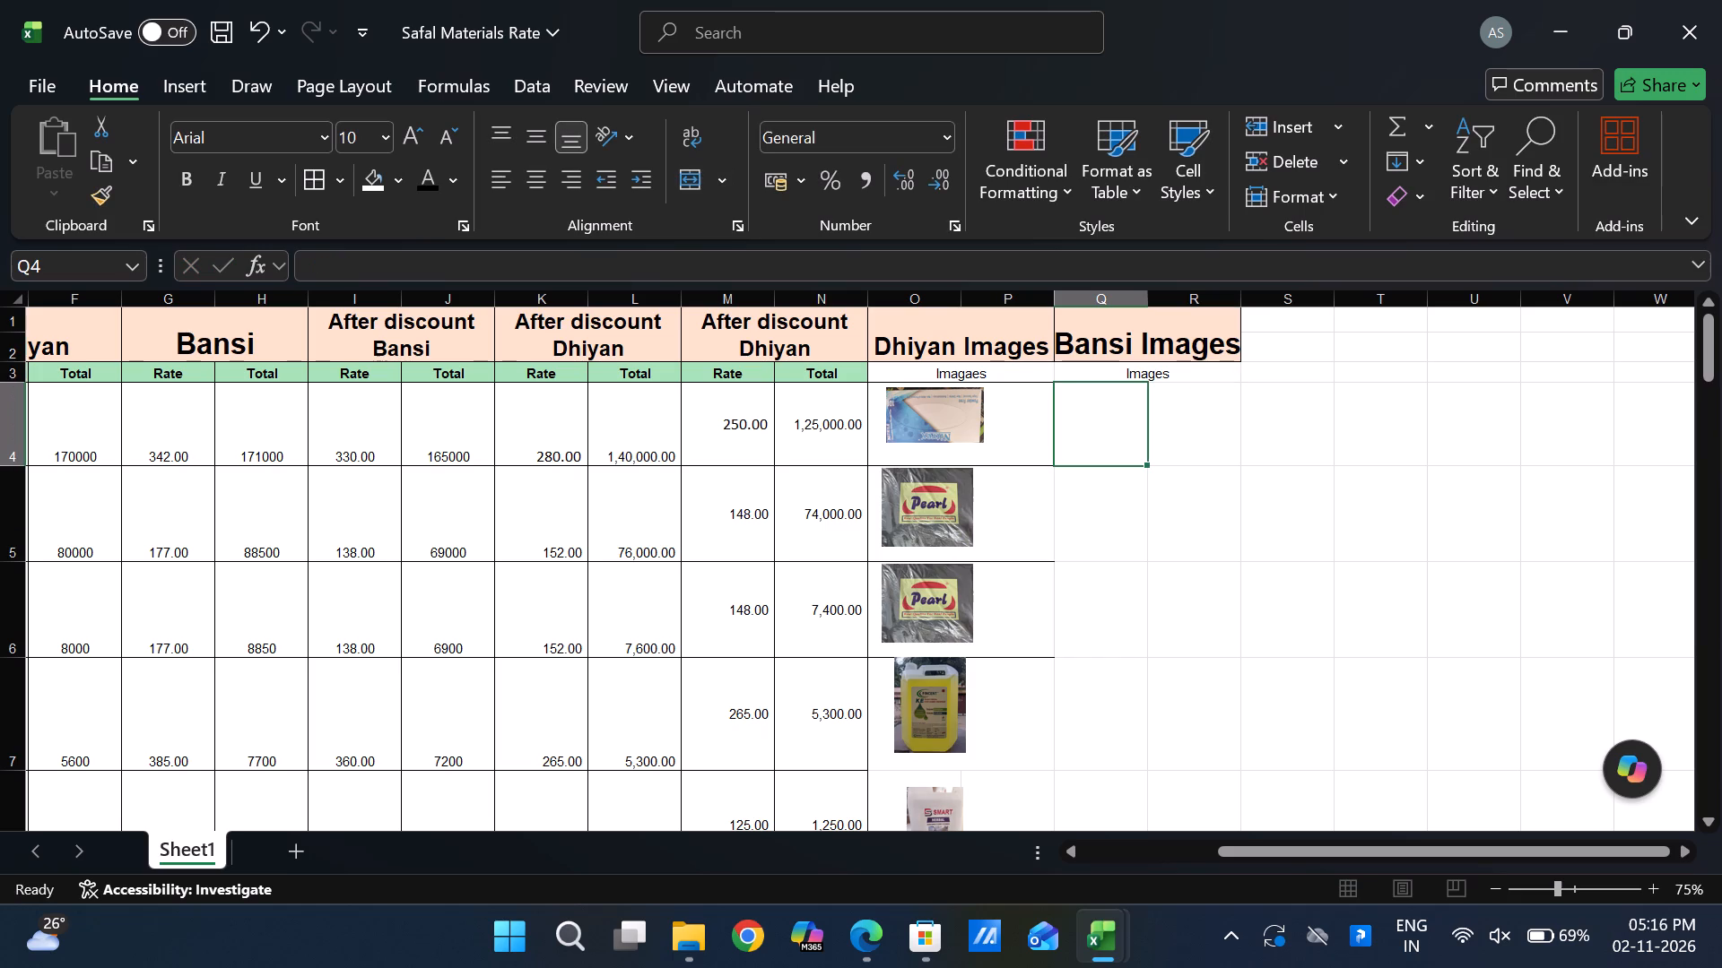
Merge and center Q4:R4 beneath Bansi Images and fill the merged format down through row 34.
key(shift+Right)
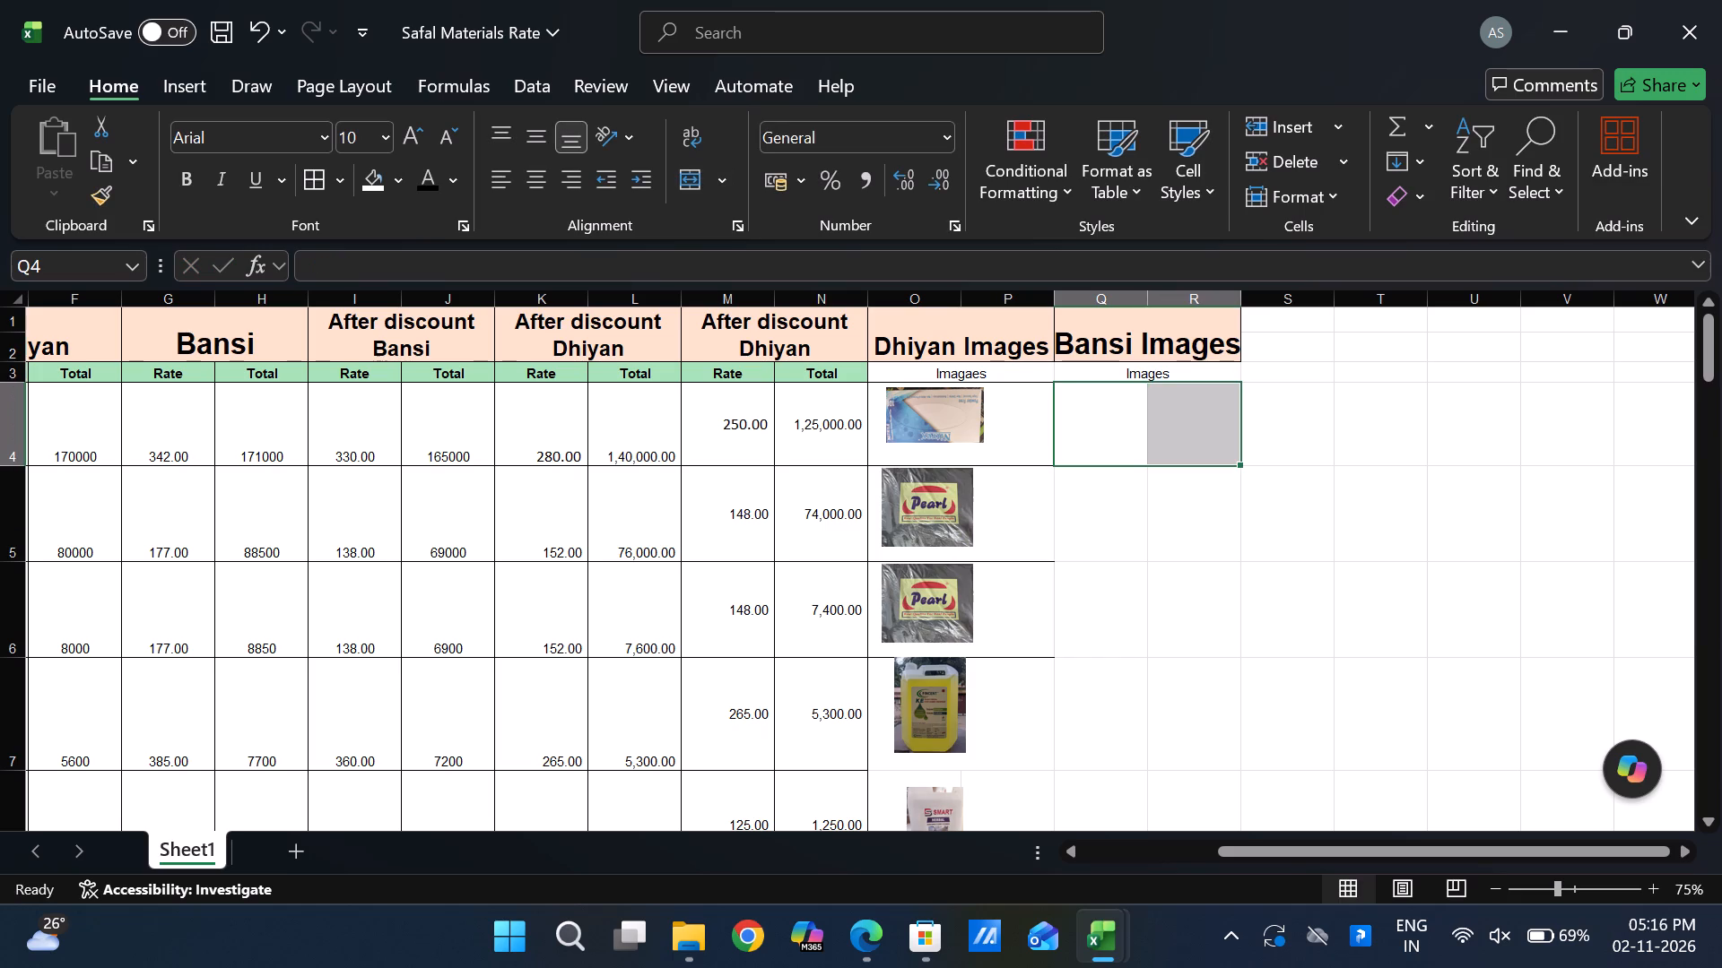
click(692, 169)
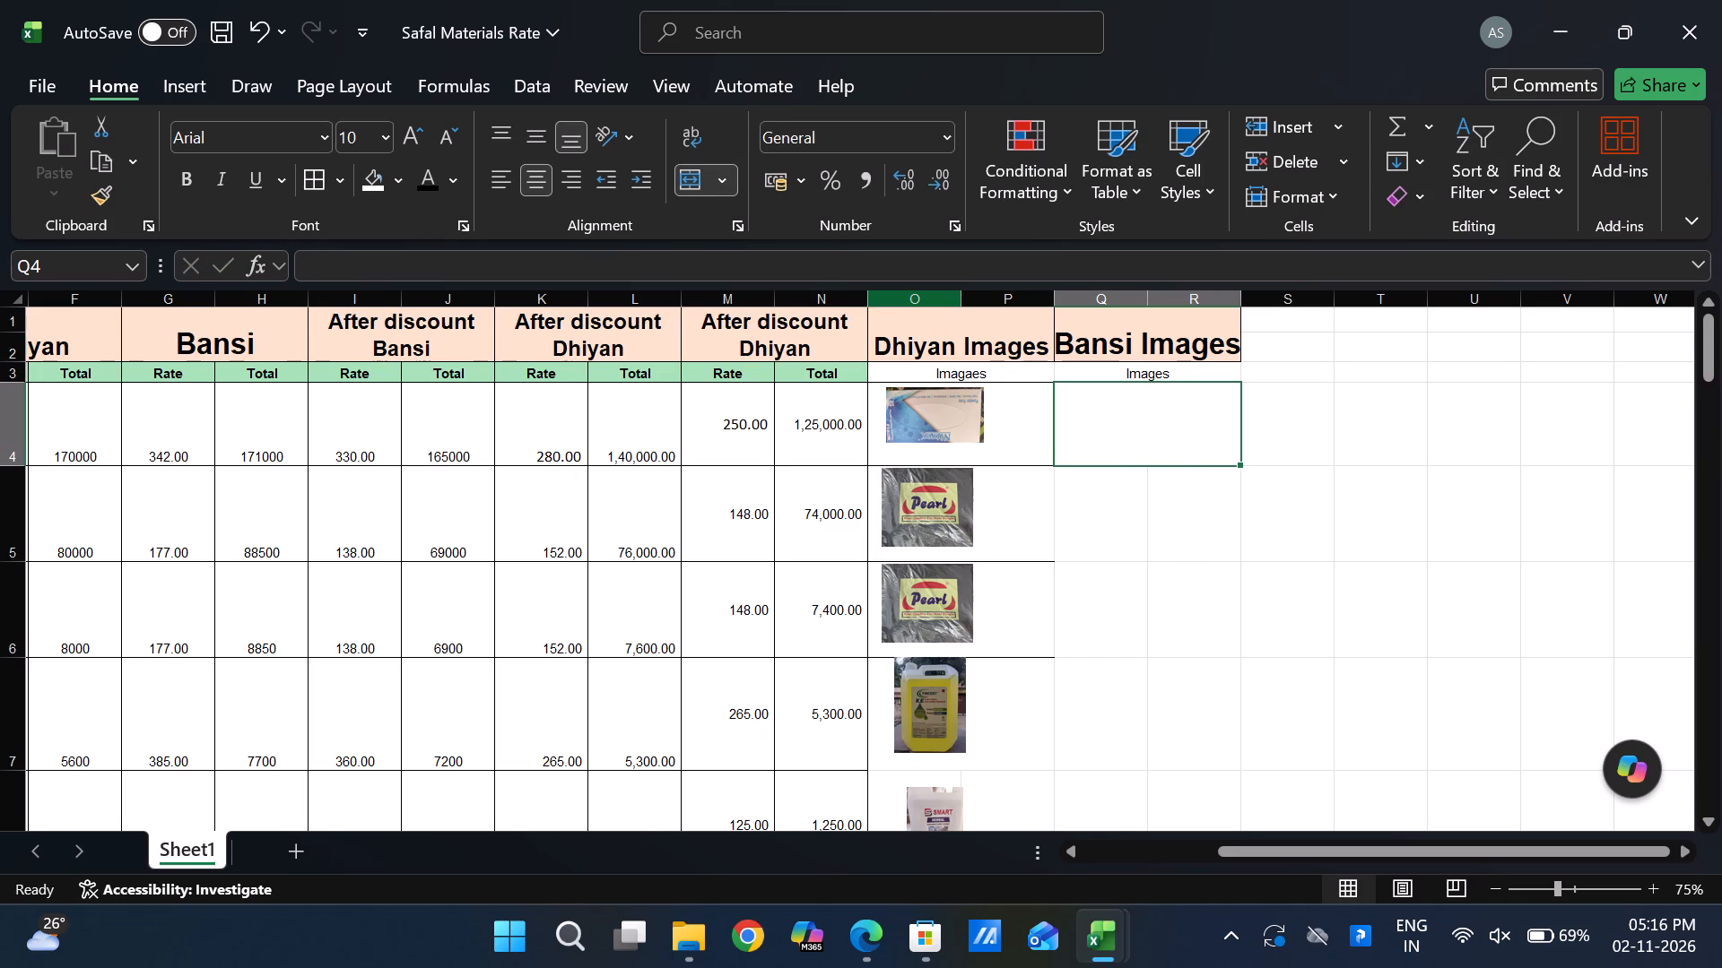
drag(1243, 467, 1251, 632)
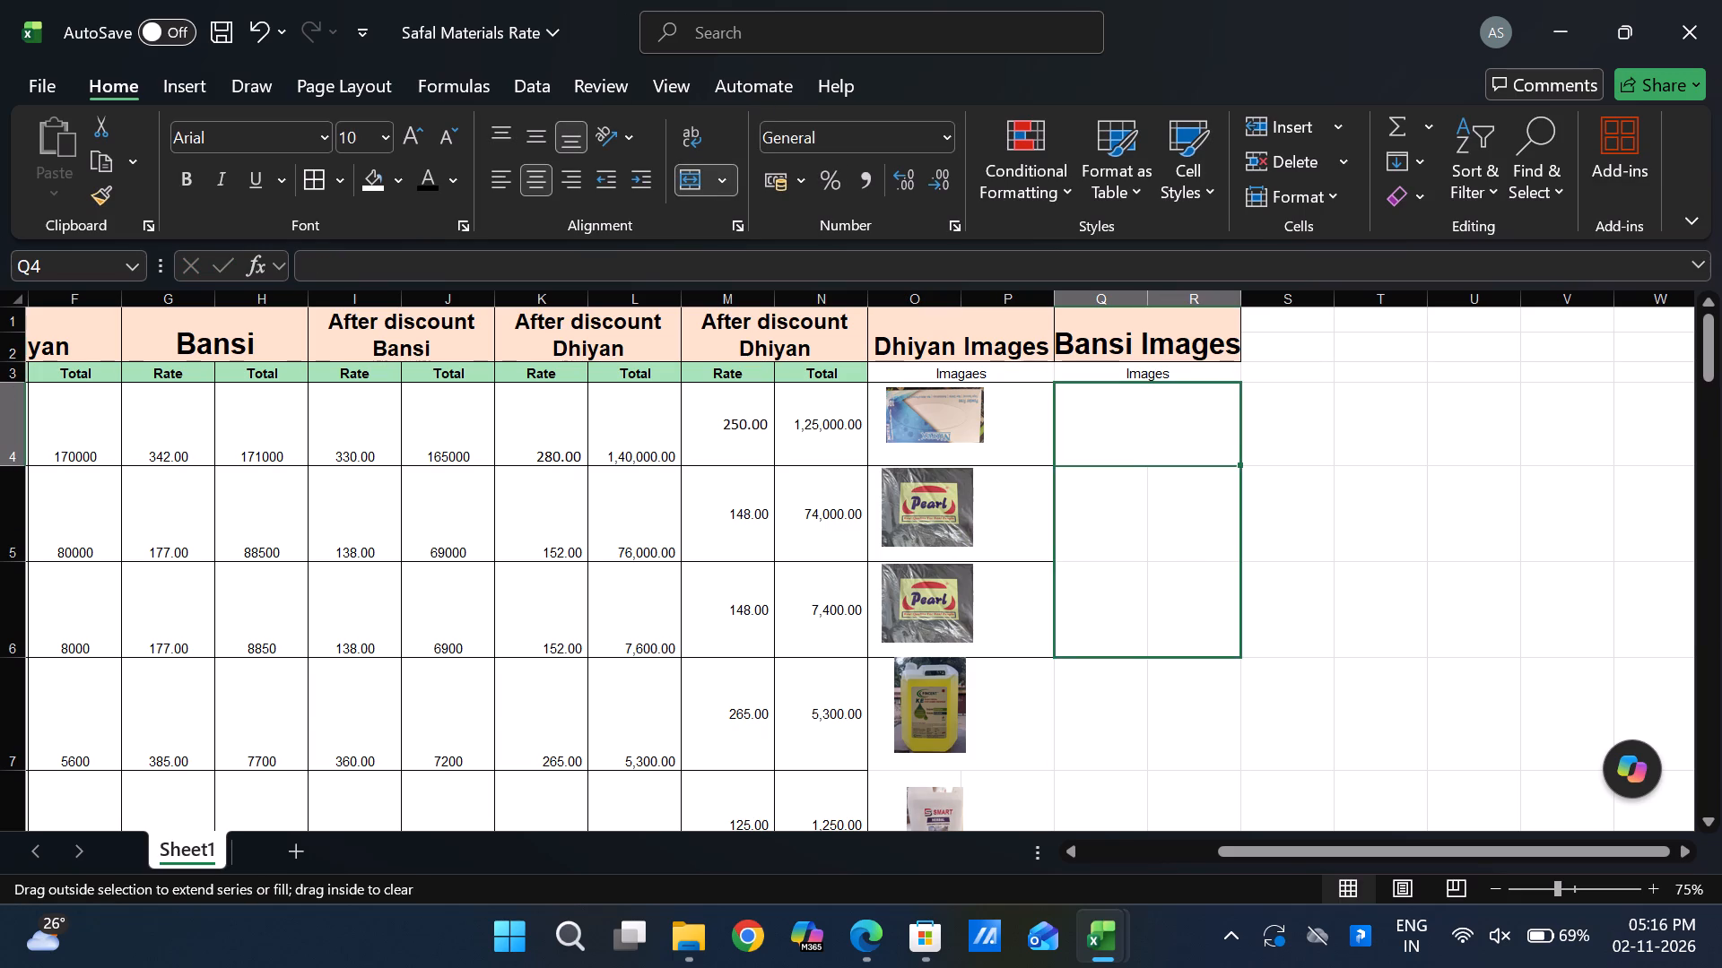
drag(1251, 632, 1180, 967)
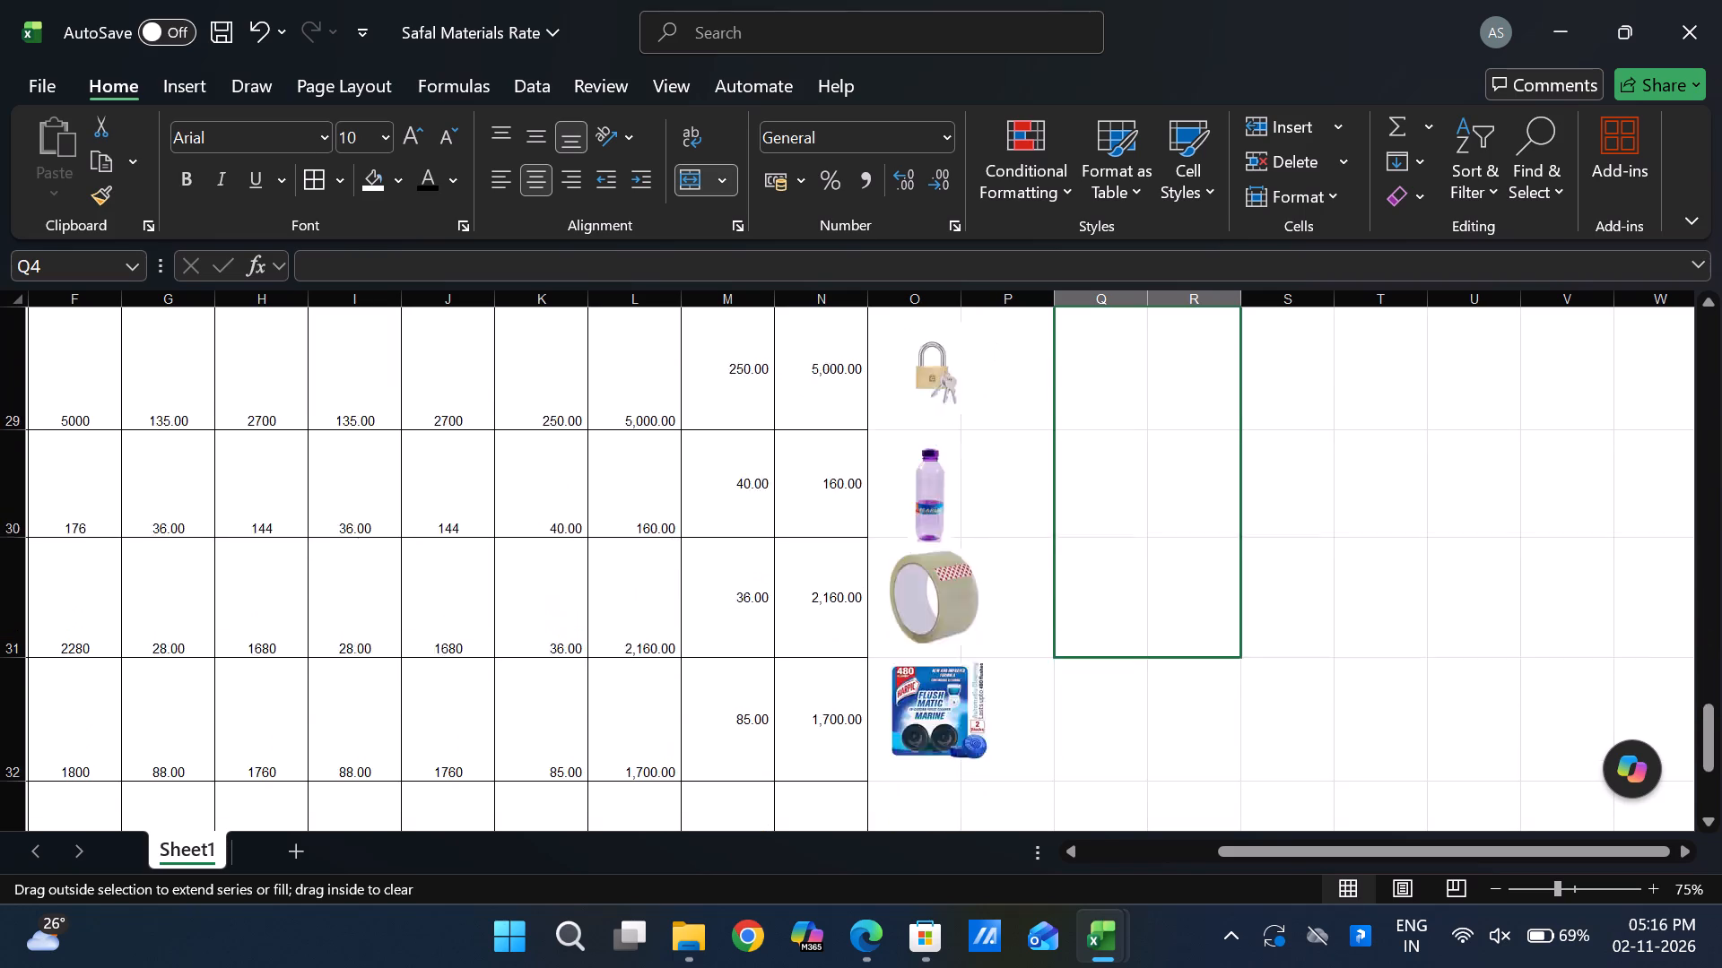
drag(1180, 967, 1150, 638)
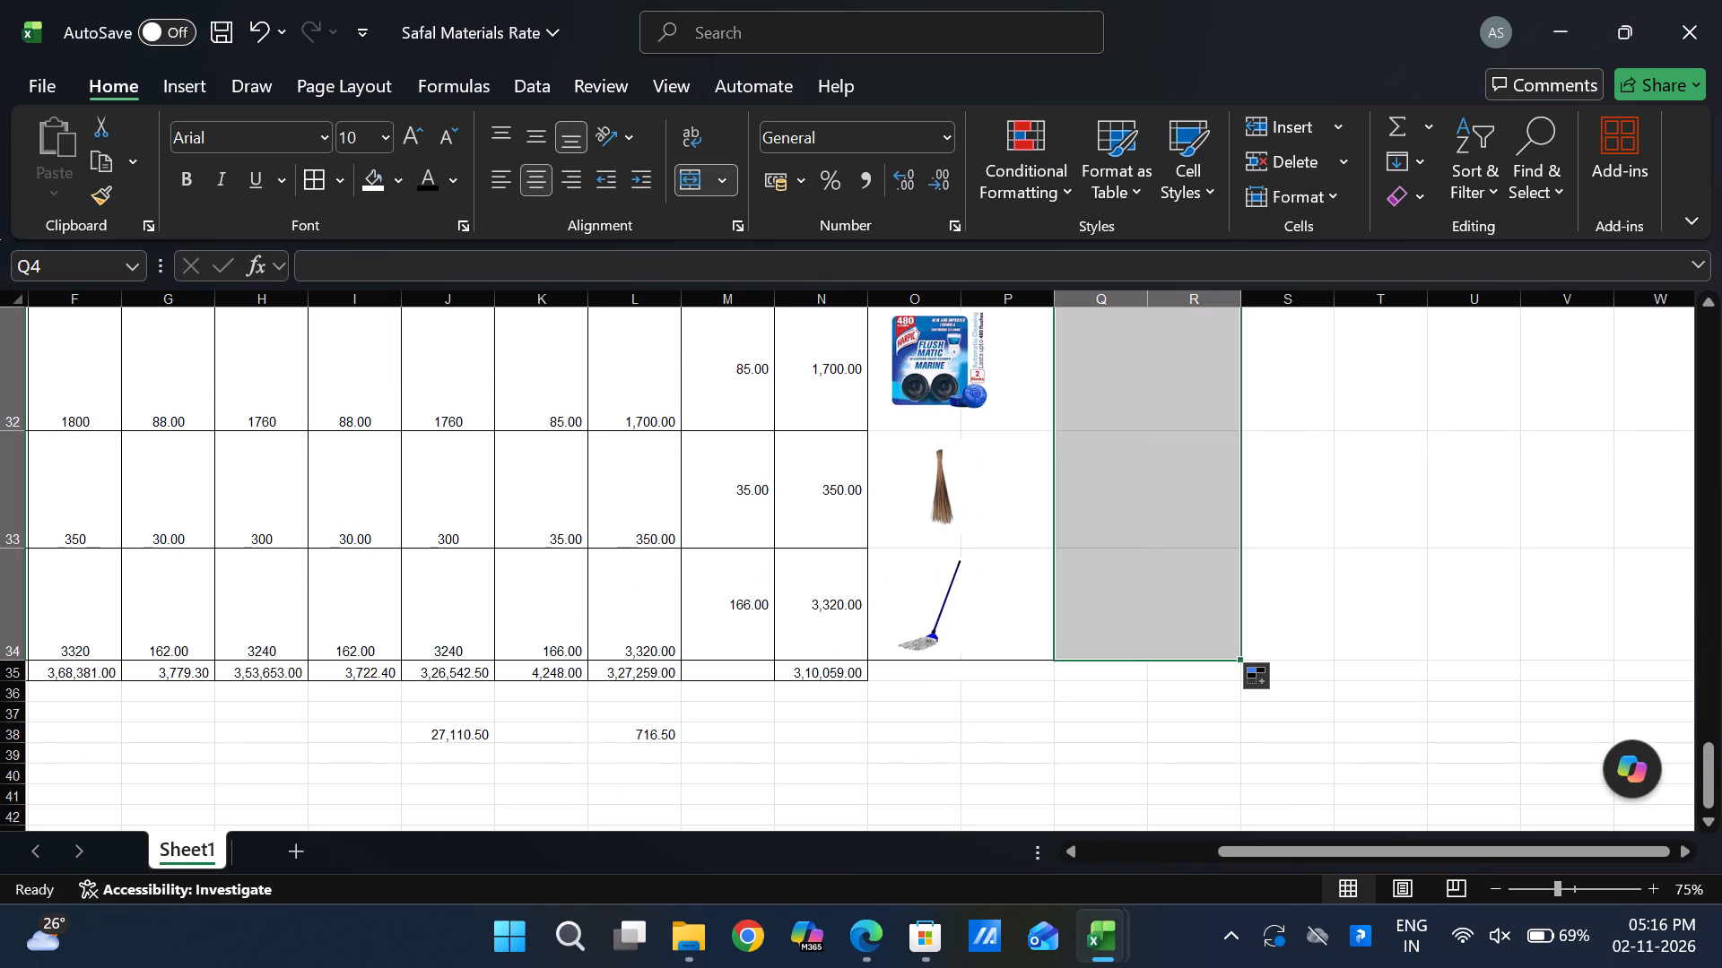
click(1156, 691)
scroll(1130, 549, up, 6)
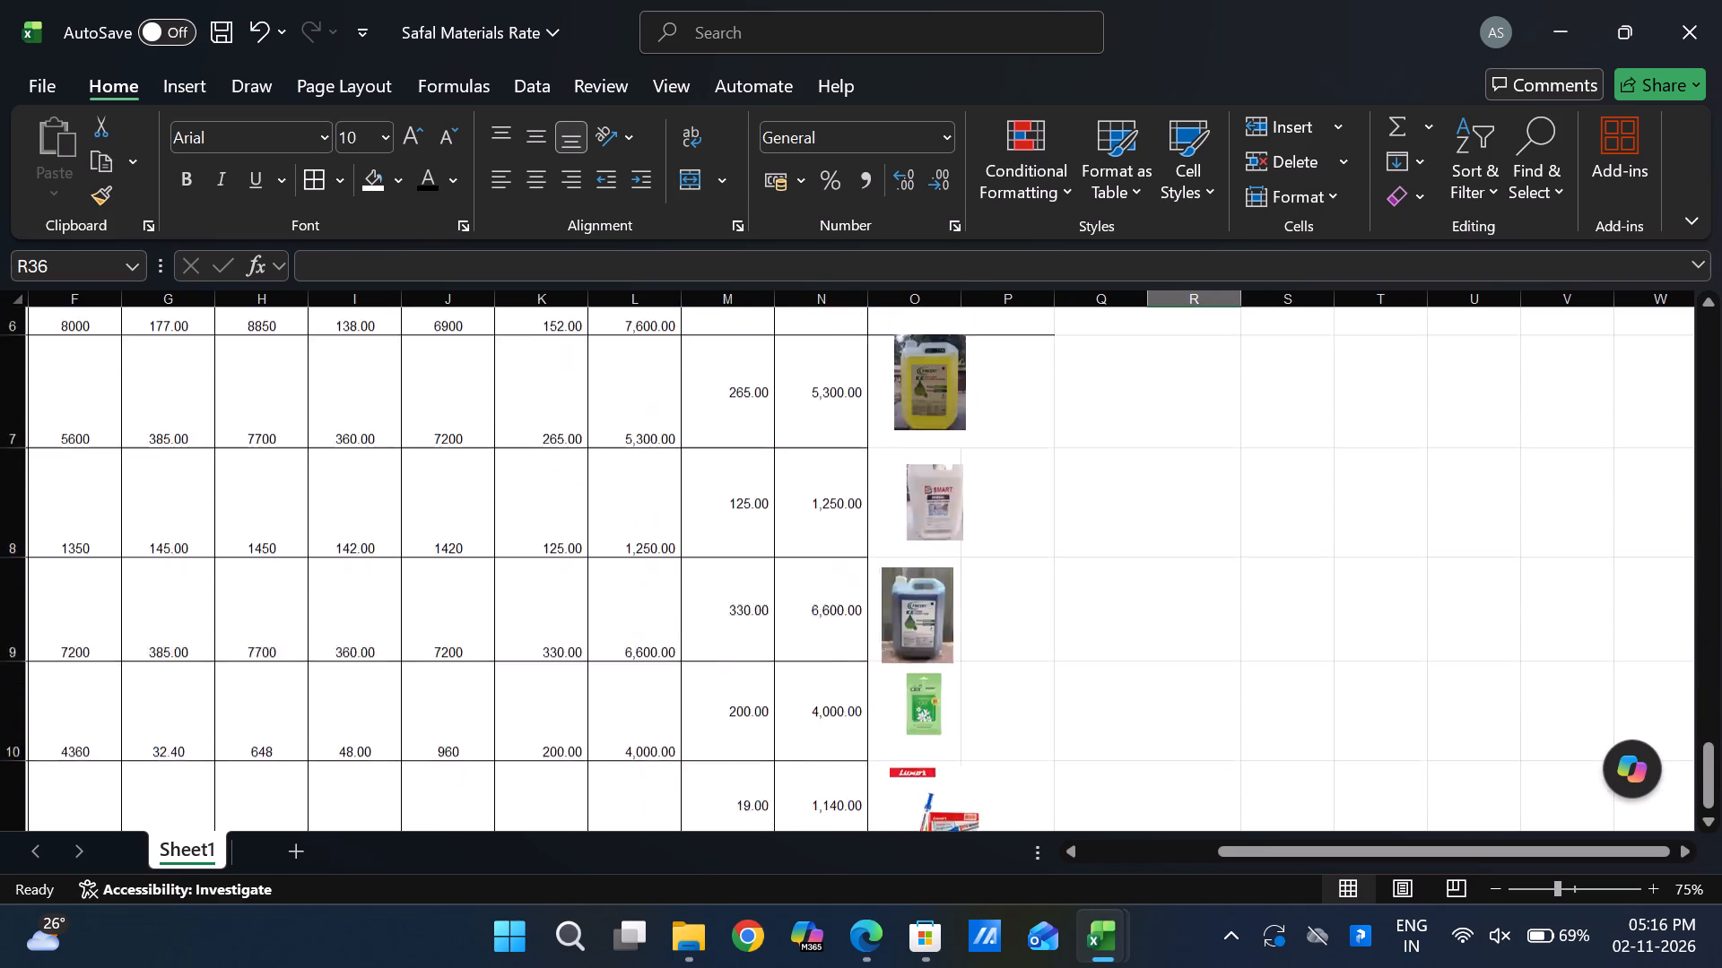
scroll(1130, 549, up, 4)
click(1112, 454)
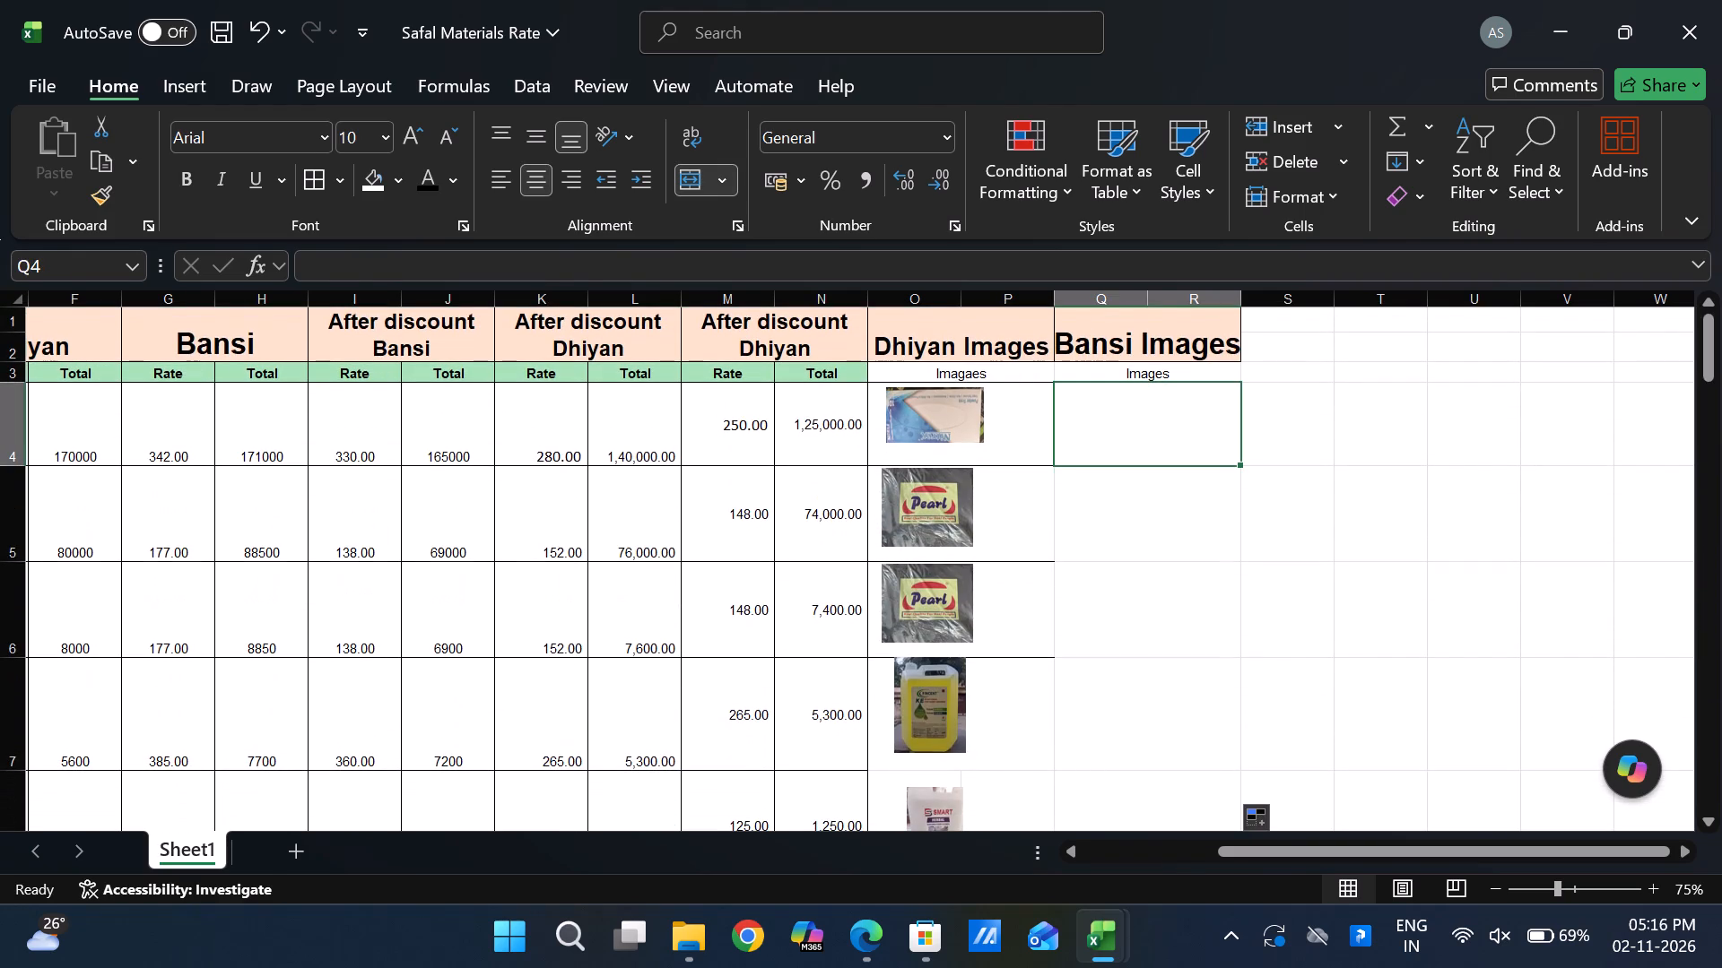
Look through the open windows and switch to the Safal Materials Rate Final (1) (1) workbook.
key(alt+Tab)
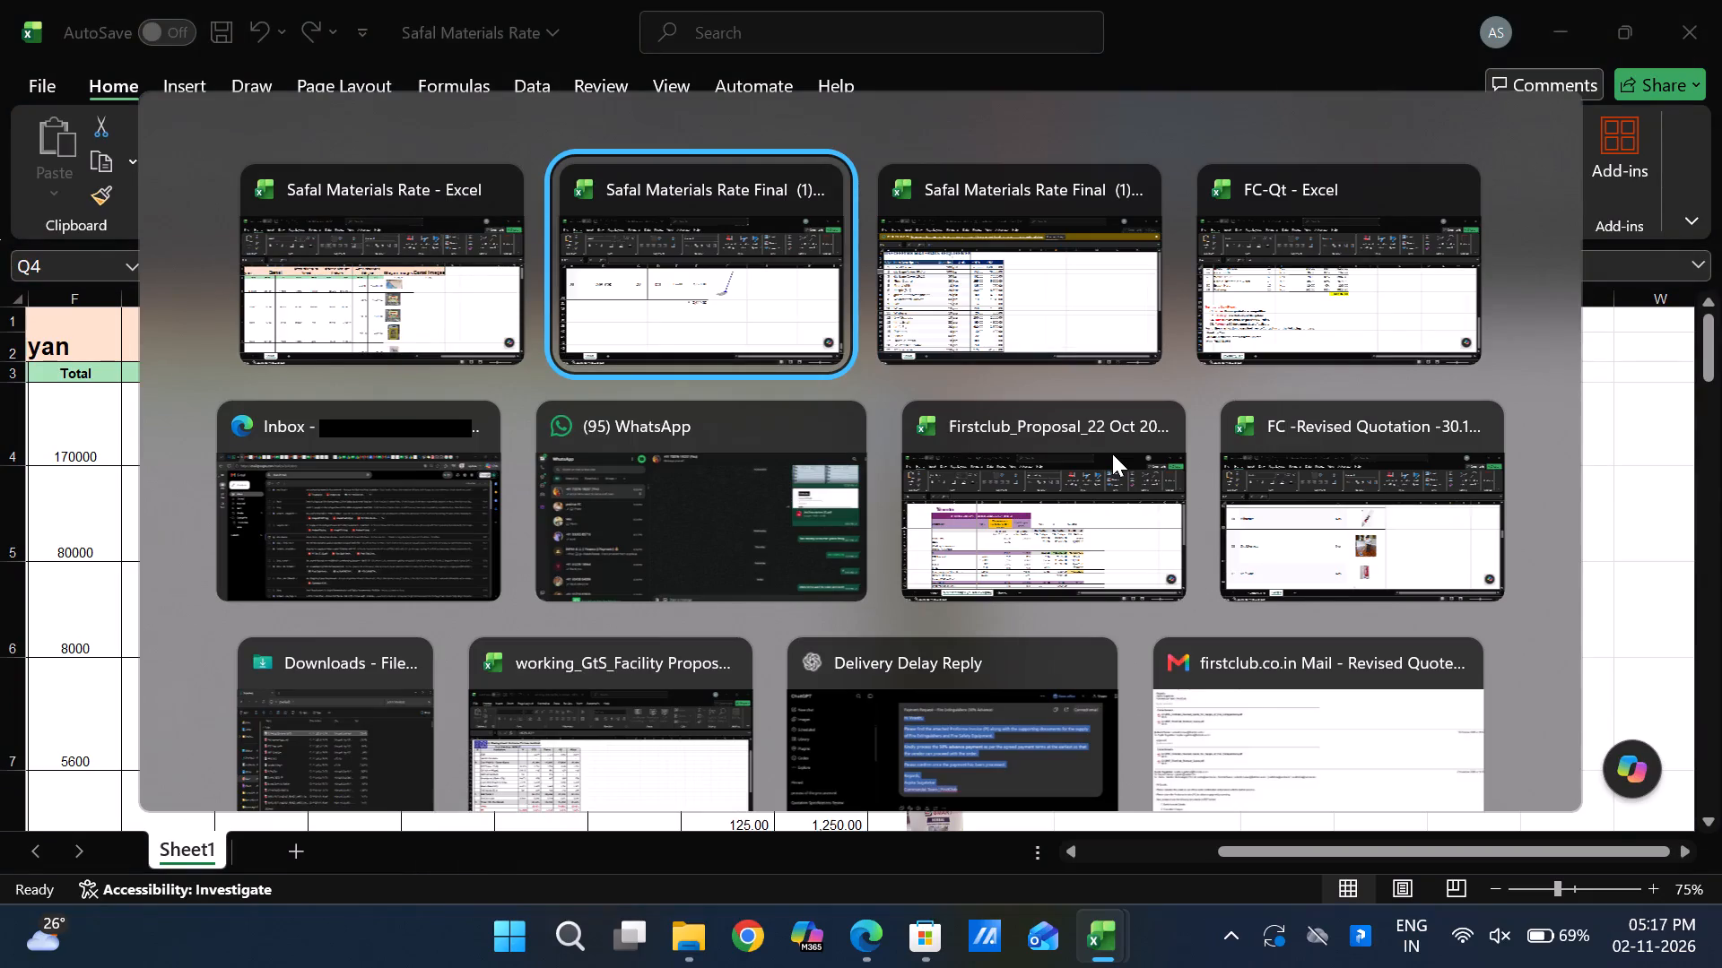
key(alt+Right)
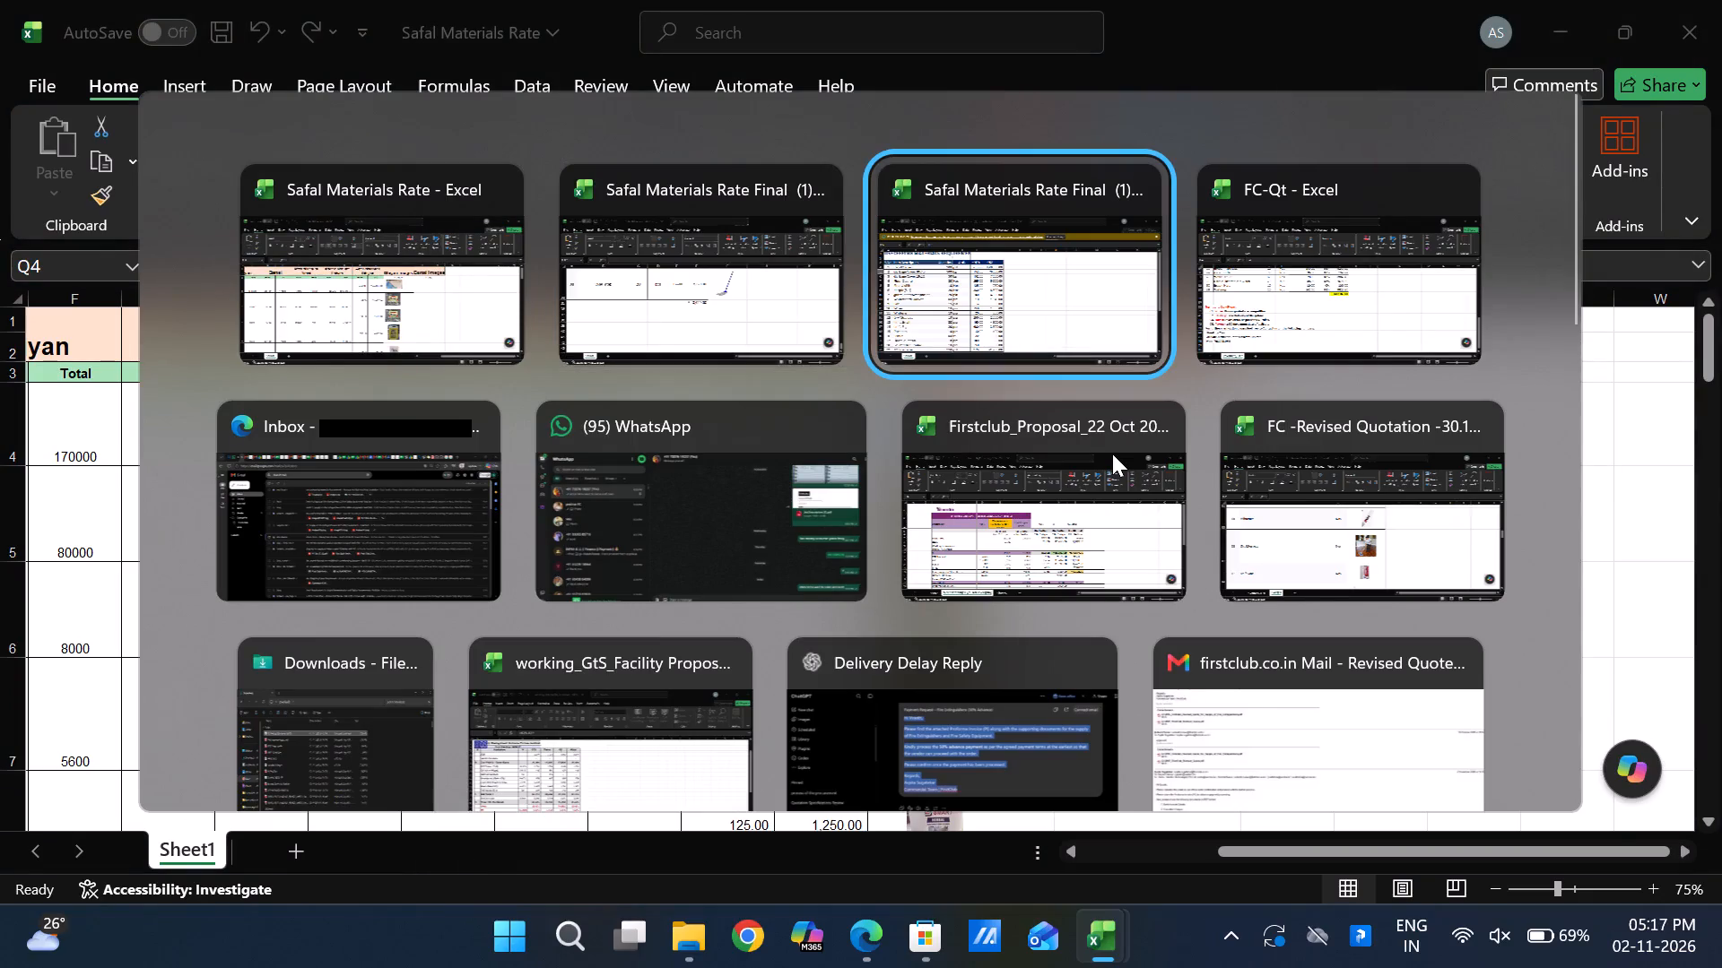
key(alt+Right)
key(alt+Right)
key(alt+Right)
key(alt+Right)
key(alt+Right)
key(alt+Right)
key(alt+Right)
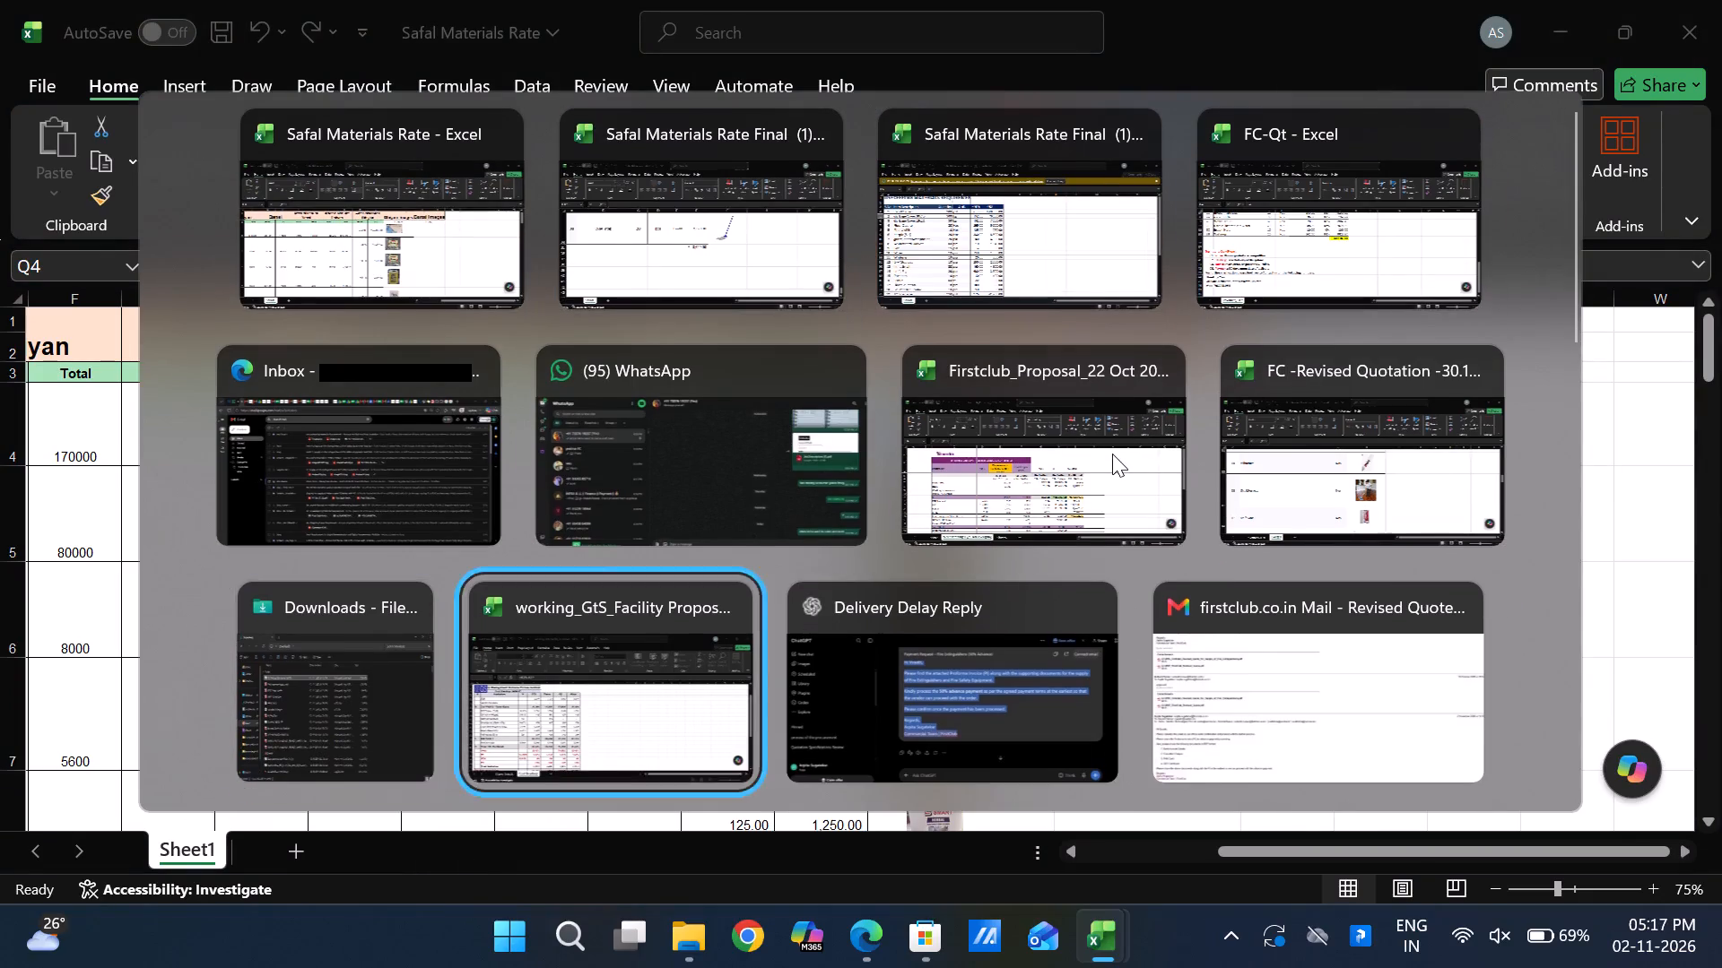
key(alt+Right)
key(alt+Right)
key(alt+Right)
key(alt+Right)
key(alt+Right)
key(alt+Right)
key(alt+Right)
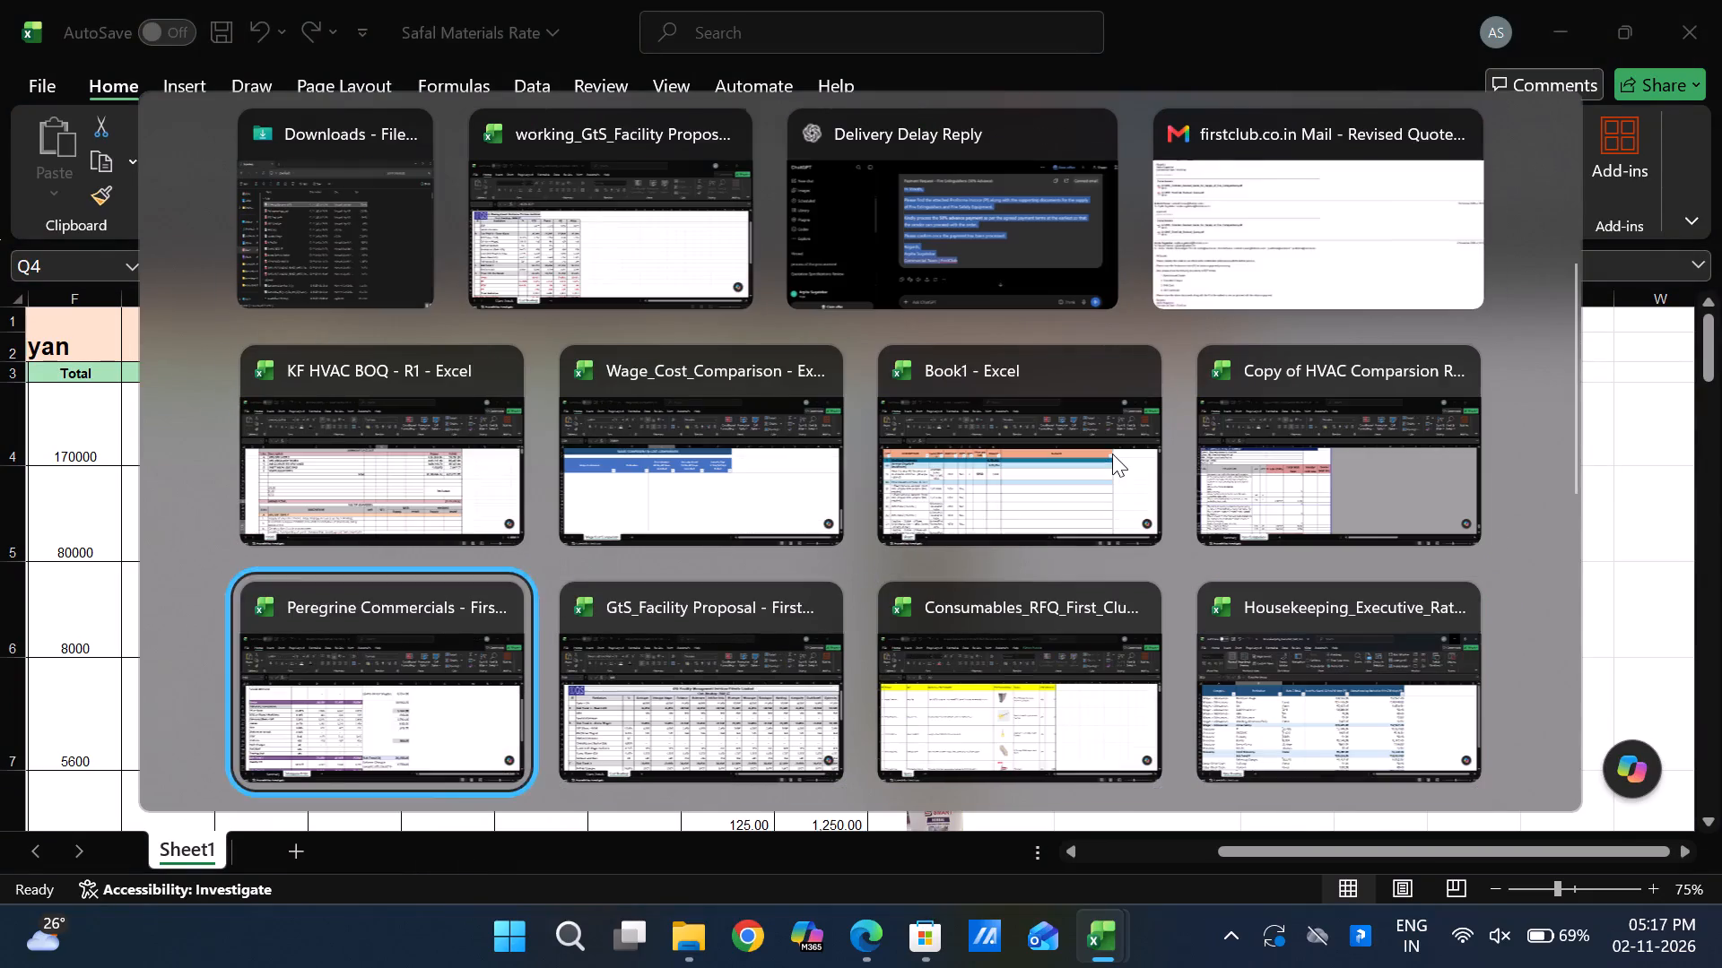
key(alt+Right)
key(alt+Right)
key(alt+Right)
key(alt+Right)
key(alt+Right)
key(alt+Right)
key(alt+Right)
key(alt+Right)
key(alt+Right)
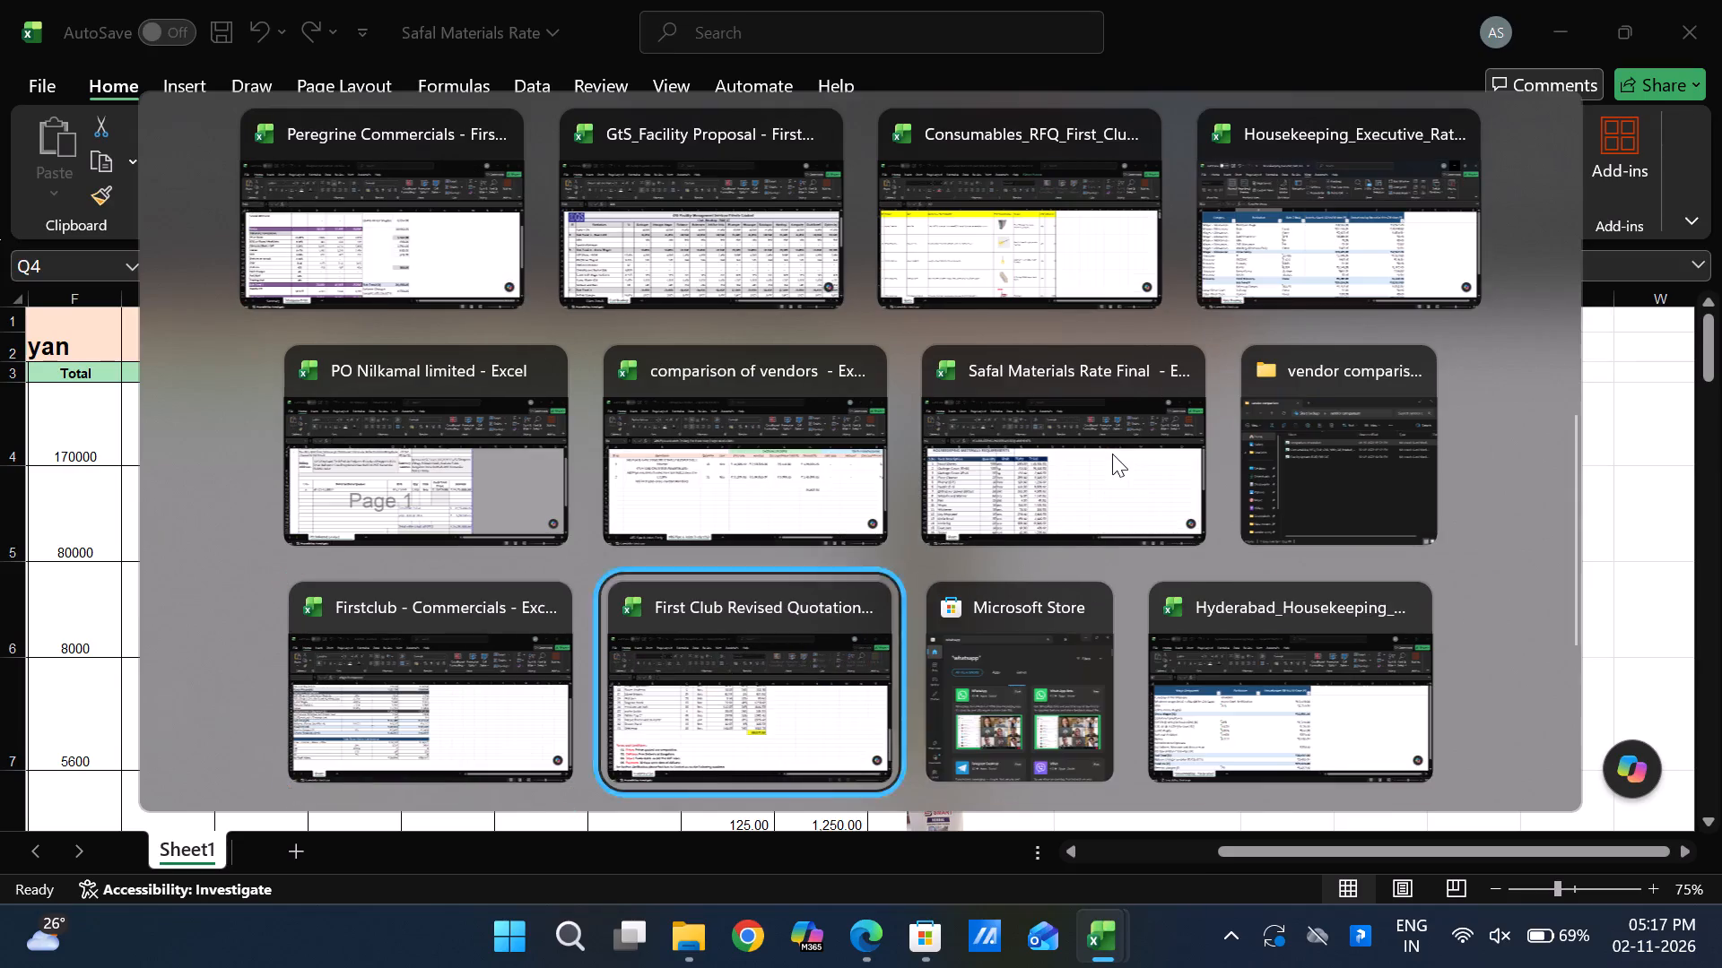
key(alt+Right)
key(alt+Right)
key(alt+Right)
key(alt+Right)
key(alt+Right)
key(alt+Right)
key(alt+Right)
key(alt+Right)
key(alt+Right)
key(alt+Right)
key(alt+Right)
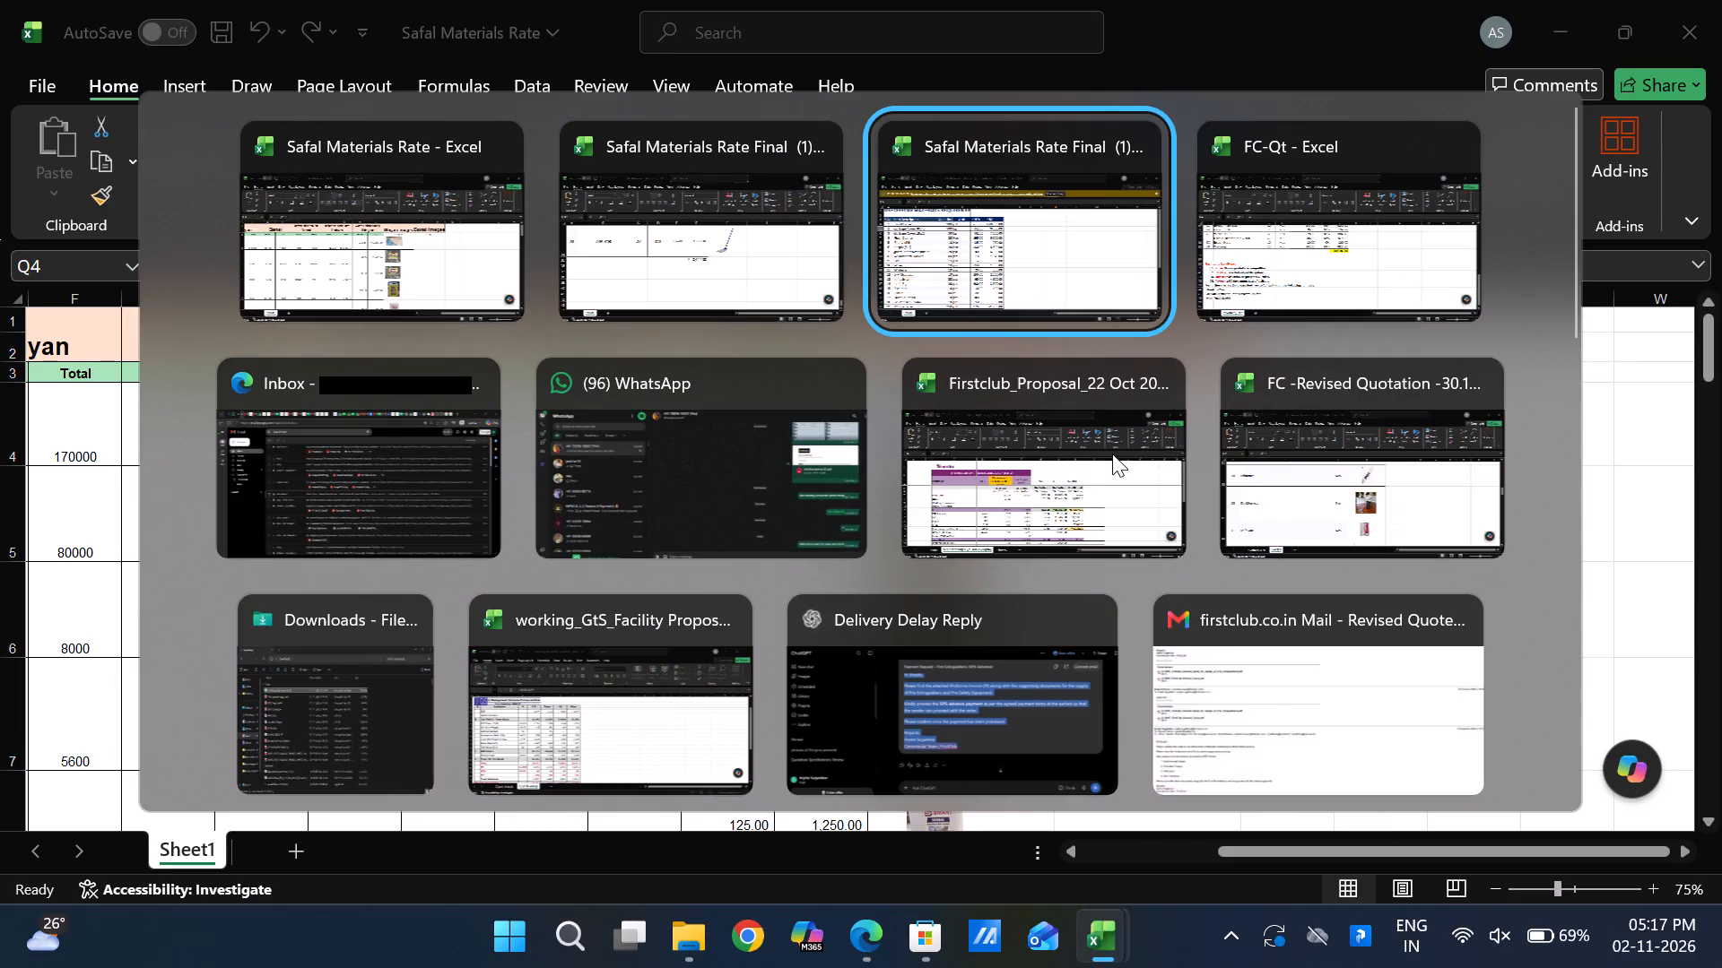
key(alt+Left)
key(alt+Left)
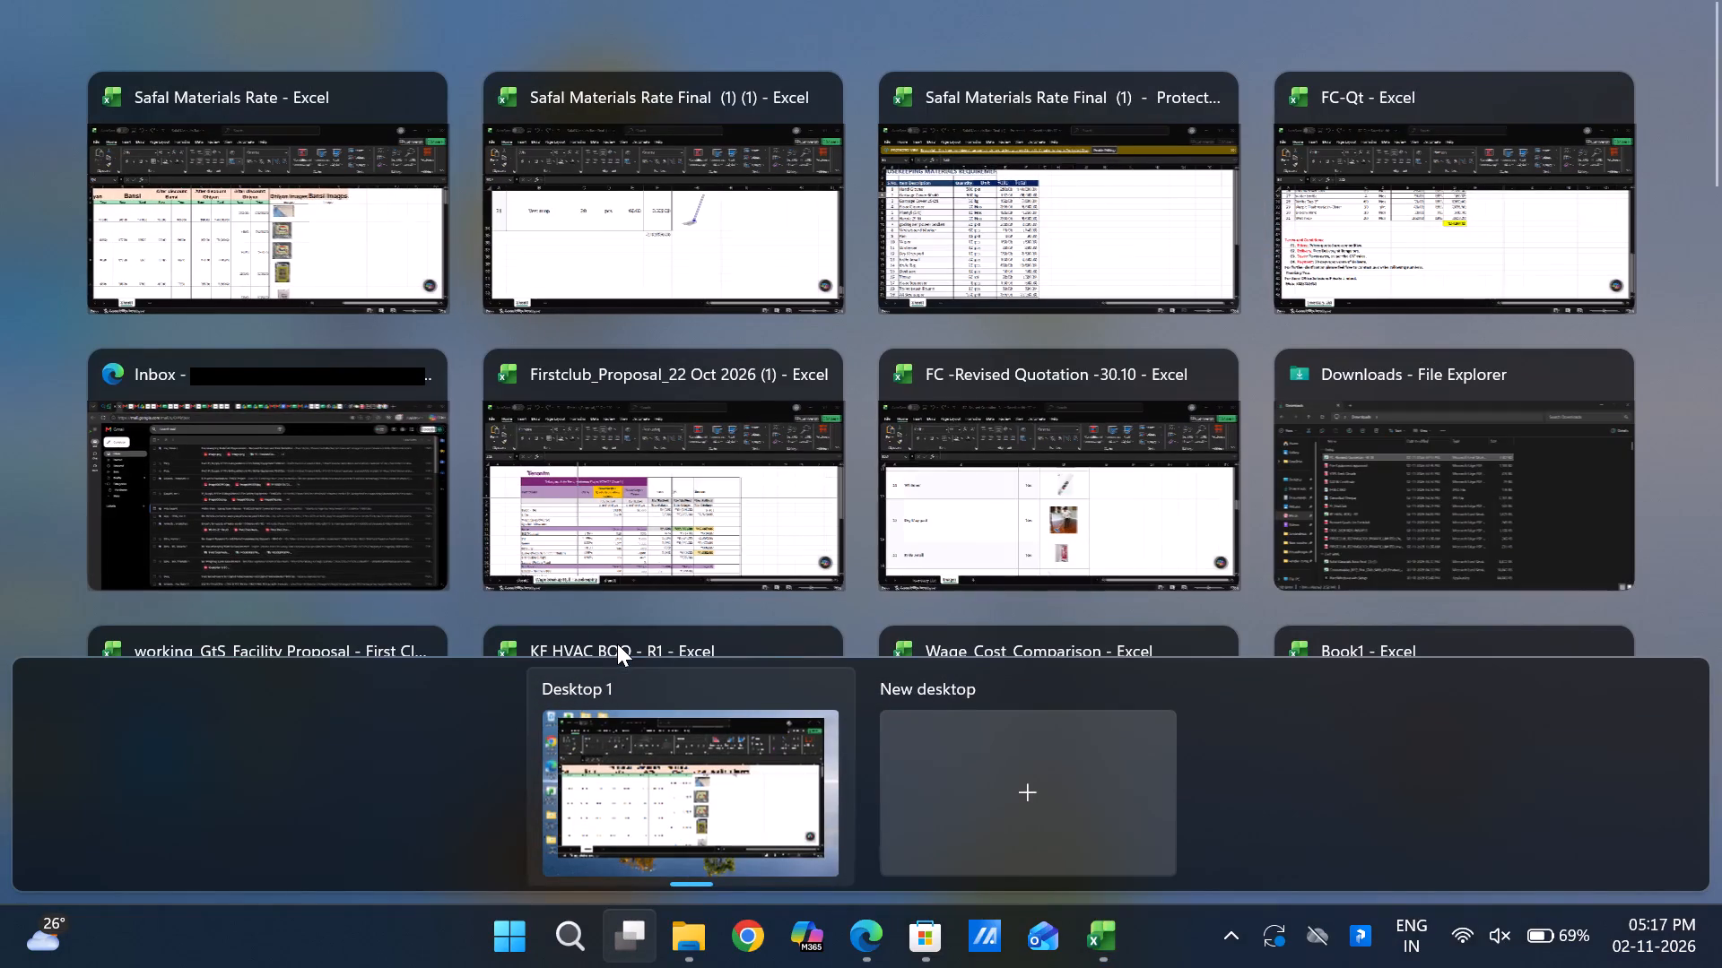
click(602, 224)
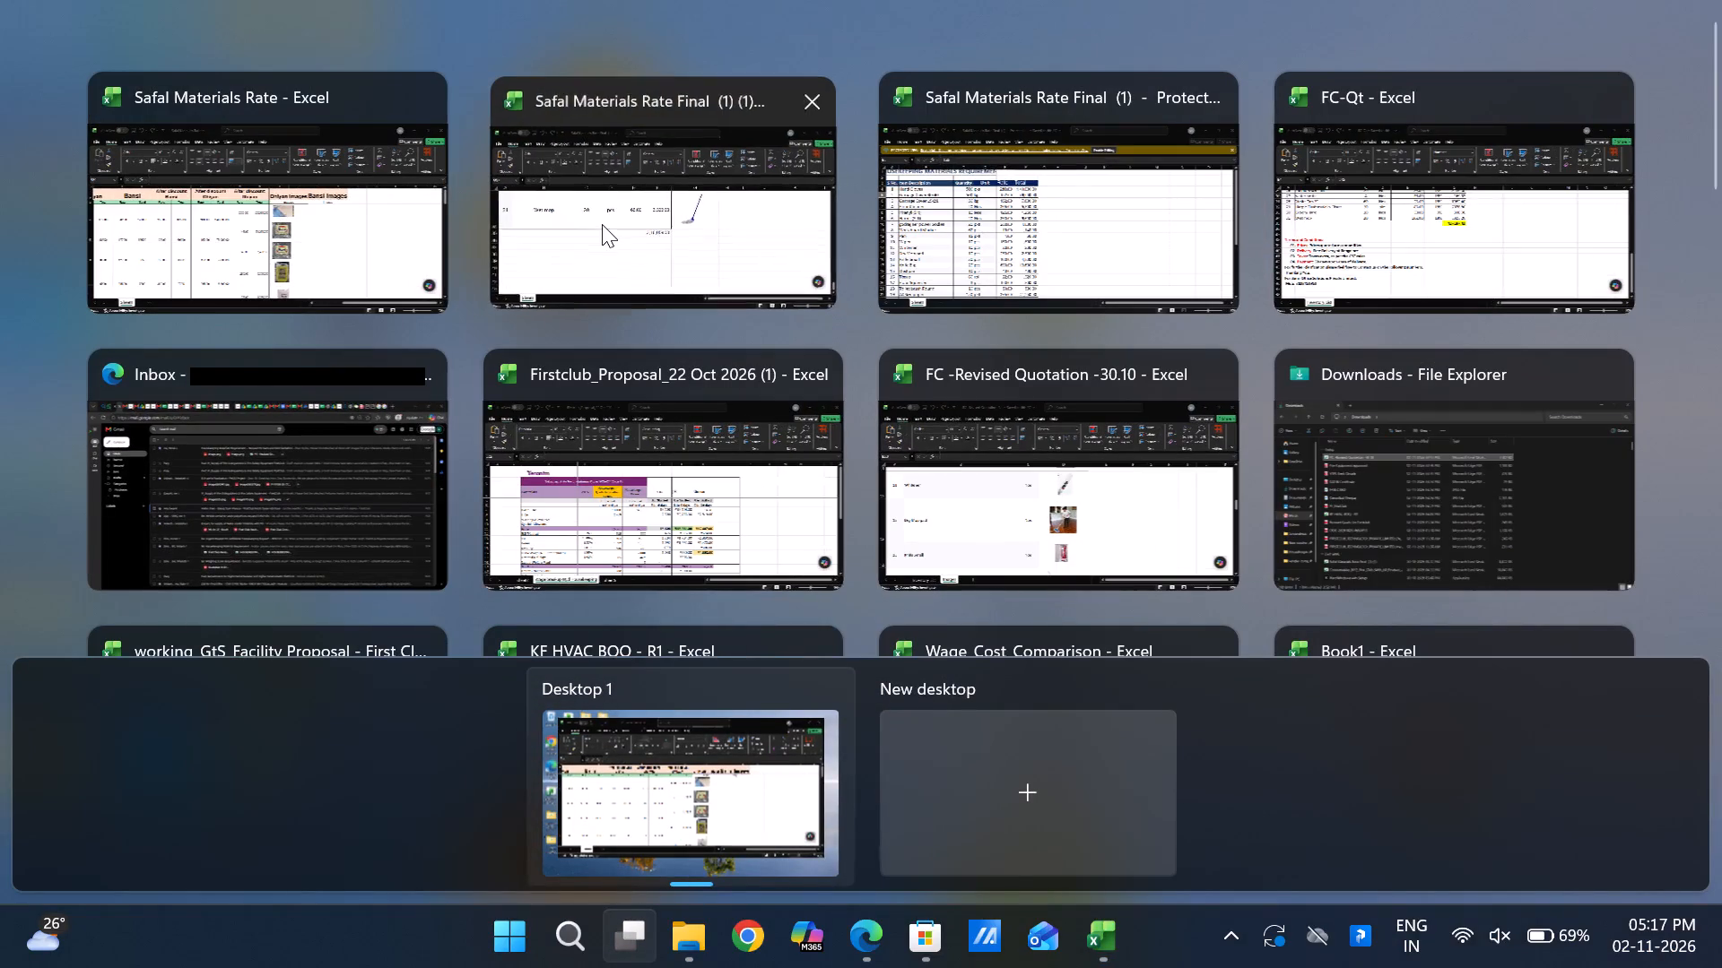
Examine the product images in column G alongside the item rows, down to the Wet mop row.
scroll(610, 569, up, 6)
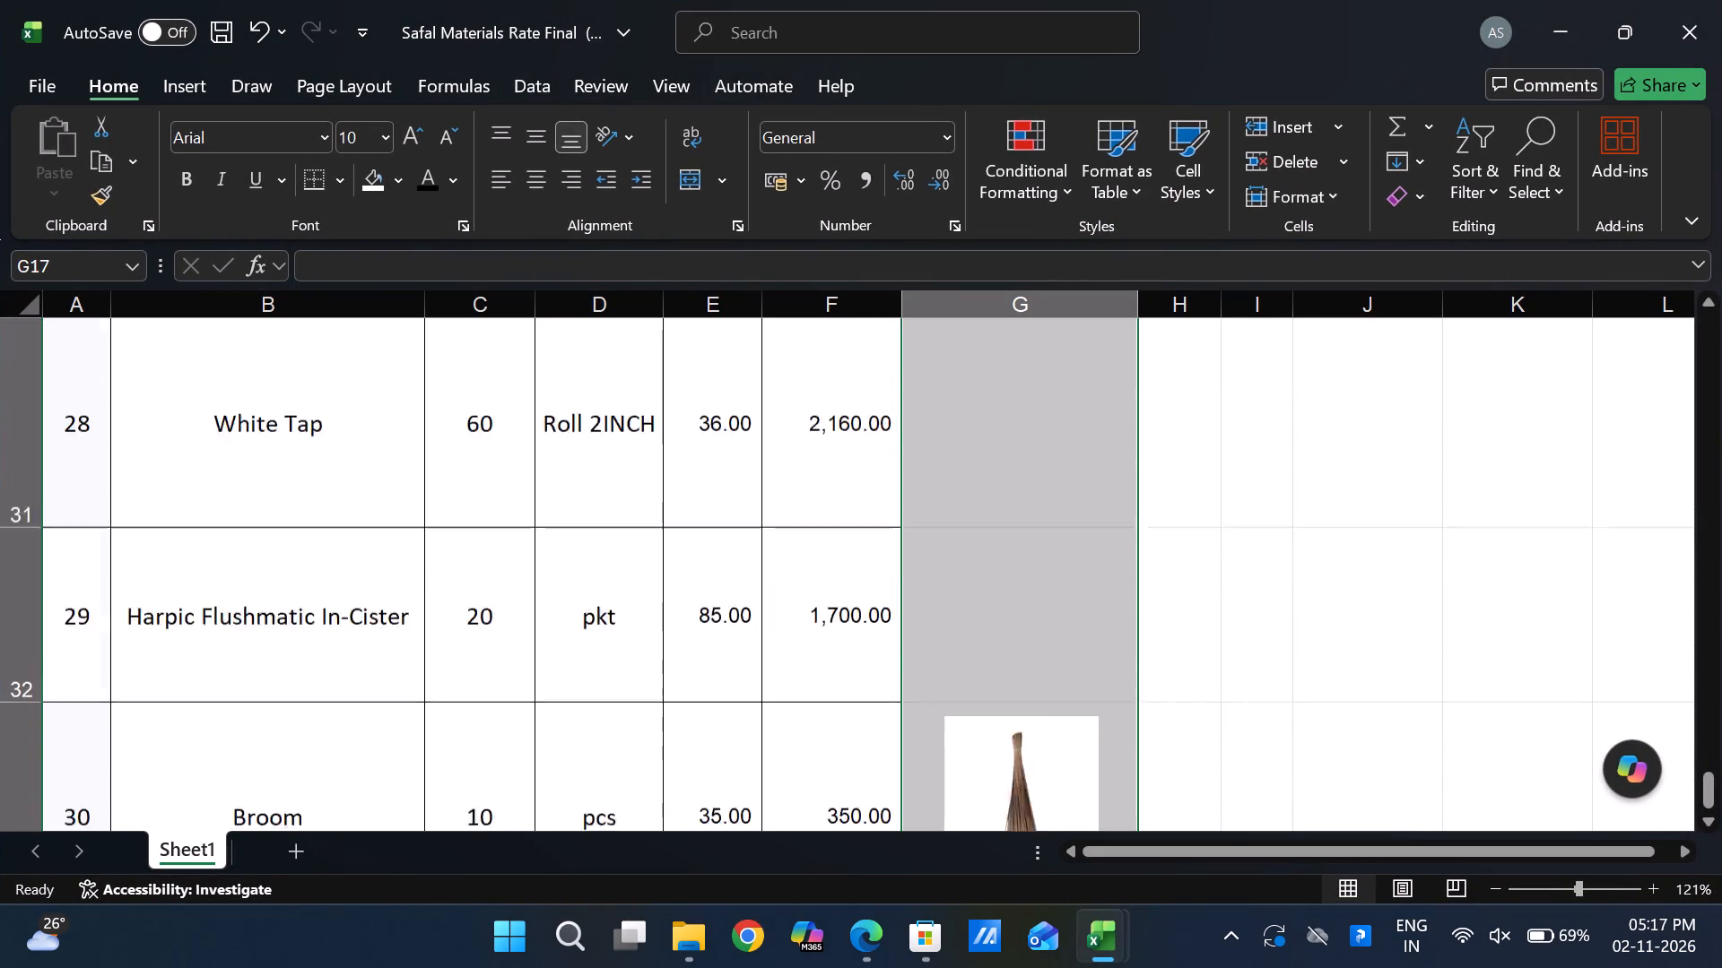
scroll(610, 569, up, 2)
scroll(610, 569, down, 12)
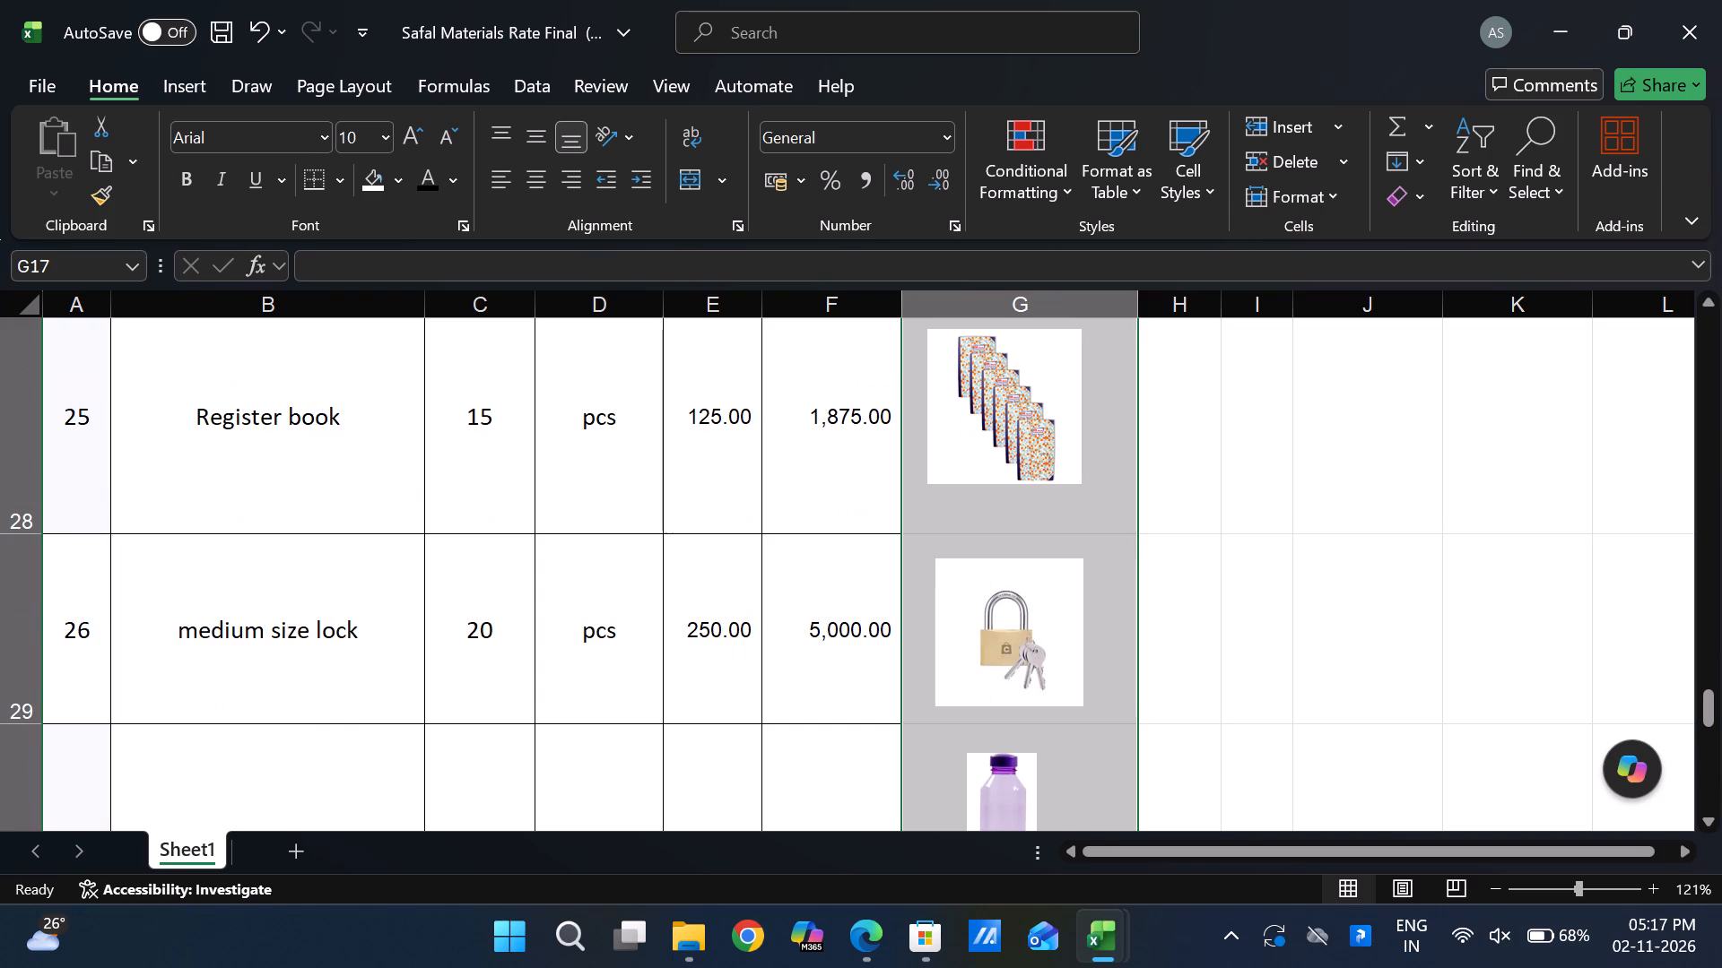
scroll(610, 569, down, 6)
scroll(610, 569, up, 2)
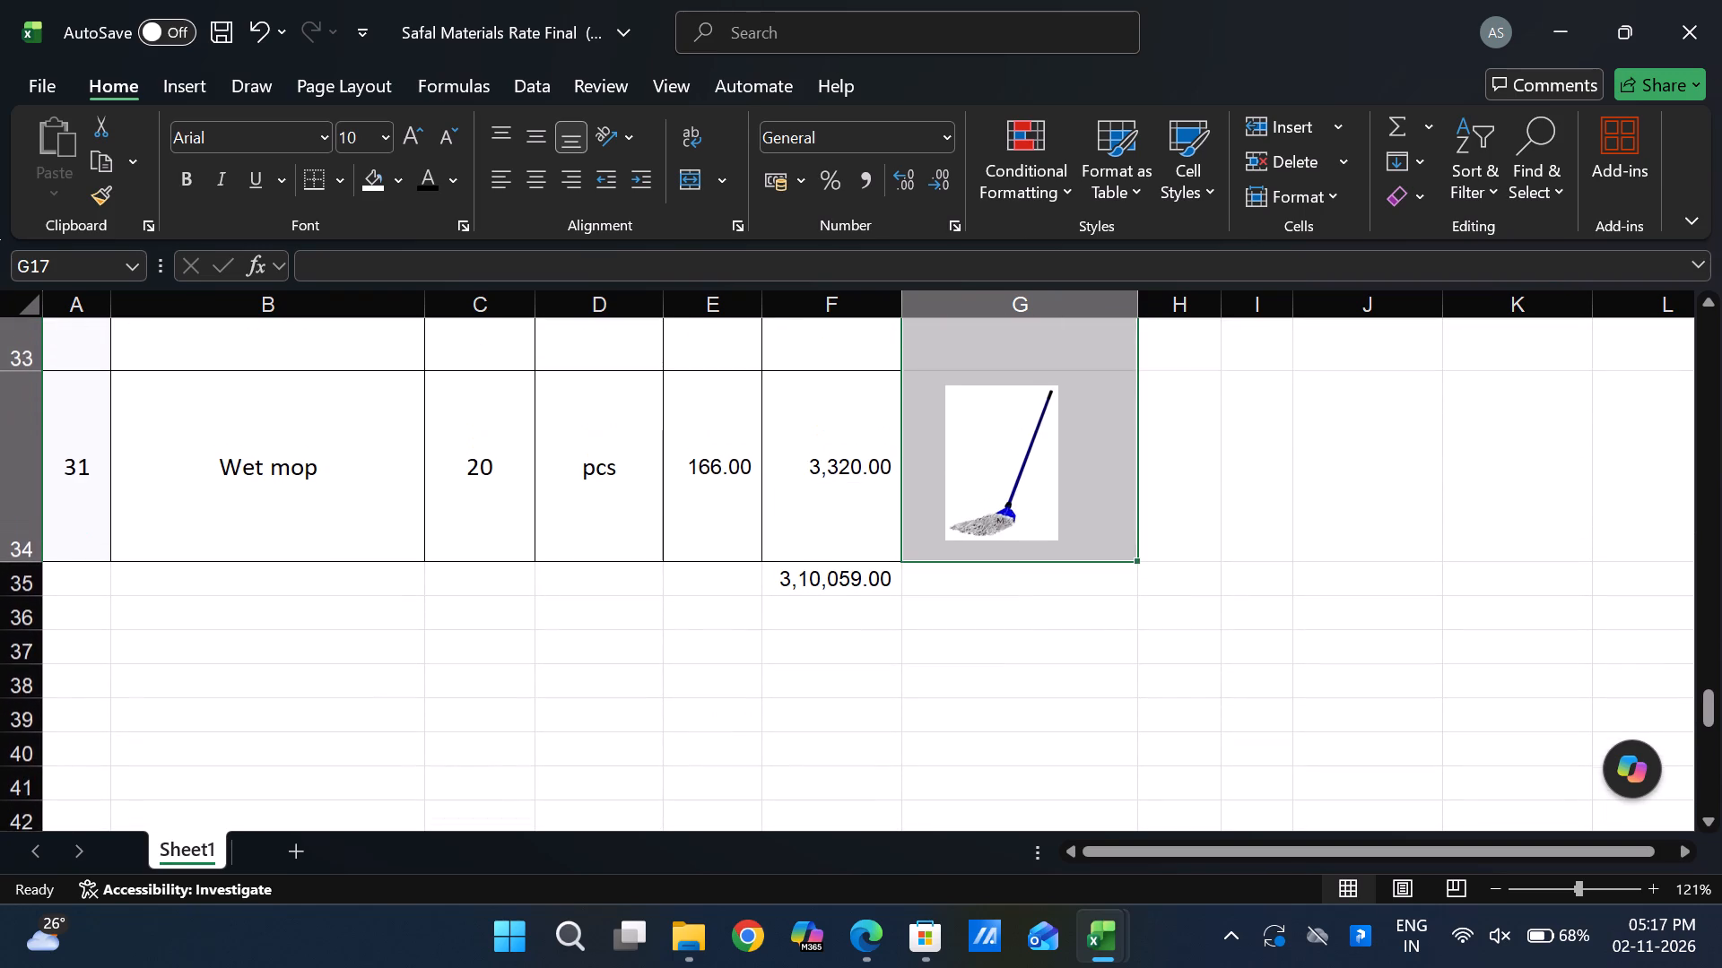
Bring up the overview of all open windows from the Safal Materials Rate Final (1) (1) workbook.
scroll(610, 569, up, 1)
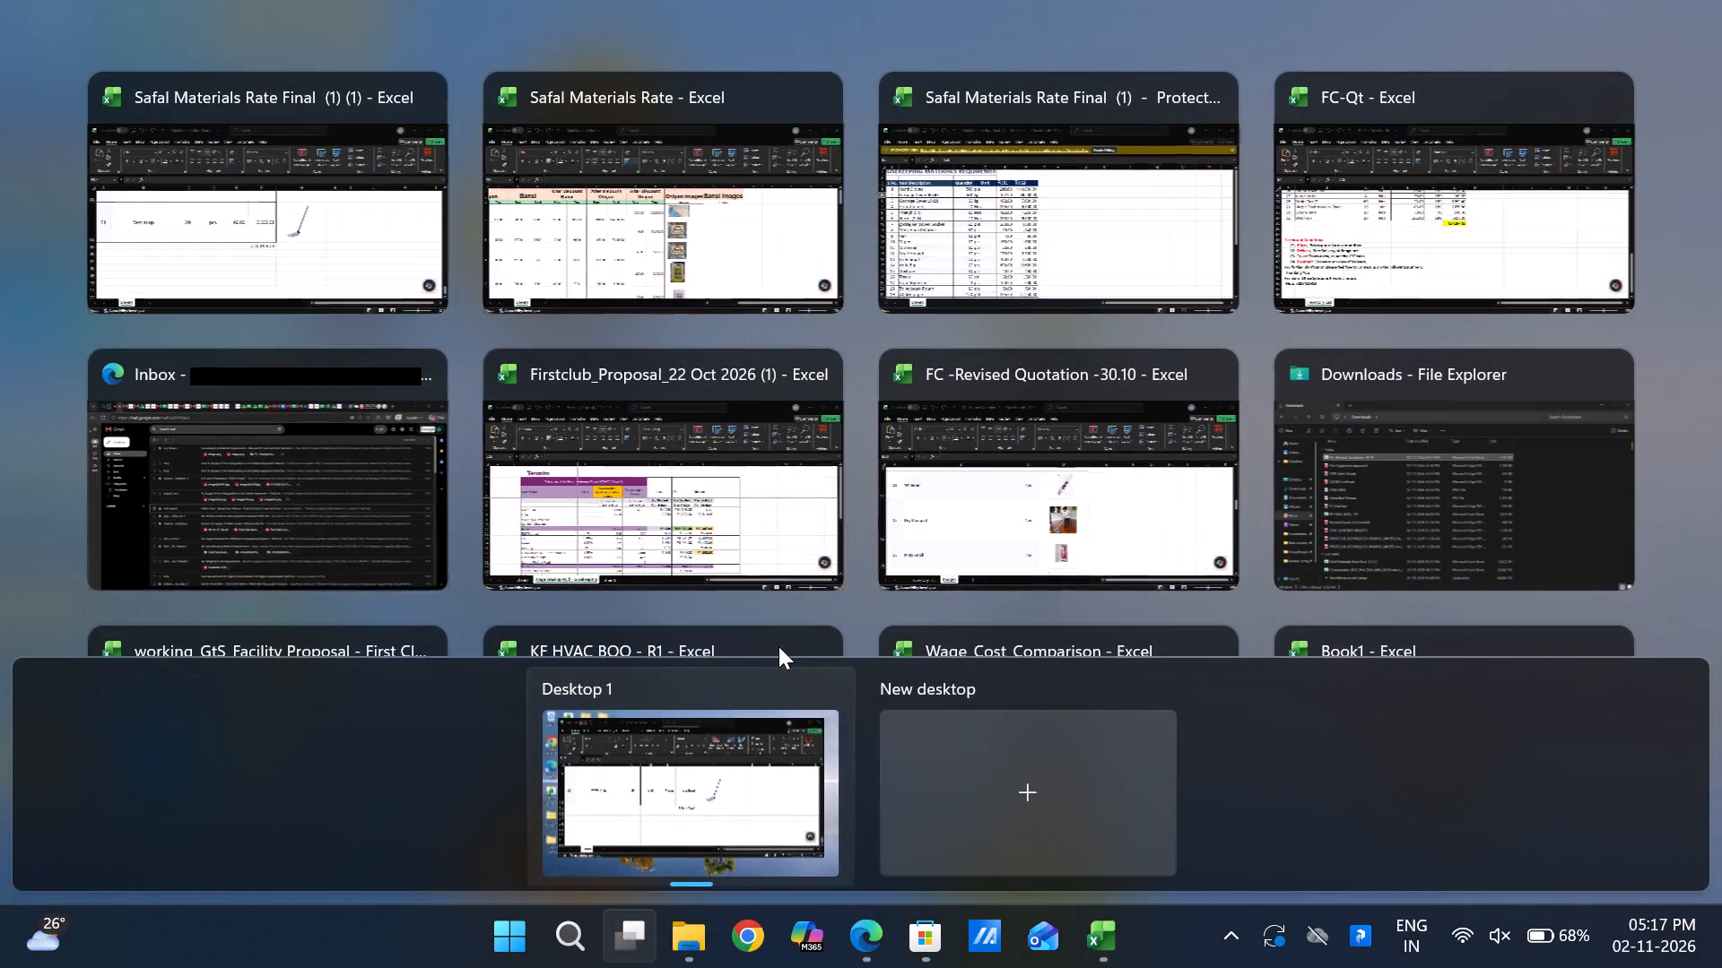
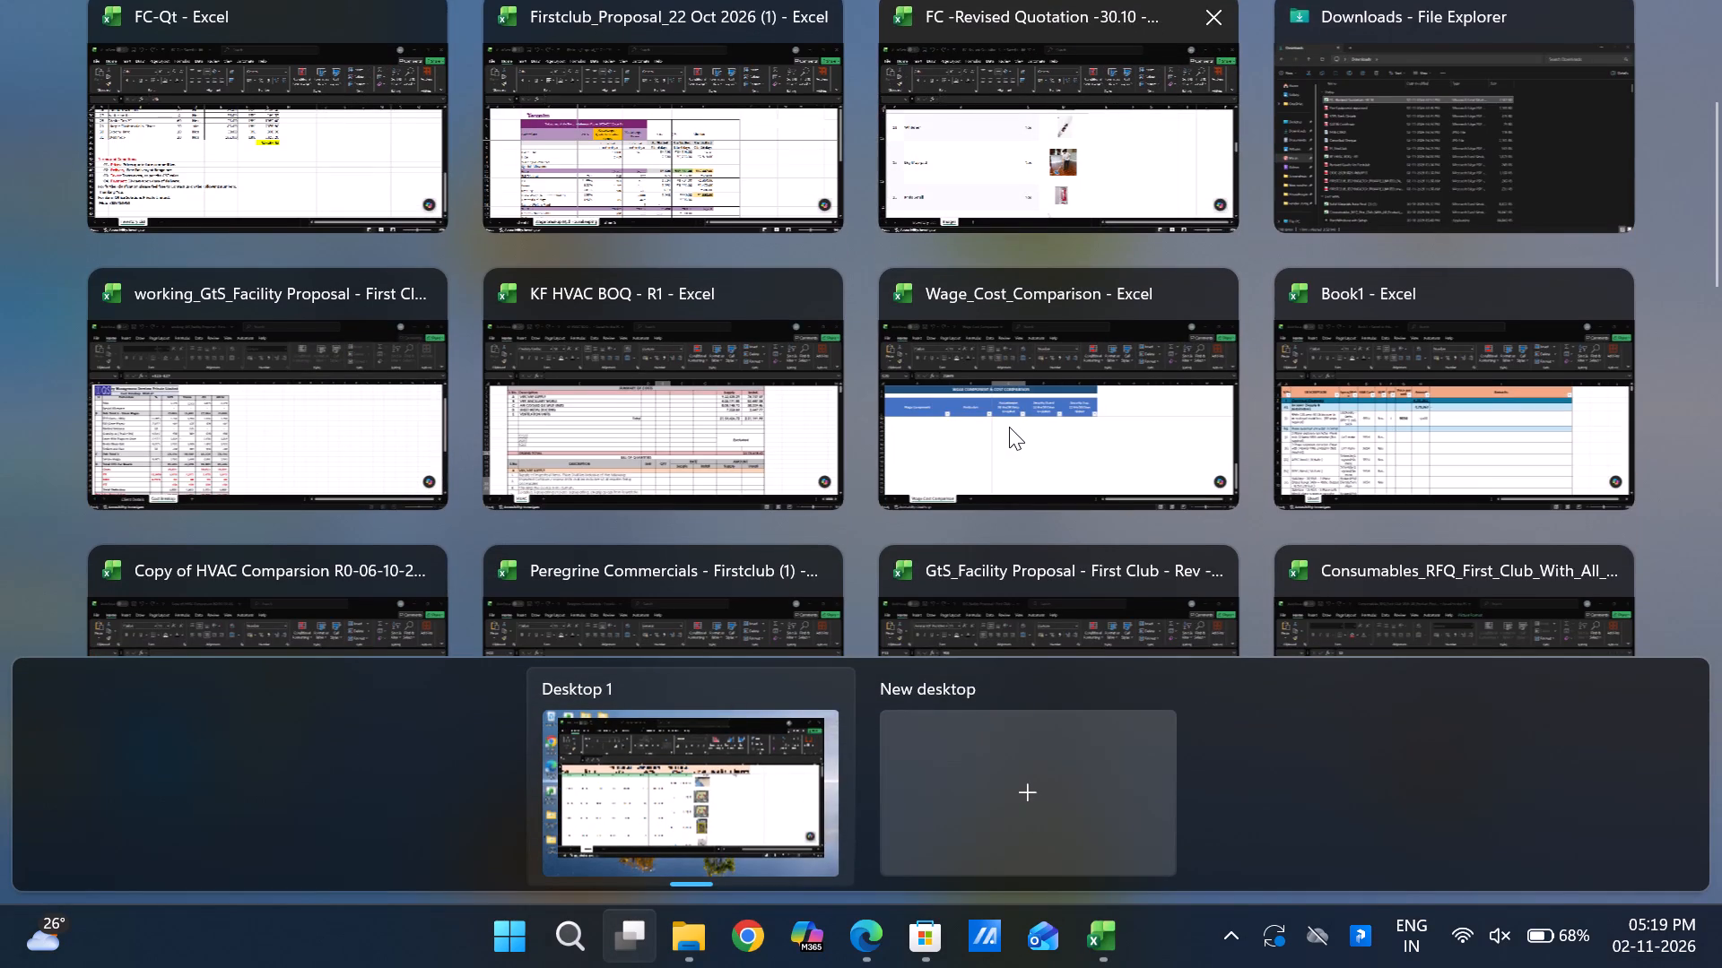
Switch to the FC -Revised Quotation workbook and copy the product image cells D2:D32 from the Images sheet.
click(1036, 143)
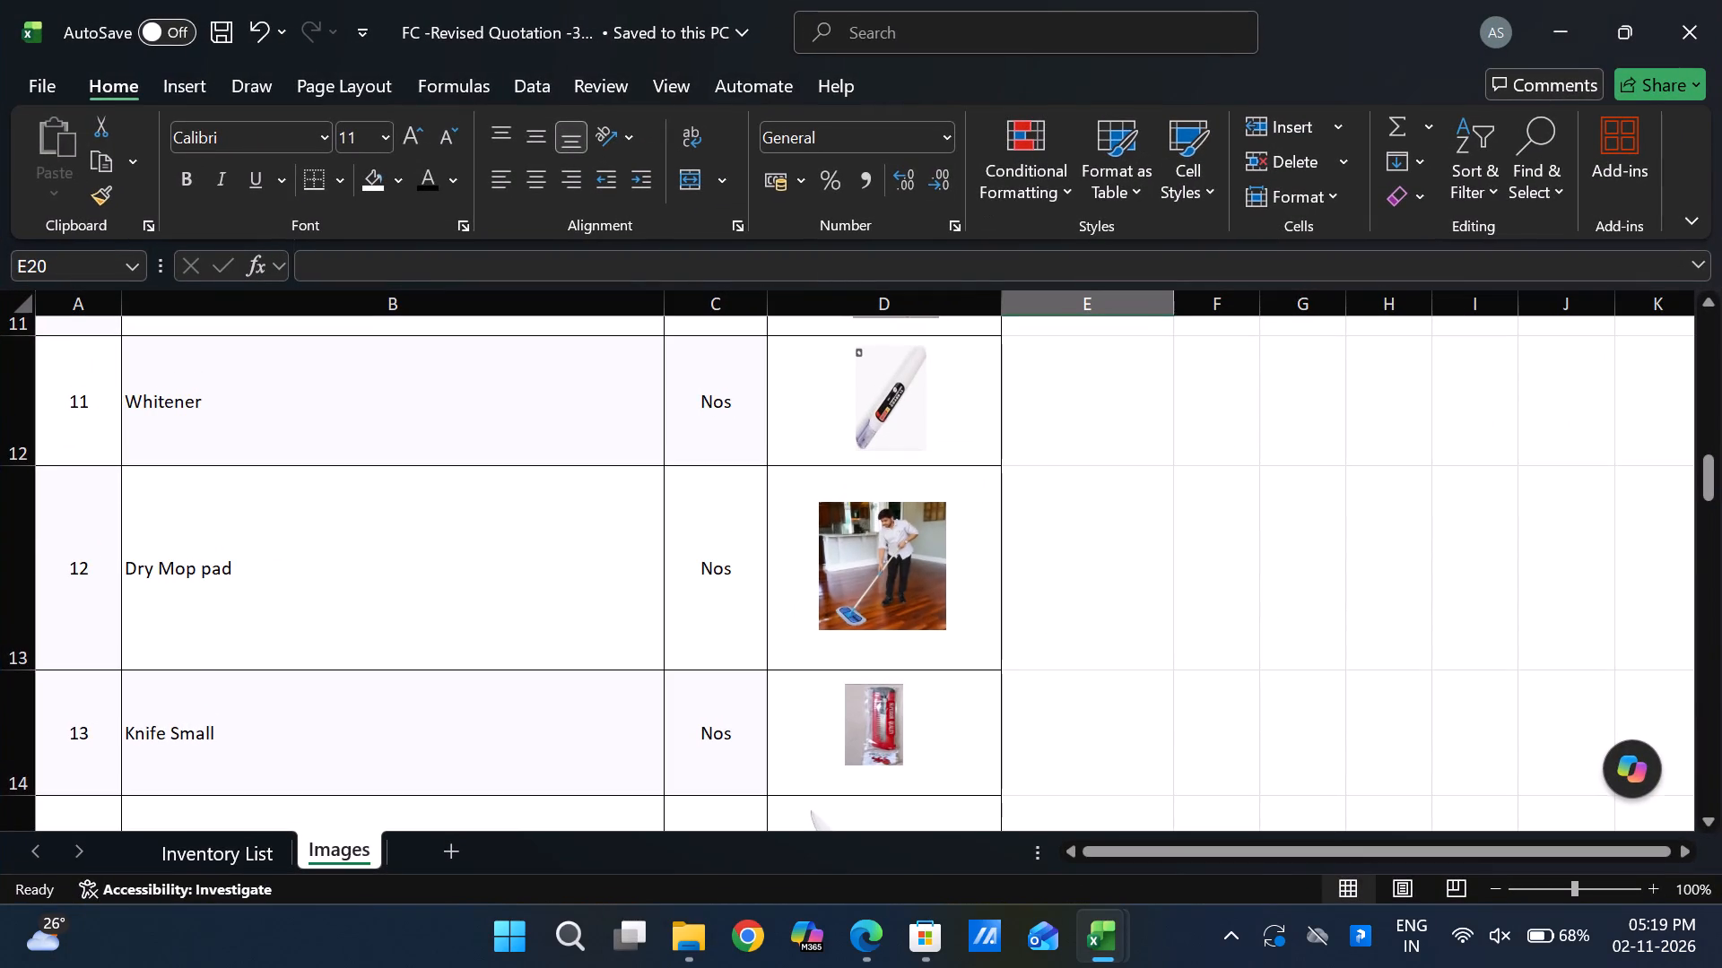
scroll(807, 526, up, 9)
click(900, 405)
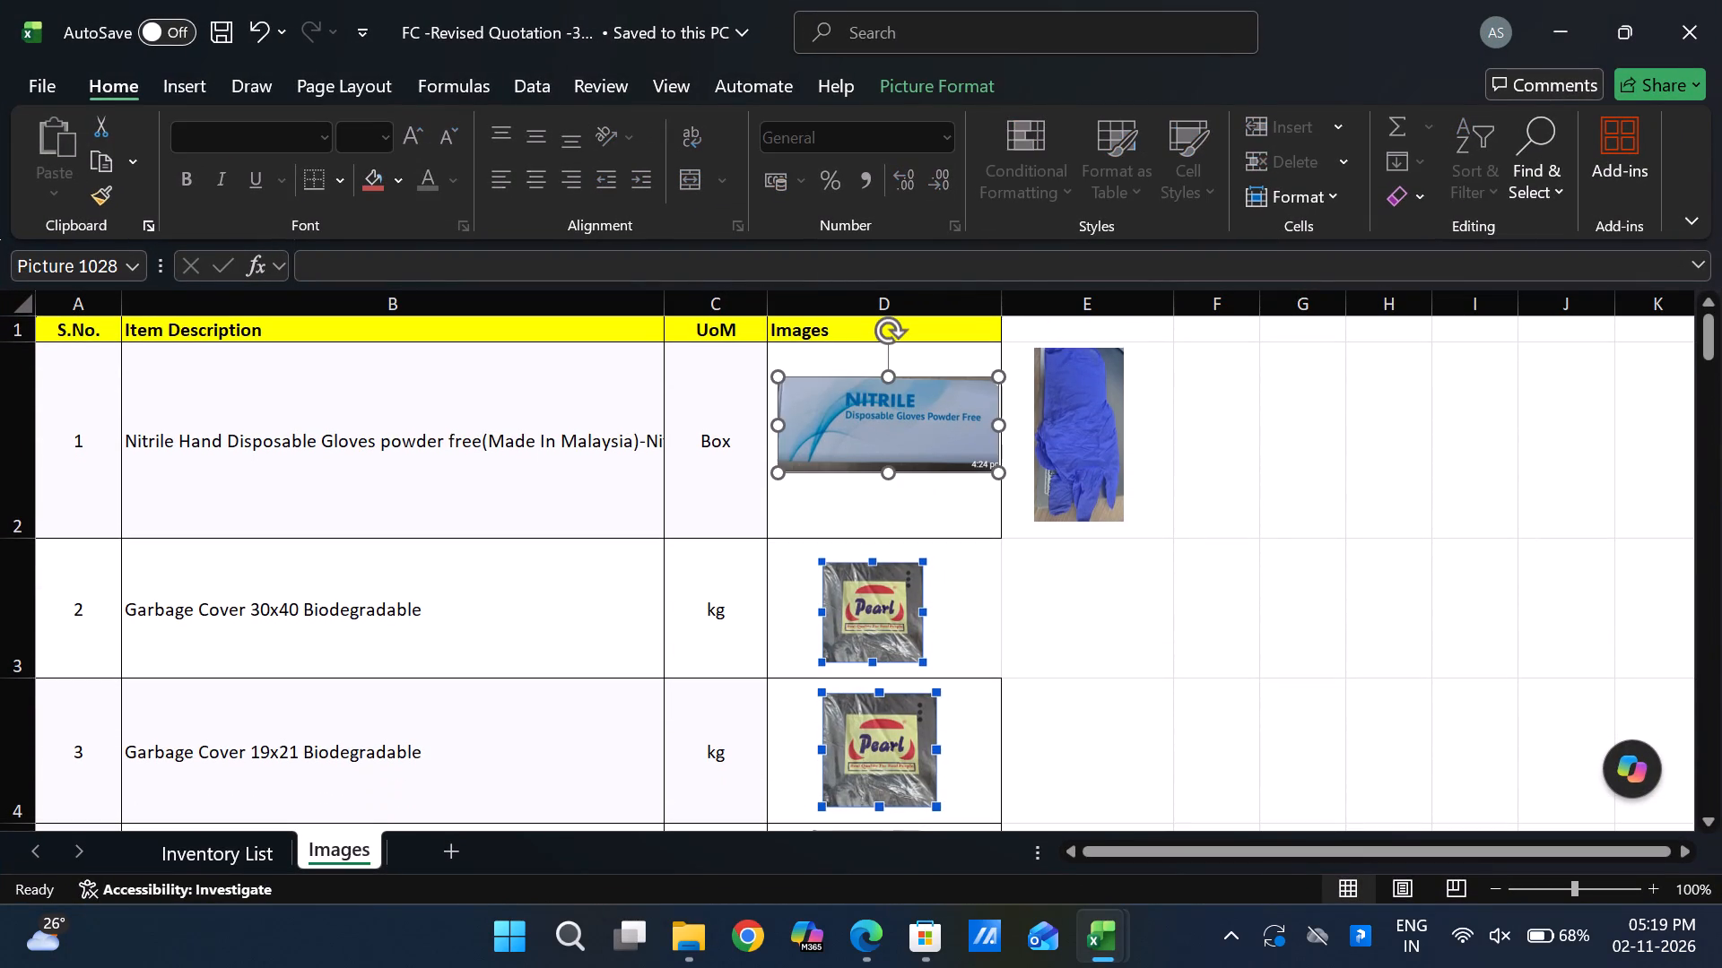
click(889, 313)
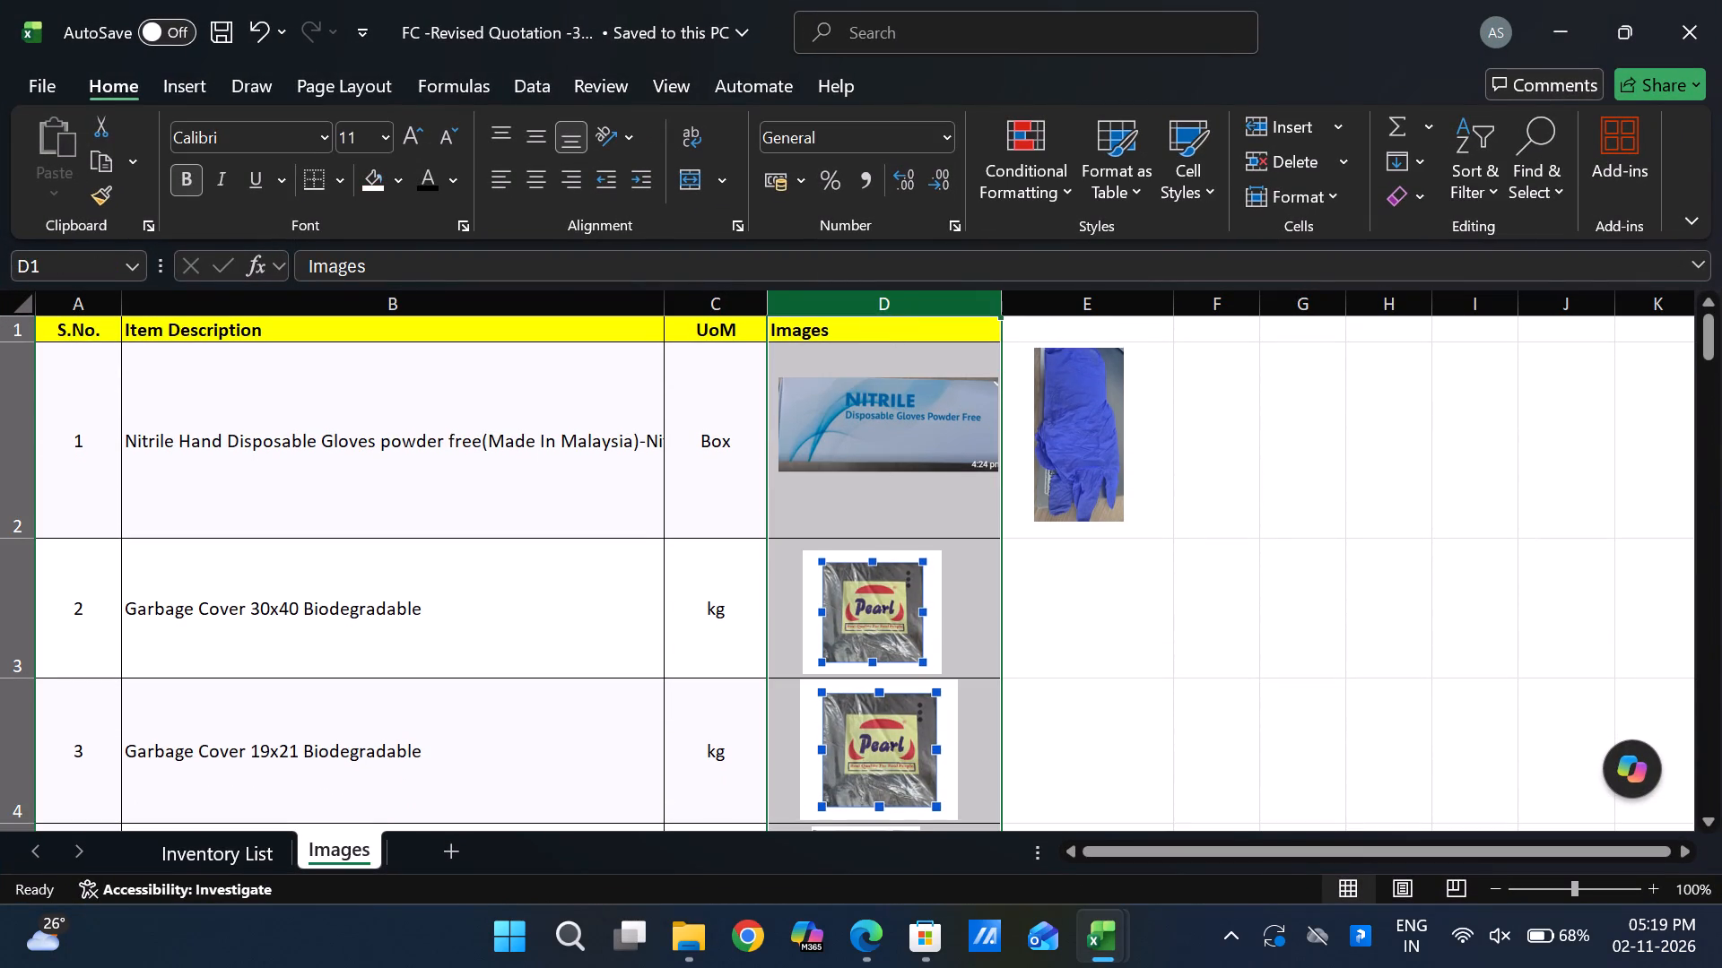
click(906, 366)
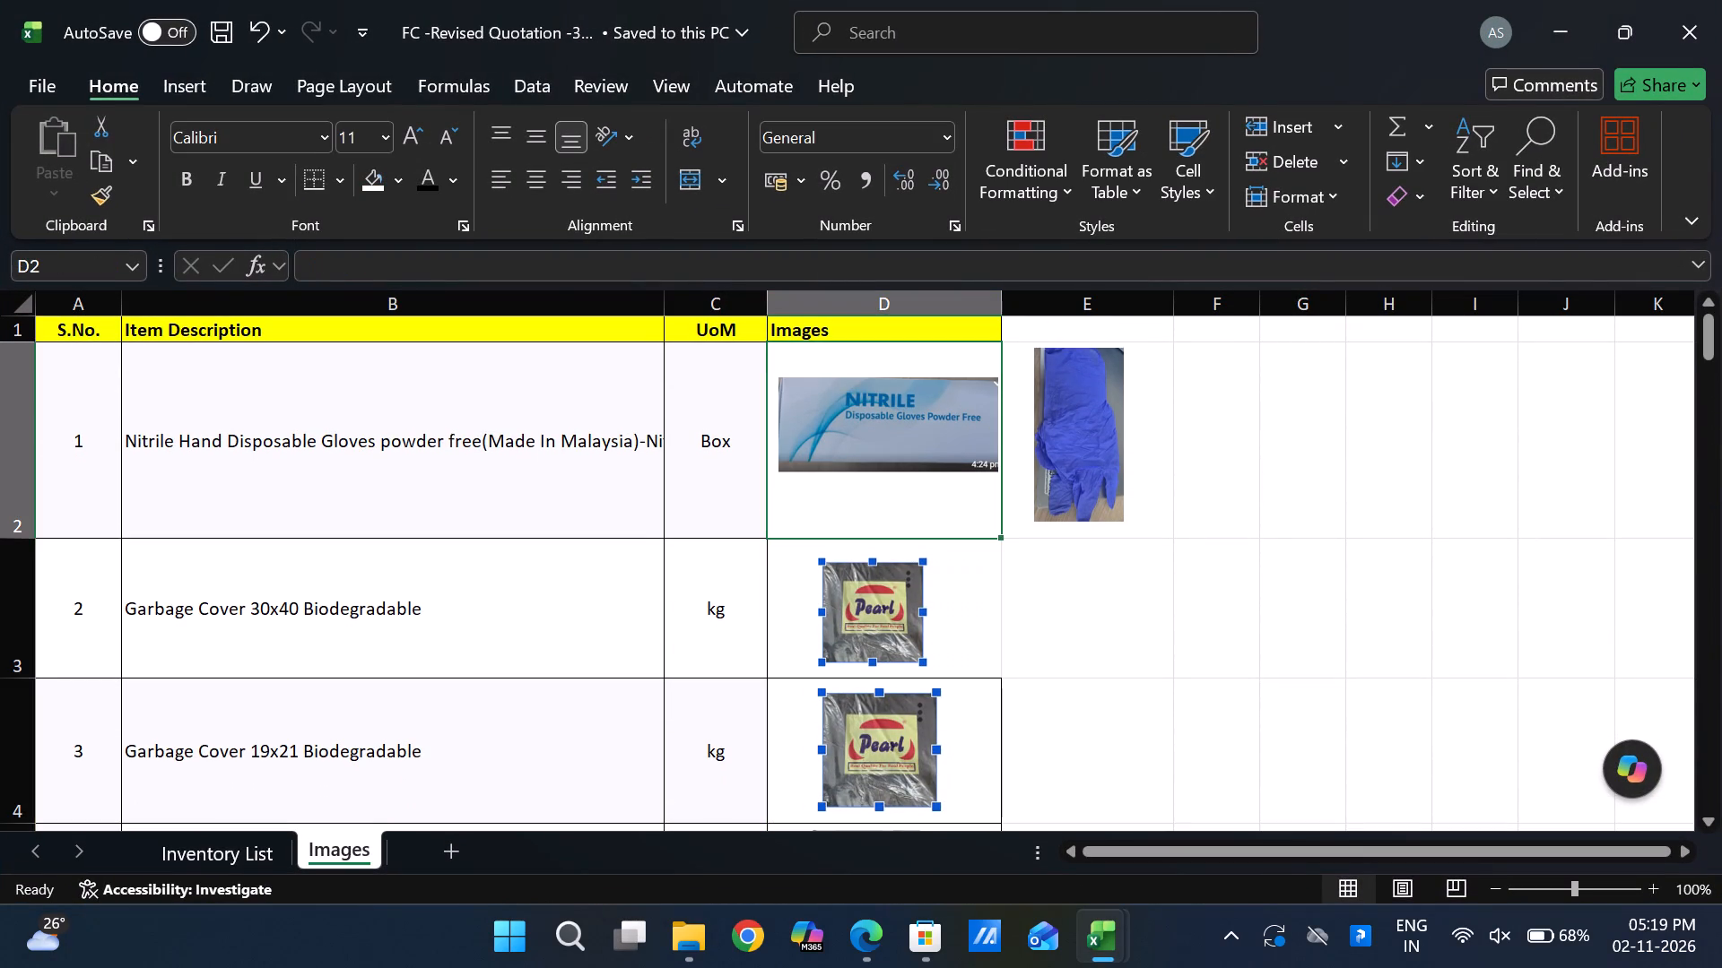
key(shift+Down)
key(shift+Down)
key(shift+Down)
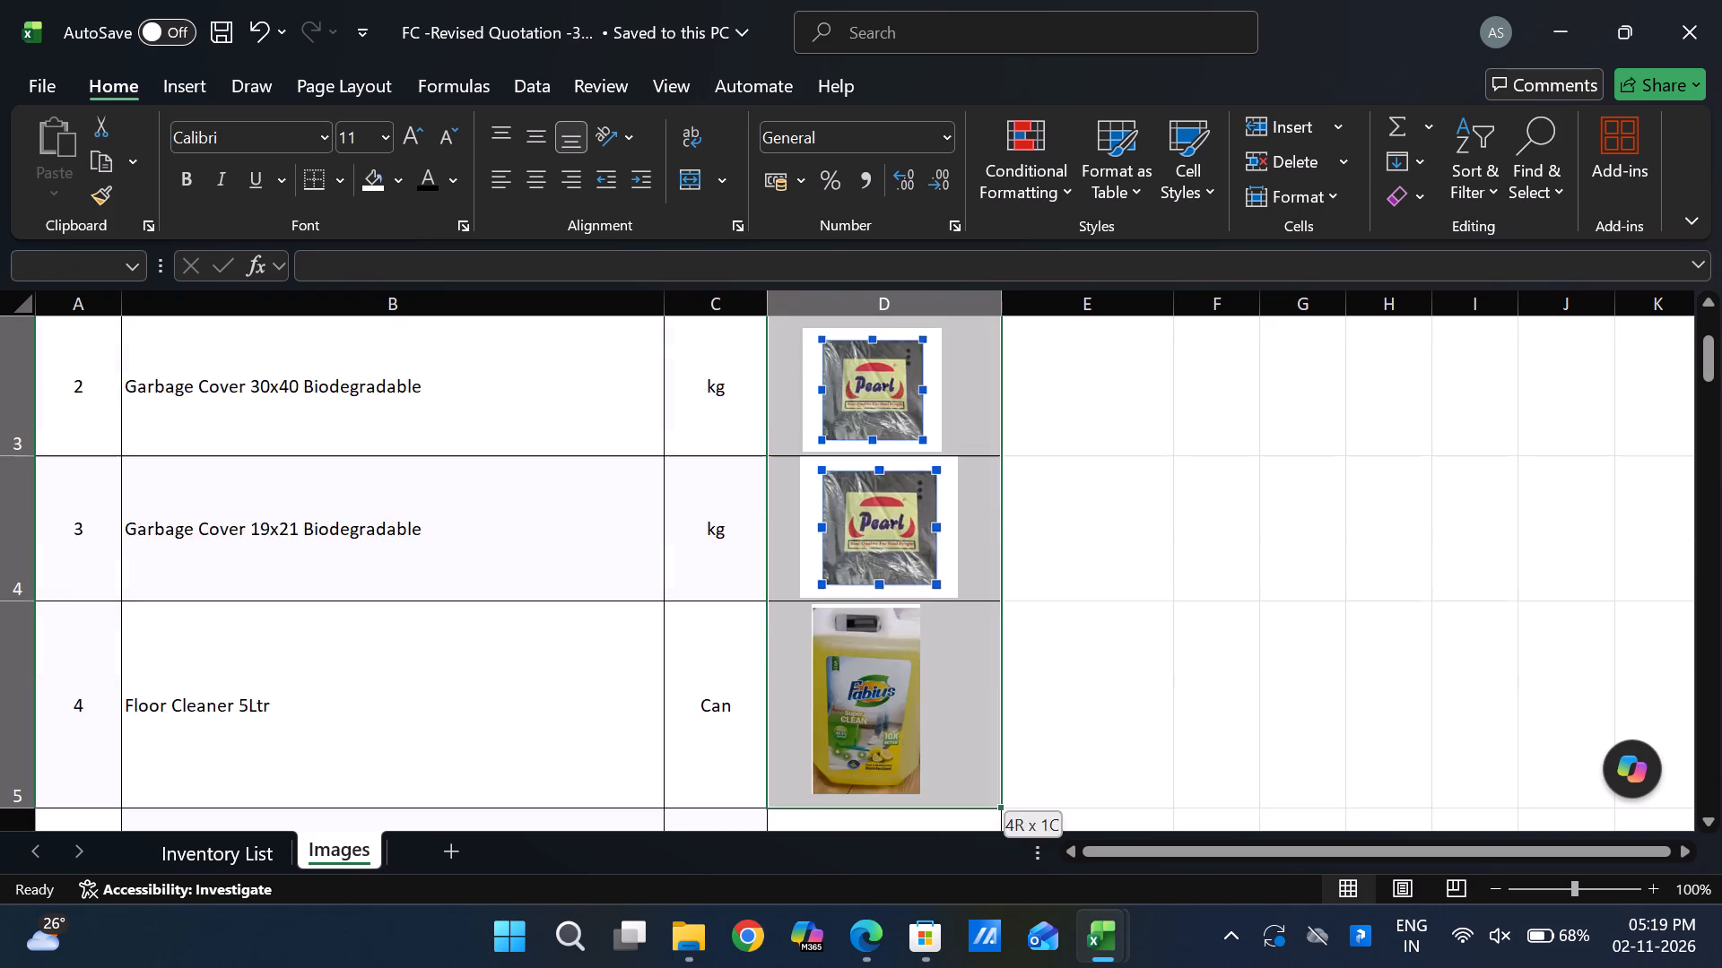
key(shift+Down)
key(shift+Down)
key(shift+Down)
key(shift+Down)
key(shift+Down)
key(shift+Down)
key(shift+Down)
key(shift+Down)
key(shift+Down)
key(shift+Down)
key(shift+Down)
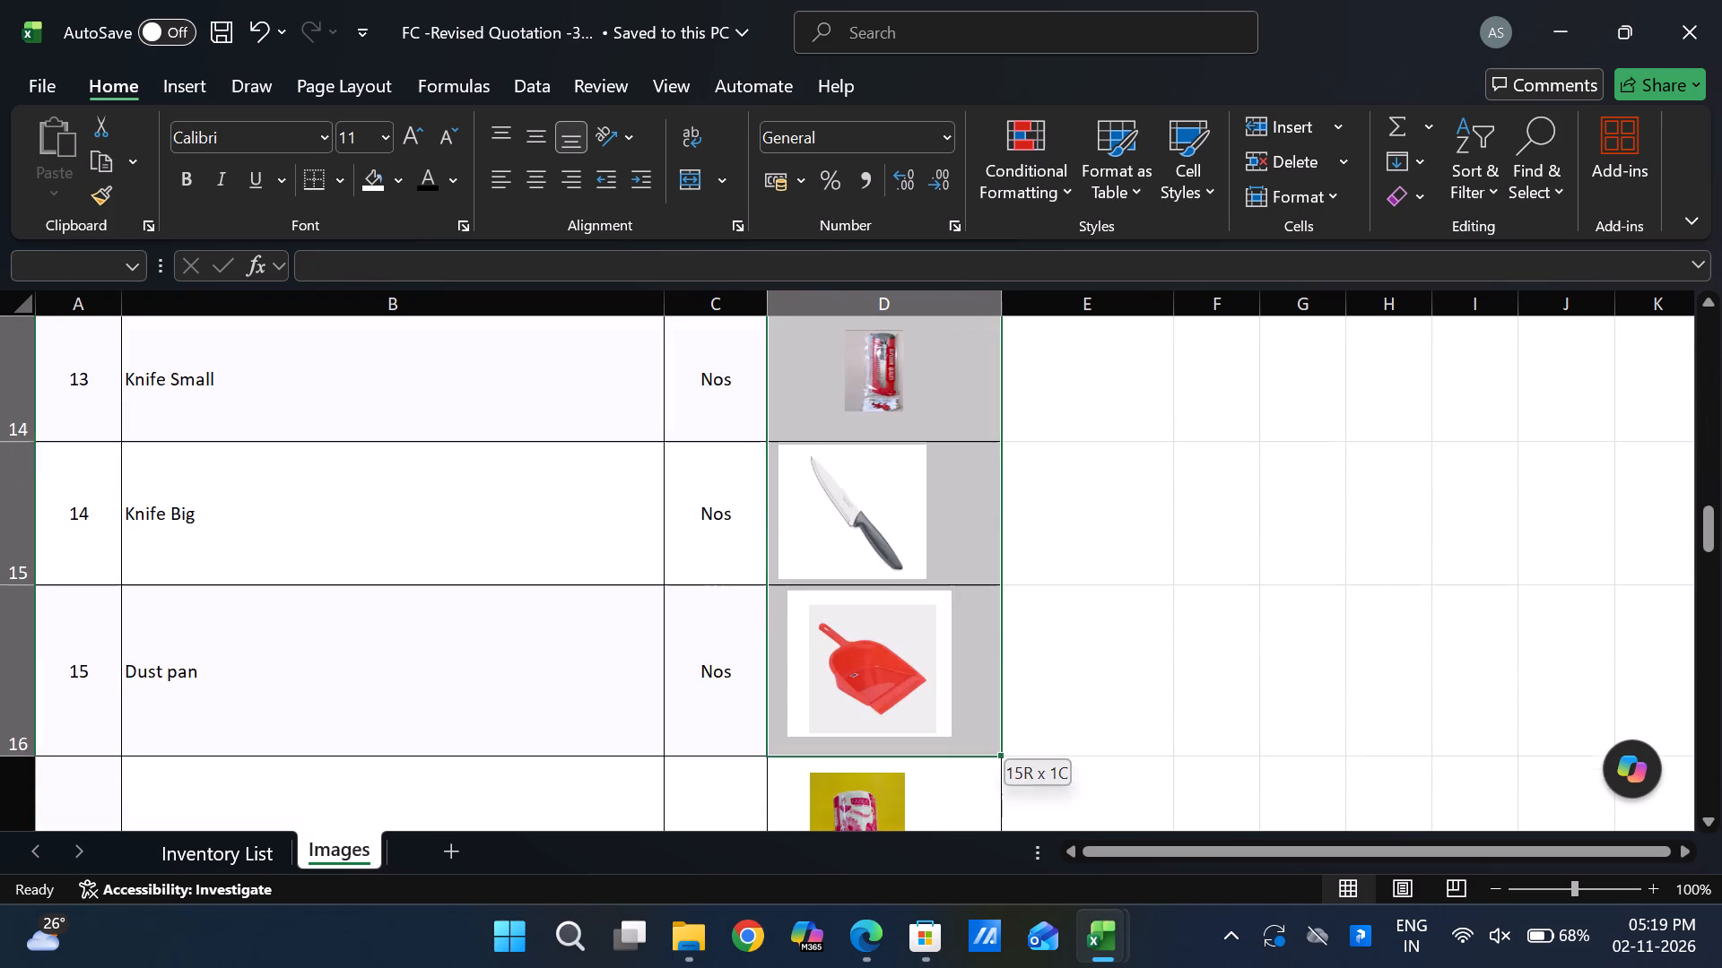
key(shift+Down)
key(shift+Down)
key(shift+Down)
key(shift+Down)
key(shift+Down)
key(shift+Down)
key(shift+Down)
key(shift+Down)
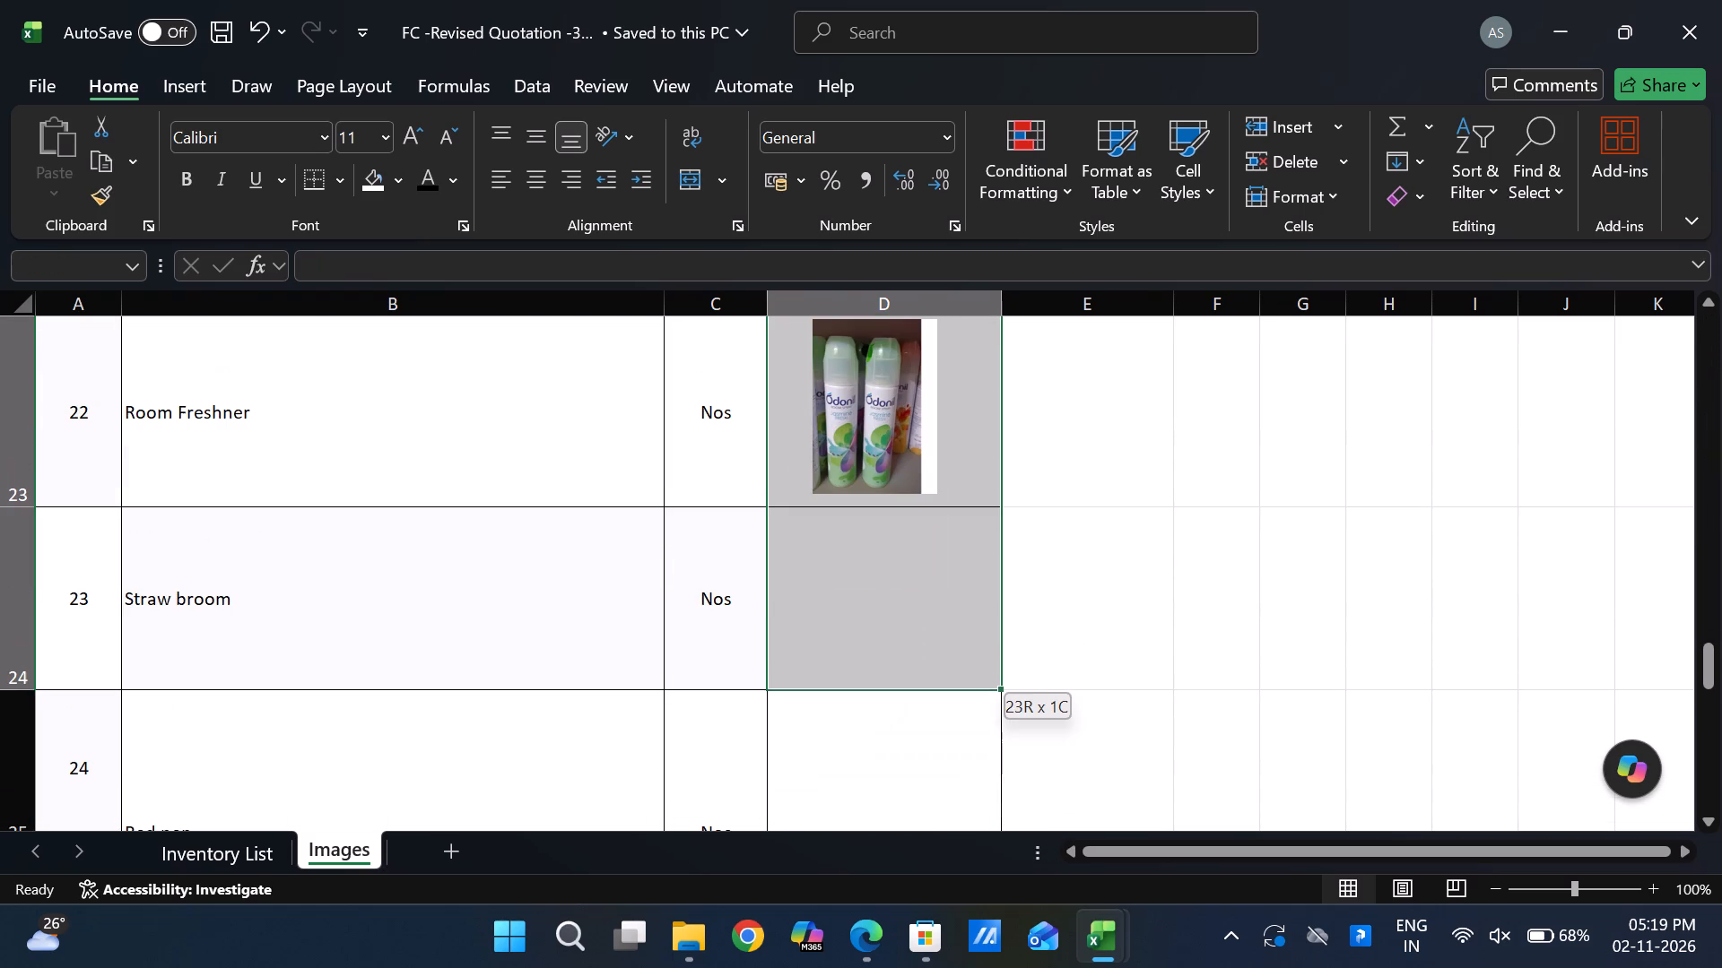
key(shift+Down)
key(shift+Down)
key(shift+Down)
key(shift+Down)
key(shift+Down)
key(shift+Down)
key(shift+Down)
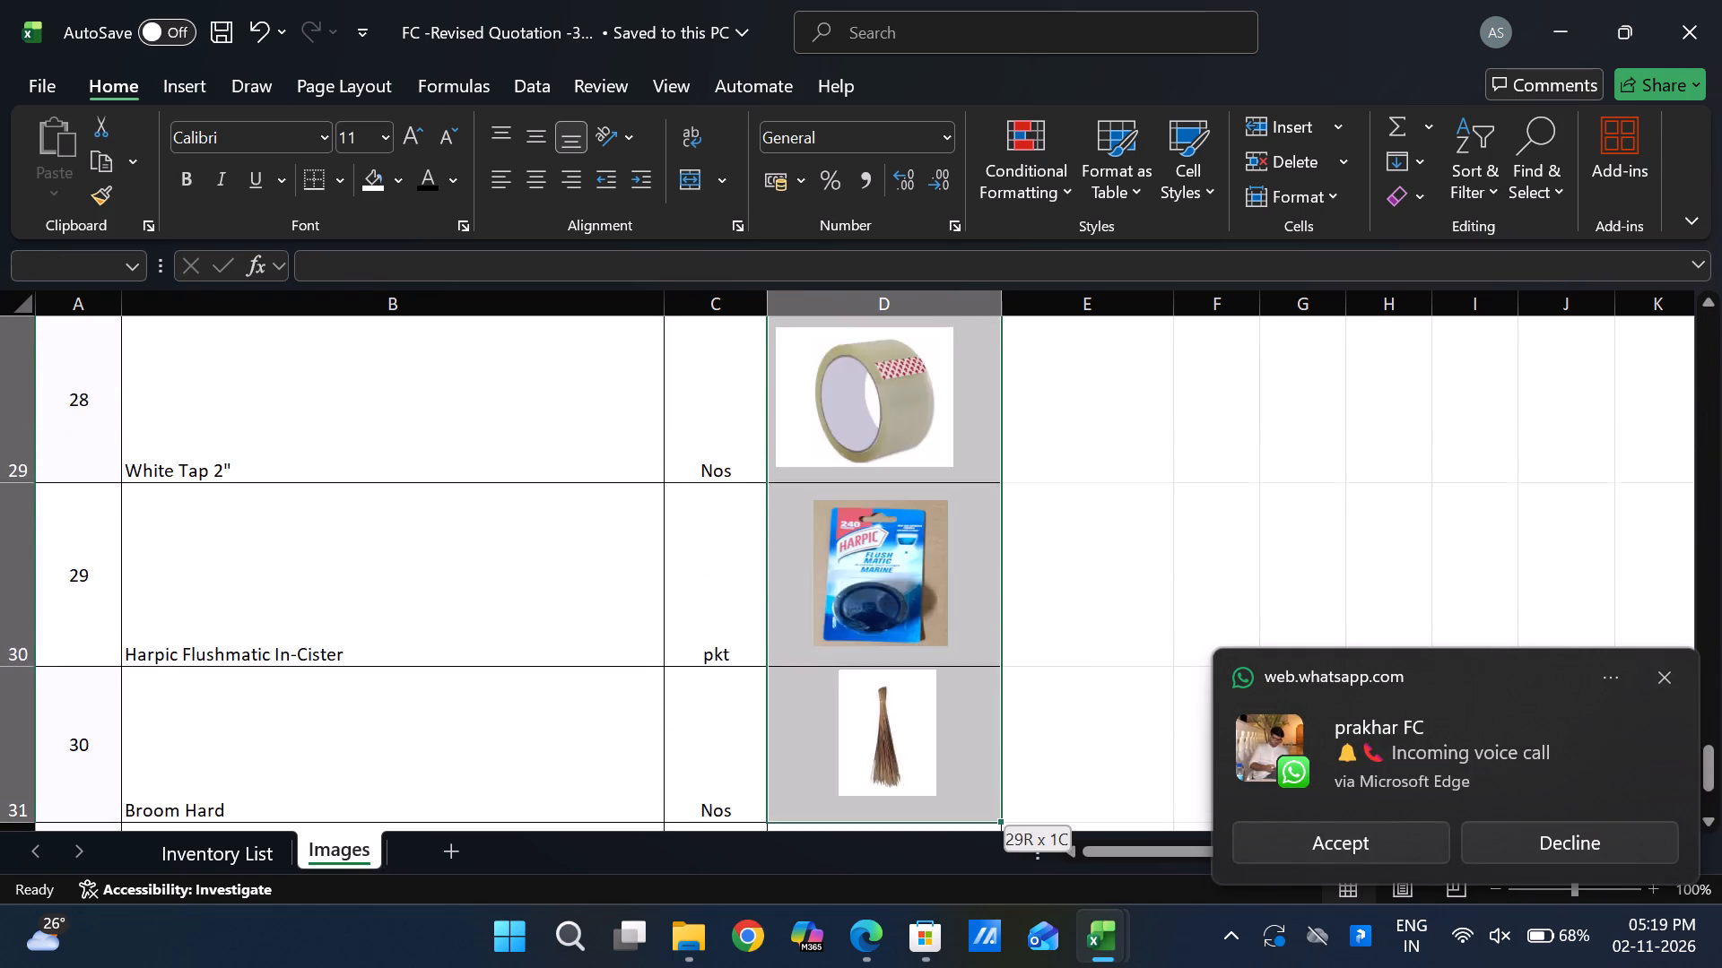
key(shift+Down)
key(shift+Down)
key(shift+Down)
key(shift+Up)
key(shift+Up)
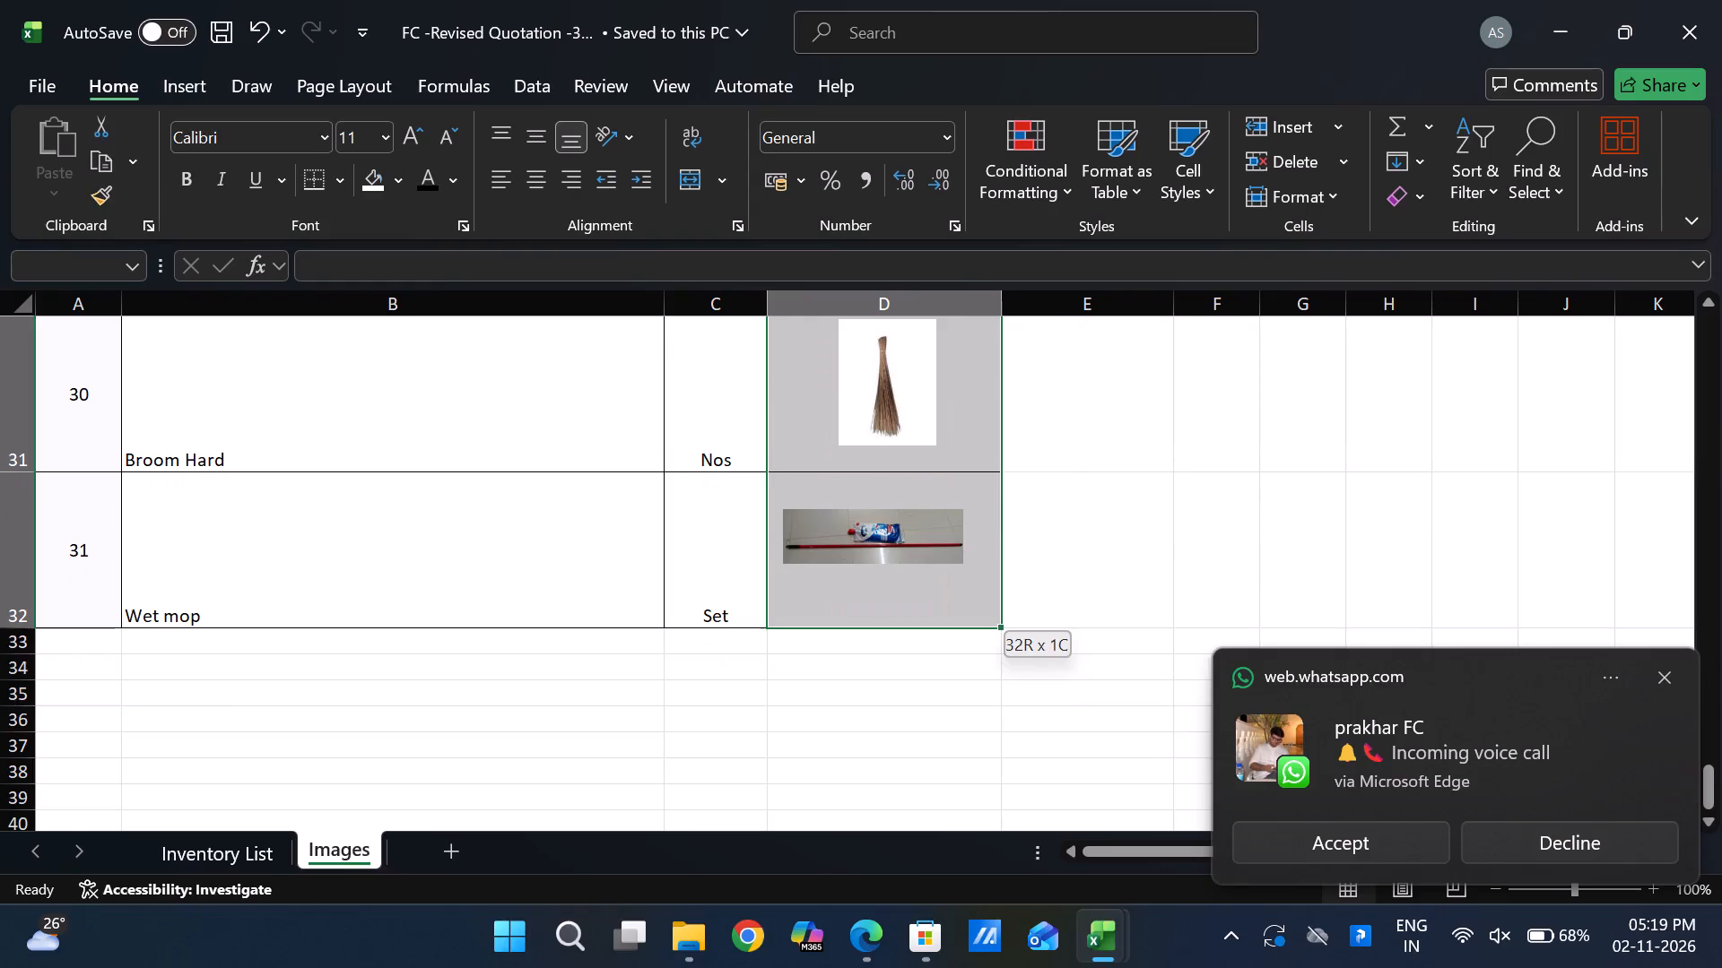
key(ctrl+c)
Paste the copied product images into the Bansi Images column of the Safal Materials Rate workbook, starting at Q4.
key(alt+Tab)
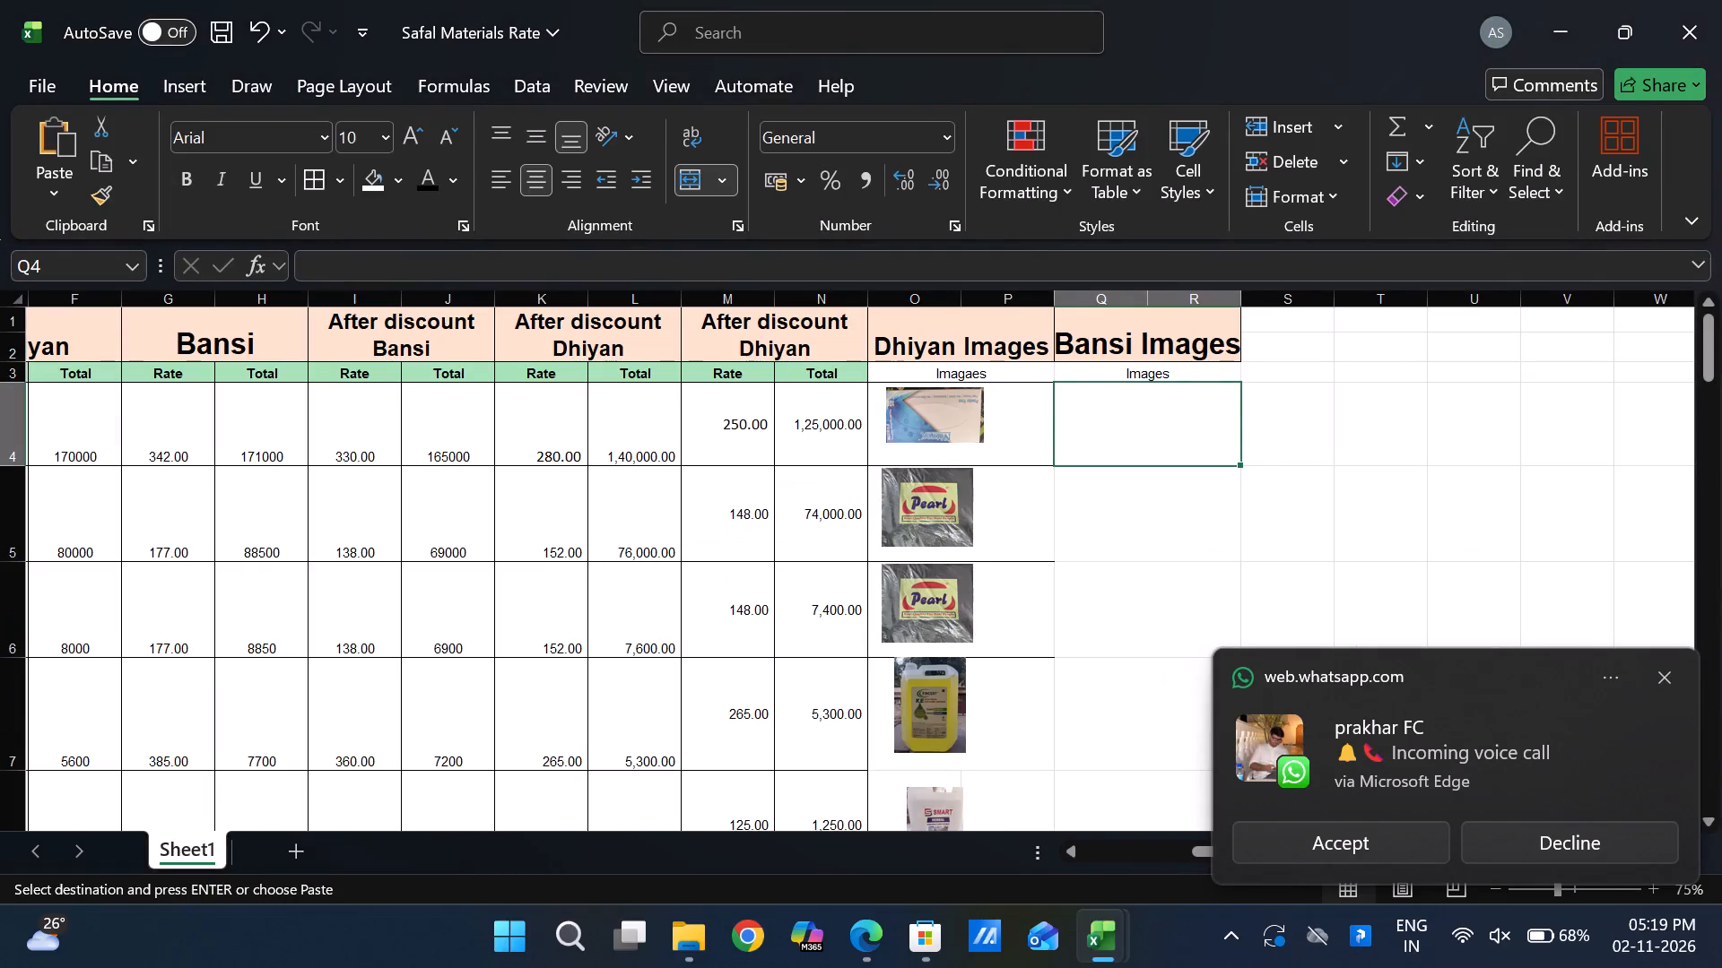
key(ctrl+c)
key(alt+Tab)
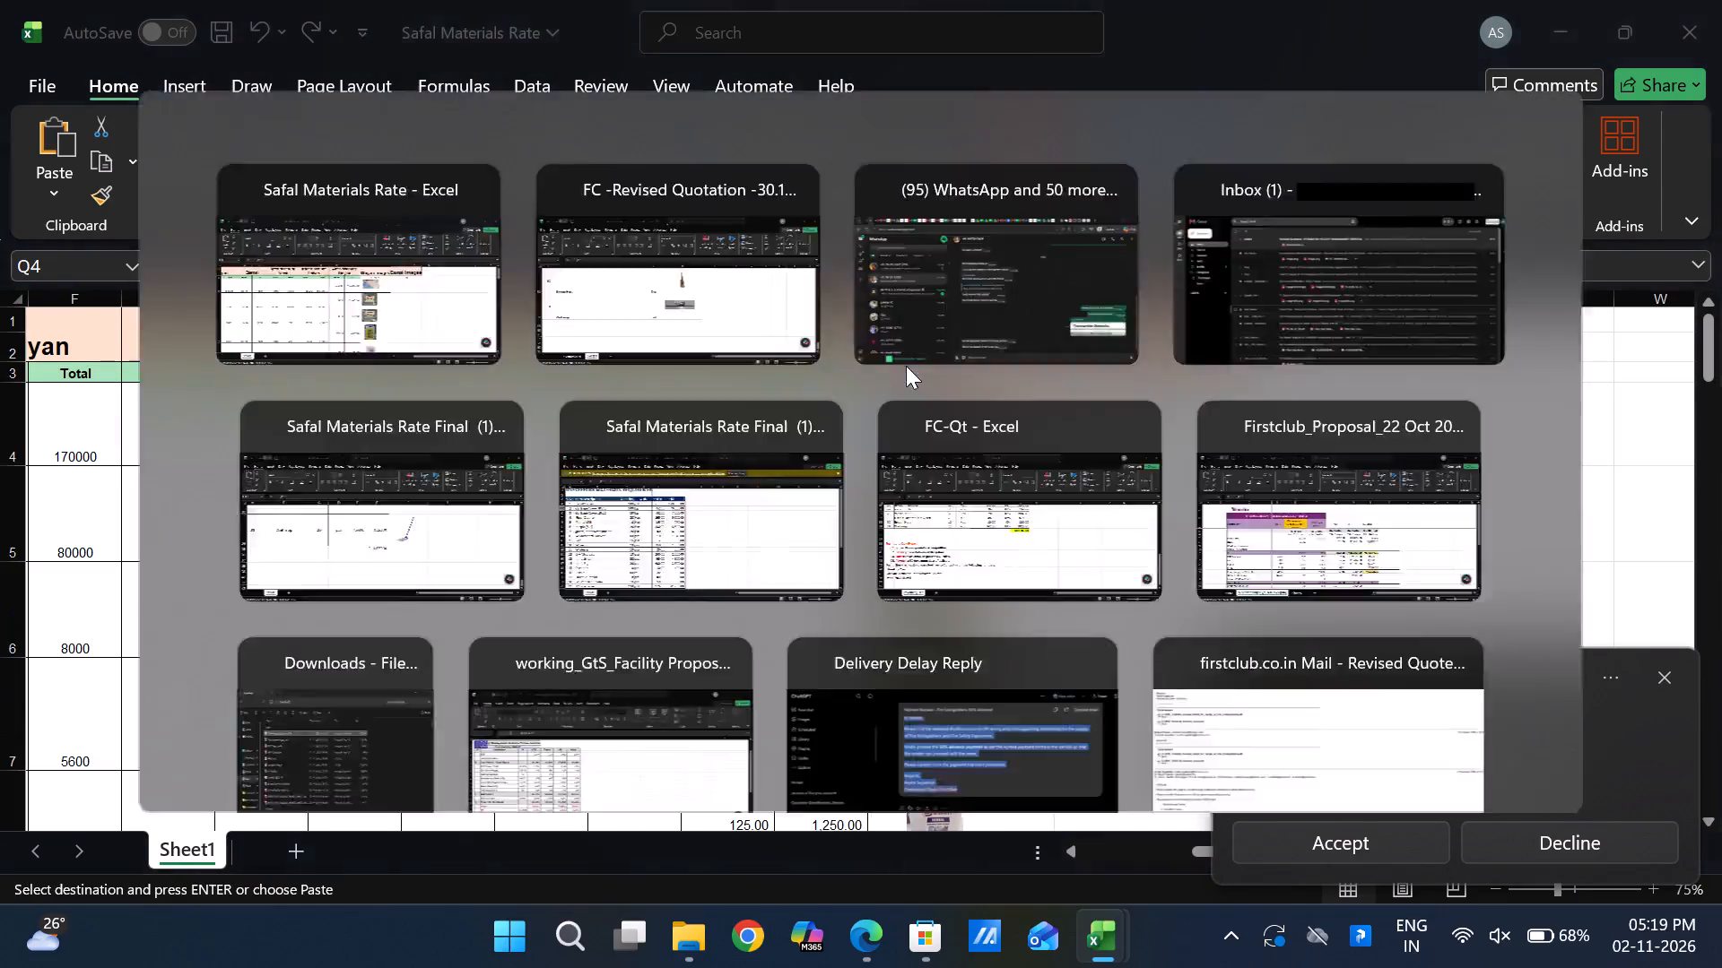
key(ctrl+c)
key(alt+Tab)
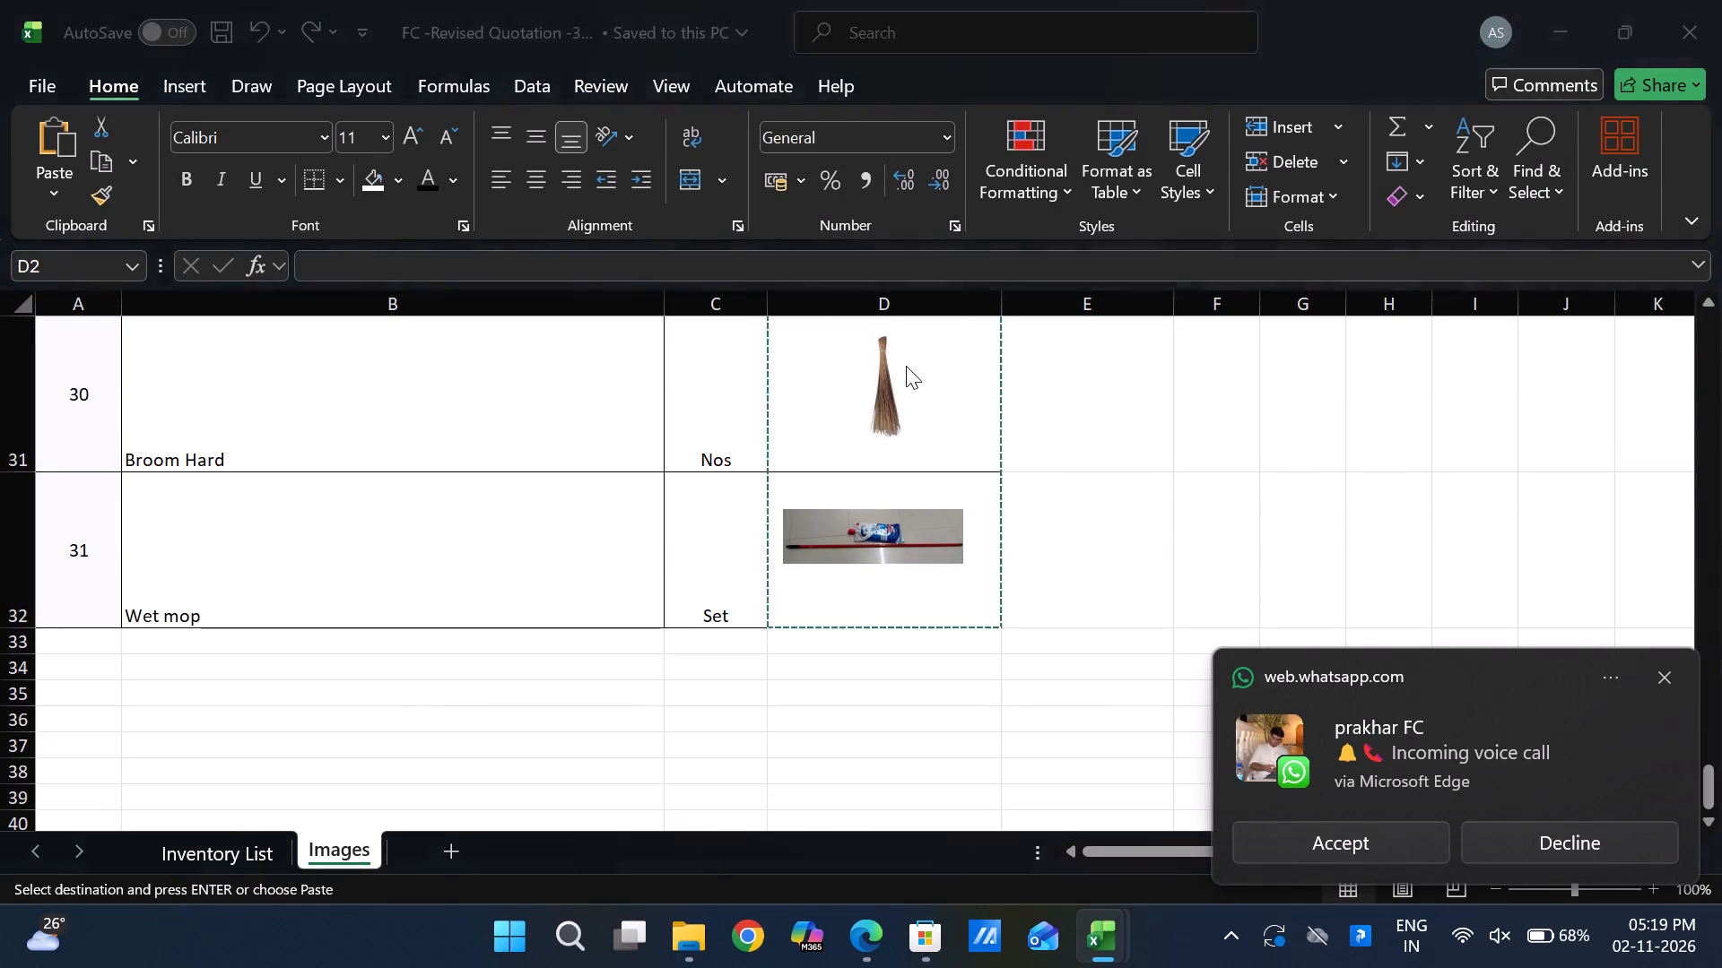
key(ctrl+v)
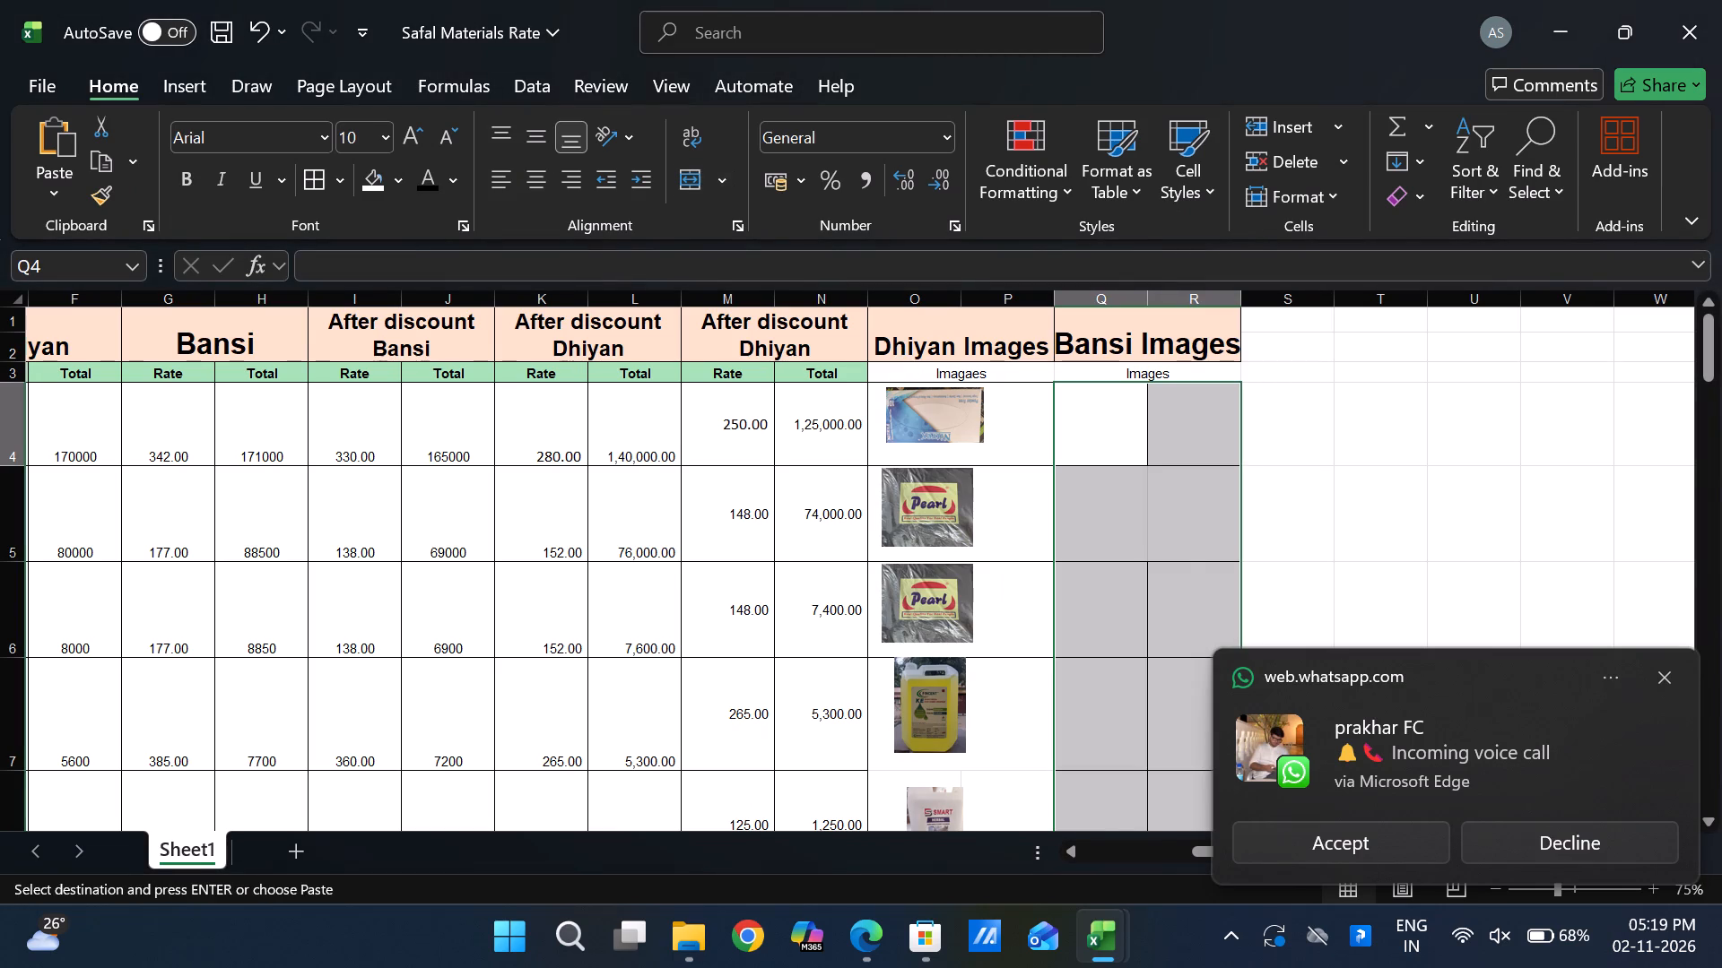
click(1266, 512)
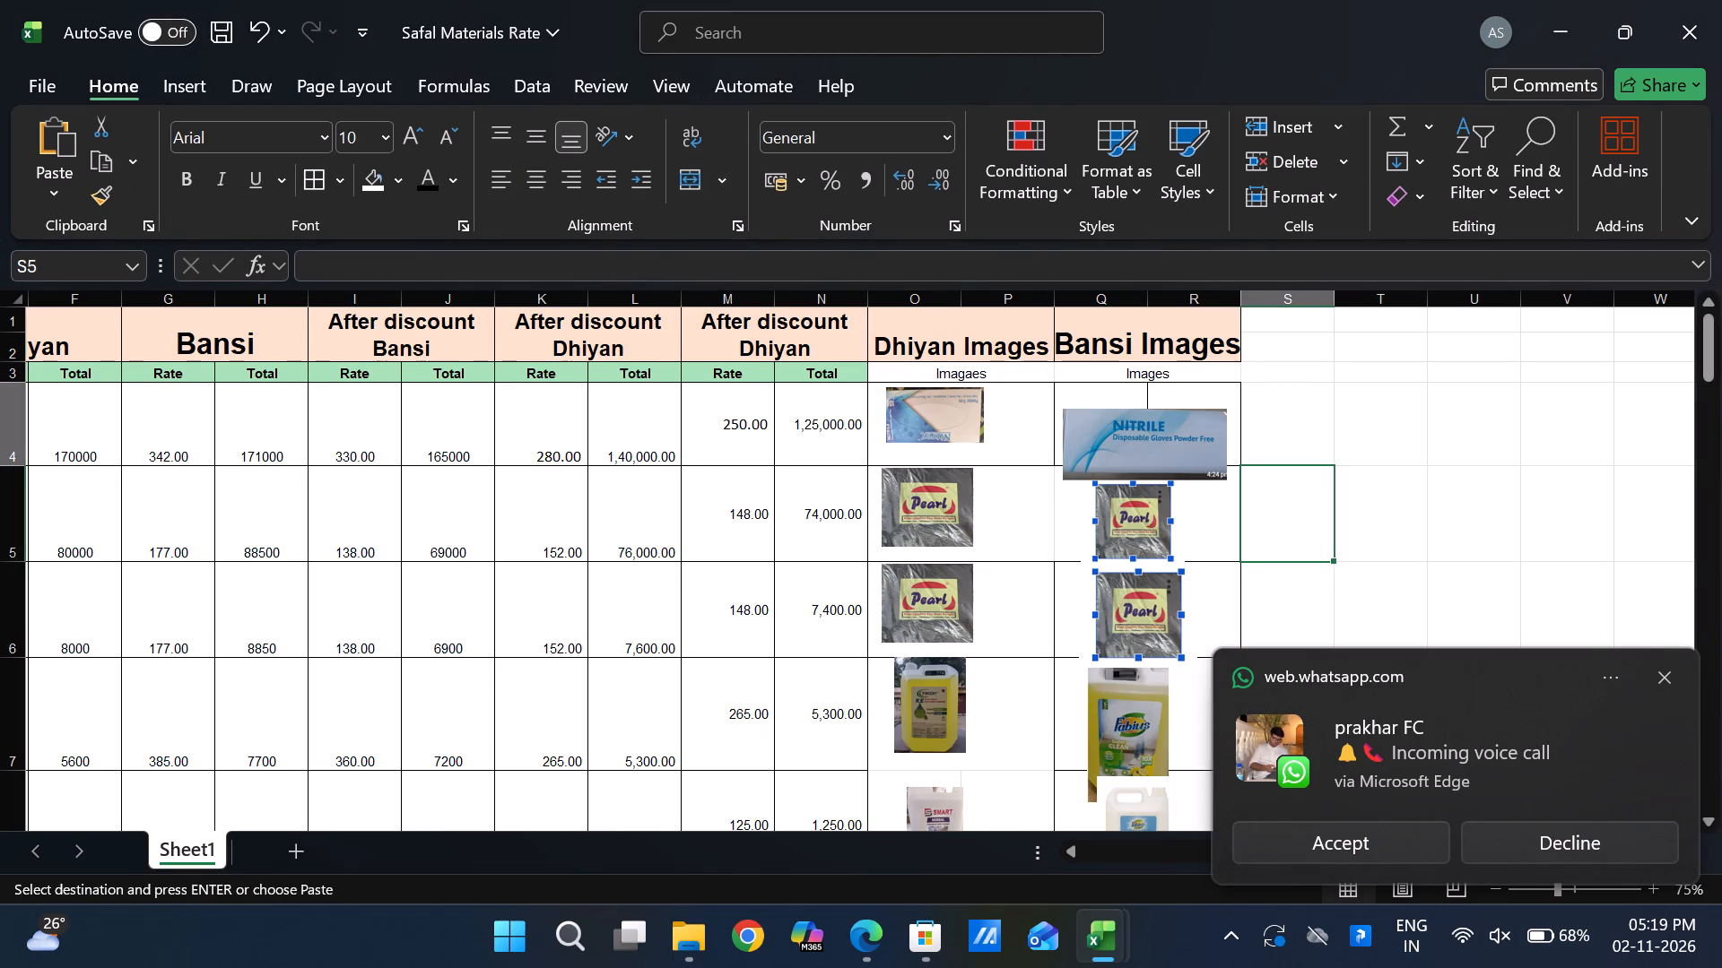
Select cells Q4:R4 behind the nitrile gloves image in the Bansi Images column.
click(1205, 539)
click(1151, 387)
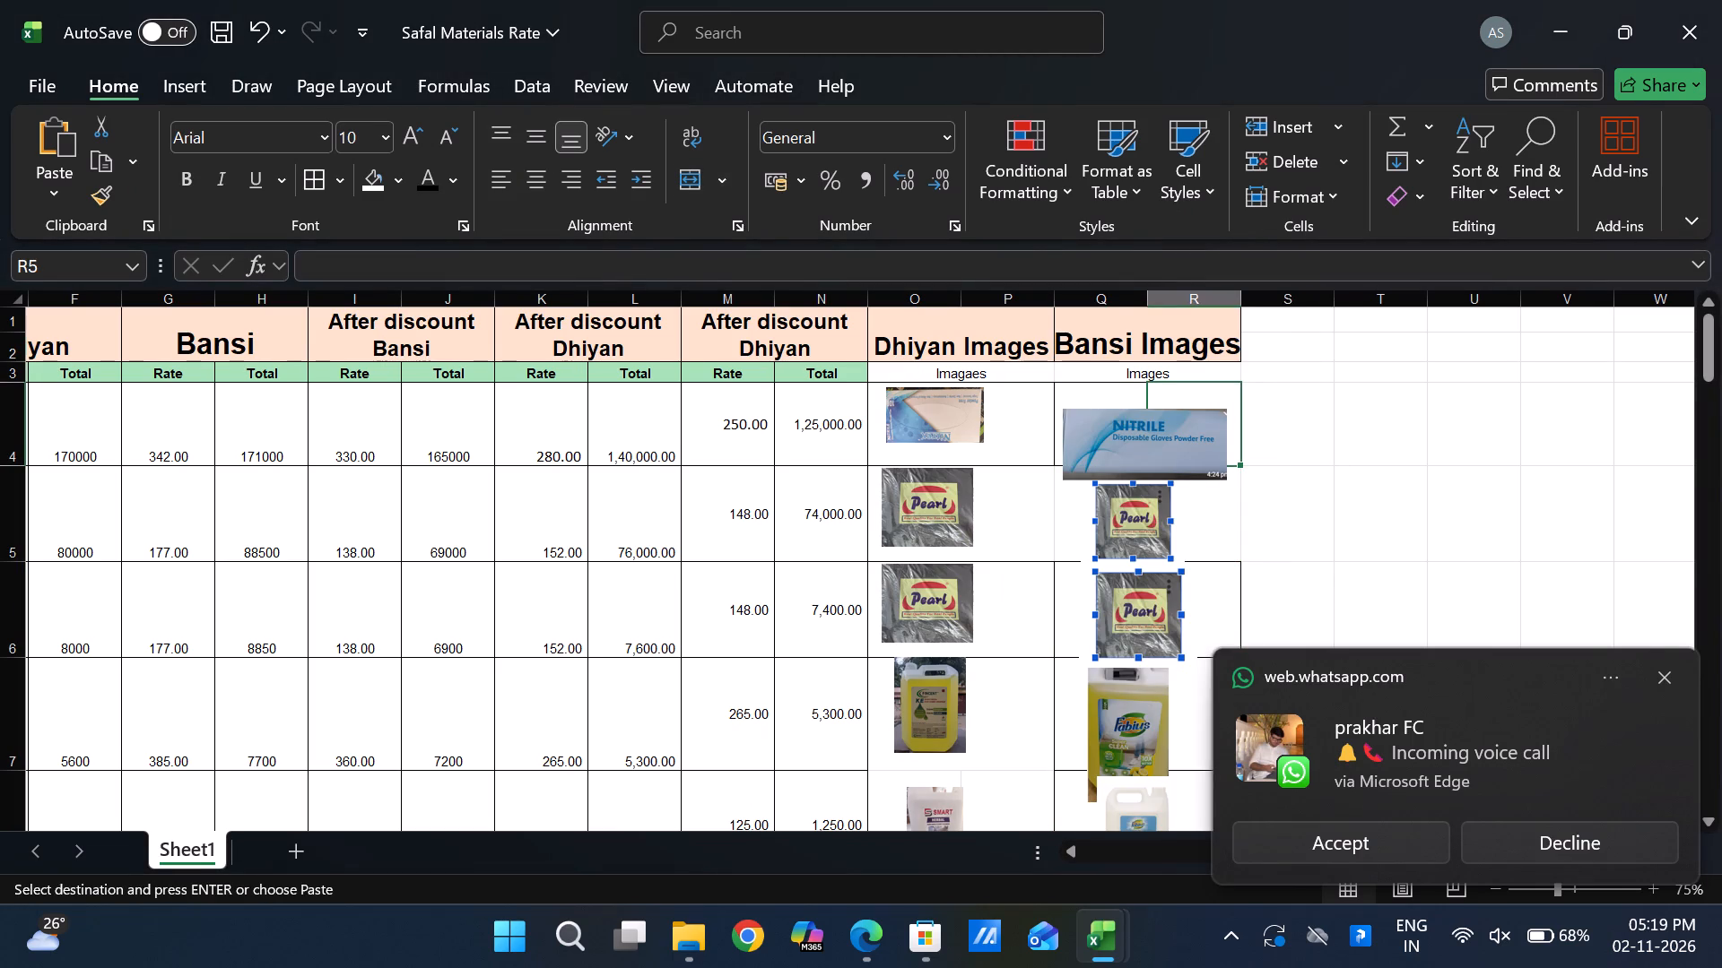
click(1113, 391)
key(shift+Right)
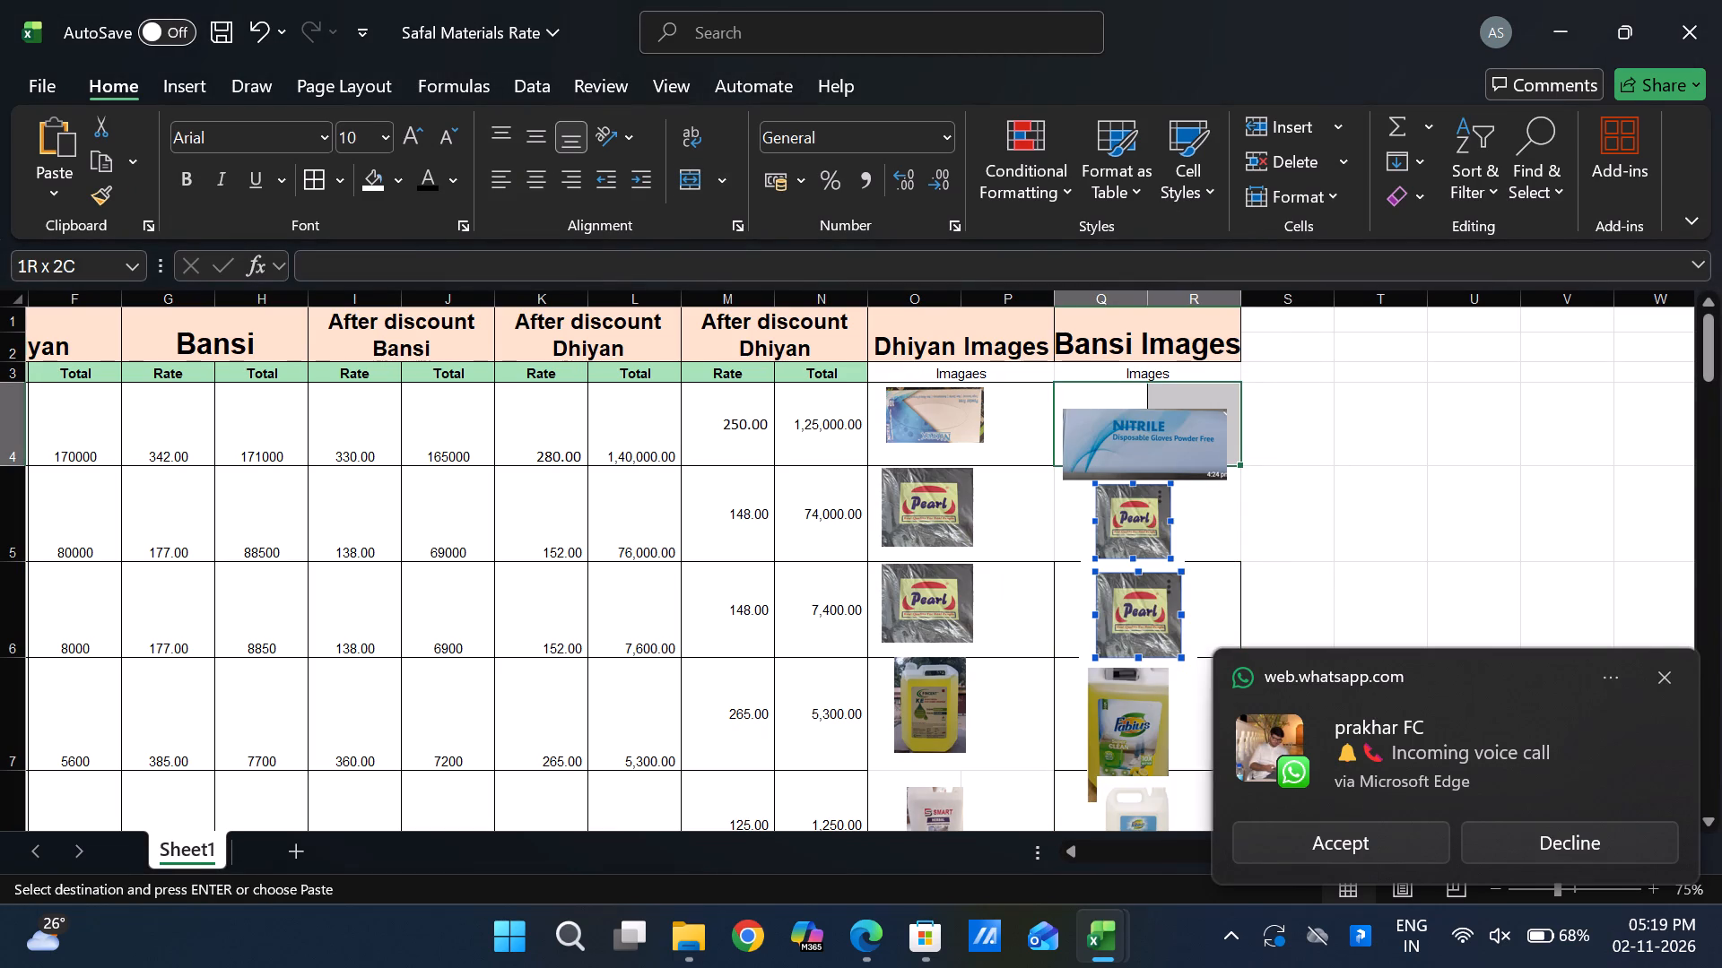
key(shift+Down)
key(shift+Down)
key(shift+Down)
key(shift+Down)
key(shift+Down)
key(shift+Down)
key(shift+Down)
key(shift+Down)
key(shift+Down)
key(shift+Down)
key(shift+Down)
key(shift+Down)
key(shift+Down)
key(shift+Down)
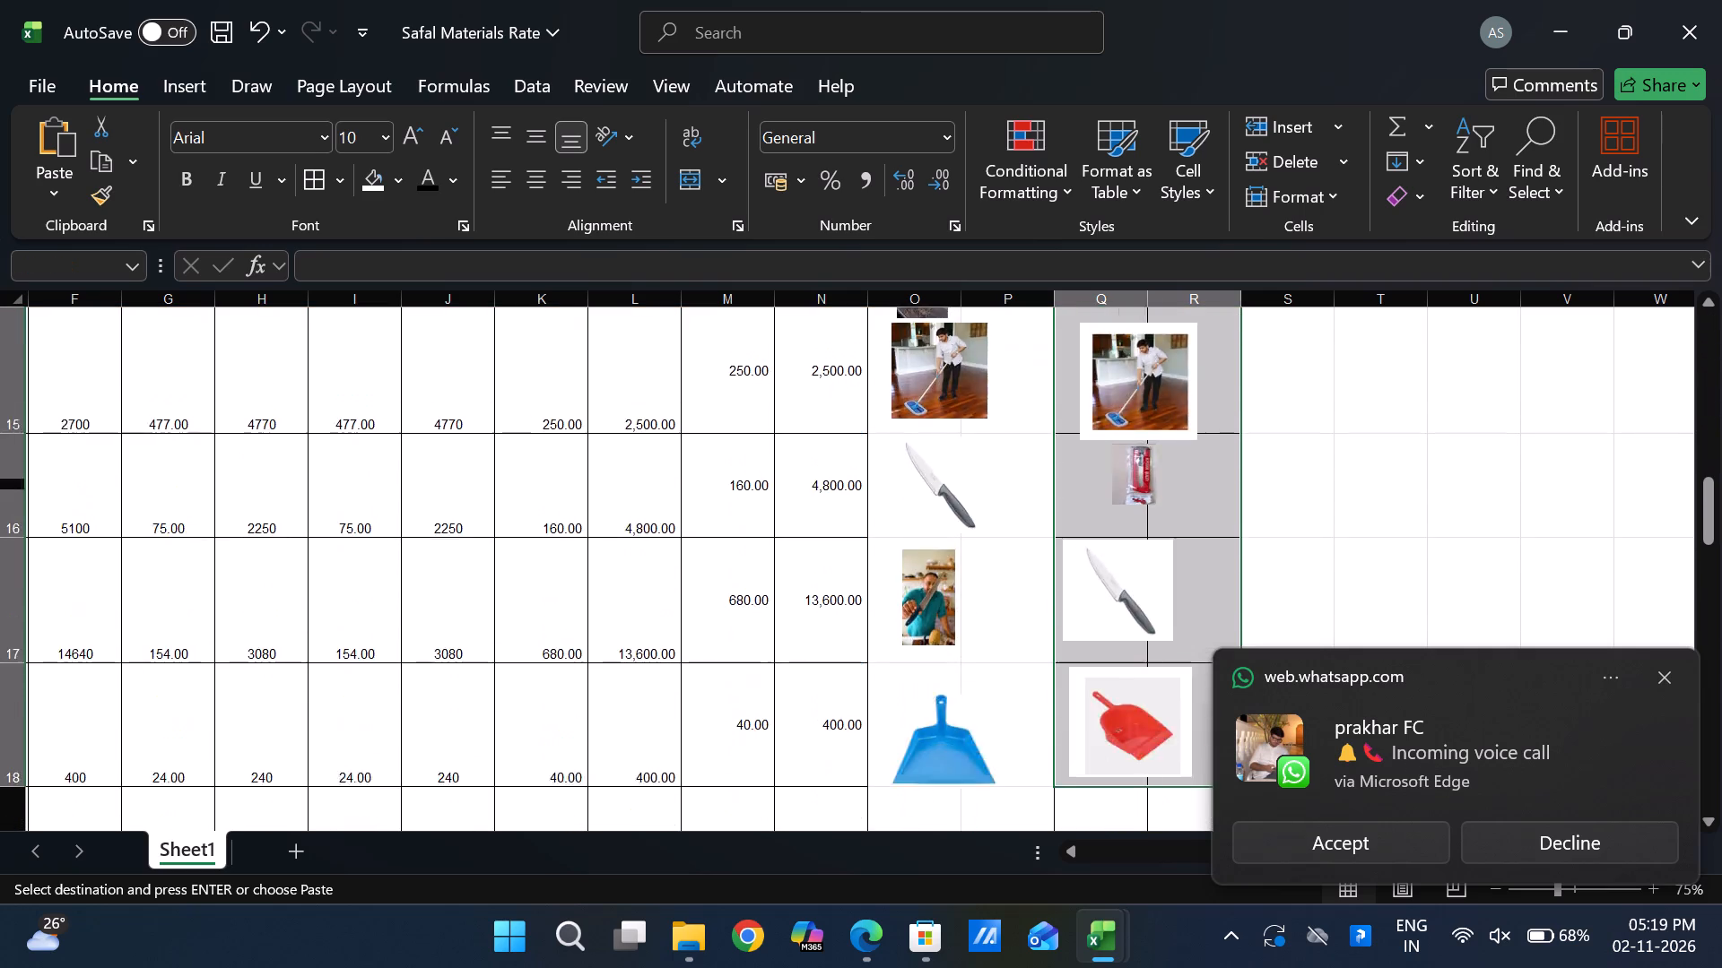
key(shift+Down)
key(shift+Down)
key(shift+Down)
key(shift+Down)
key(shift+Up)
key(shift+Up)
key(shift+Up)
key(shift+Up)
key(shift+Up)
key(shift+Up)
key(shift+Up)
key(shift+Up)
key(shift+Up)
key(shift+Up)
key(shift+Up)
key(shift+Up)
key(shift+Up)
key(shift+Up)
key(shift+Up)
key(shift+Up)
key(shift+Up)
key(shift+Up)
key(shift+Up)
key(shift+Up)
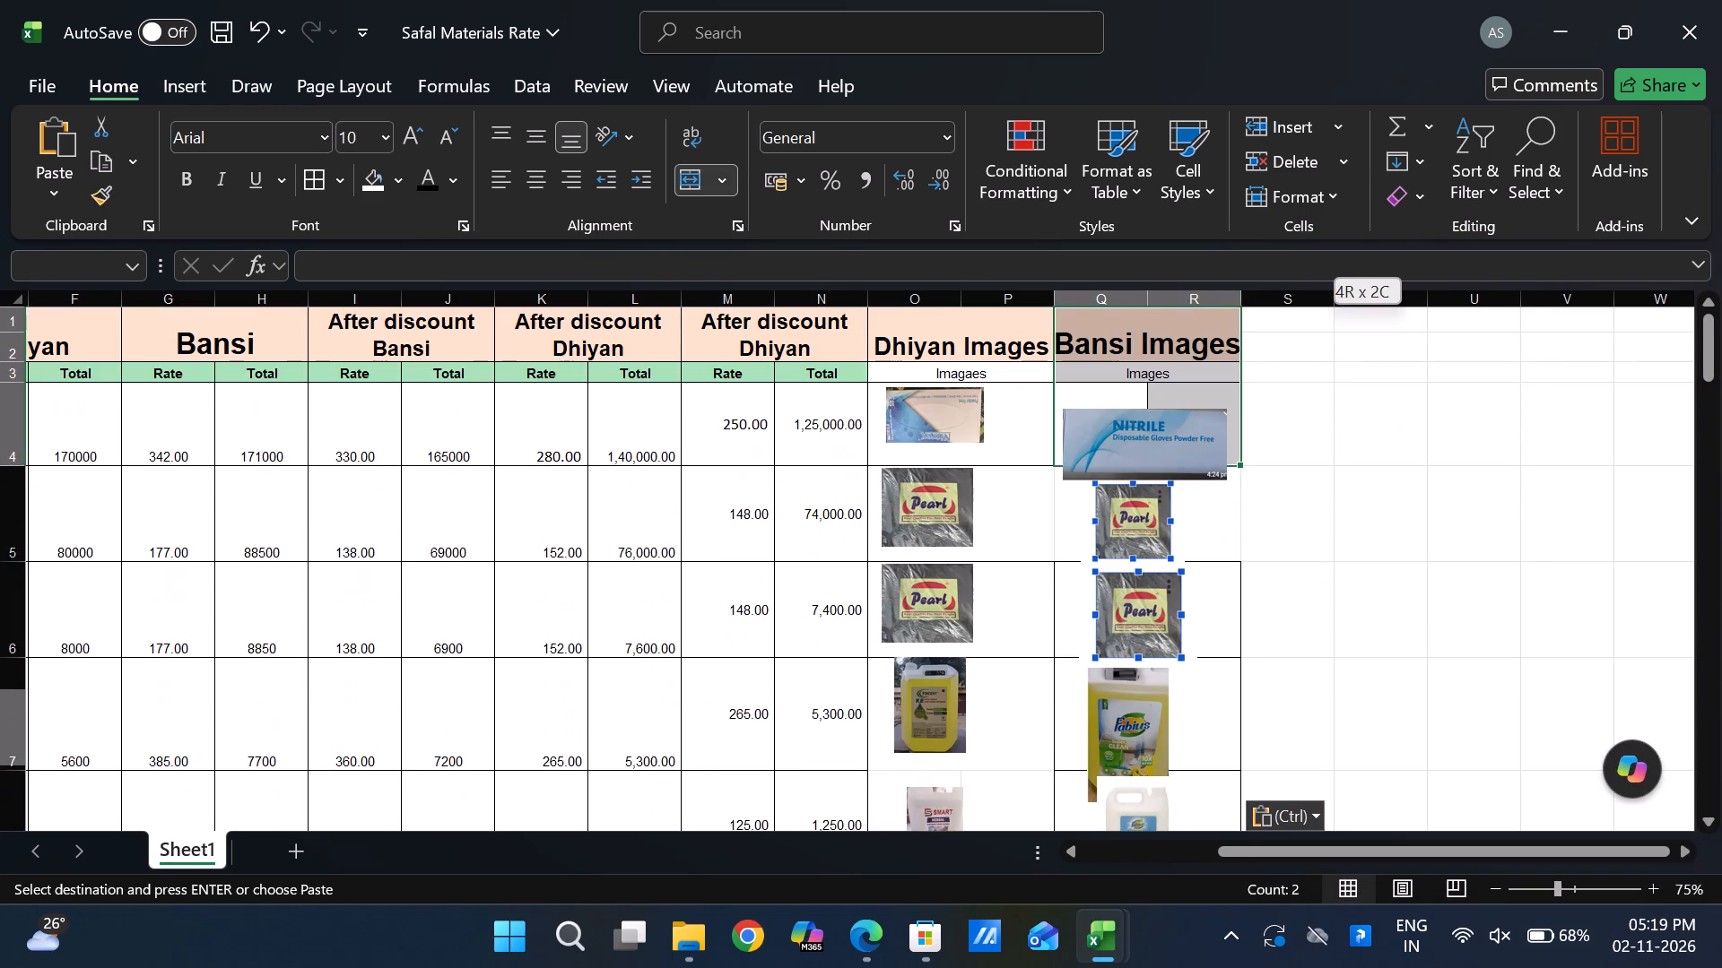
Merge and center Q4:R4 beneath the Bansi Images sub-header.
key(shift+Down)
key(shift+Down)
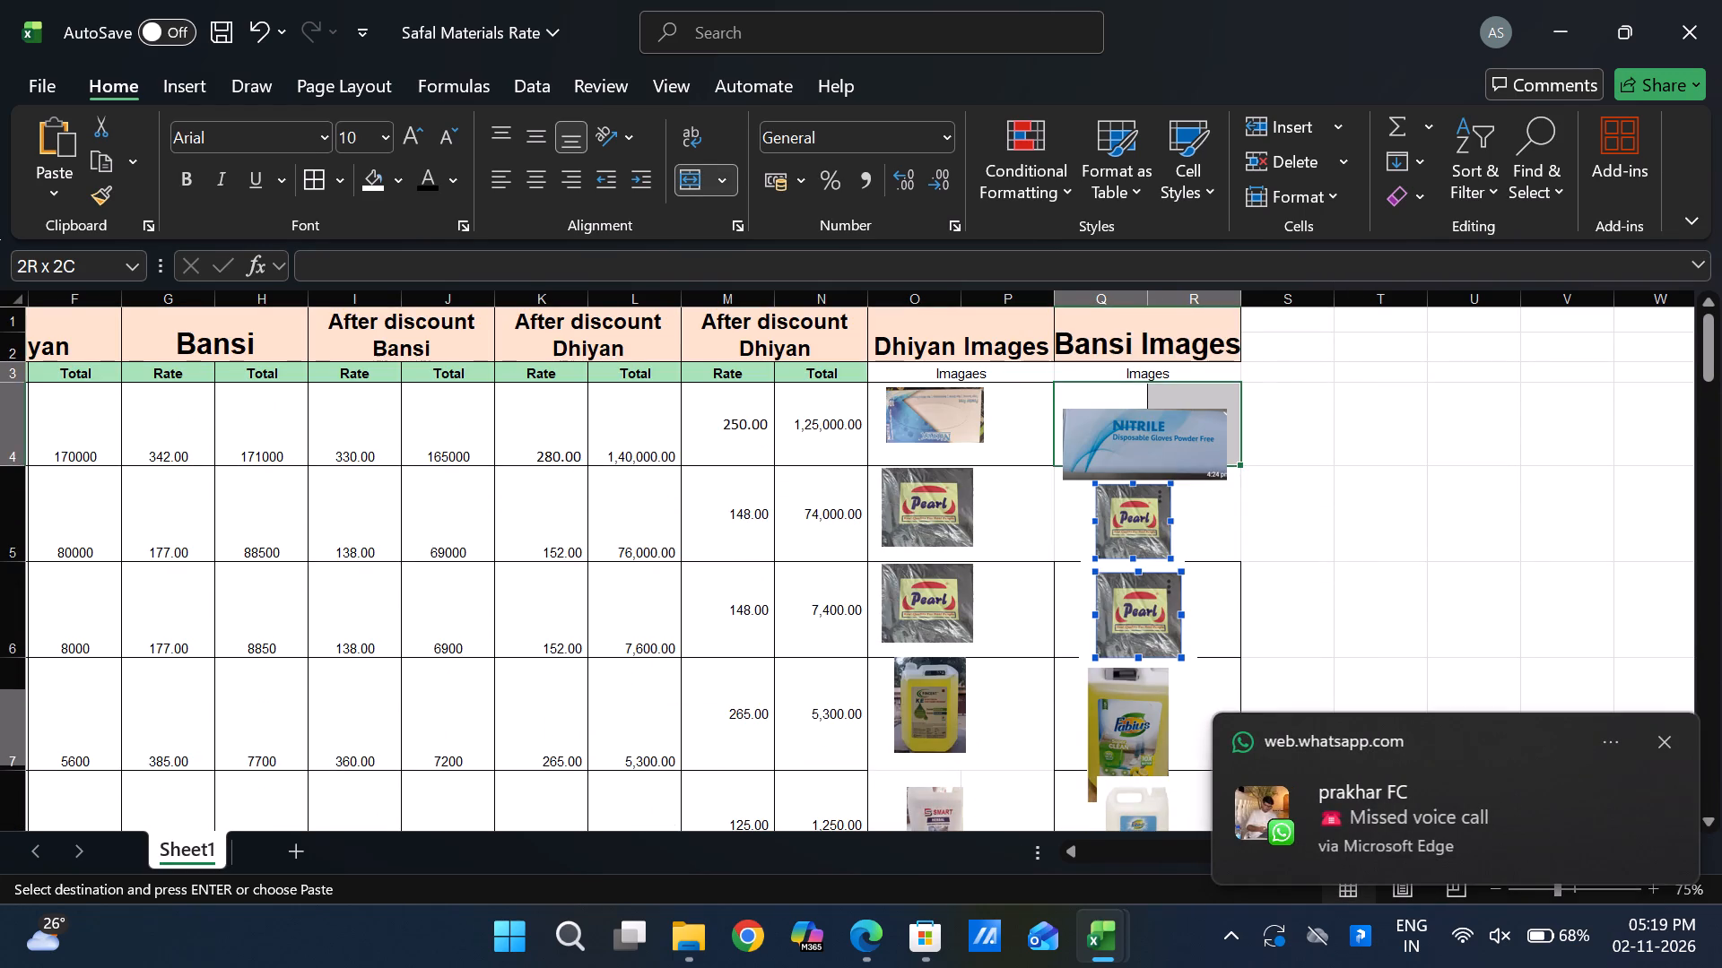
click(690, 185)
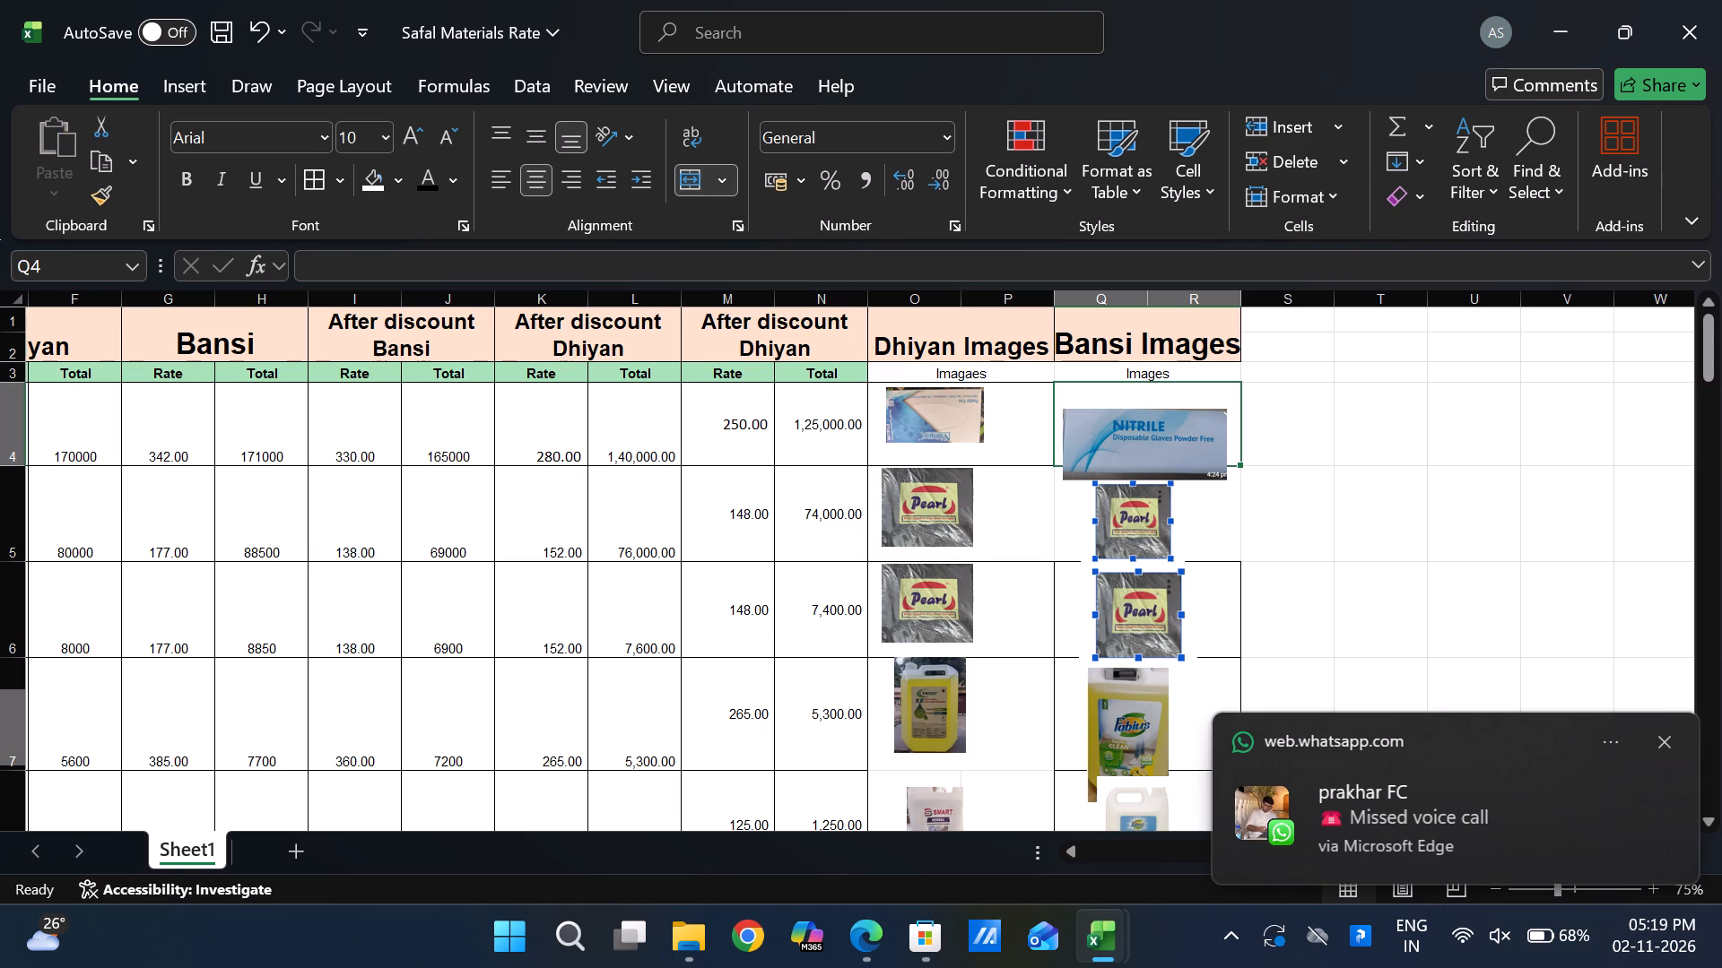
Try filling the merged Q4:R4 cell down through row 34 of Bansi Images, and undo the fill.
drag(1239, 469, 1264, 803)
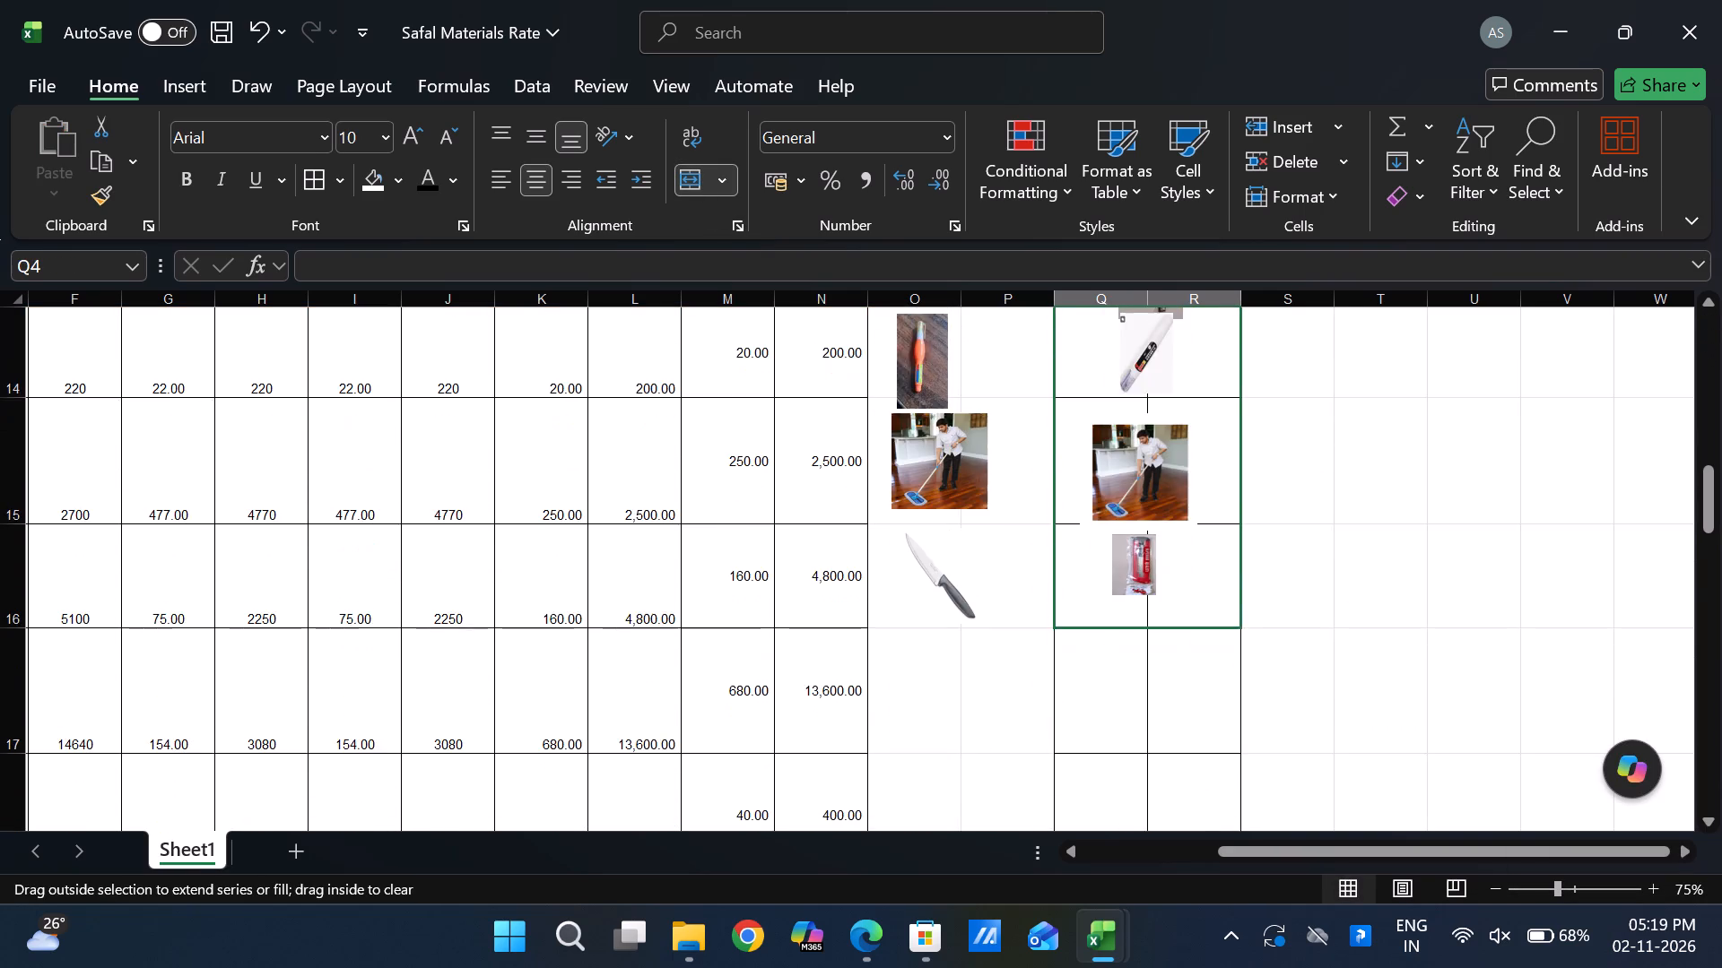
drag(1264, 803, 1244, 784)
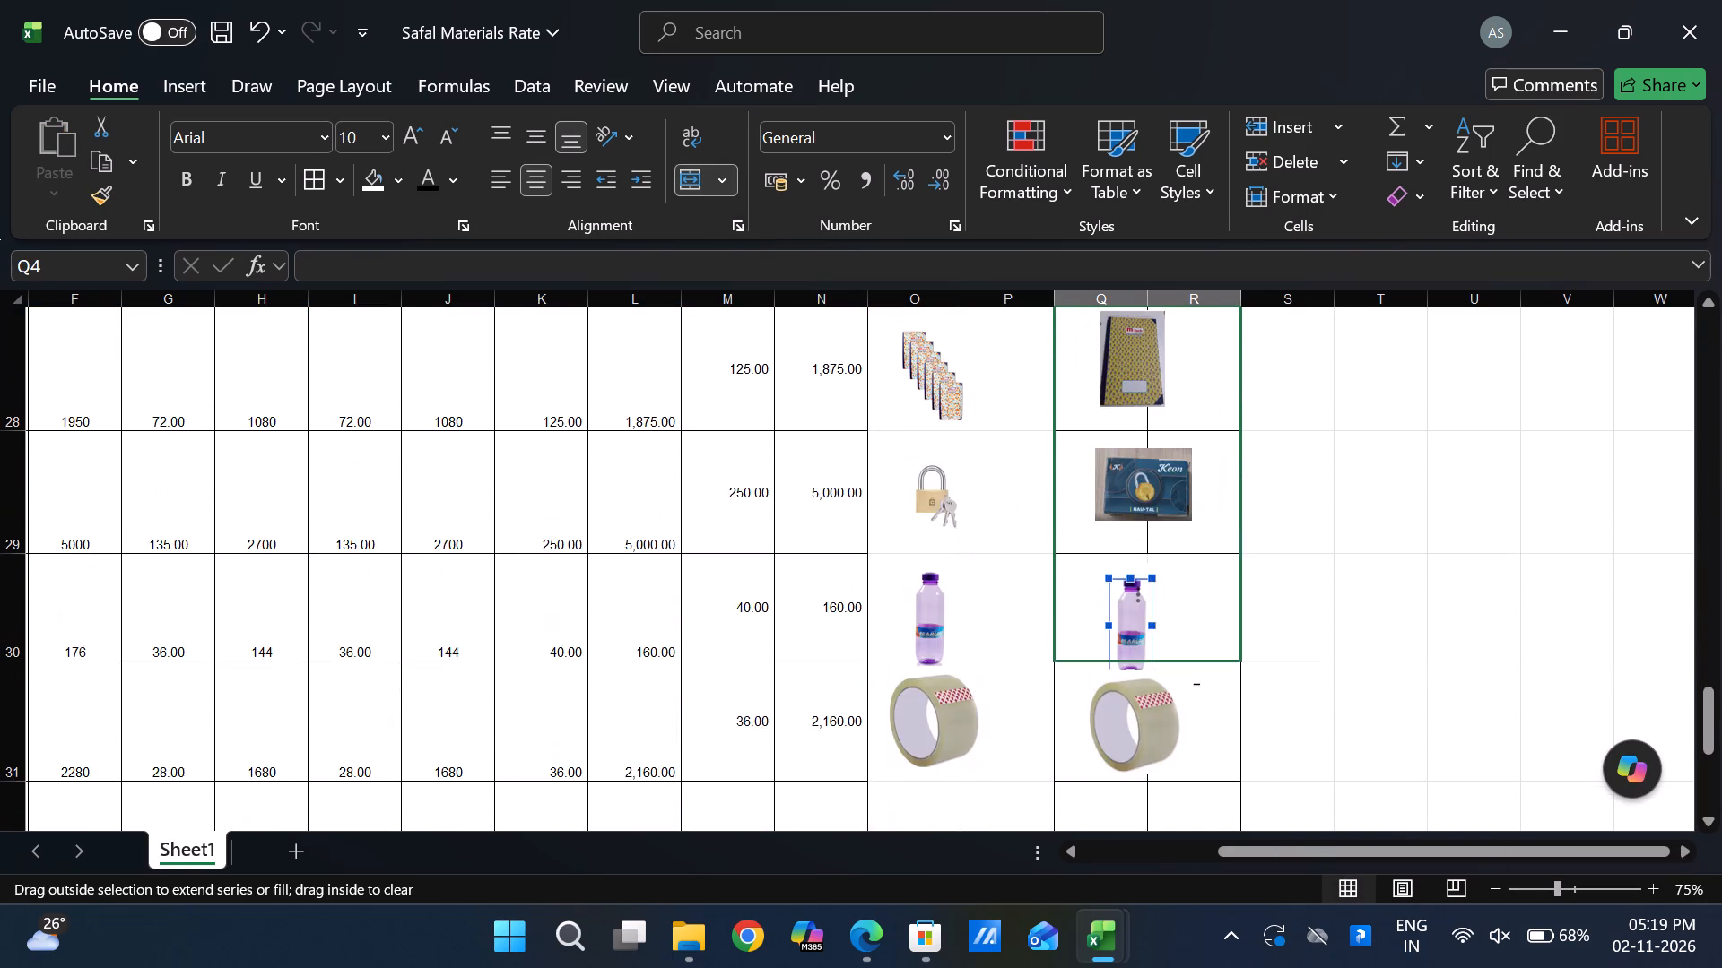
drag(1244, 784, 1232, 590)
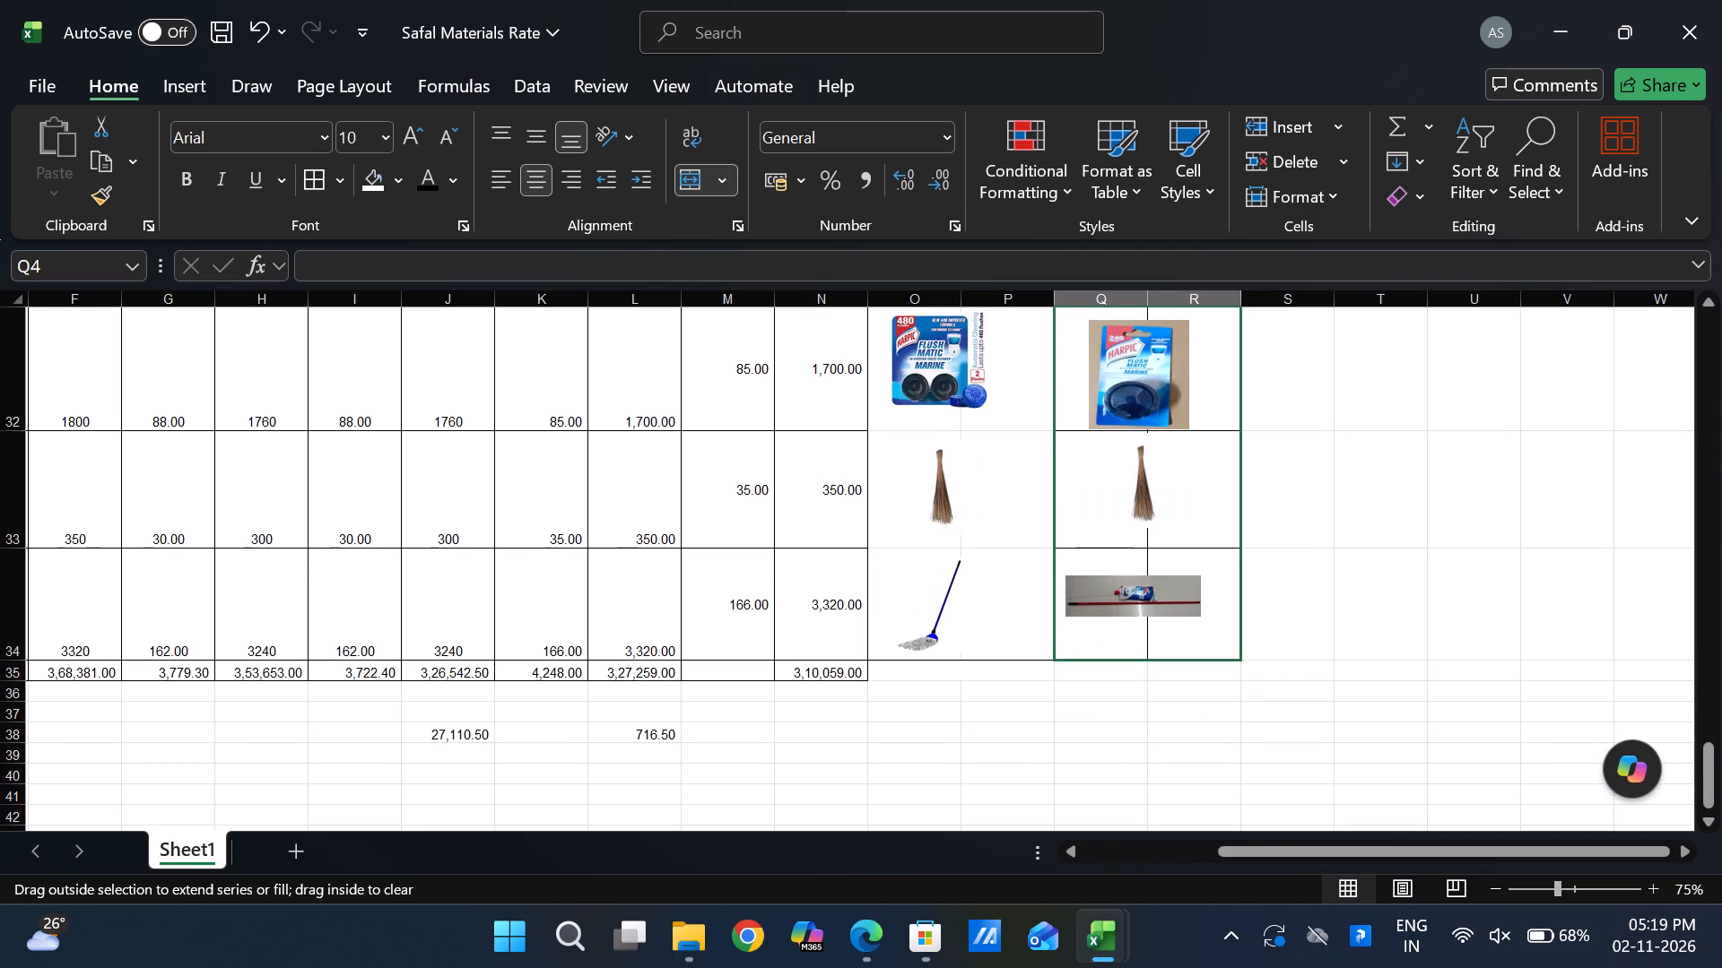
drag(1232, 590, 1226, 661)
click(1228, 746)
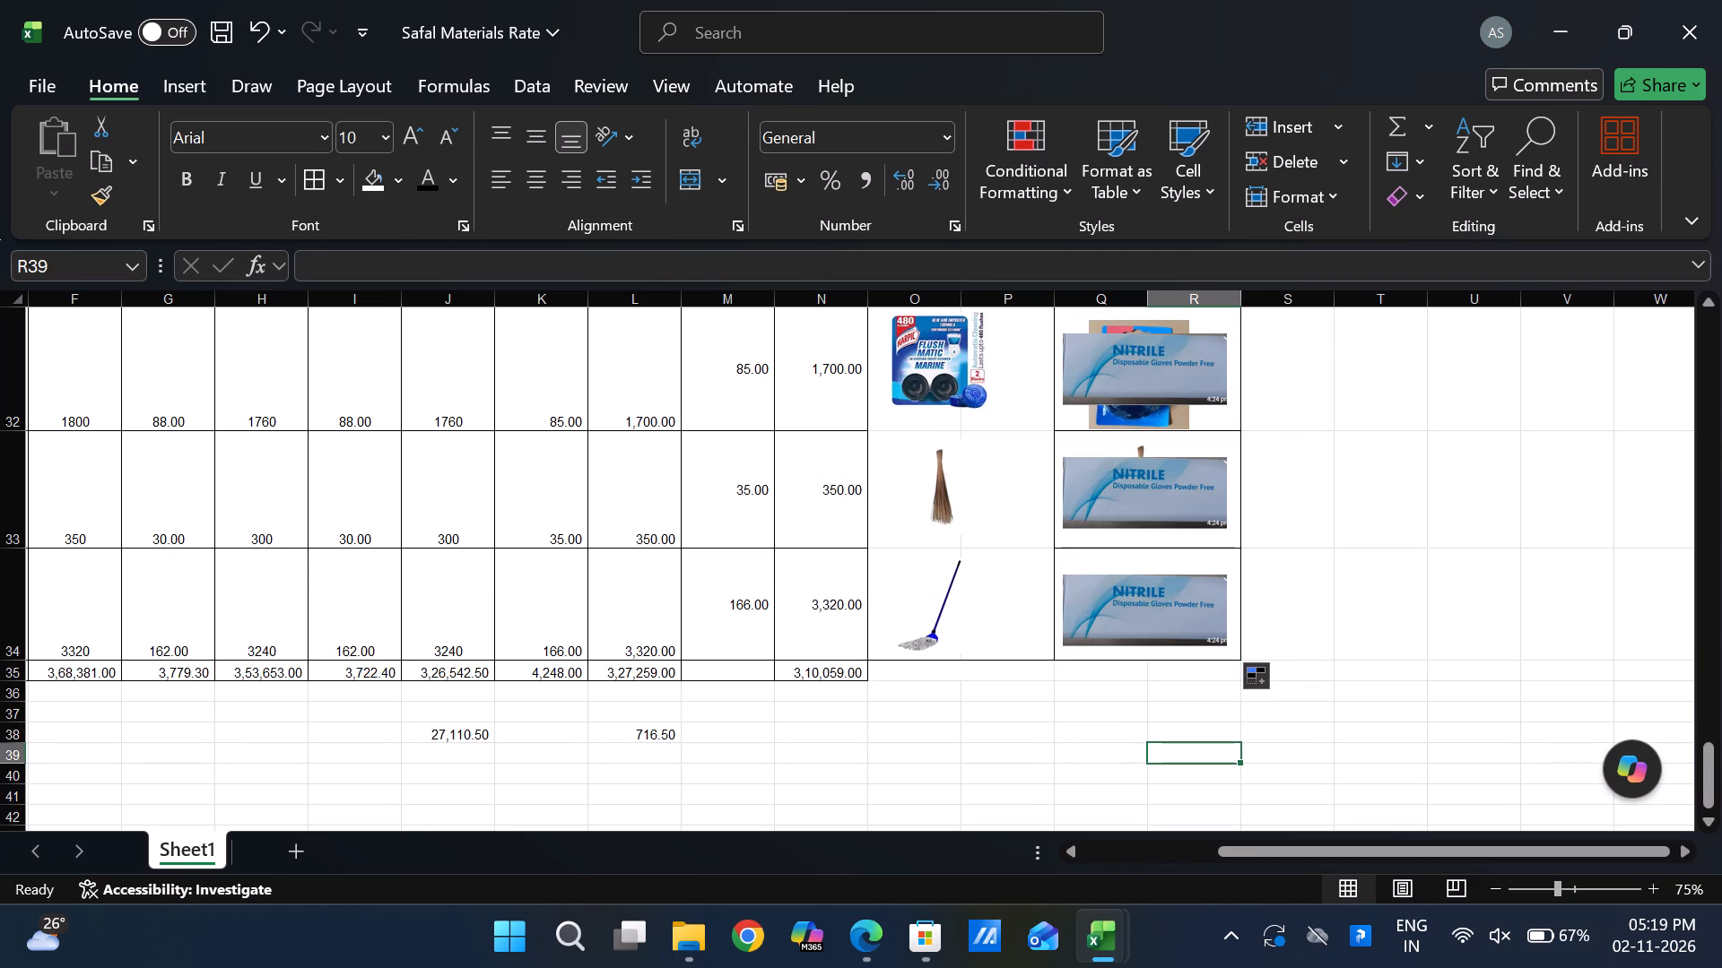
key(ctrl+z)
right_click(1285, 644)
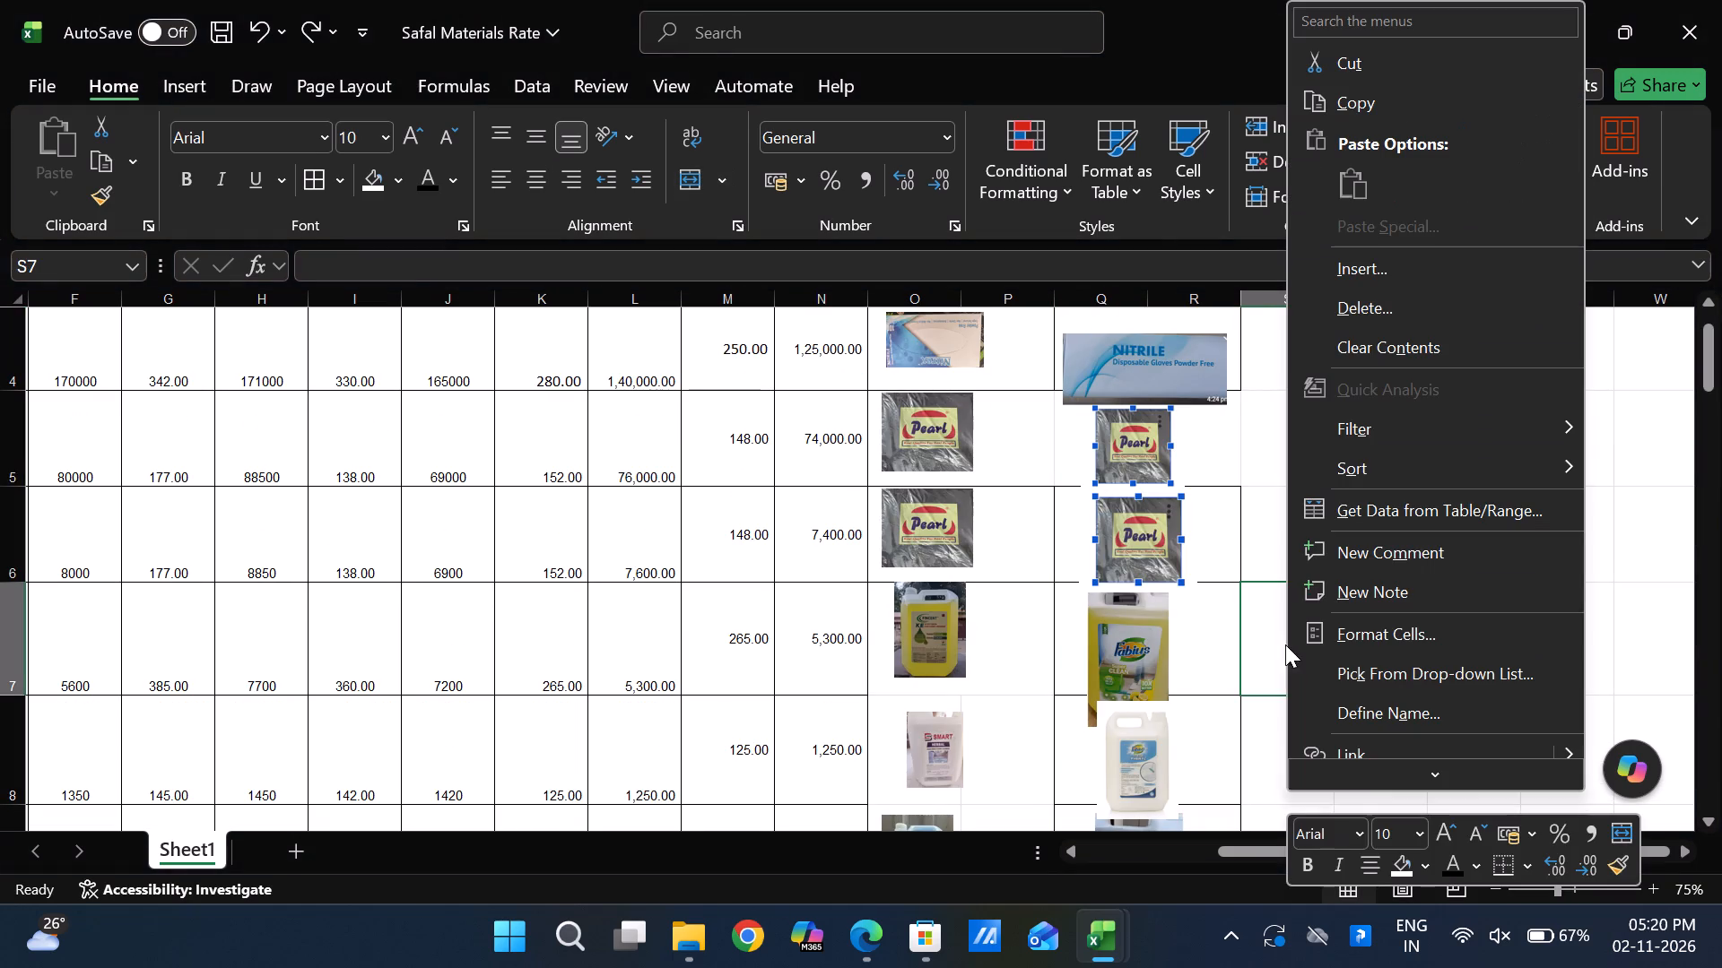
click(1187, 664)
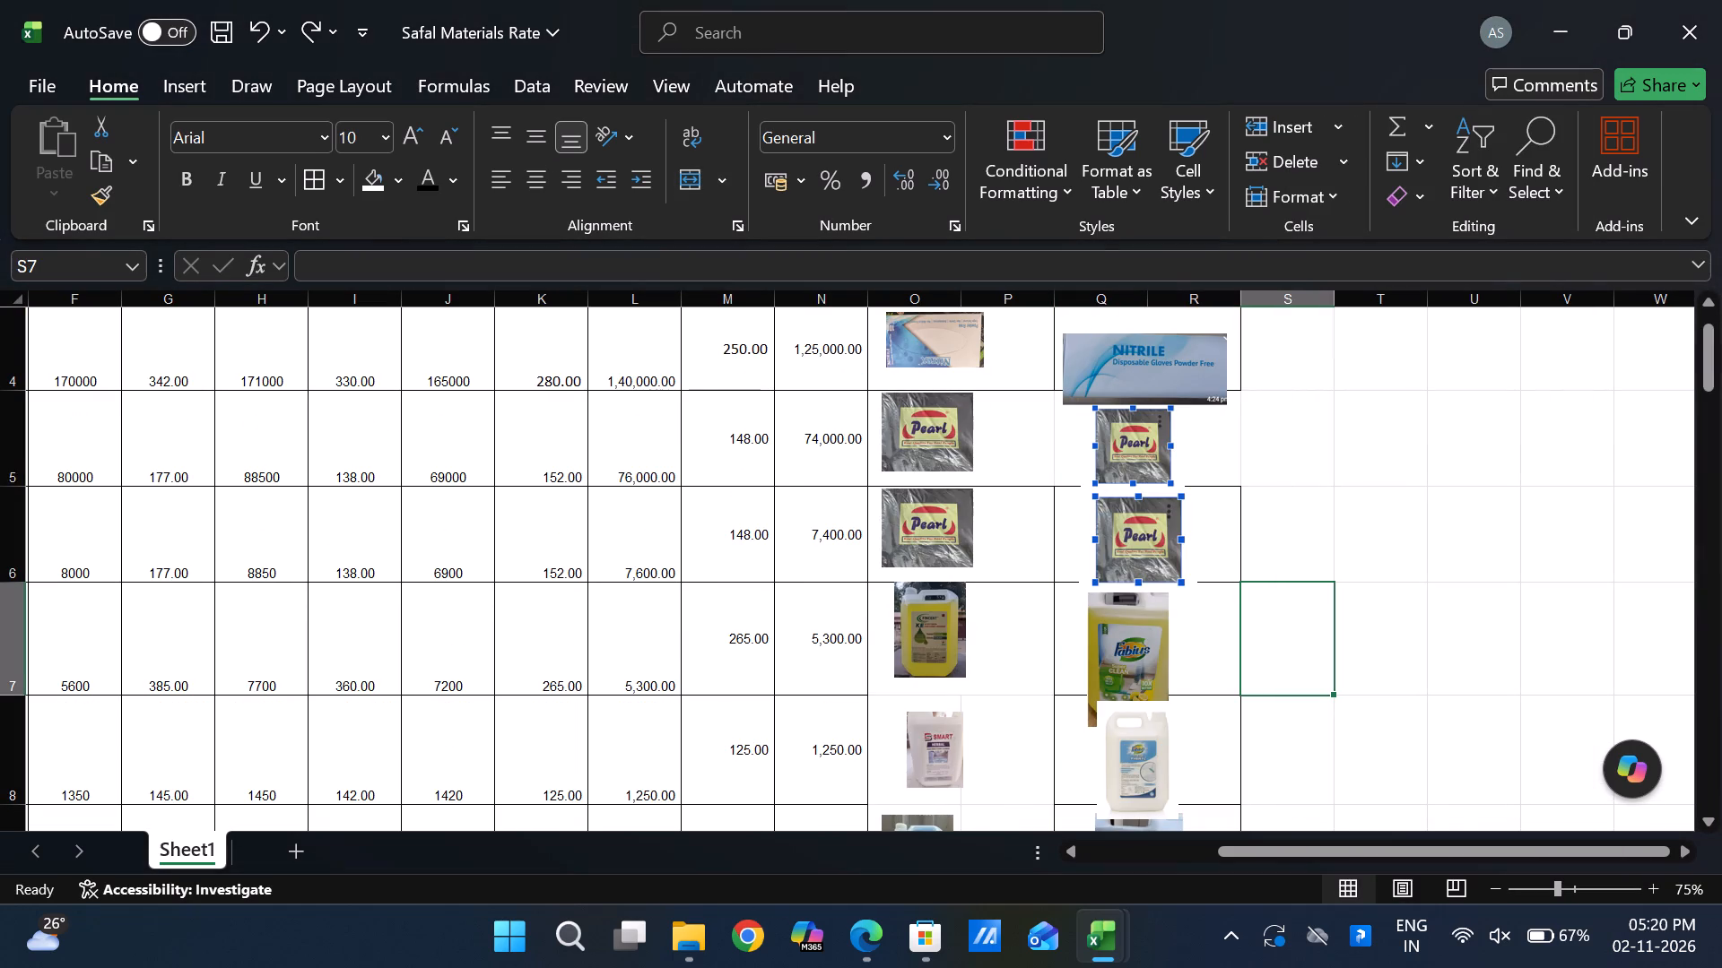
Apply all borders to O4:R35, covering both the Dhiyan Images and Bansi Images columns.
click(1022, 378)
scroll(1013, 407, up, 1)
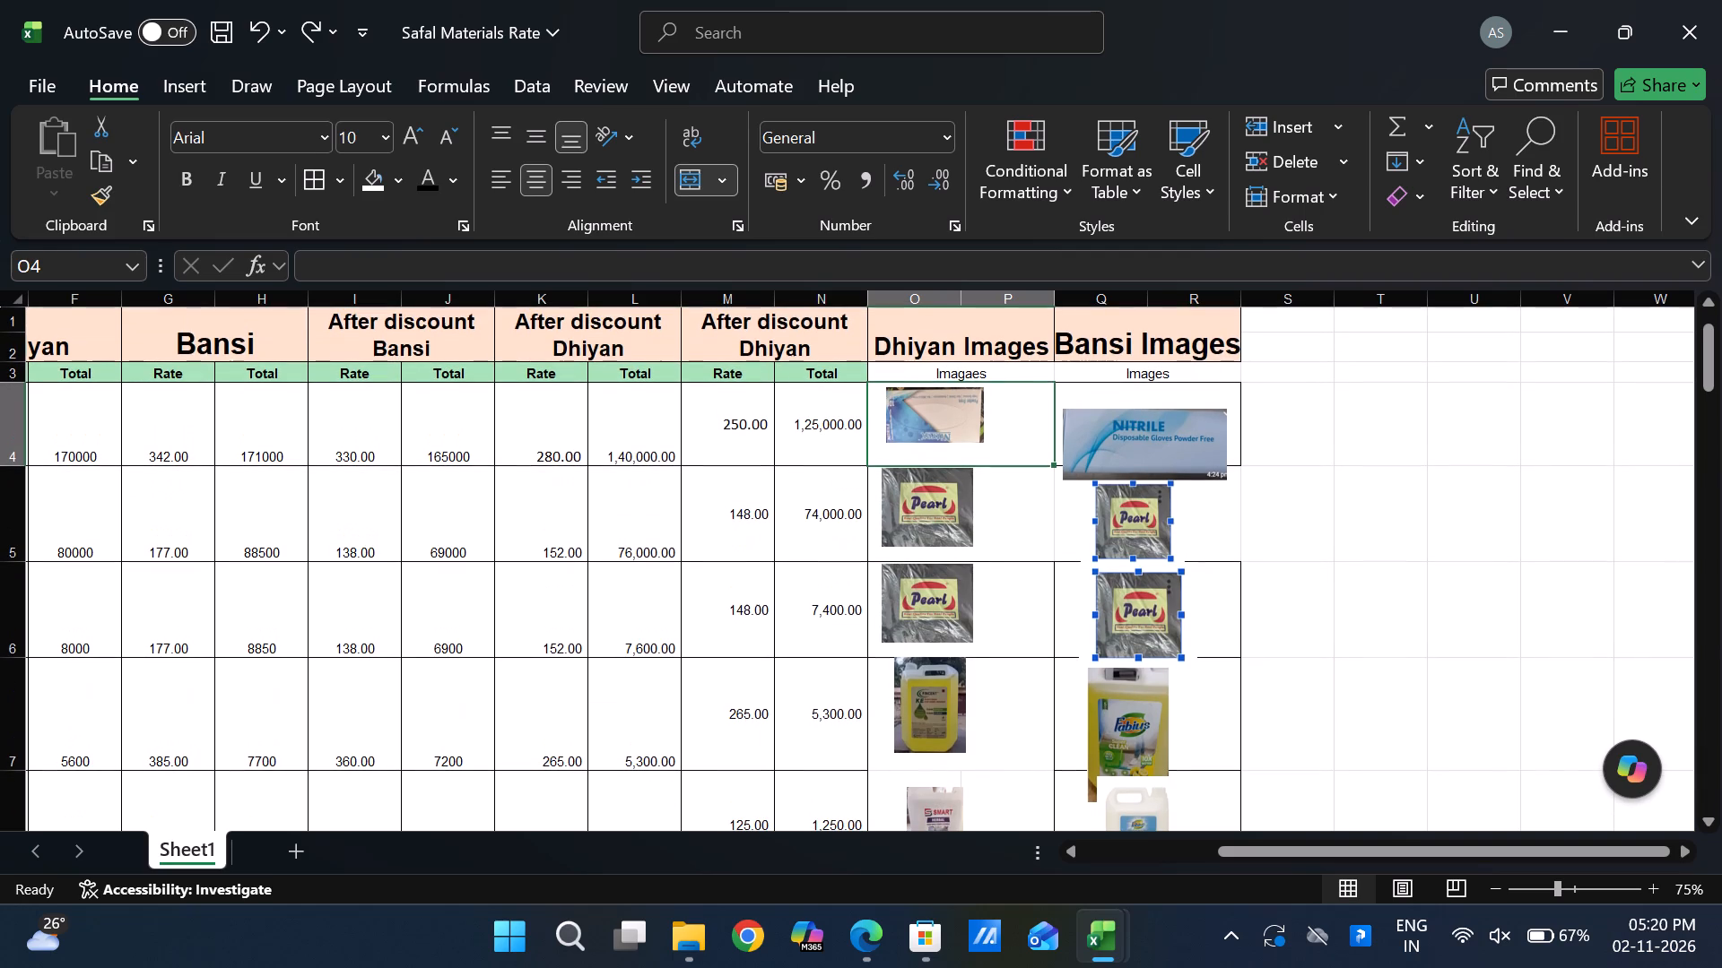
key(shift+Right)
key(shift+Down)
key(shift+Down)
key(shift+Down)
key(shift+Down)
key(shift+Down)
key(shift+Down)
key(shift+Down)
key(shift+Down)
key(shift+Down)
key(shift+Down)
key(shift+Down)
key(shift+Down)
key(shift+Down)
key(shift+Down)
key(shift+Down)
key(shift+Down)
key(shift+Down)
key(shift+Down)
key(shift+Down)
key(shift+Down)
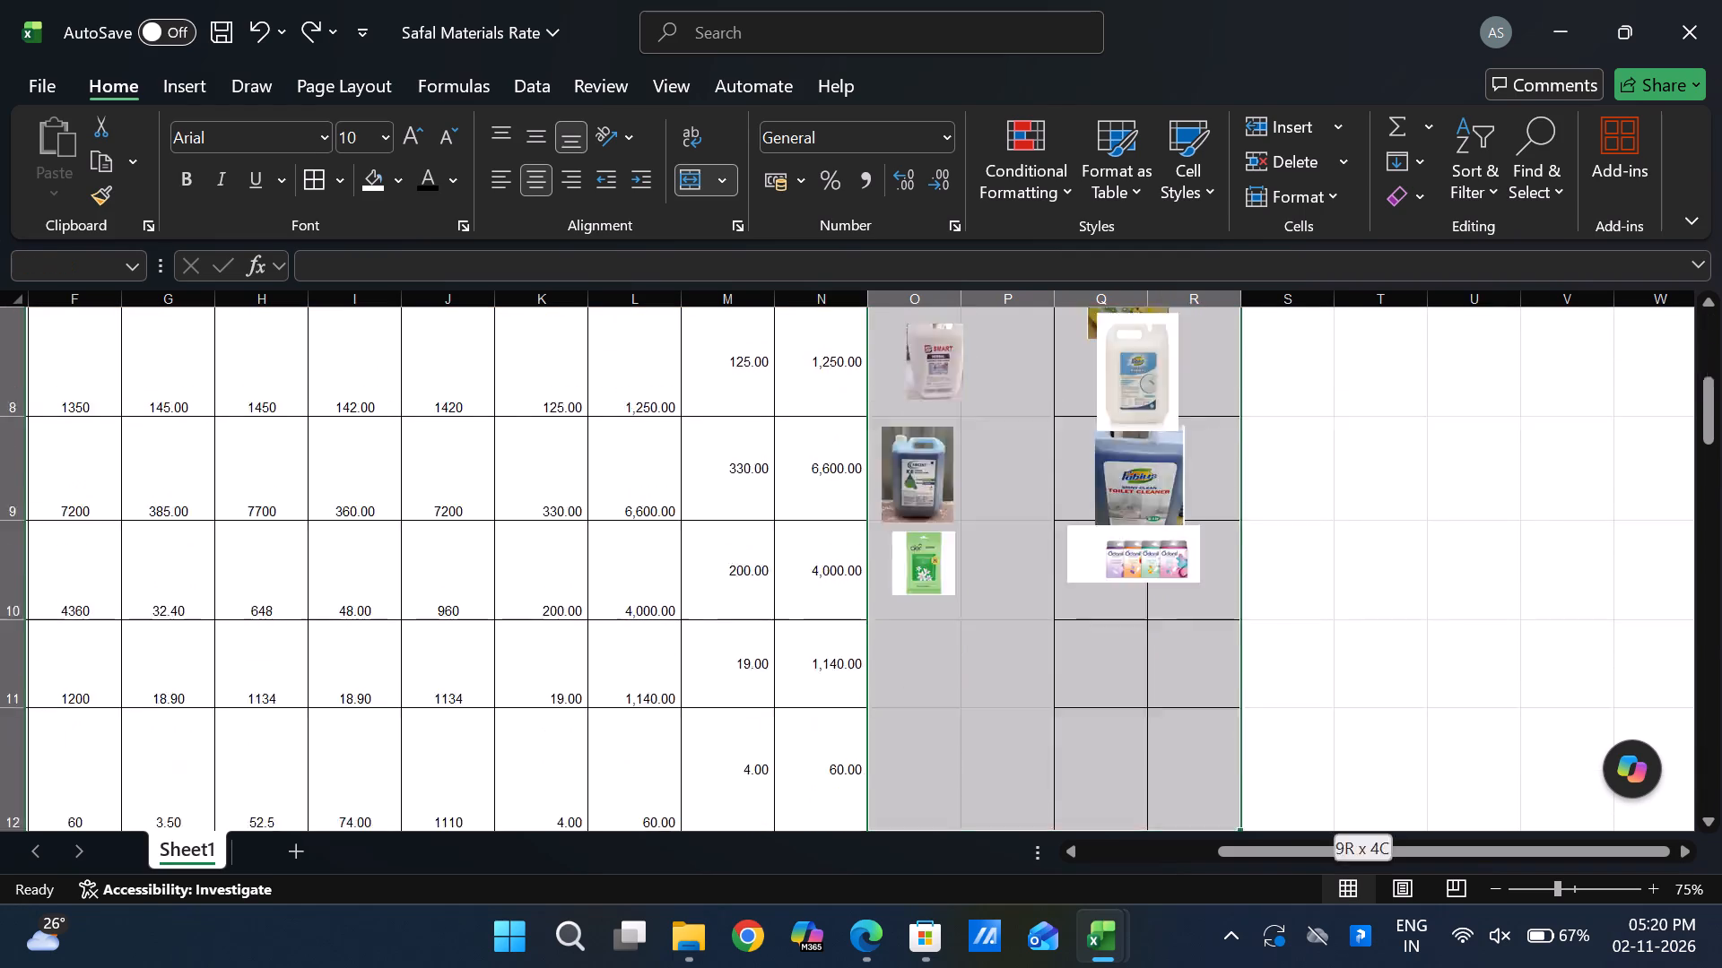
key(shift+Down)
key(shift+Down)
key(shift+Down)
key(shift+Down)
key(shift+Down)
key(shift+Down)
key(shift+Down)
key(shift+Down)
key(shift+Down)
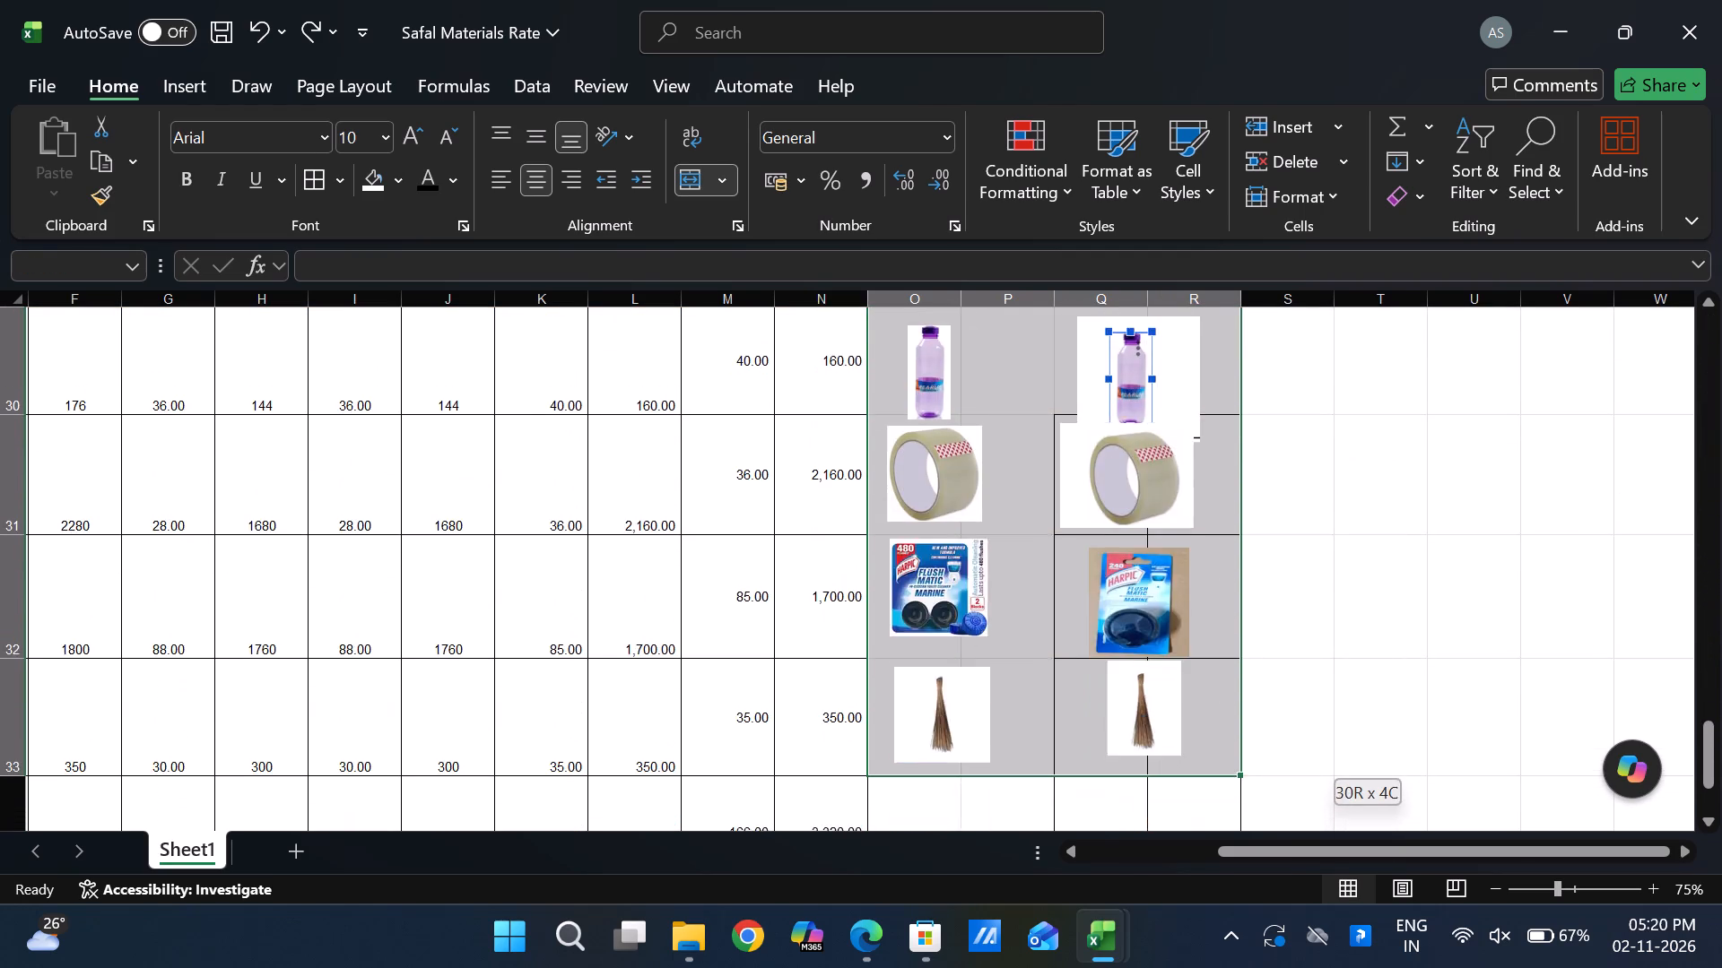
key(shift+Down)
key(shift+Down)
key(shift+Down)
key(shift+Down)
key(shift+Up)
key(shift+Up)
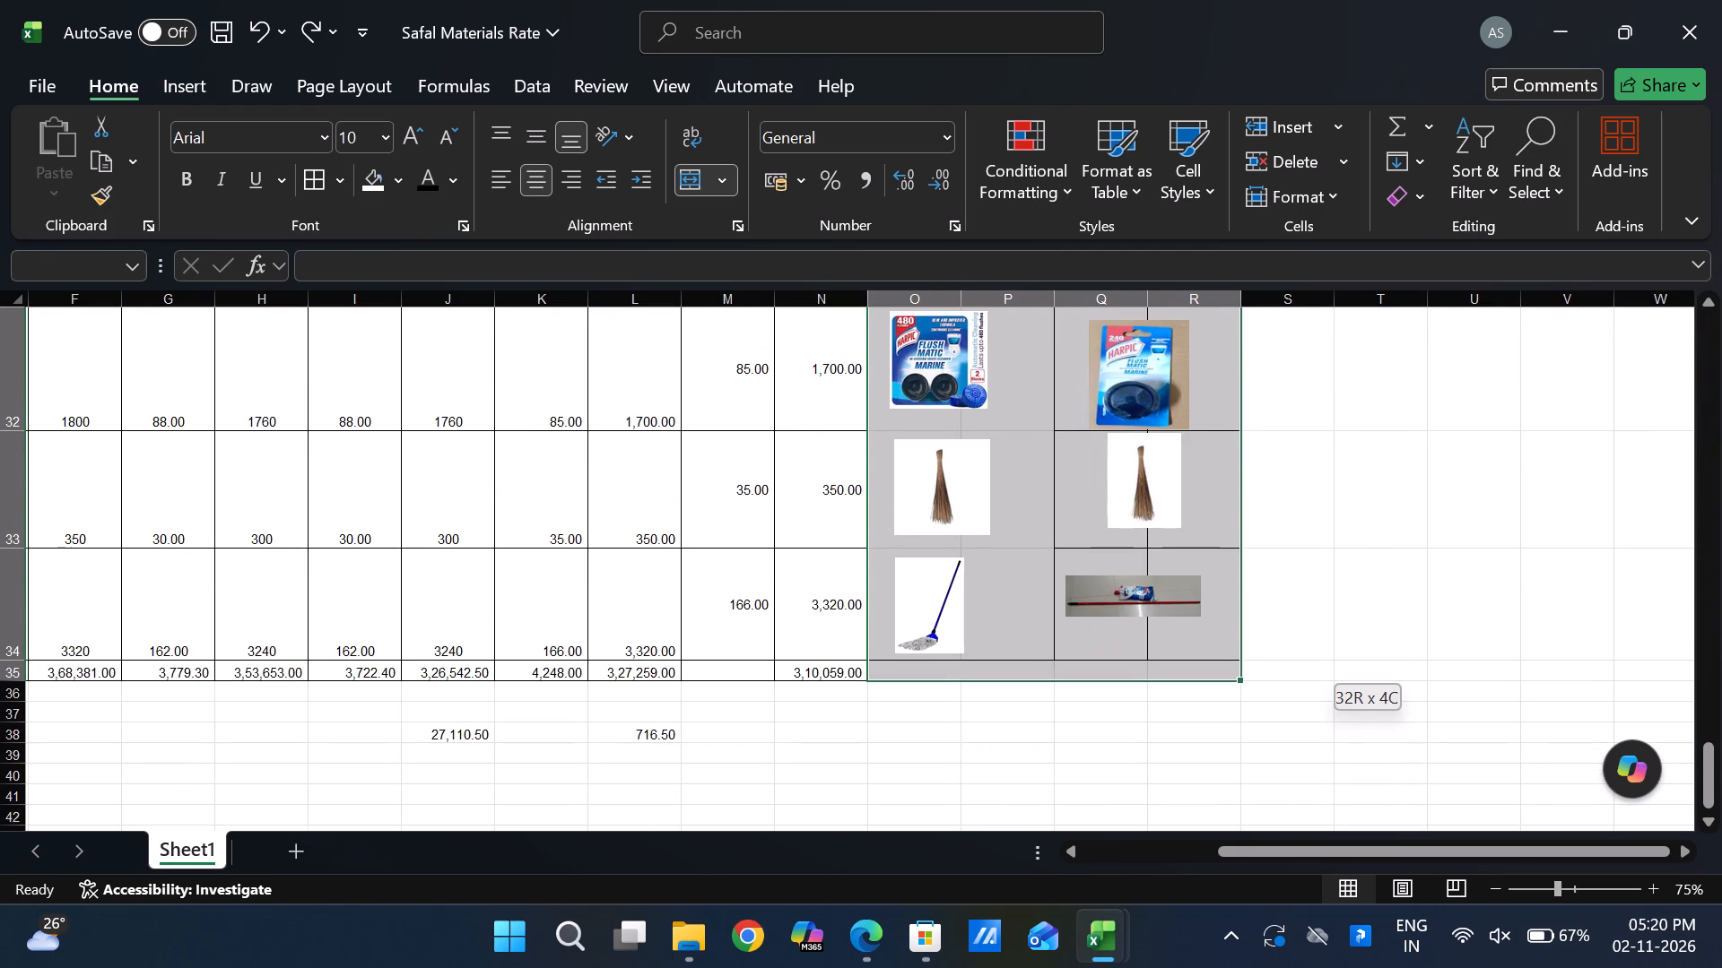
click(324, 183)
click(1041, 524)
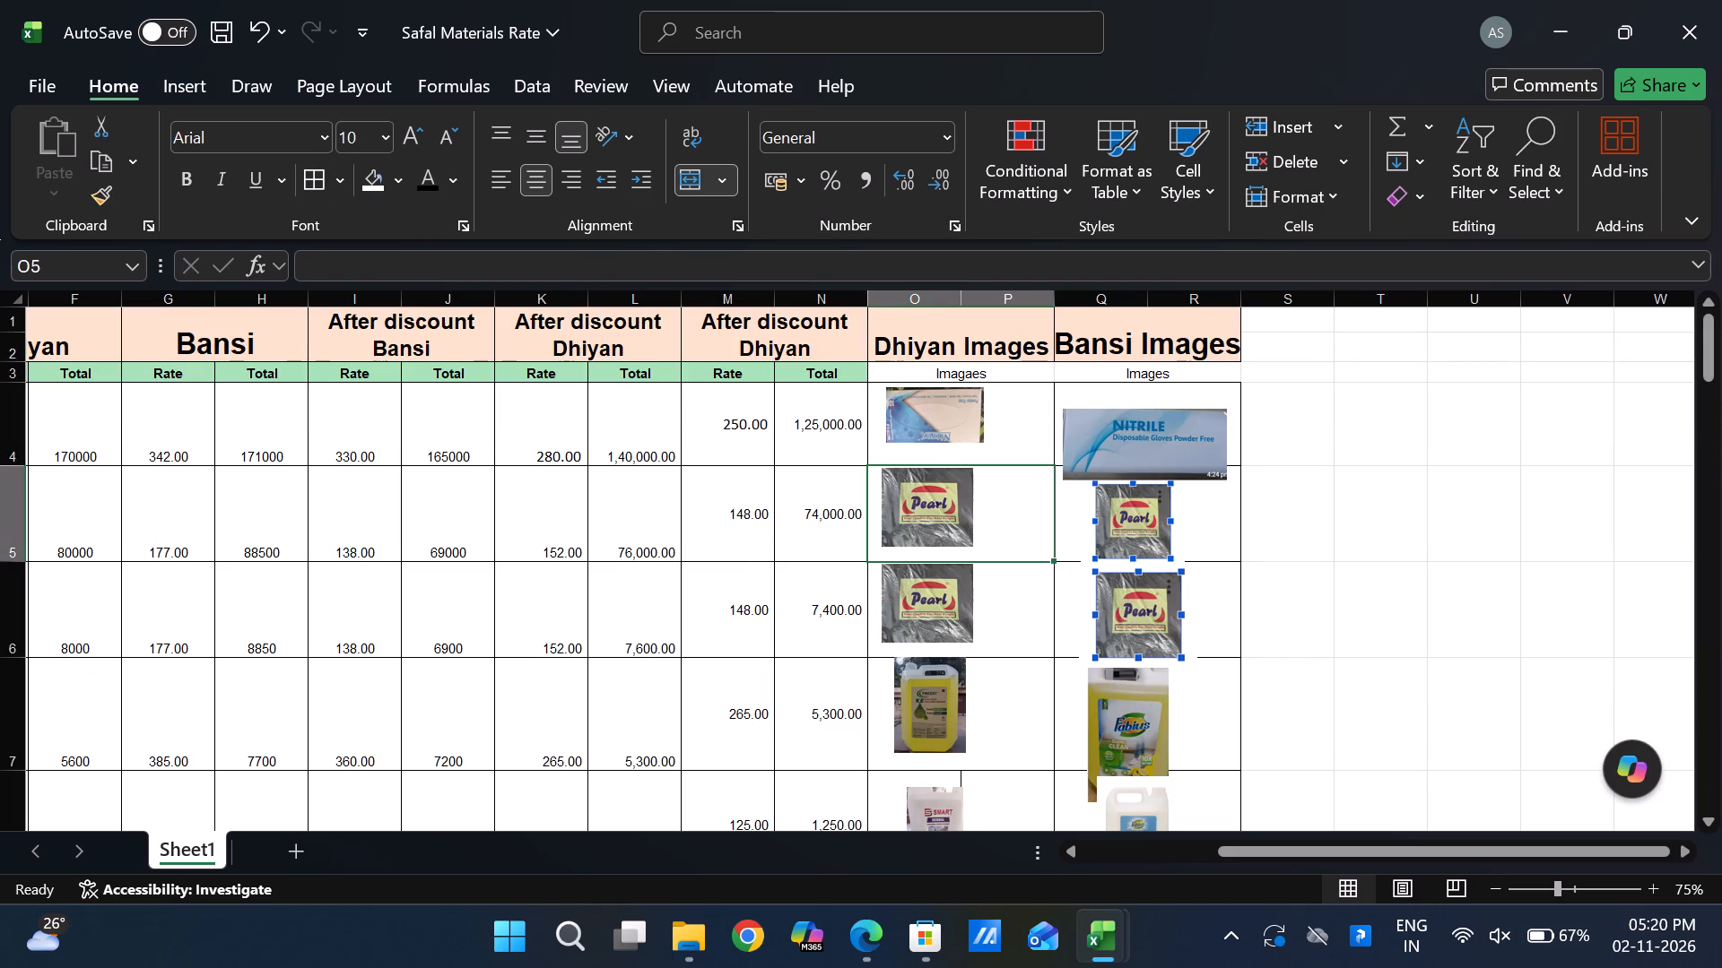
Nudge the nitrile gloves picture under Bansi Images up and slightly to the right so it fits inside row 4.
click(1187, 544)
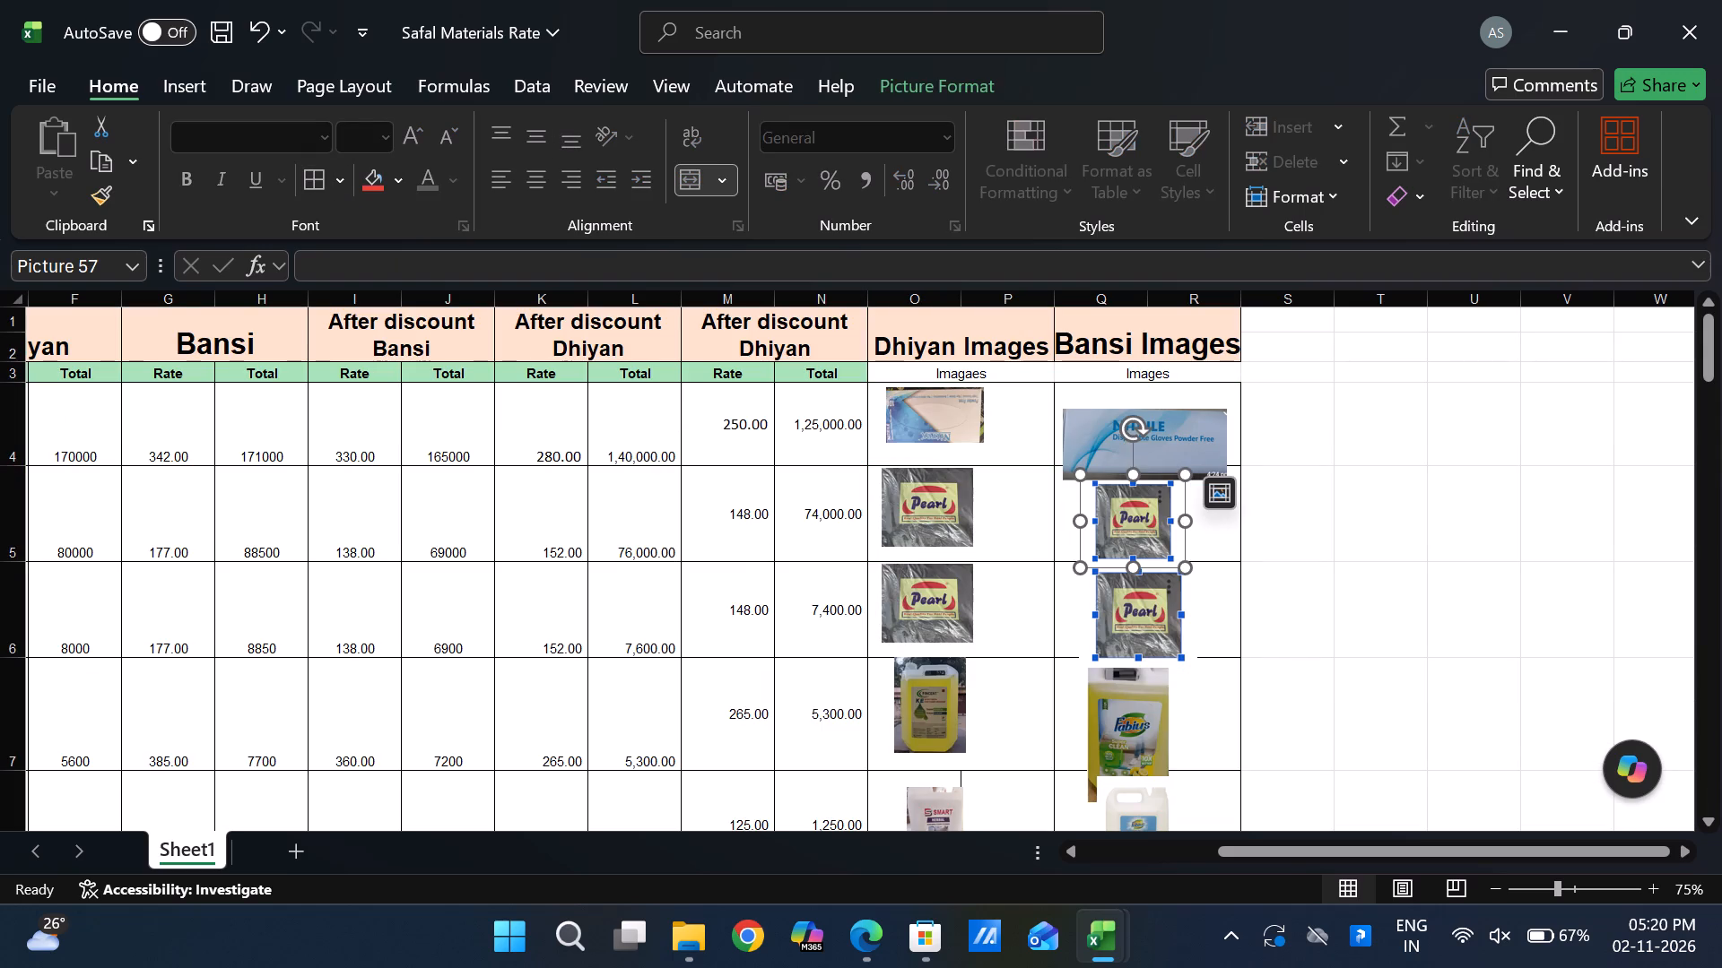
click(1184, 450)
key(Up)
key(Up)
key(Up)
key(Up)
key(Up)
key(Up)
key(Up)
key(Up)
key(Up)
key(Up)
key(Up)
key(Up)
key(Up)
key(Up)
key(Up)
key(Up)
key(Up)
key(Up)
key(Up)
key(Up)
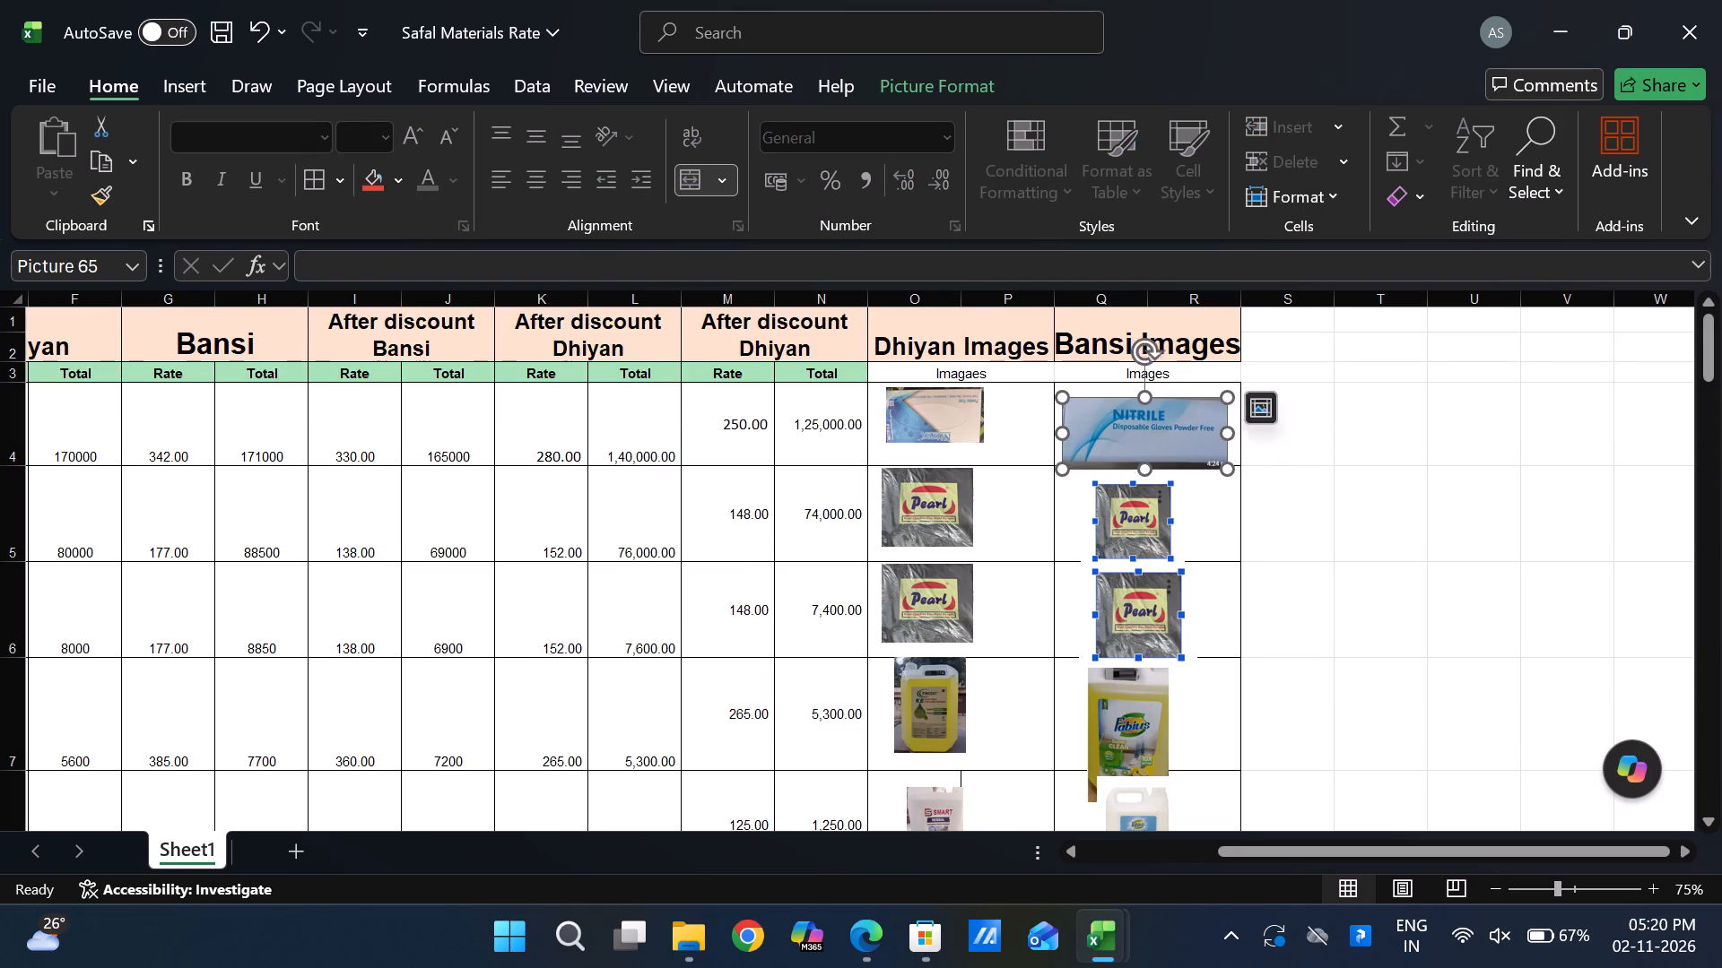
key(Down)
key(Down)
key(Down)
key(Down)
key(Down)
key(Down)
key(Down)
key(Down)
key(Down)
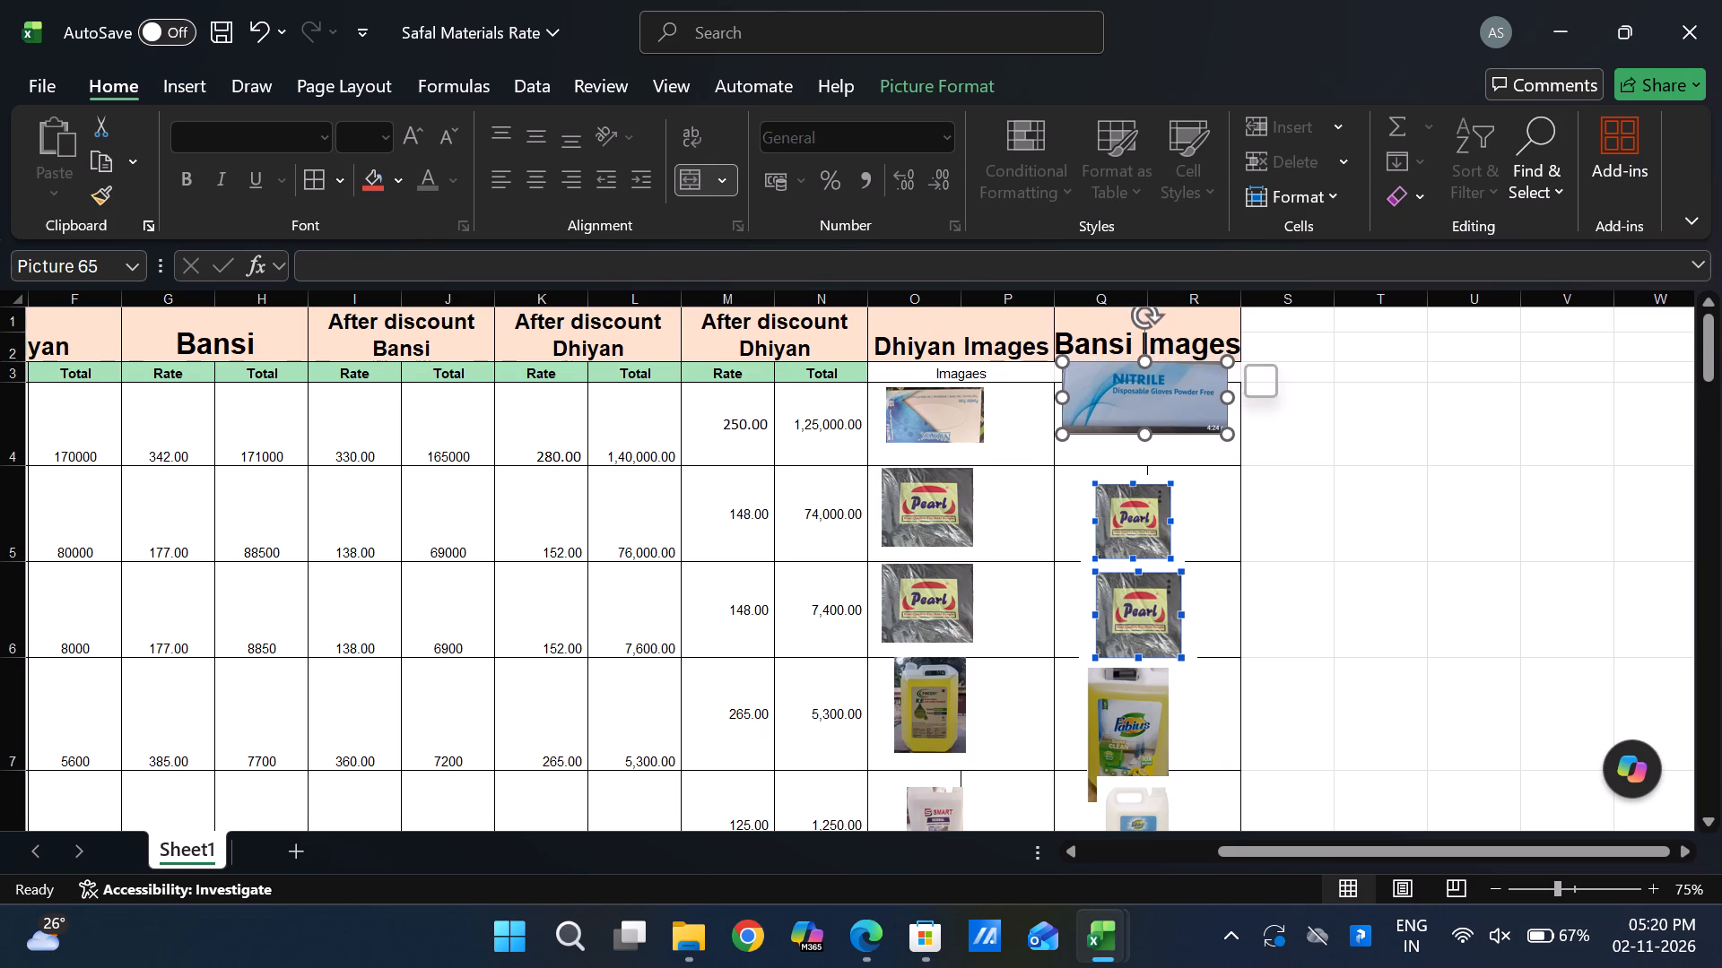
key(Down)
key(Down)
key(Down)
key(Down)
key(Down)
key(Down)
key(Down)
key(Down)
key(Down)
key(Down)
key(Down)
key(Down)
key(Down)
key(Down)
key(Down)
key(Down)
key(Down)
key(Down)
key(Down)
key(Down)
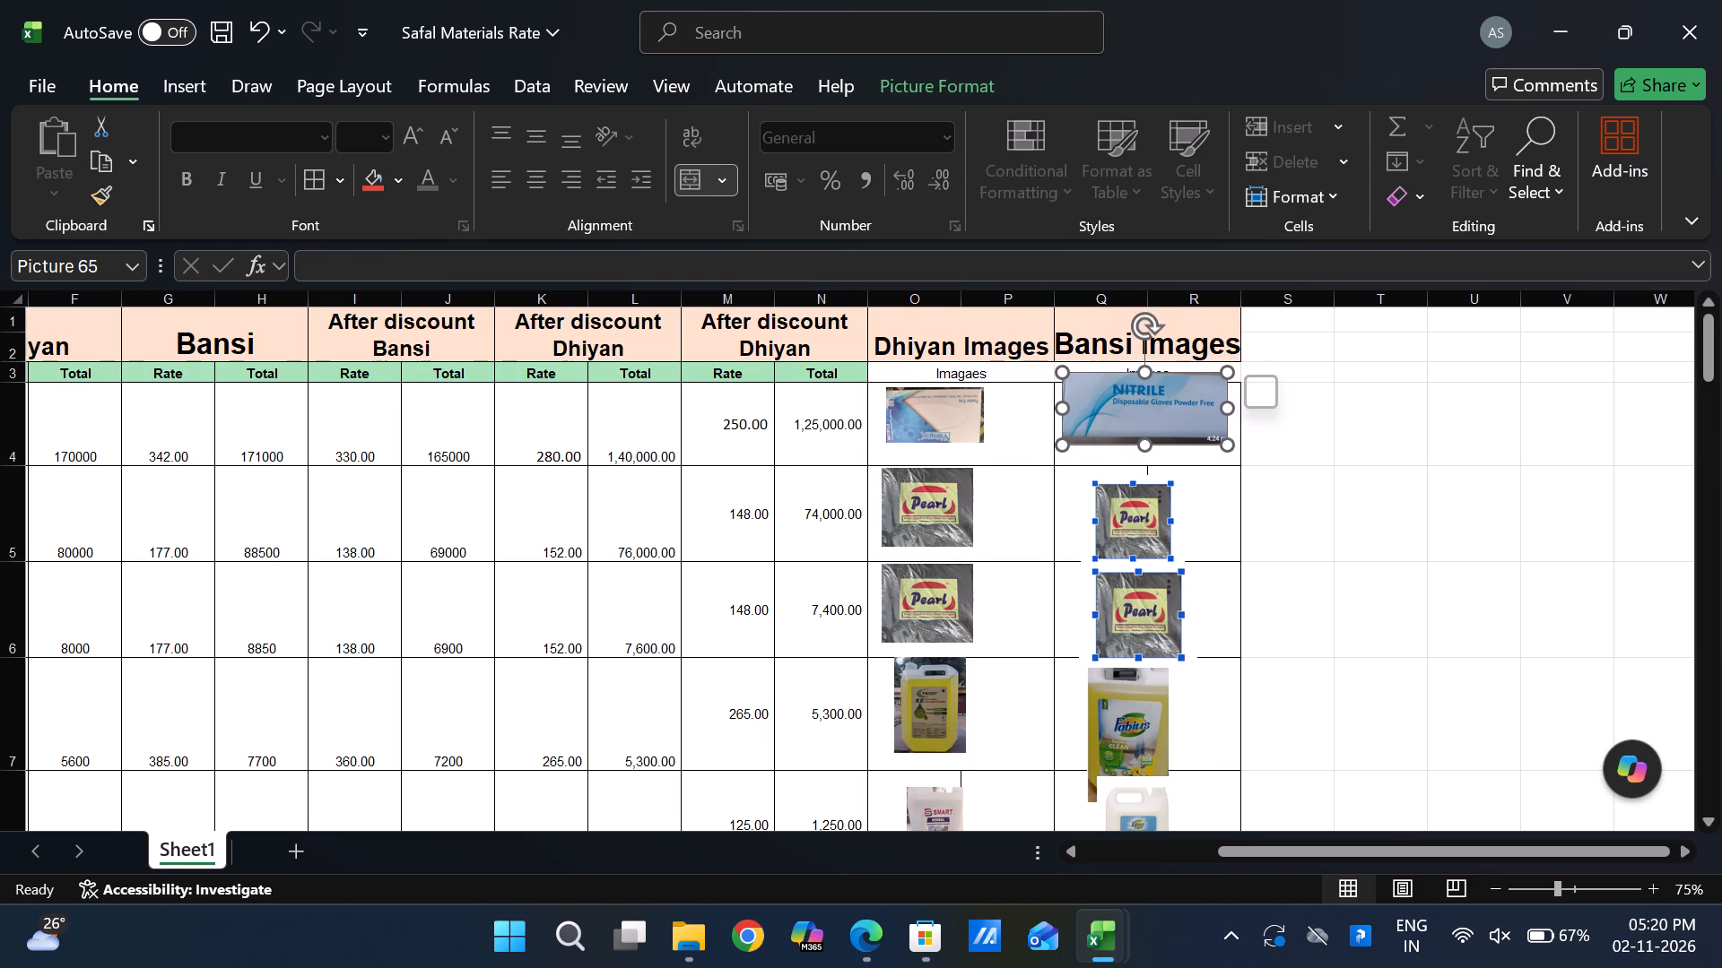
key(Down)
key(Right)
key(Right)
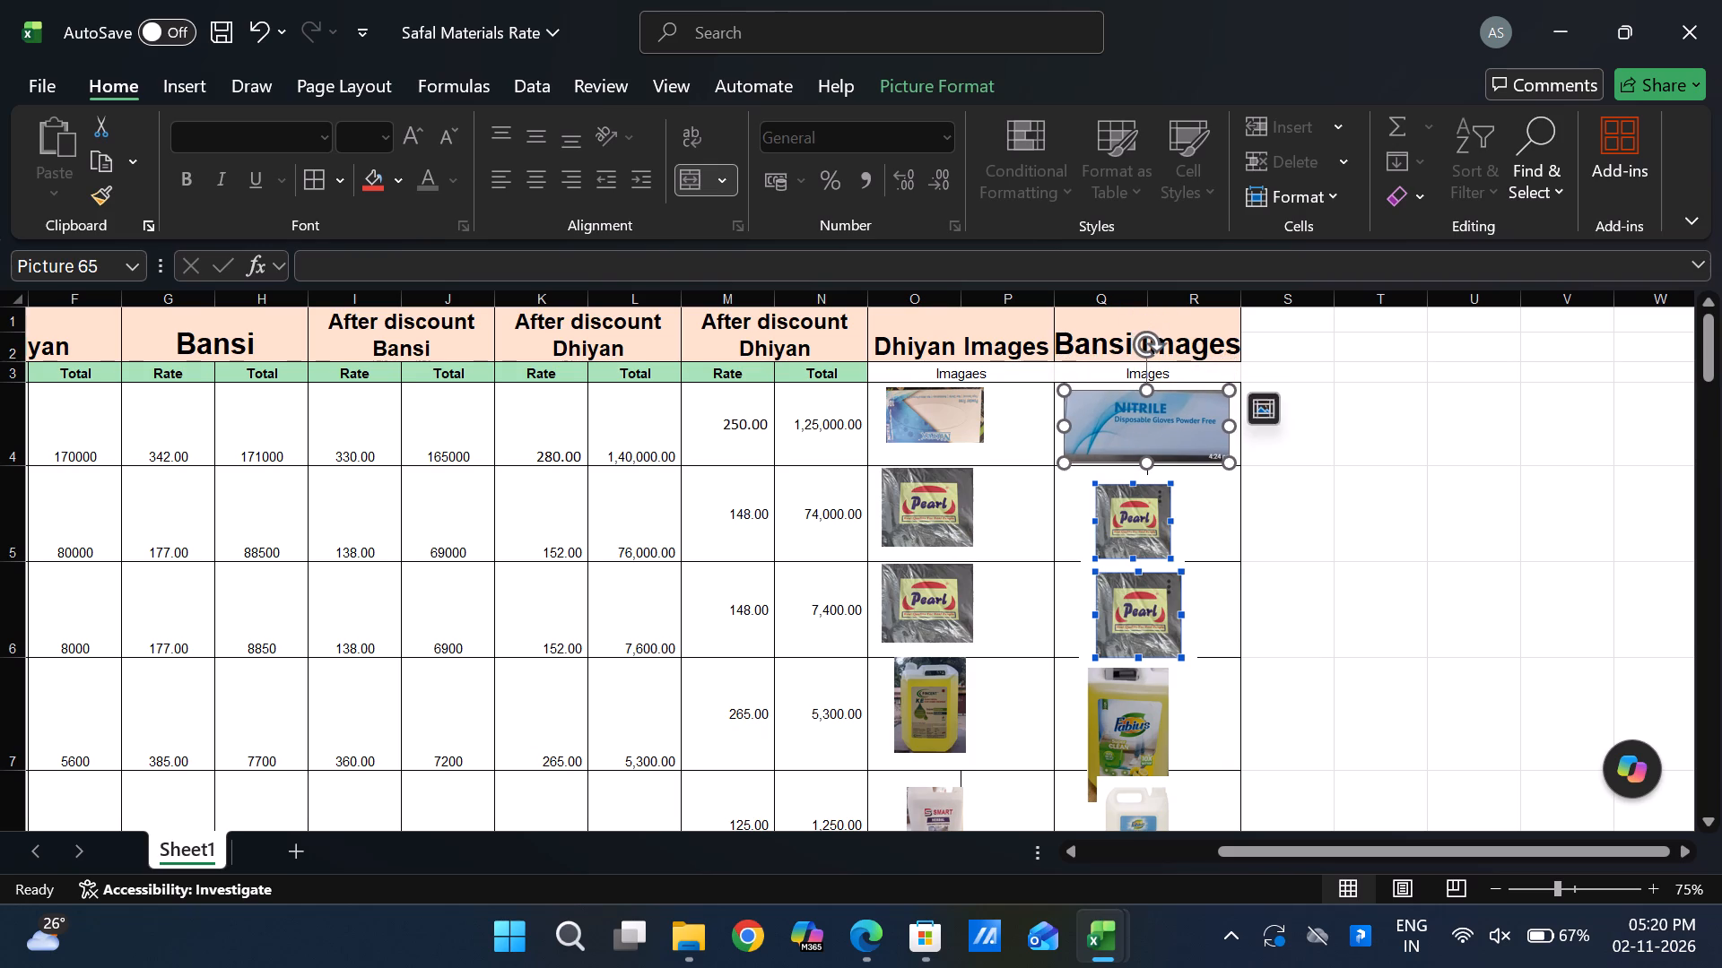
key(Right)
key(Up)
key(Up)
key(Up)
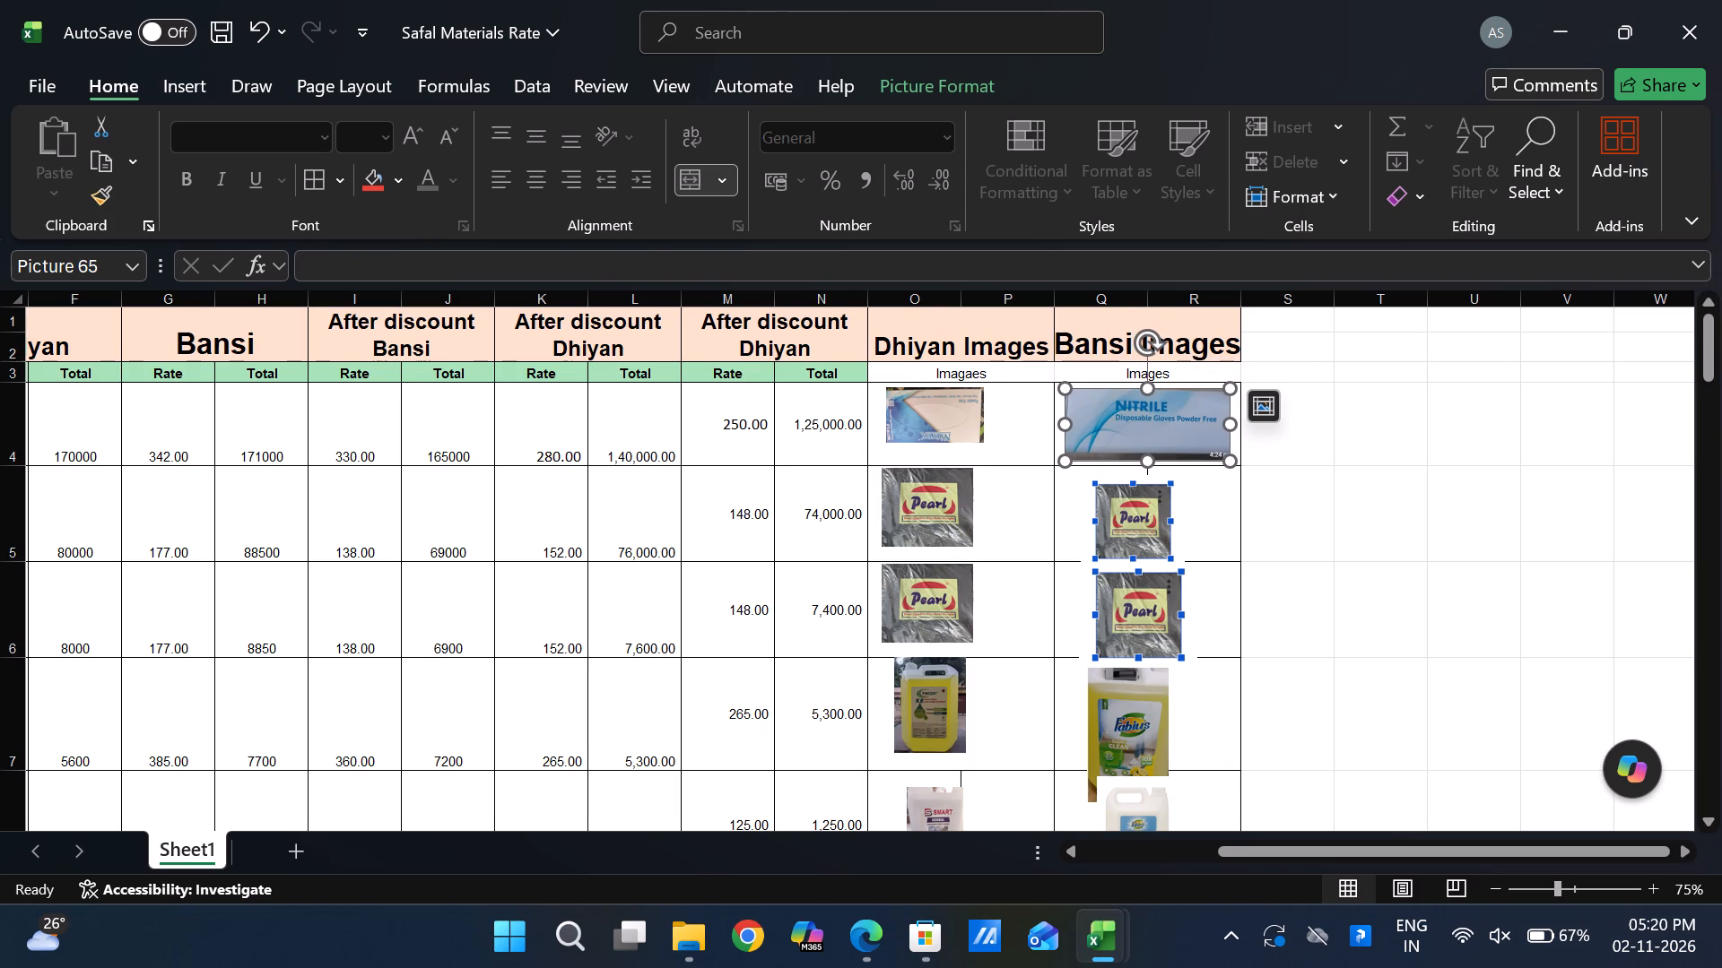
Nudge the Pearl picture in row 5 of Bansi Images slightly upward to fit inside its cell.
click(1136, 512)
key(Up)
key(Up)
key(Up)
key(Up)
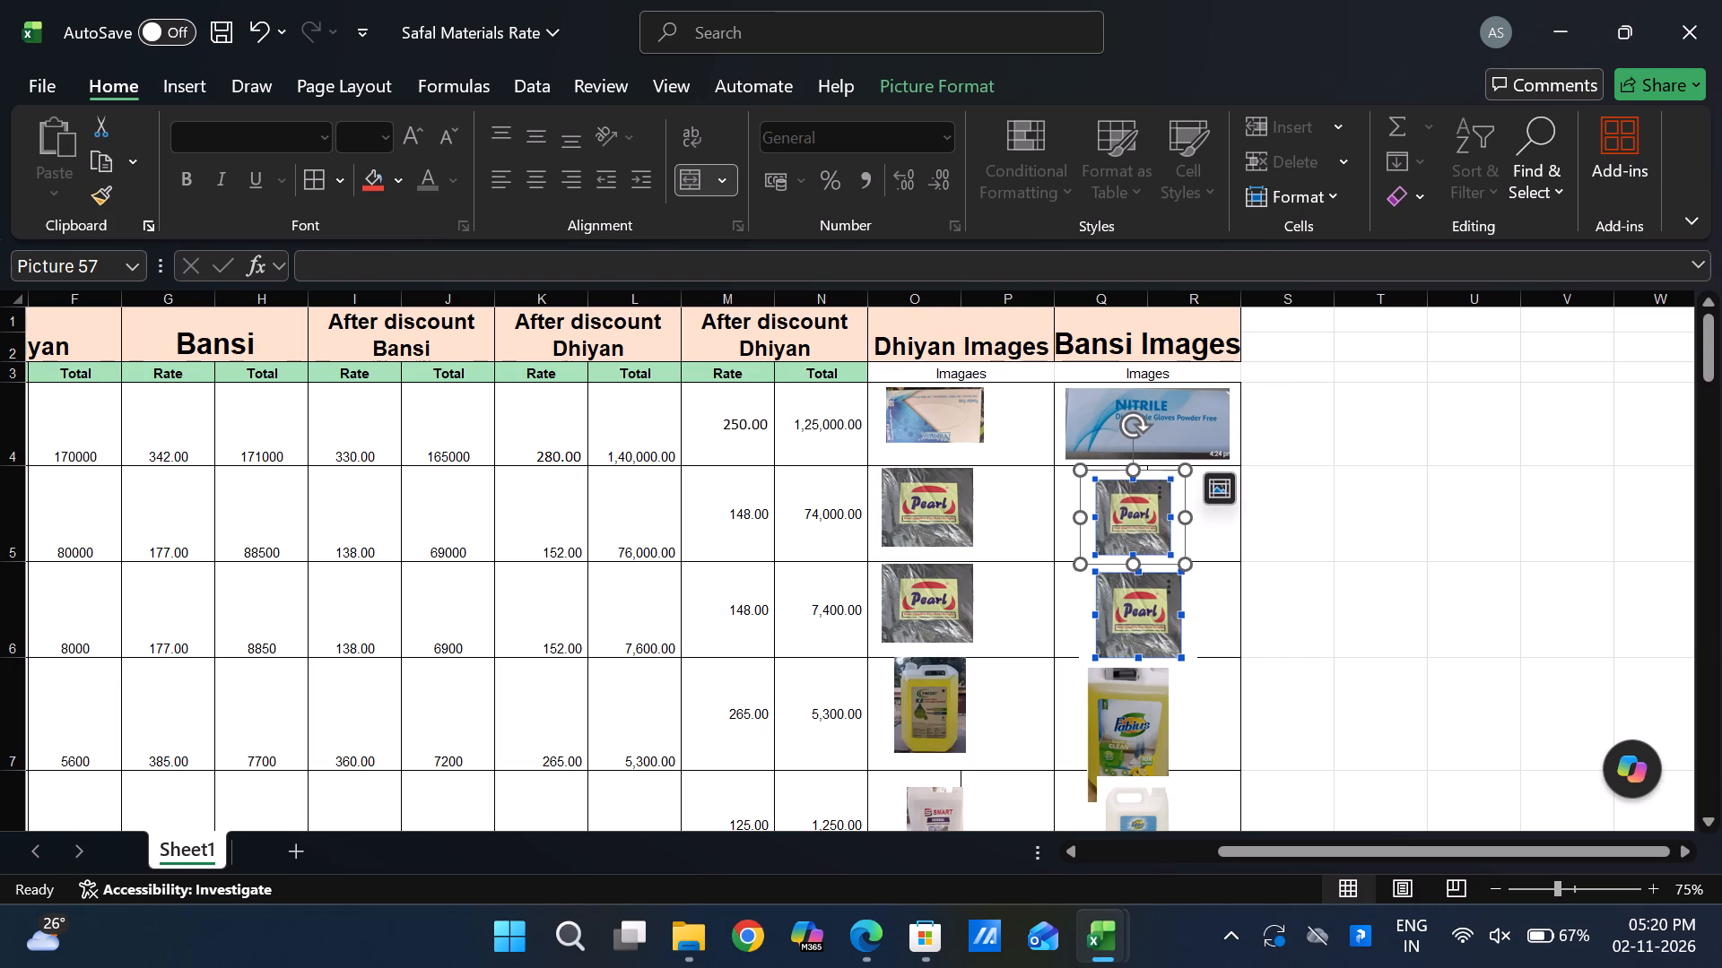
key(Up)
key(Up)
Nudge the Pearl picture in row 6 of Bansi Images slightly upward so it fits inside its cell.
click(1162, 630)
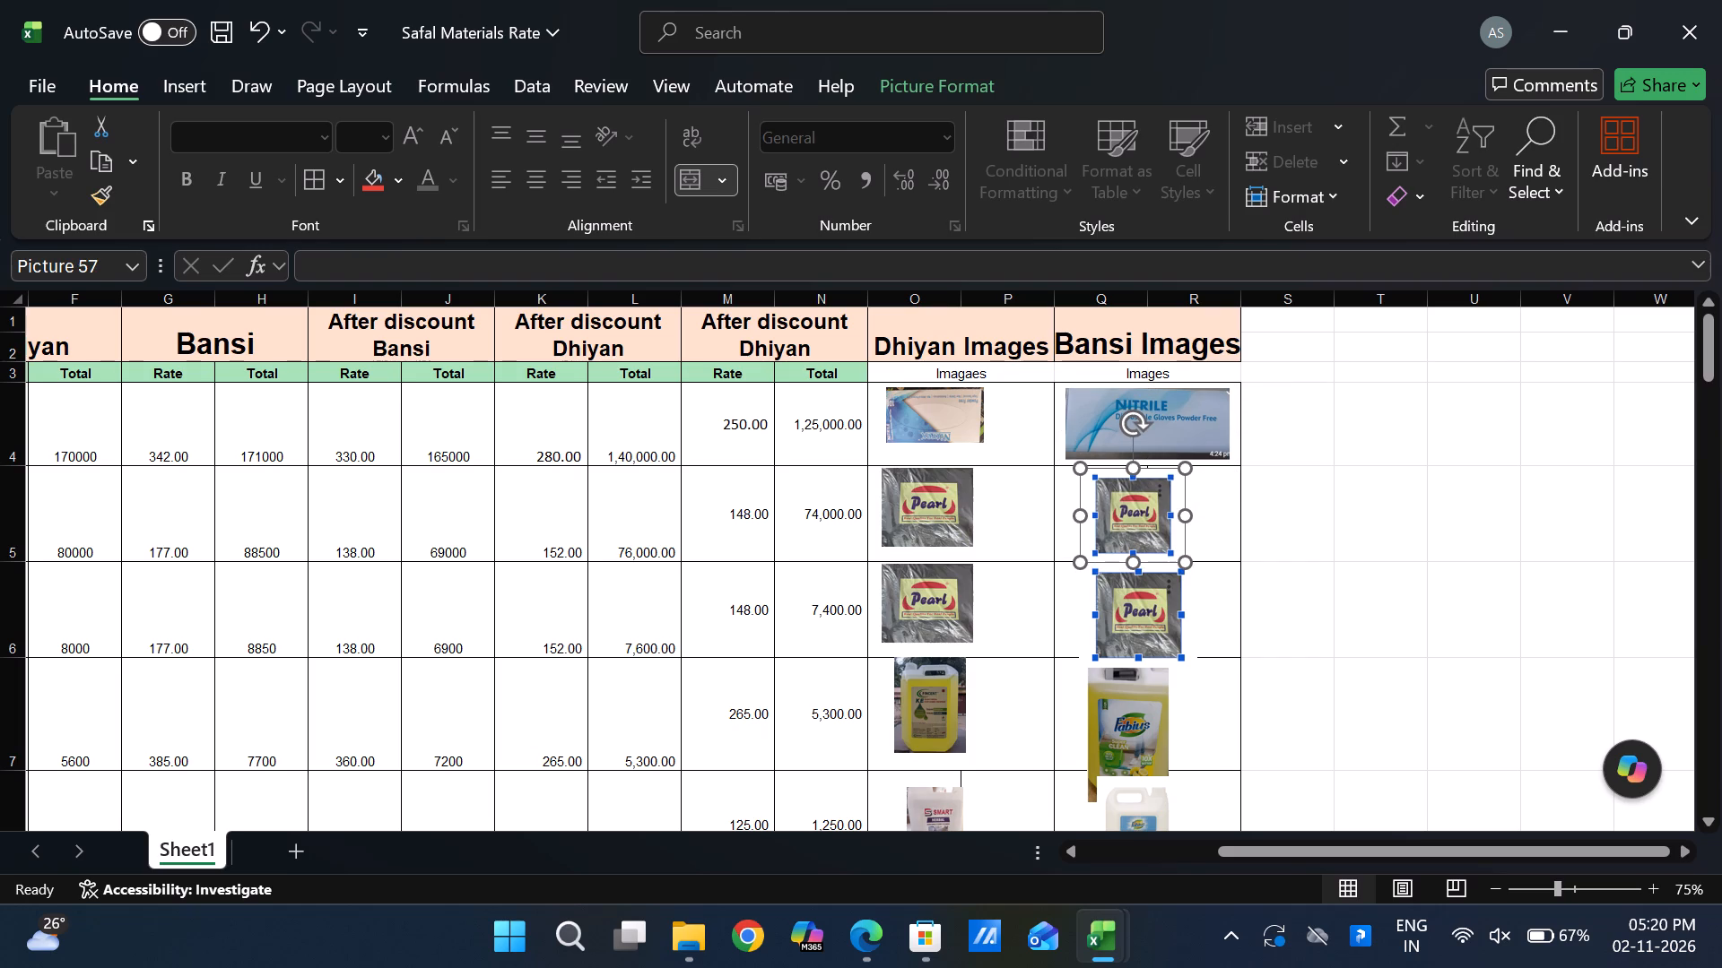
key(Up)
key(Up)
key(Up)
key(Up)
key(Up)
key(Up)
key(Up)
key(Up)
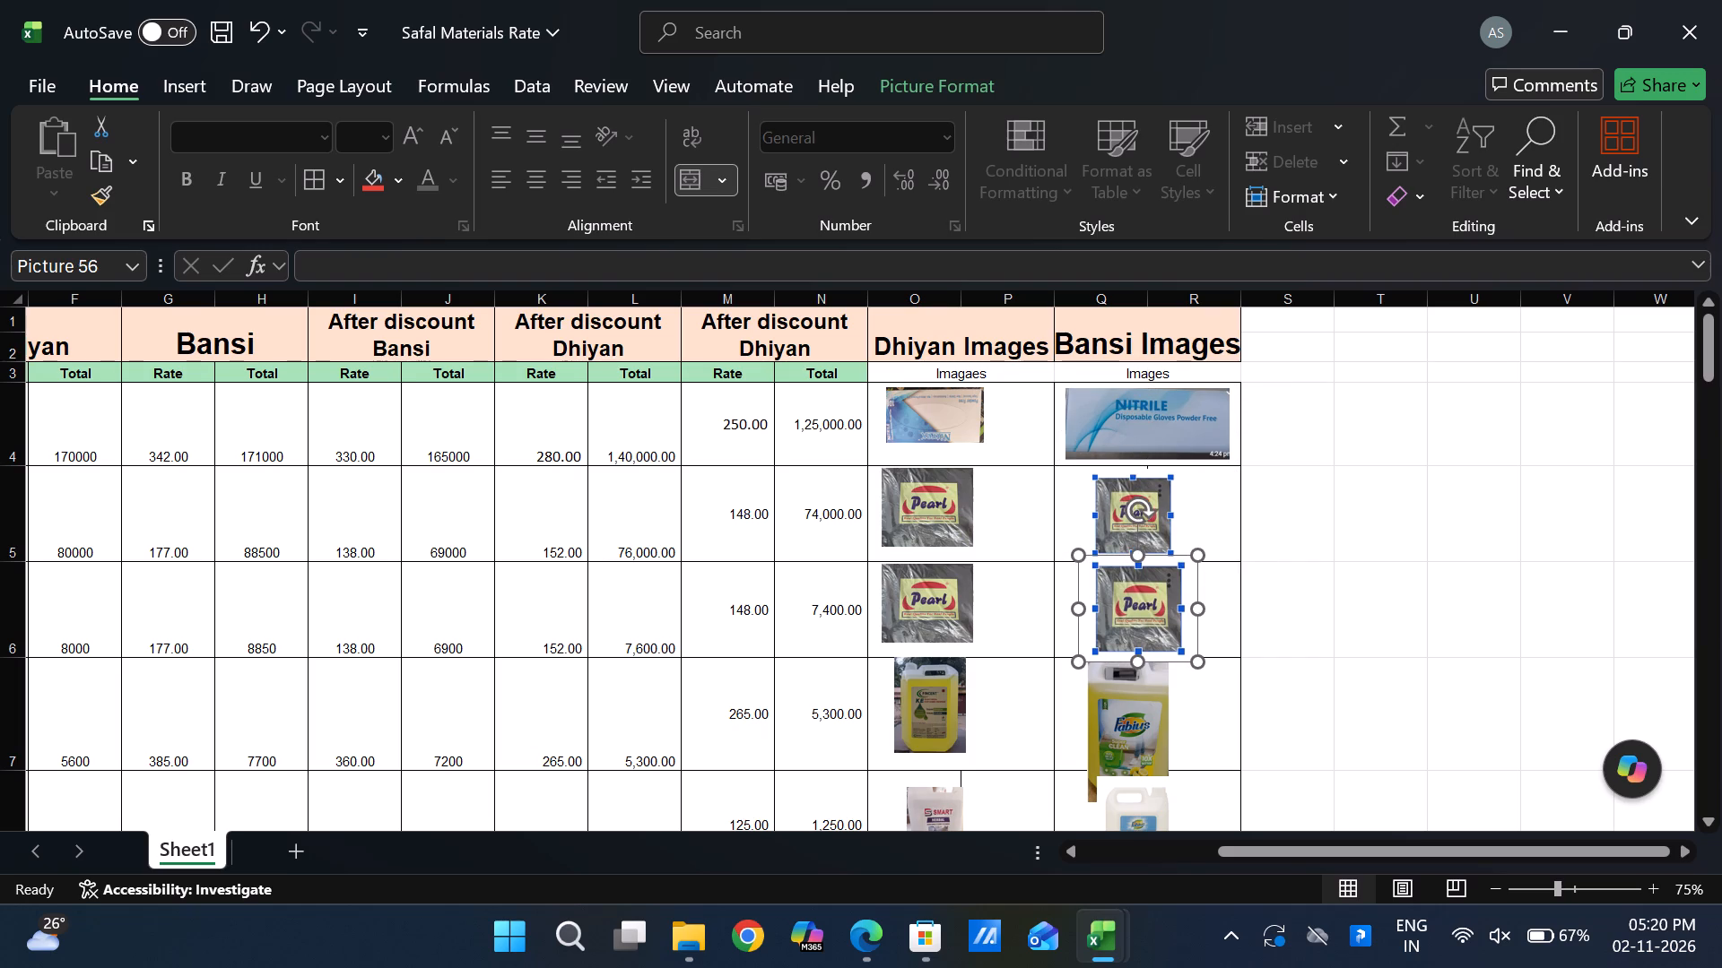
key(Up)
Shrink the yellow can picture under Bansi Images and centre it inside row 7.
click(1131, 726)
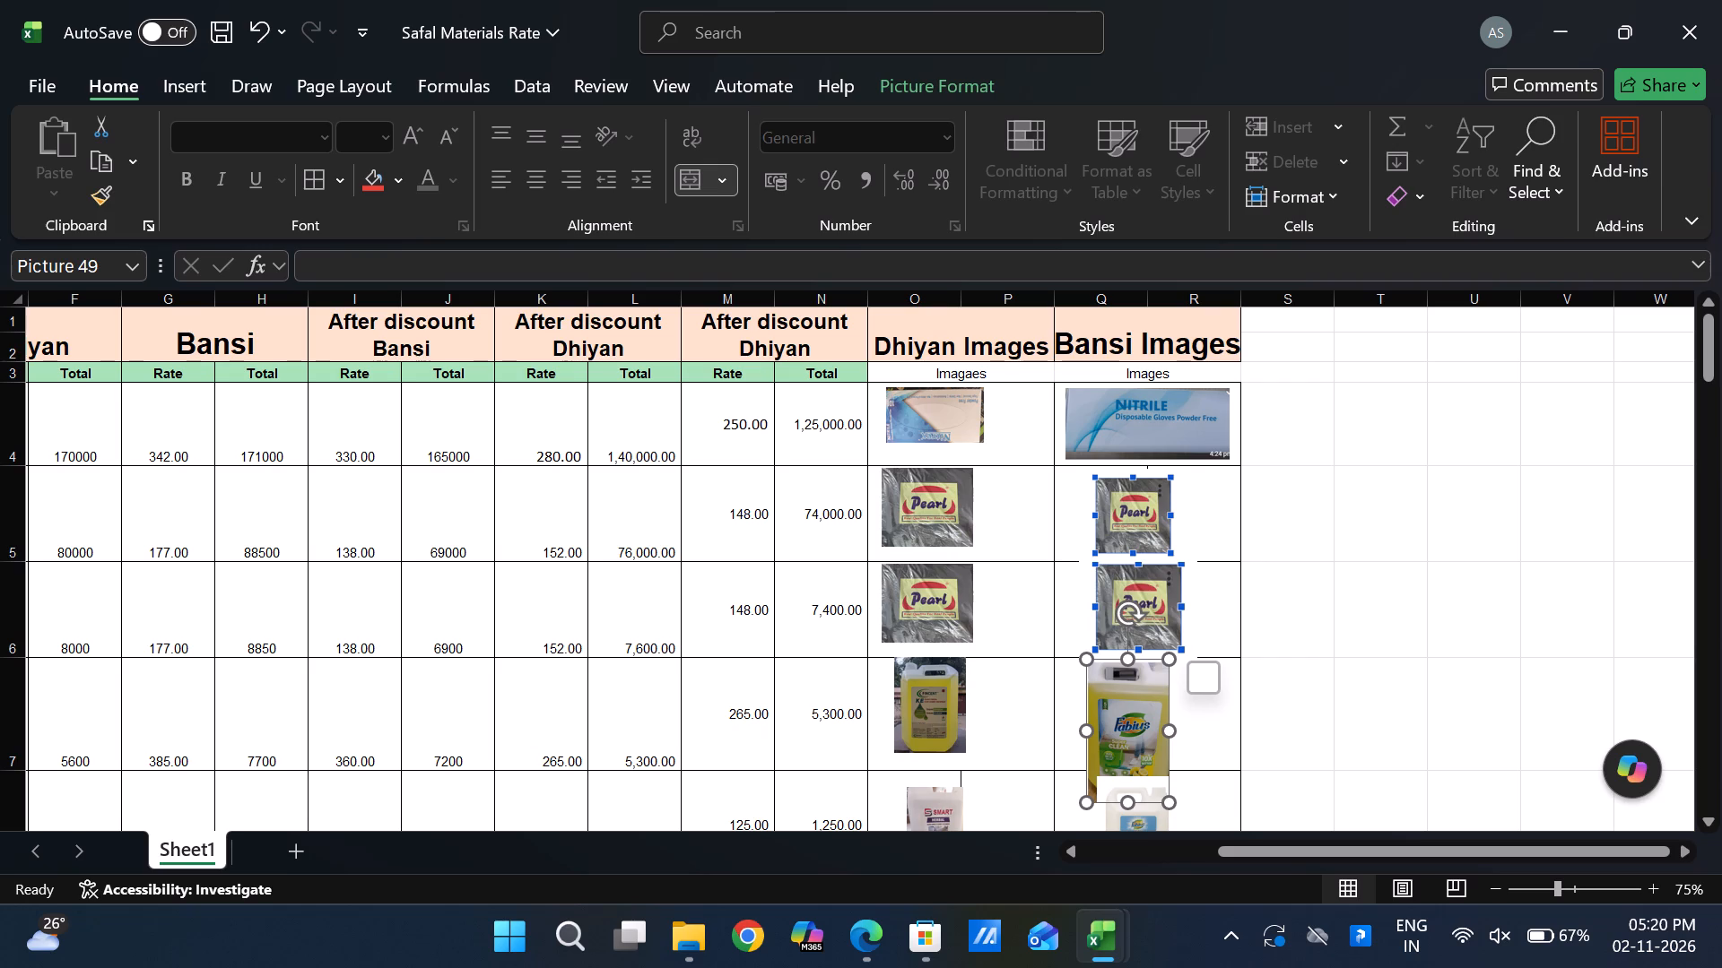
drag(1165, 799, 1165, 768)
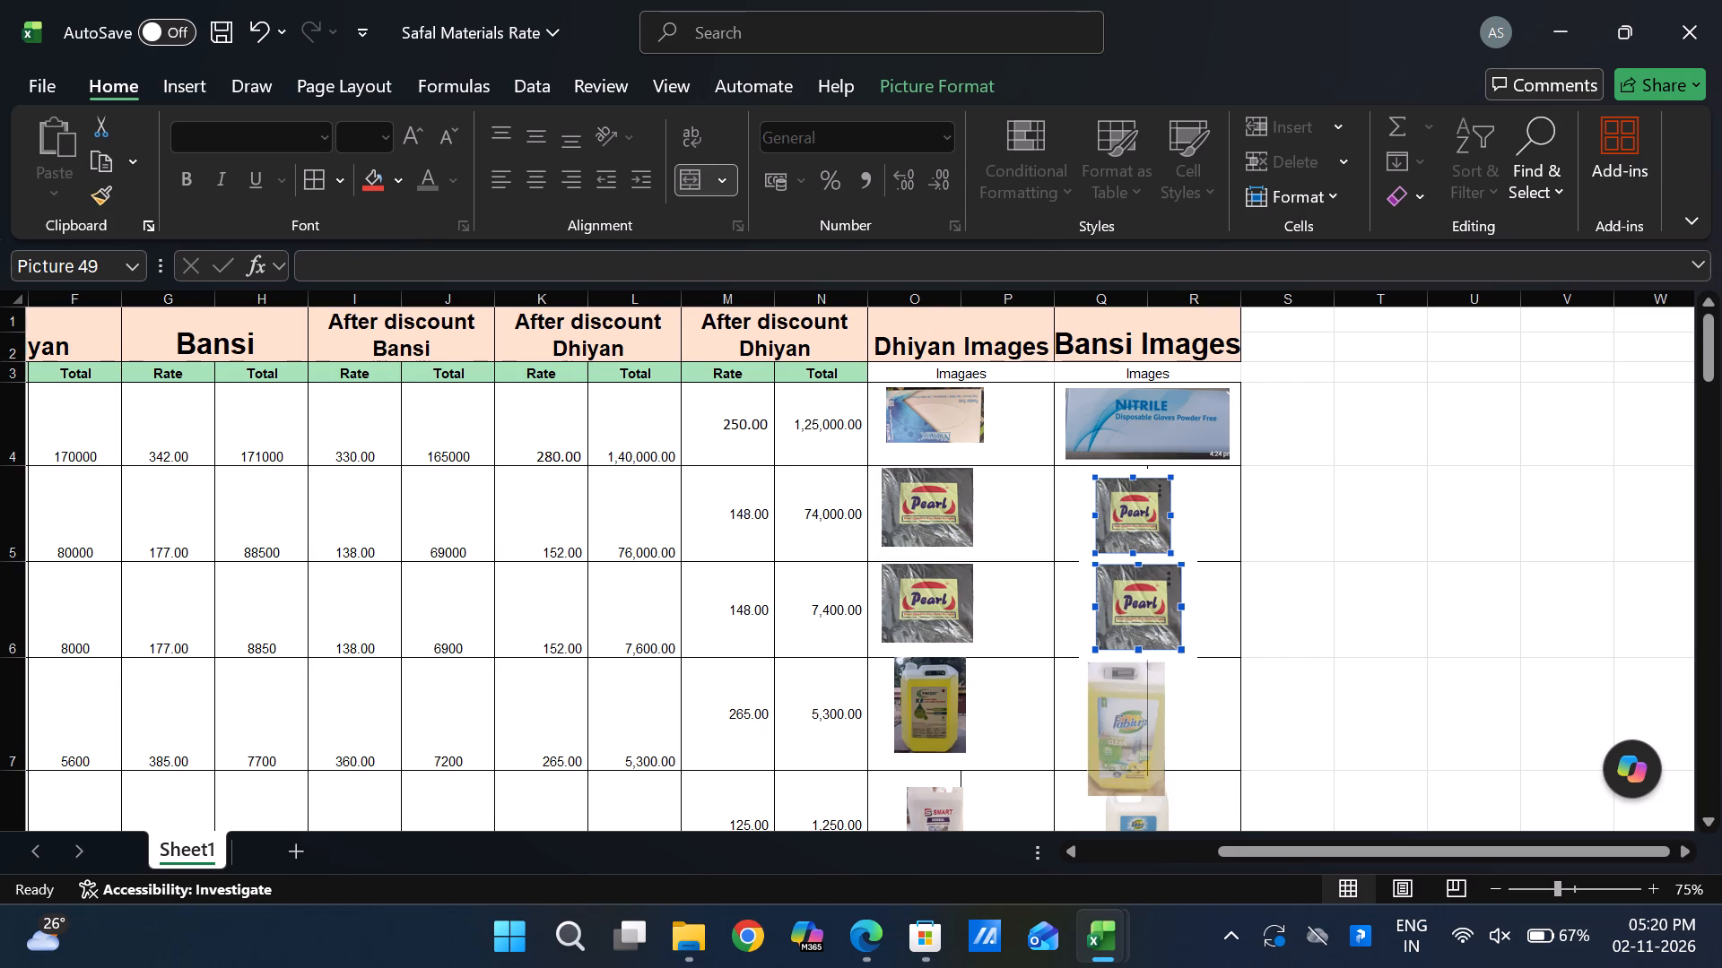
drag(1165, 768, 1139, 743)
drag(1103, 718, 1135, 718)
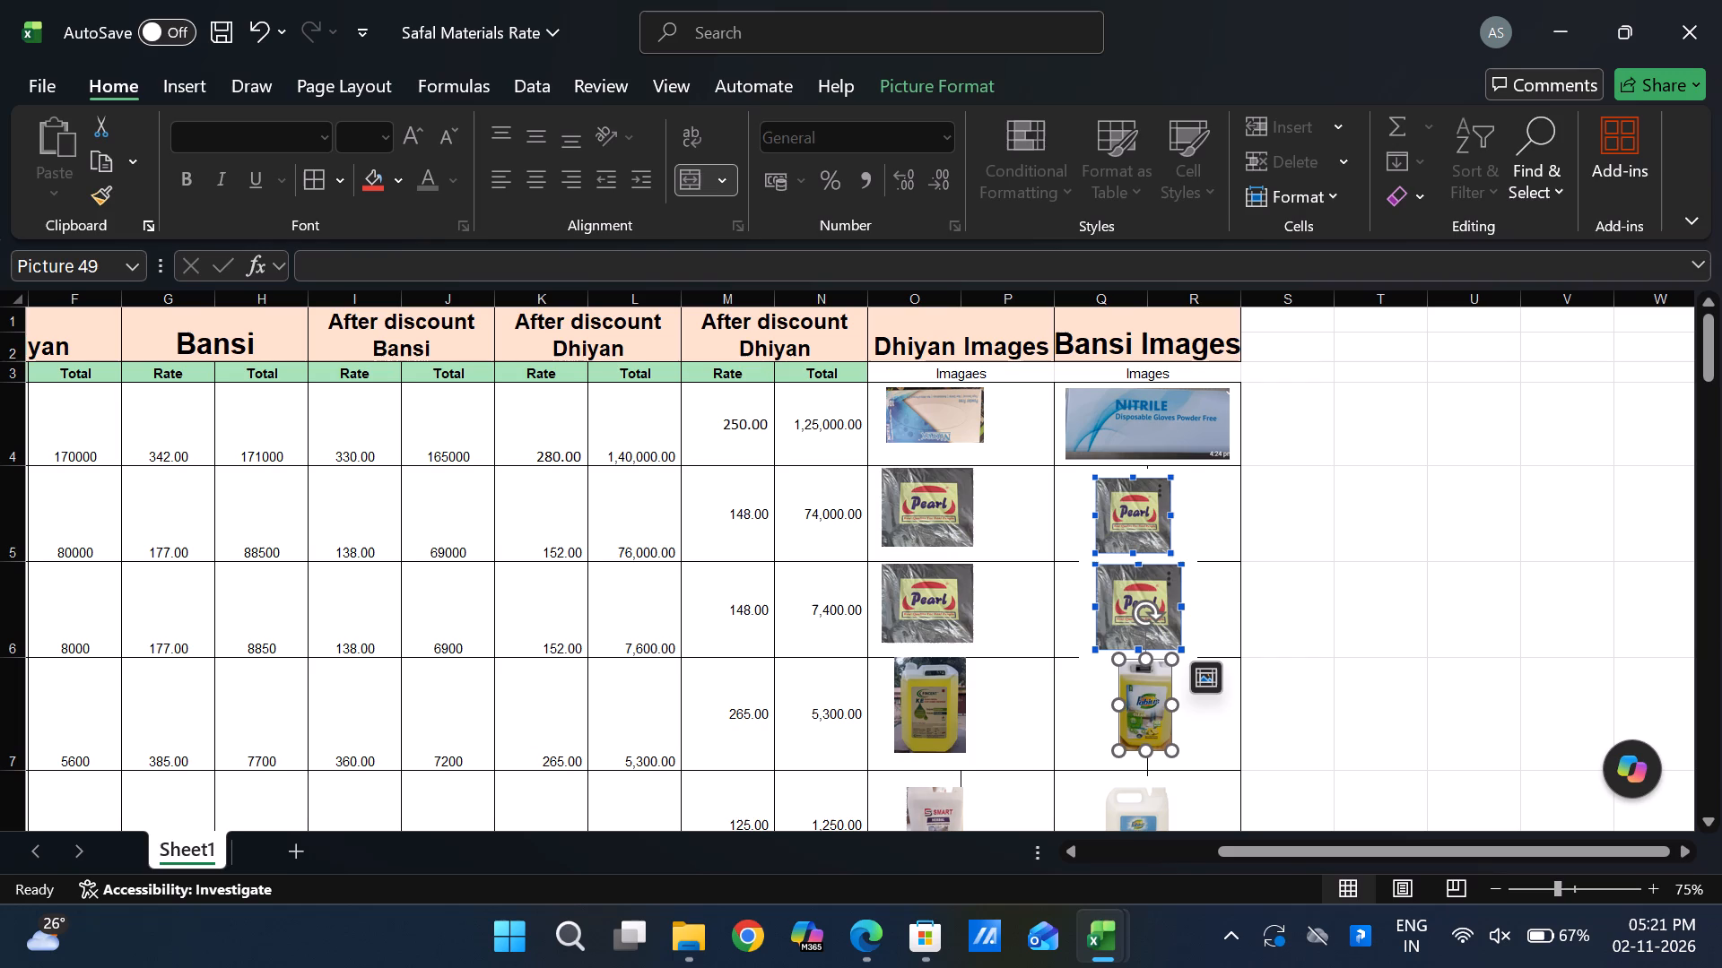
Nudge the white can picture under Bansi Images upward and shrink it to fit inside row 8.
scroll(1195, 783, down, 3)
click(1131, 592)
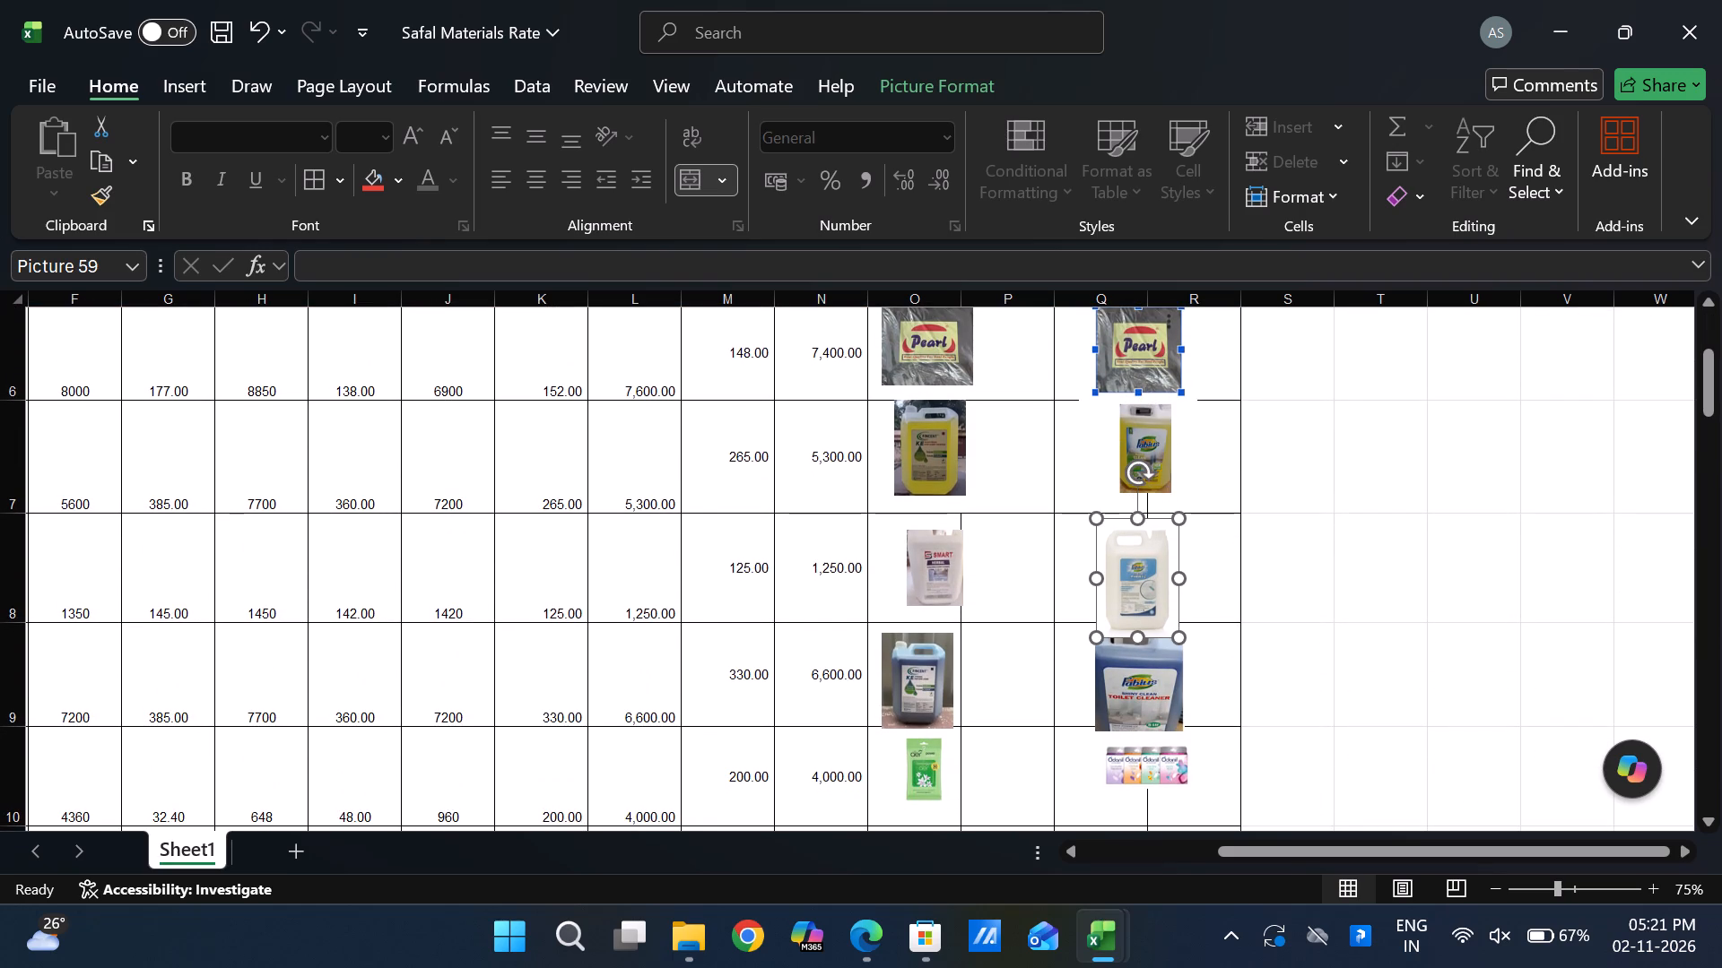
key(Up)
key(Up)
key(Up)
key(Up)
key(Up)
key(Up)
key(Up)
key(Up)
key(Up)
key(Up)
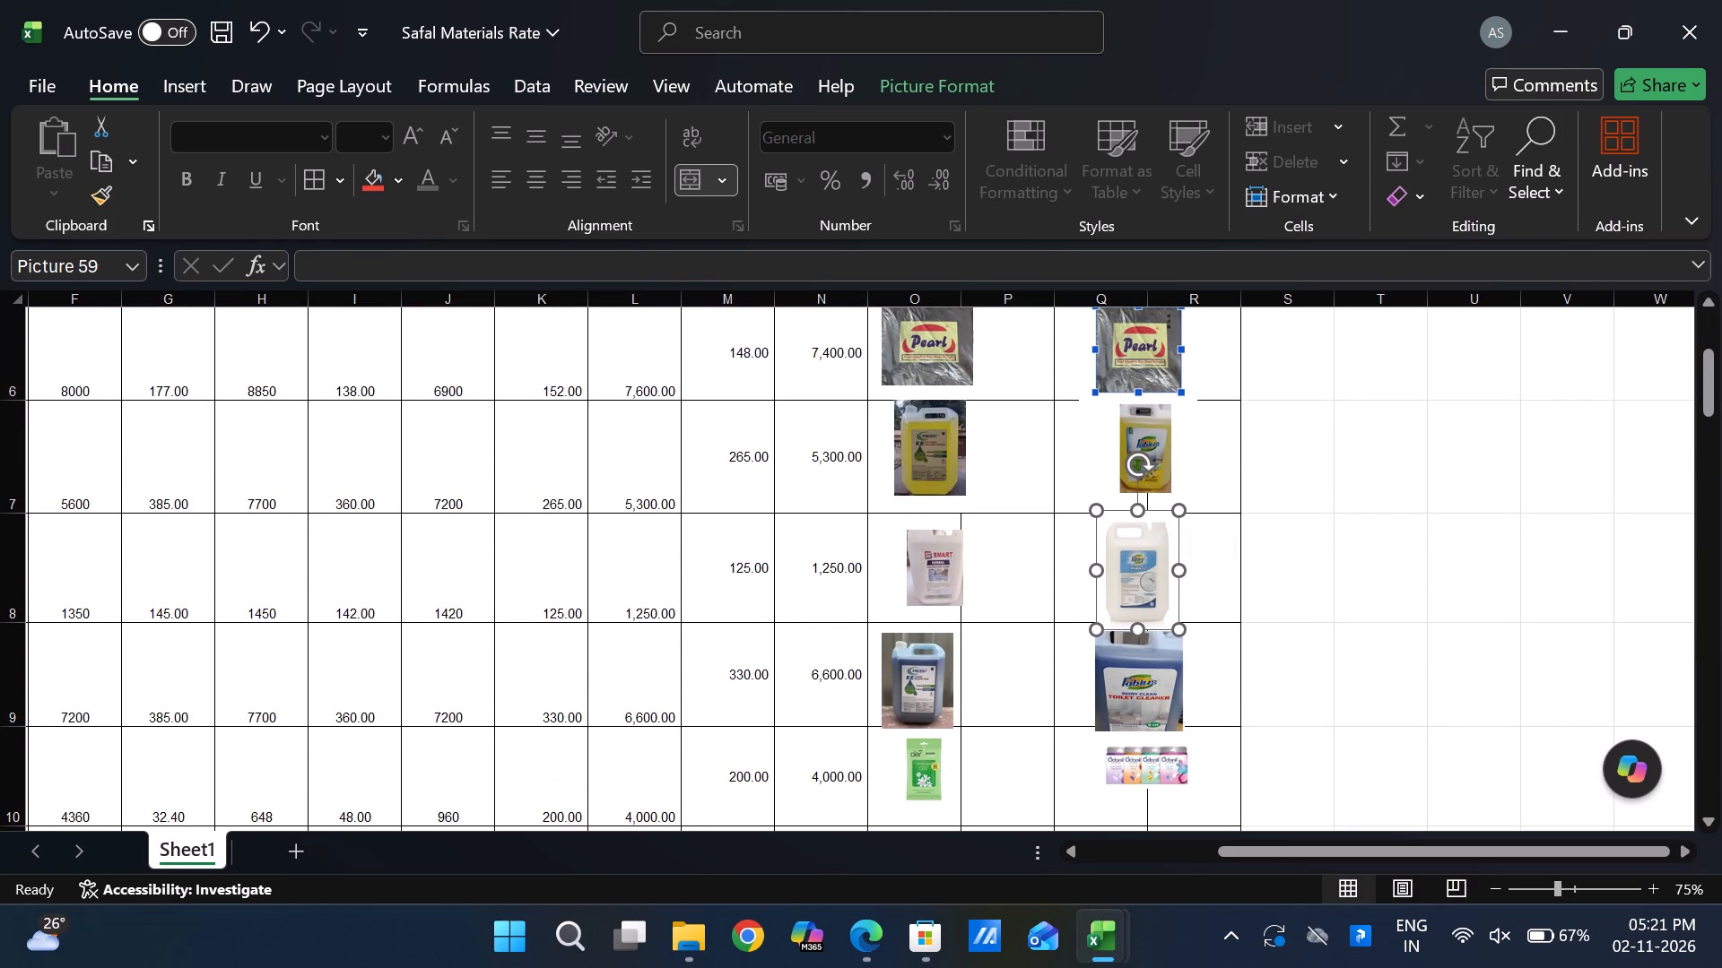
key(Up)
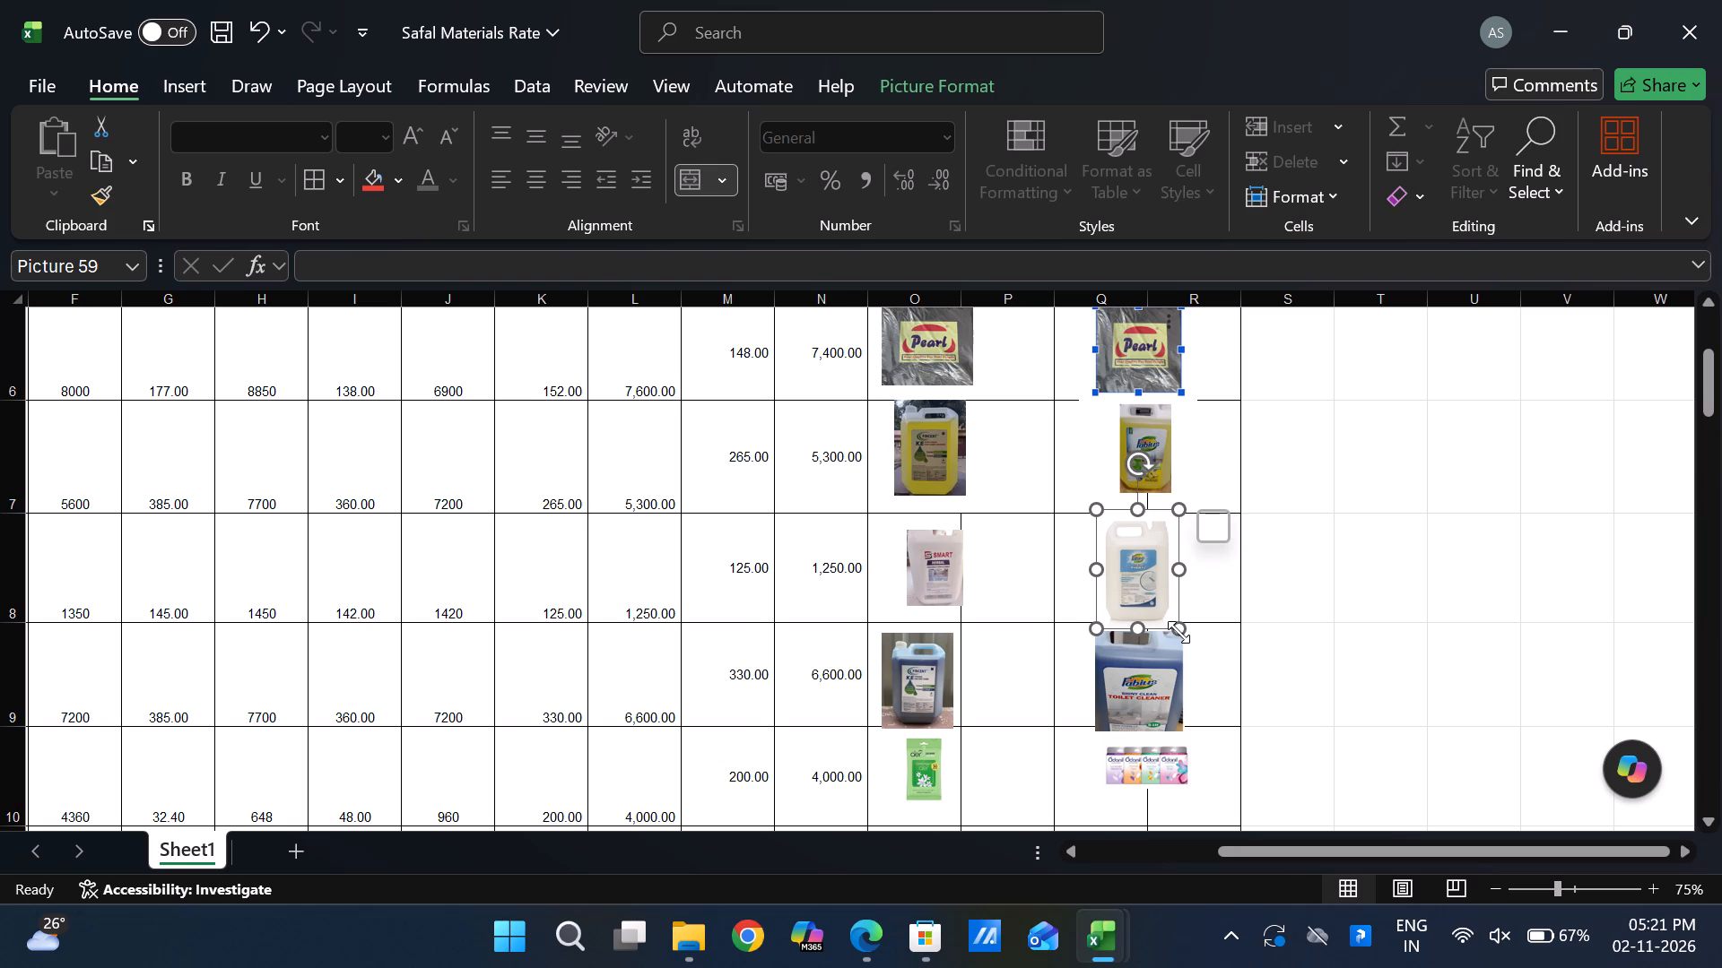
drag(1178, 631, 1155, 610)
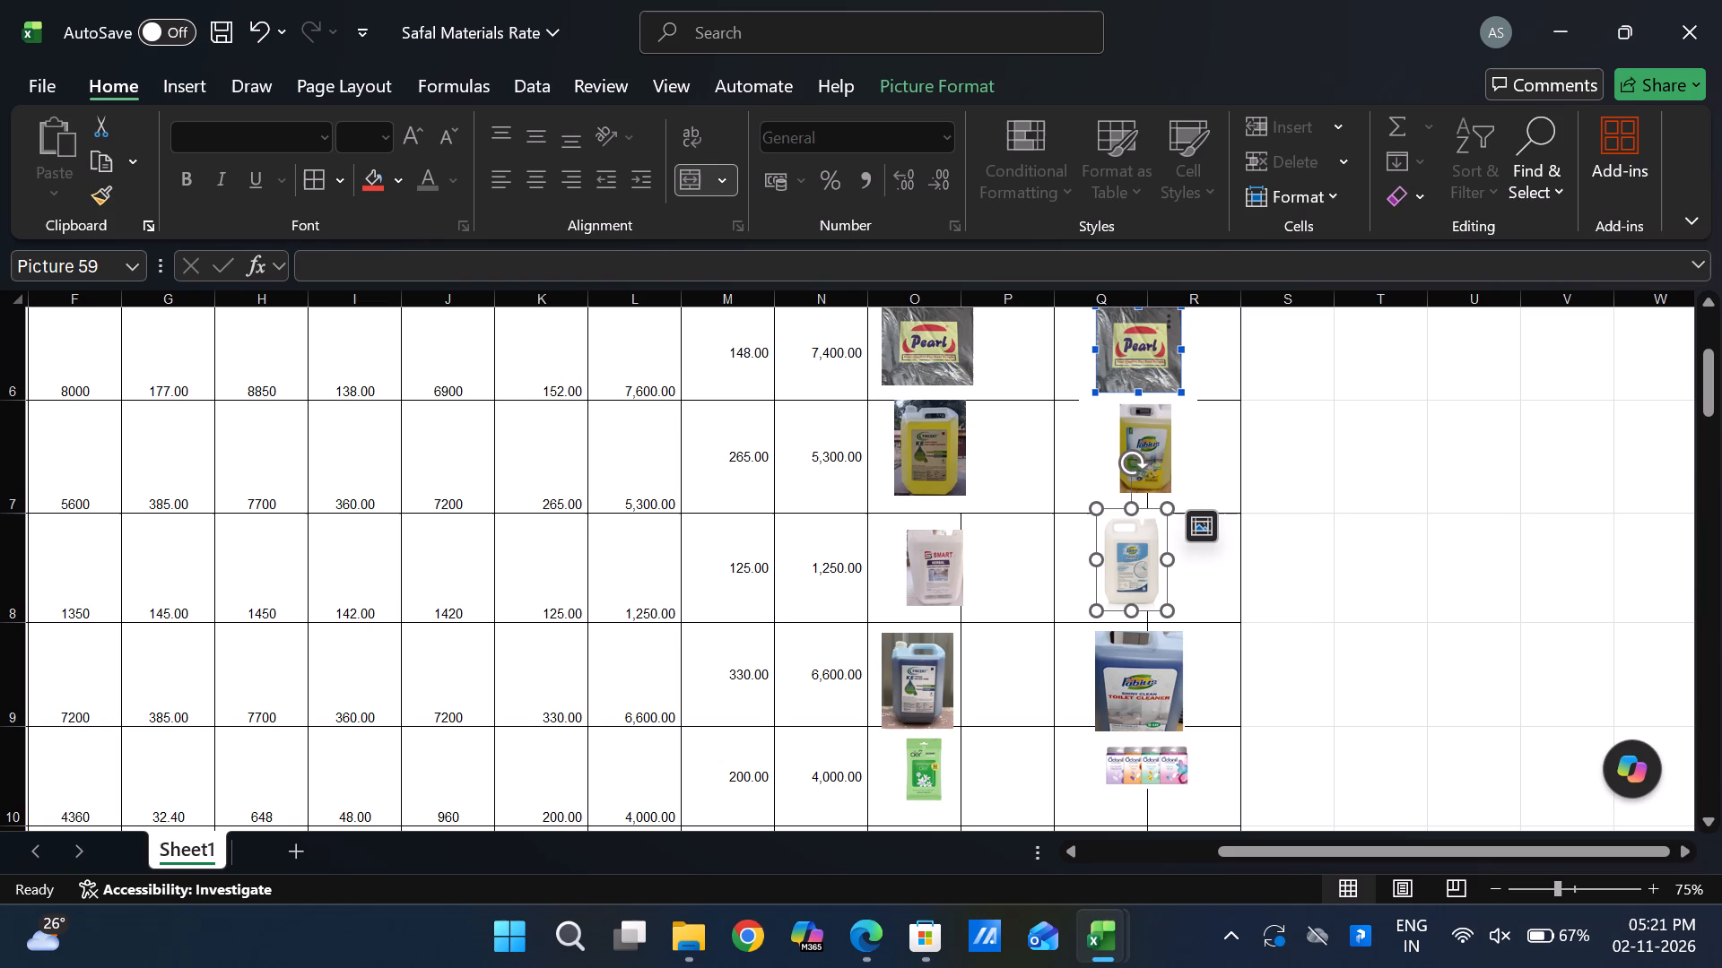
Shift the white can picture in row 8 to the right, centring it across the Bansi Images column beneath the yellow can.
key(Right)
key(Right)
key(Right)
key(Right)
key(Right)
key(Right)
key(Right)
key(Right)
key(Right)
key(Right)
key(Right)
key(Right)
key(Right)
key(Right)
key(Right)
key(Right)
key(Right)
key(Right)
key(Right)
key(Right)
key(Right)
key(Right)
key(Right)
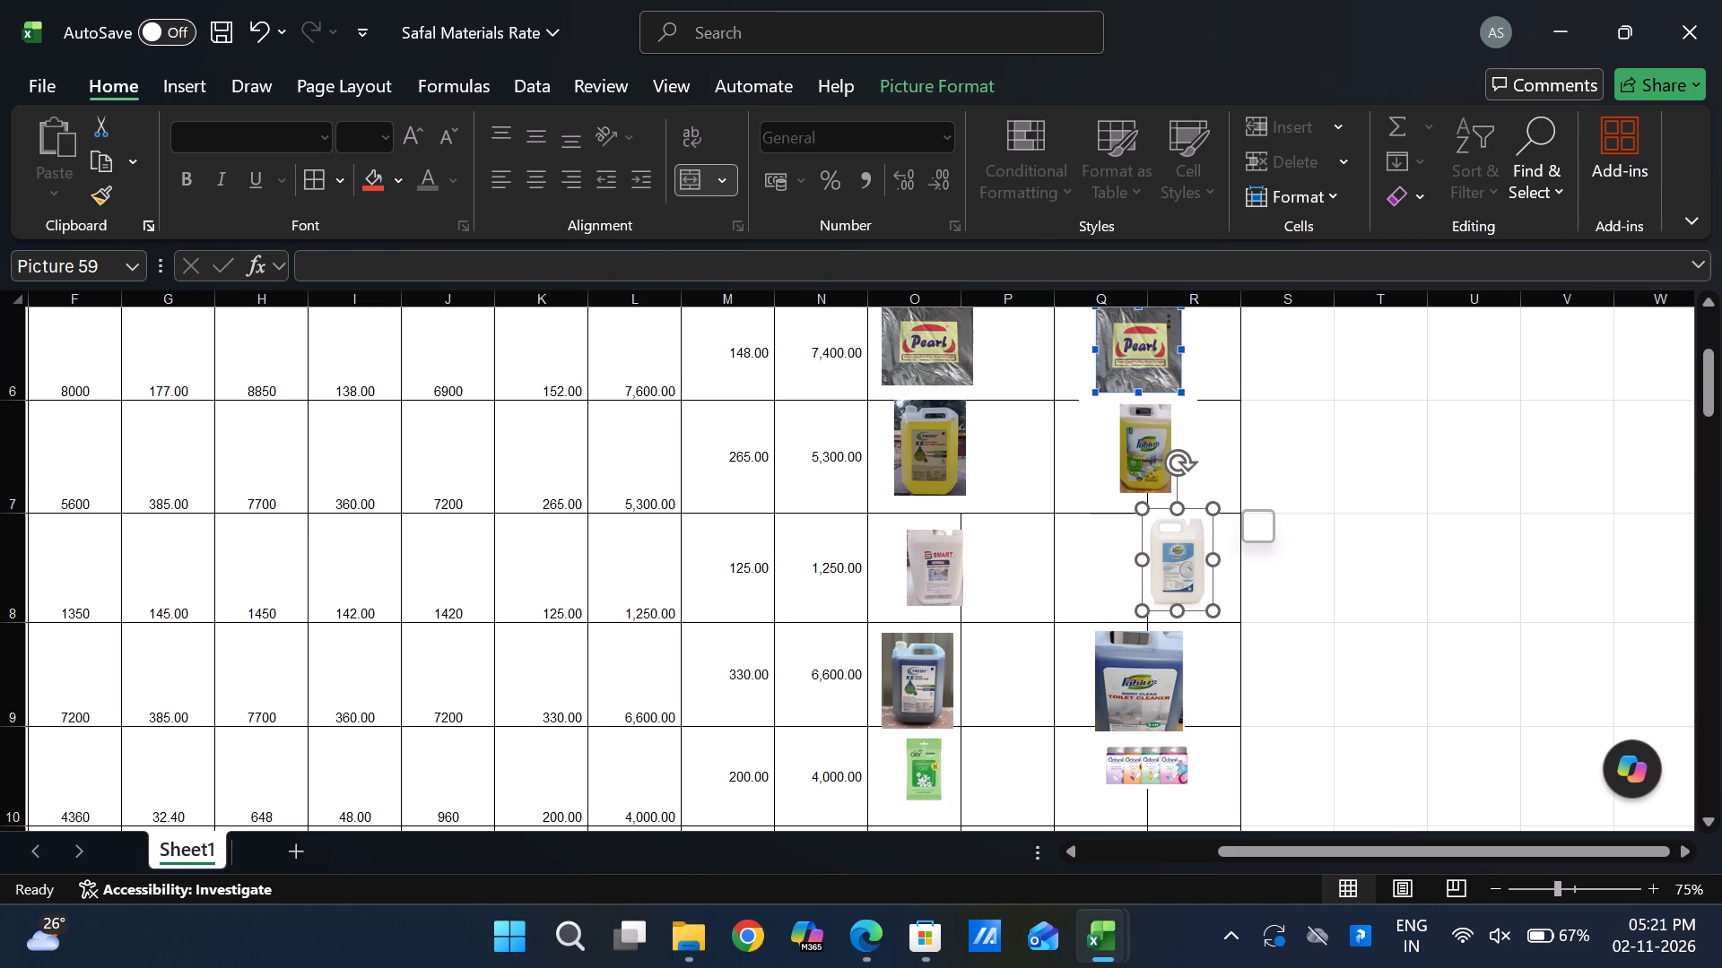
key(Left)
key(Left)
key(Left)
key(Left)
key(Left)
key(Left)
key(Left)
key(Left)
key(Left)
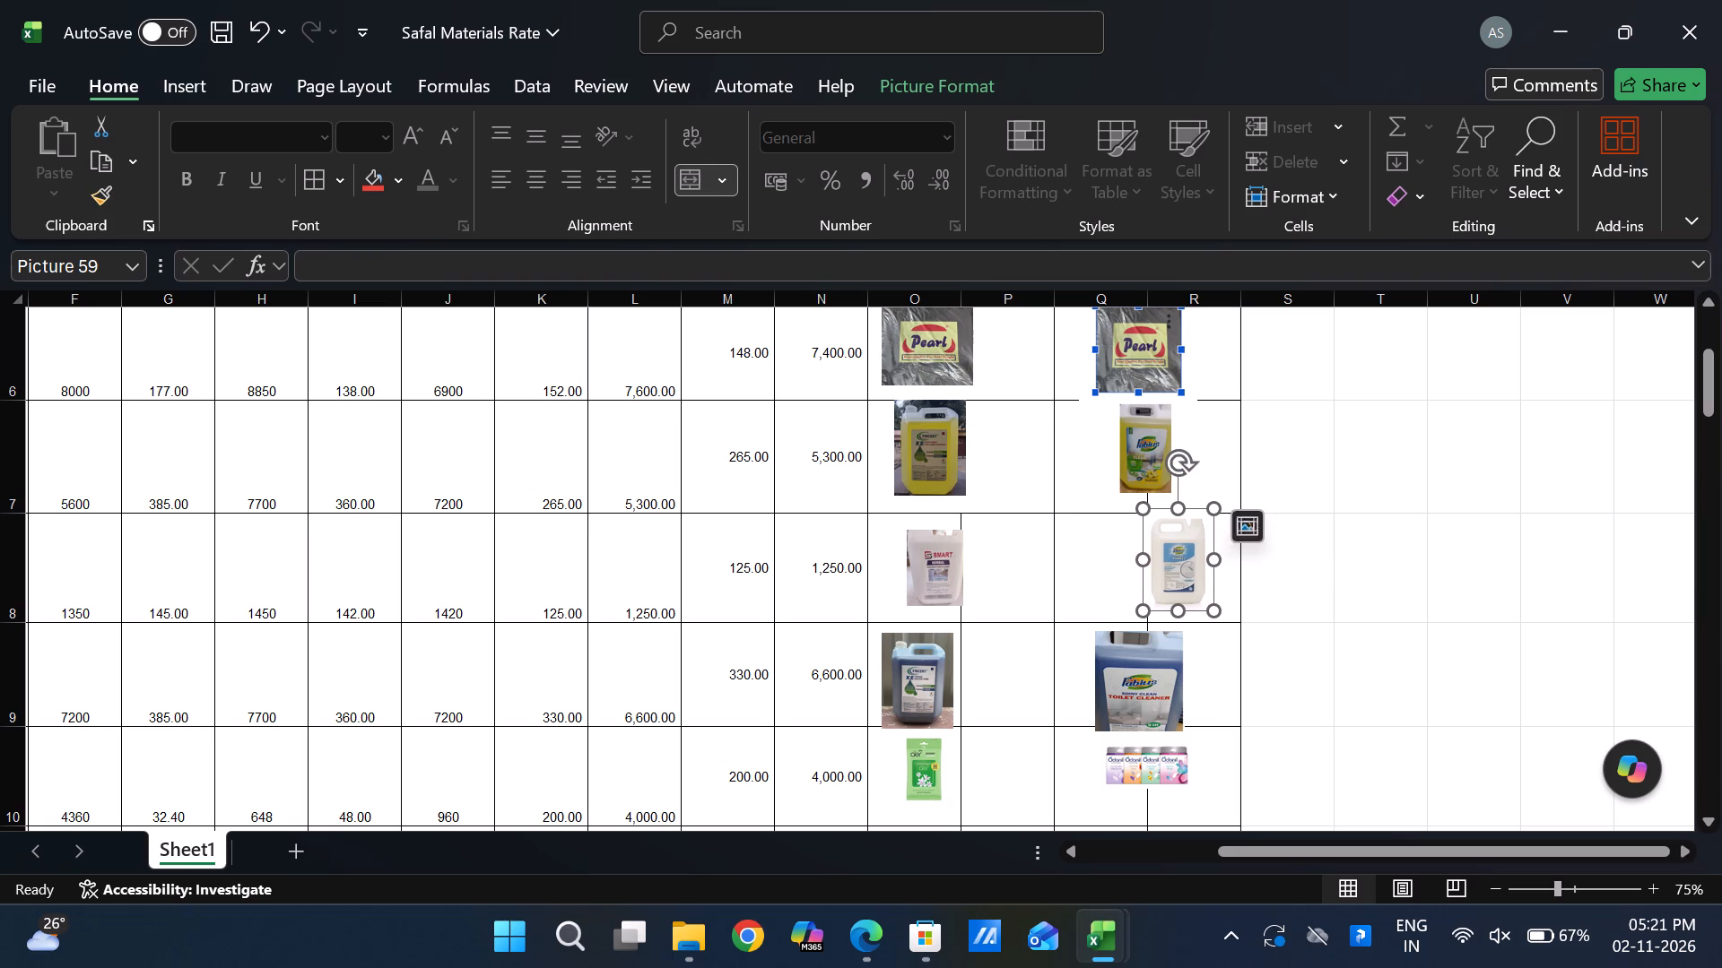
key(Left)
key(Left)
key(Left)
key(Left)
key(Left)
key(Left)
key(Left)
key(Left)
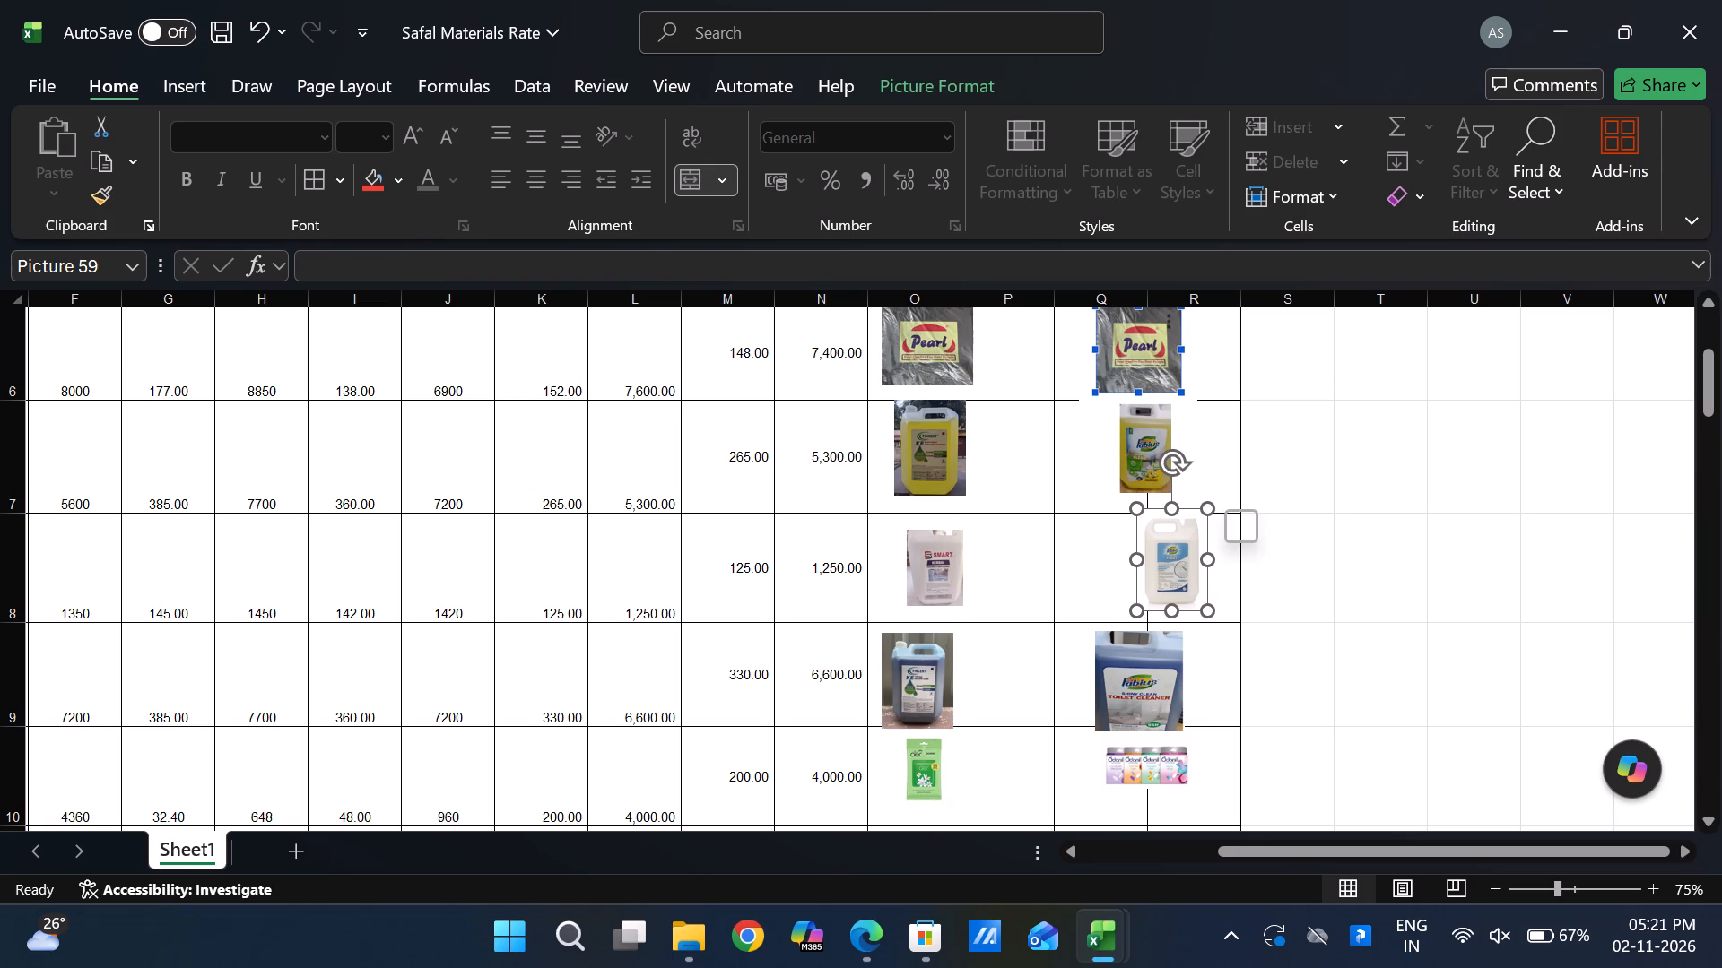
key(Left)
key(Left)
key(Left)
key(Left)
key(Left)
key(Left)
key(Left)
key(Left)
key(Left)
key(Left)
key(Left)
key(Left)
key(Left)
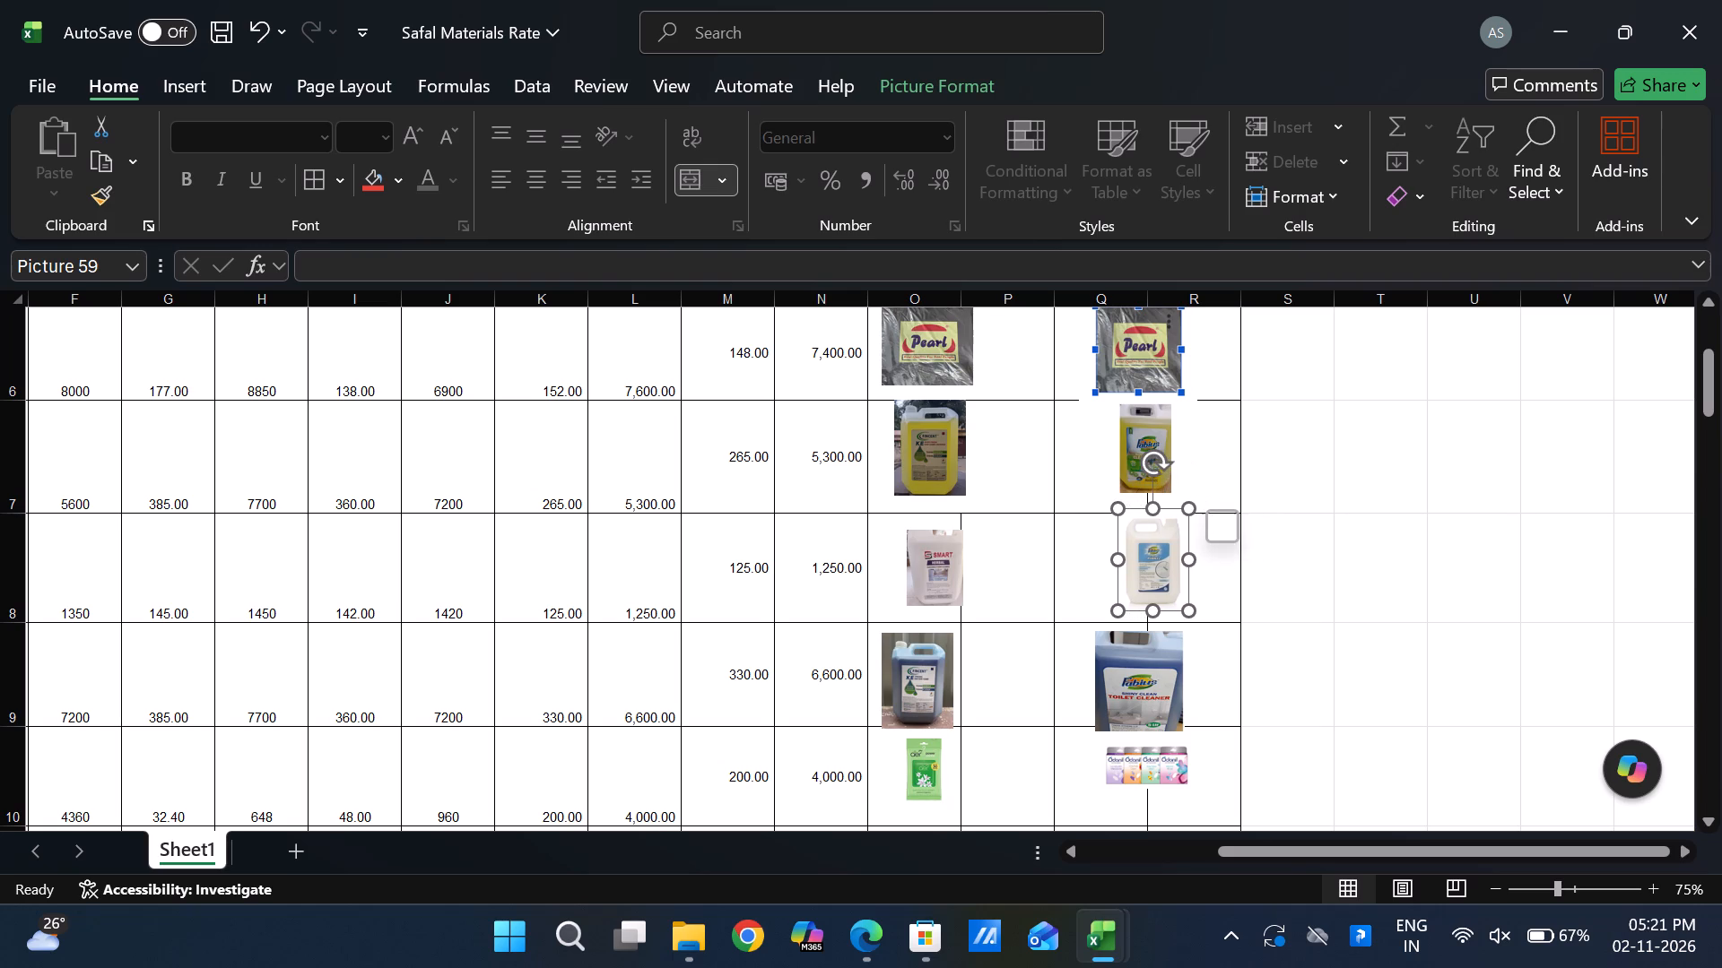
key(Left)
key(Left)
Nudge the blue toilet cleaner picture under Bansi Images upward so its lower edge clears row 10.
click(1144, 719)
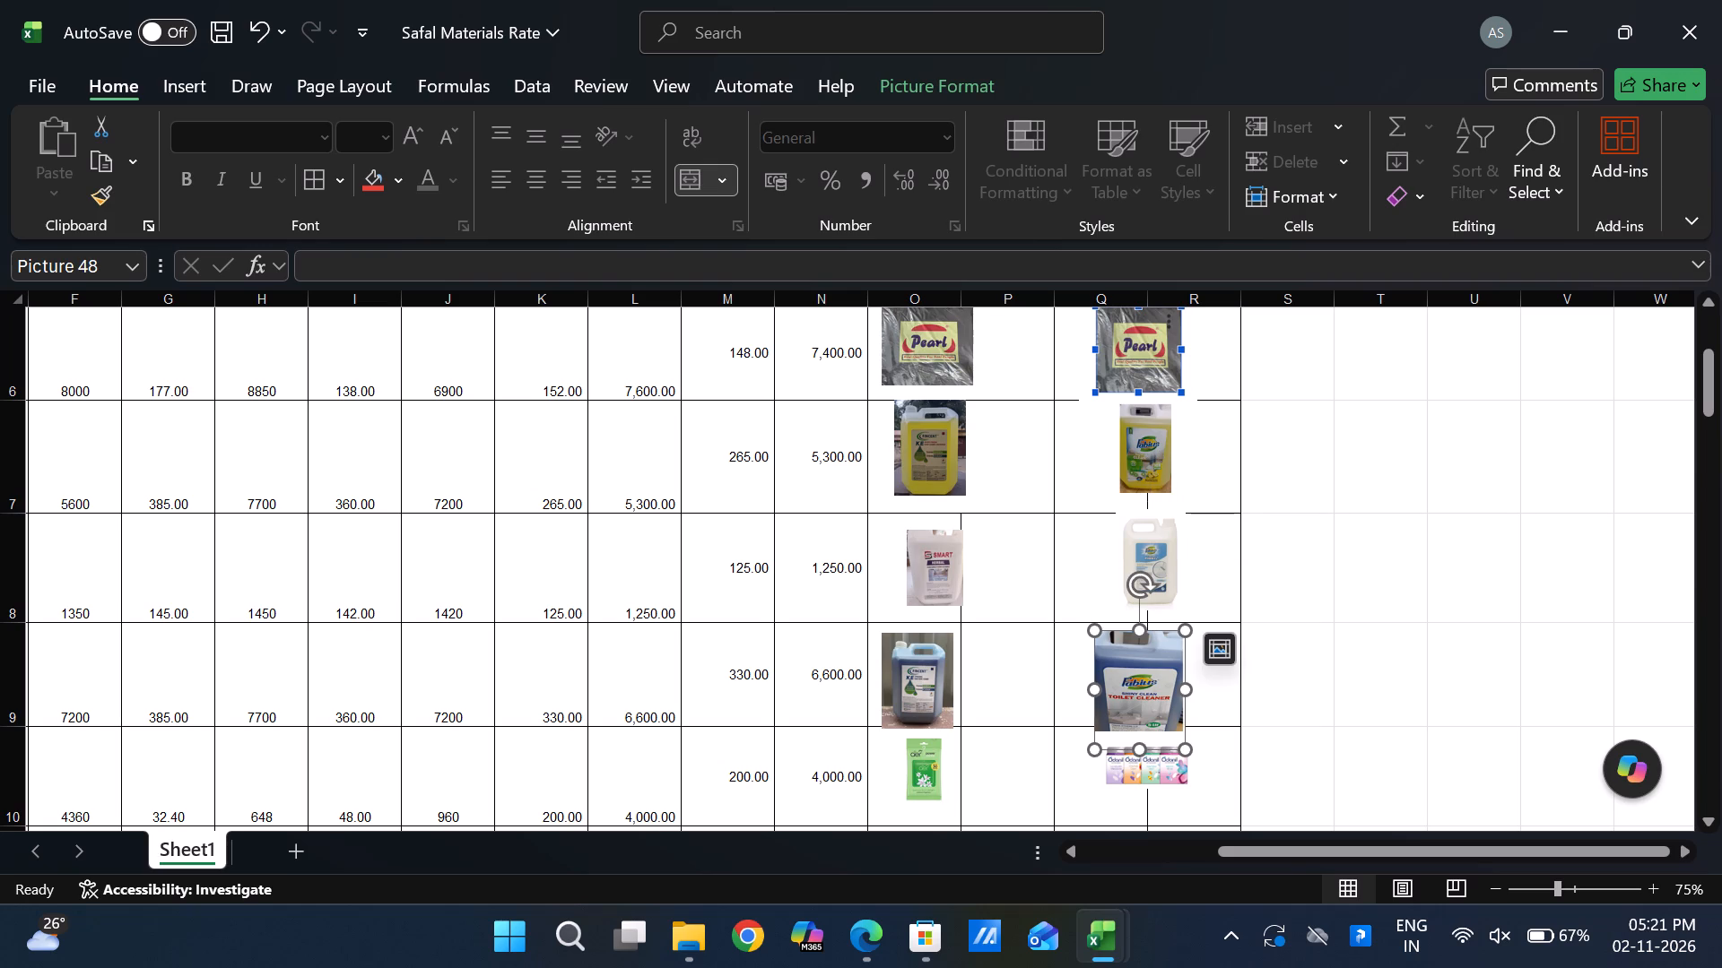
key(Up)
key(Up)
key(Up)
key(Up)
key(Up)
key(Up)
key(Up)
key(Up)
key(Up)
key(Up)
key(Up)
key(Up)
key(Up)
key(Up)
key(Up)
key(Up)
key(Up)
key(Up)
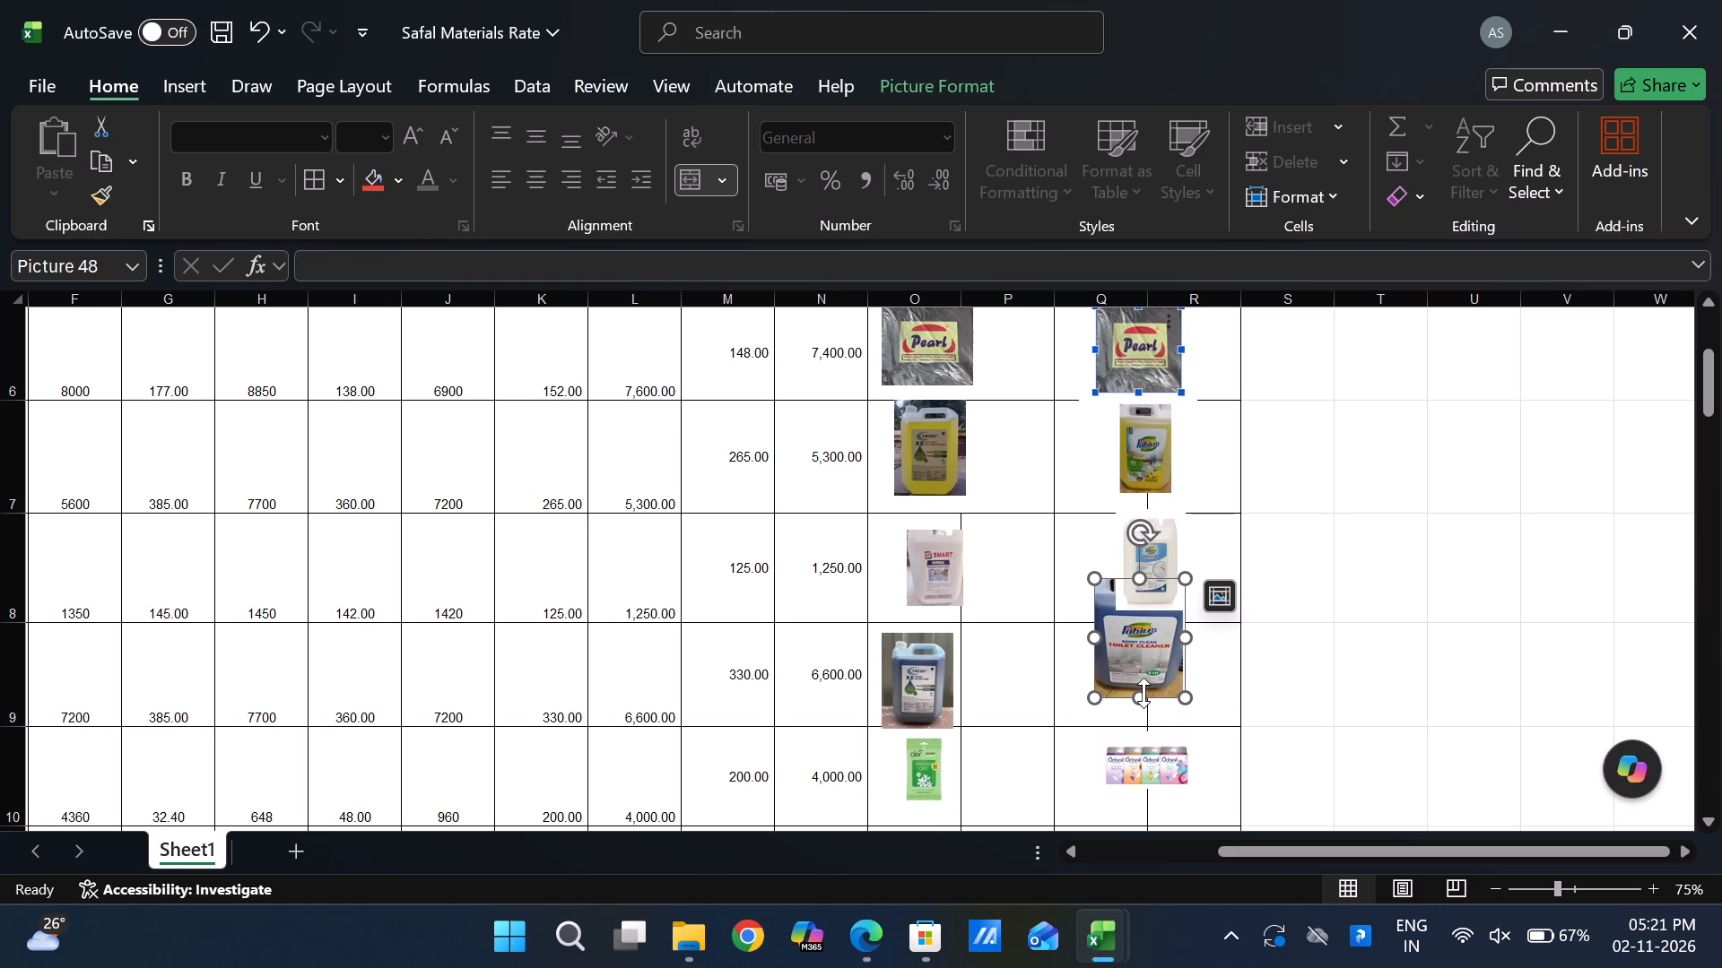
key(Down)
key(Down)
key(Down)
key(Down)
key(Down)
key(Down)
key(Down)
key(Down)
key(Down)
key(Down)
key(Down)
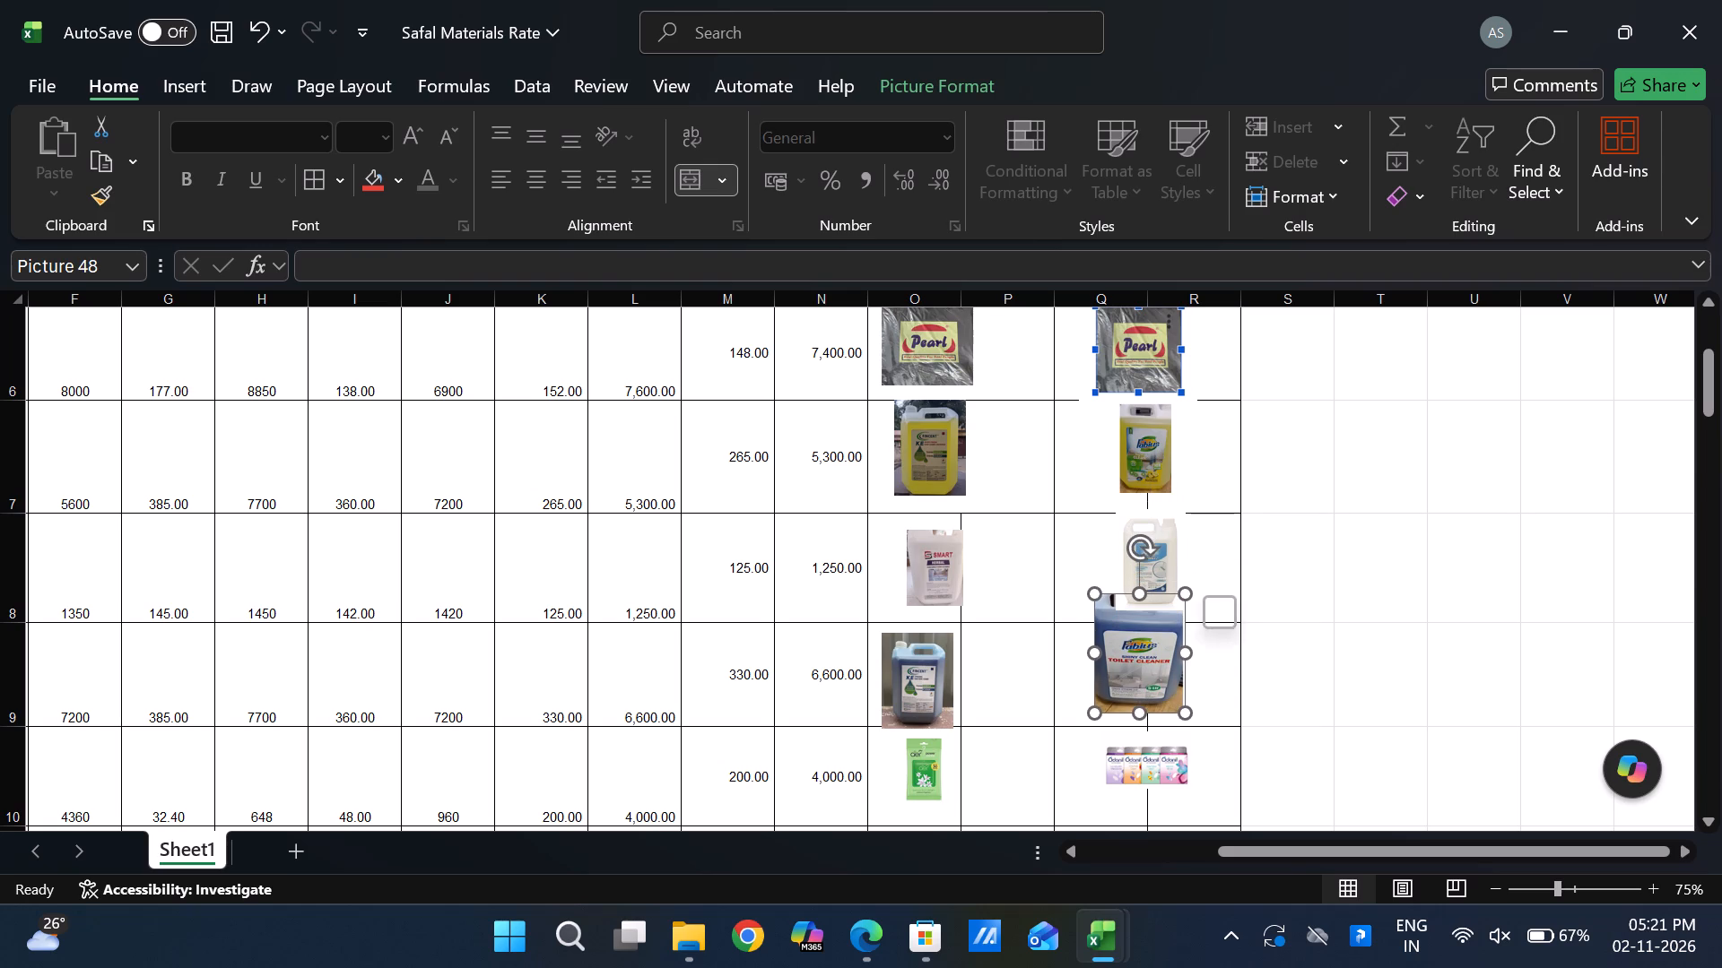
key(Down)
key(Down)
click(1144, 693)
key(Down)
key(Down)
key(Down)
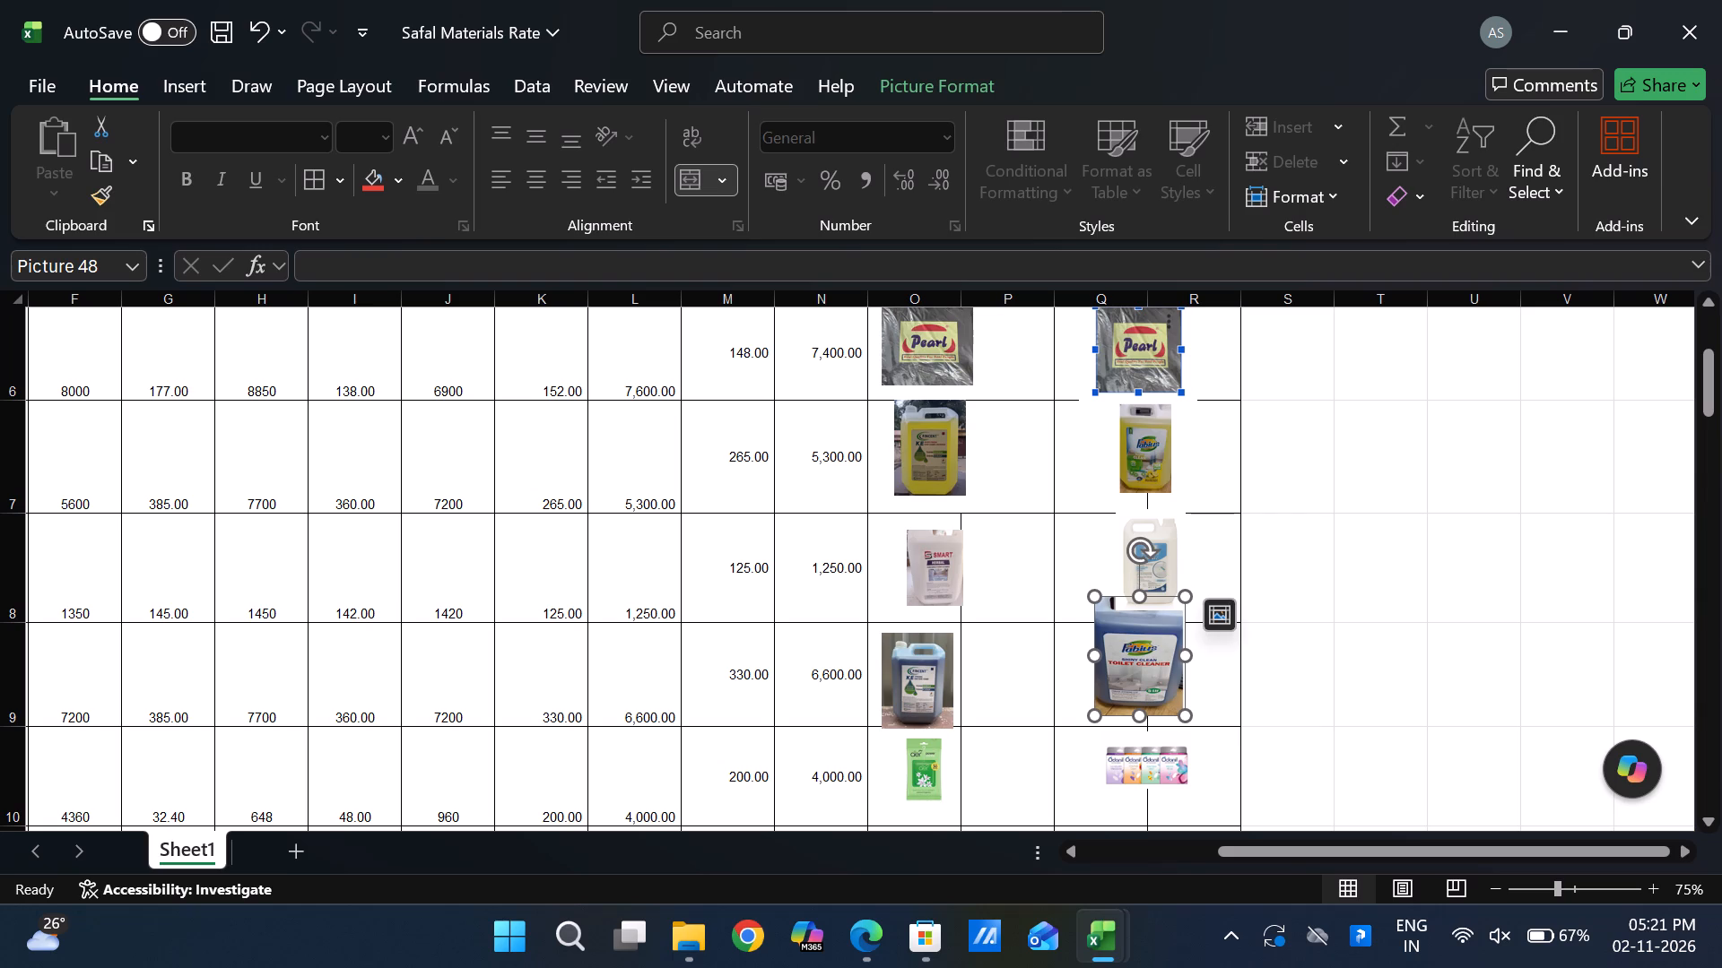
Shrink the blue toilet cleaner picture and reposition it centrally inside row 9 of Bansi Images.
drag(1187, 722, 1147, 701)
drag(1133, 644, 1136, 674)
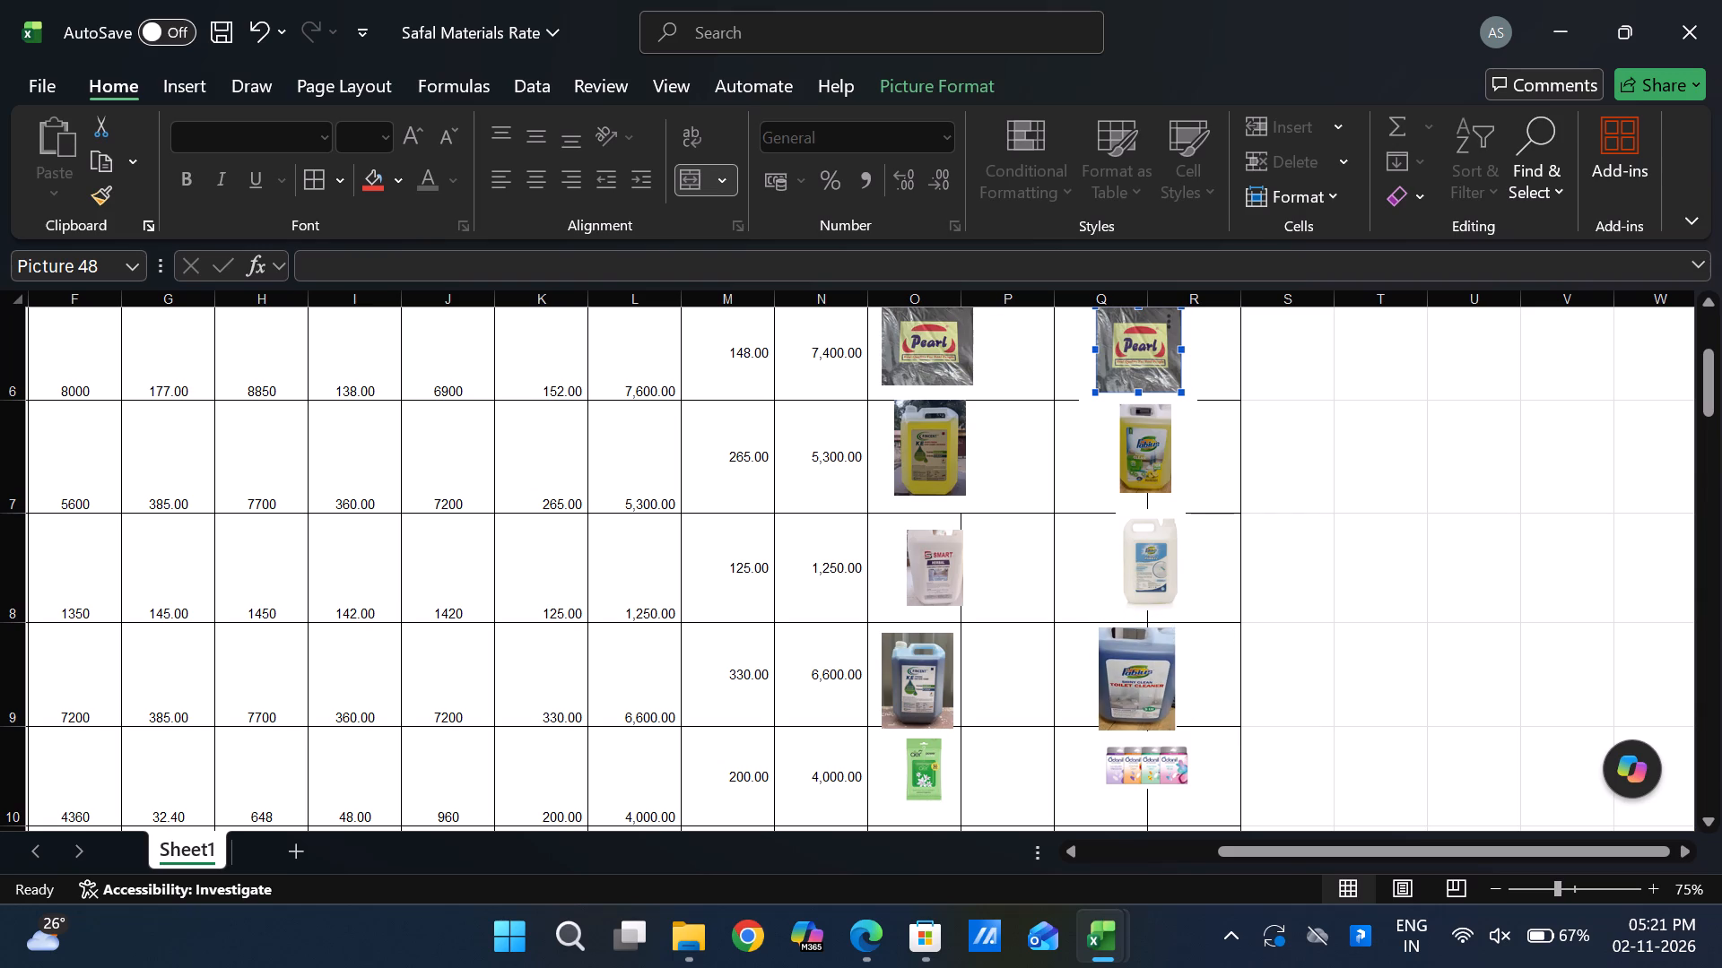
drag(1136, 674, 1137, 669)
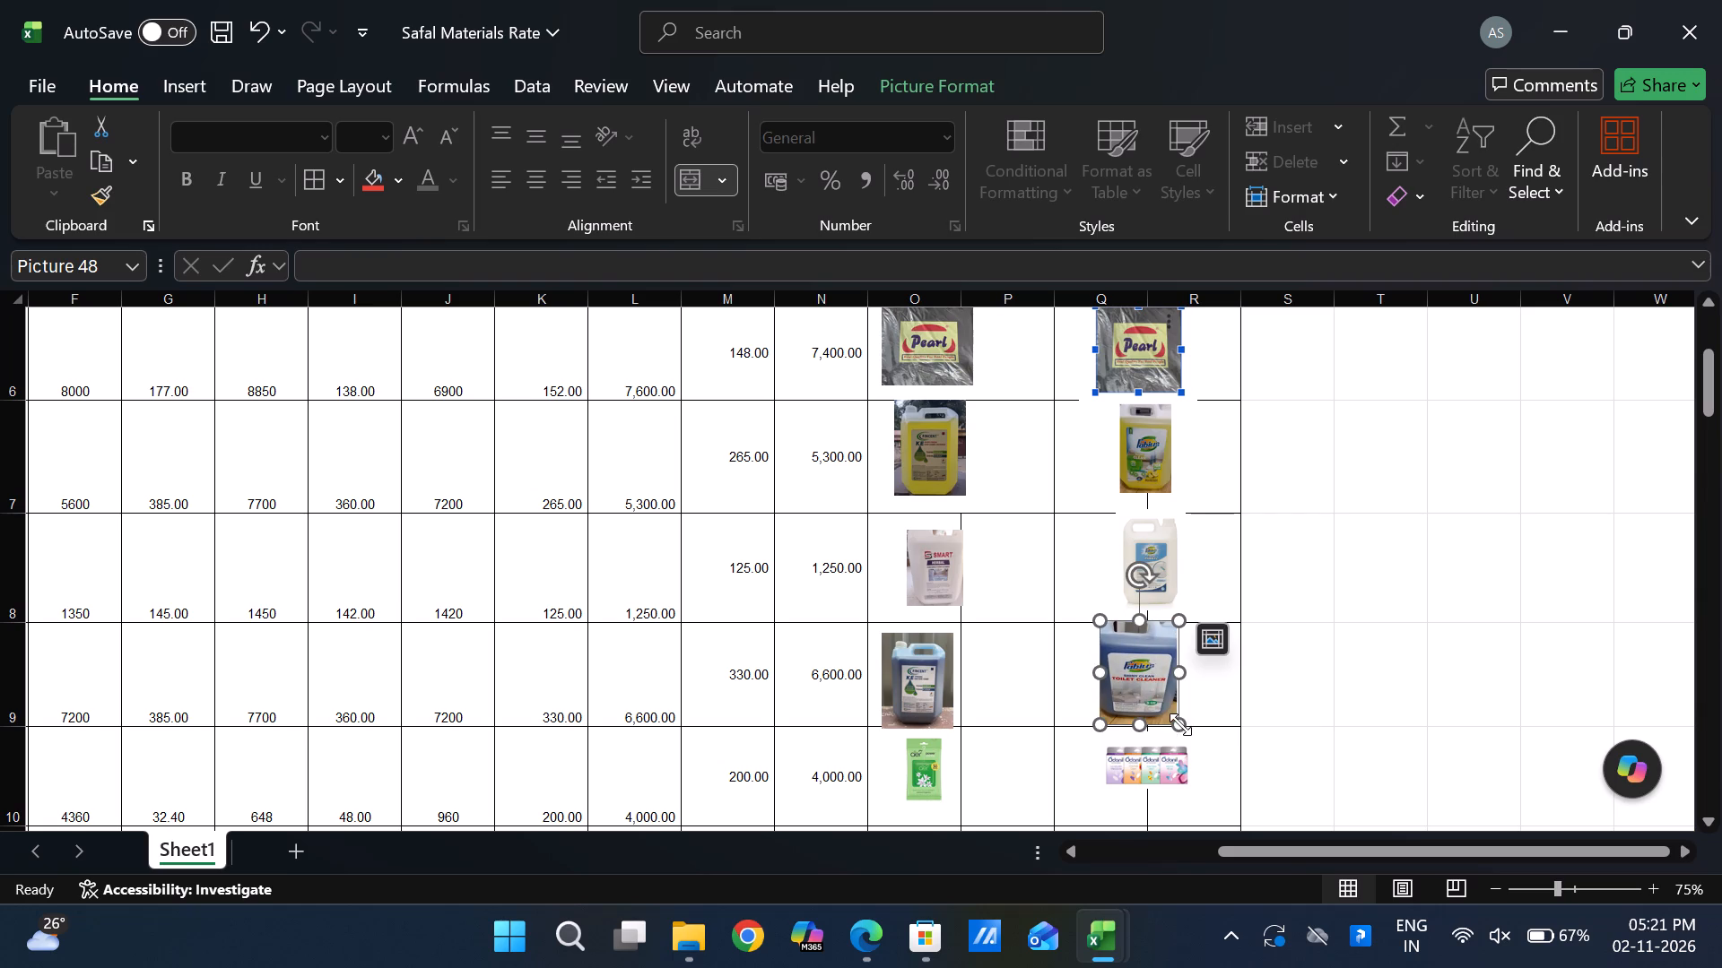
drag(1180, 724, 1166, 715)
drag(1148, 698, 1158, 714)
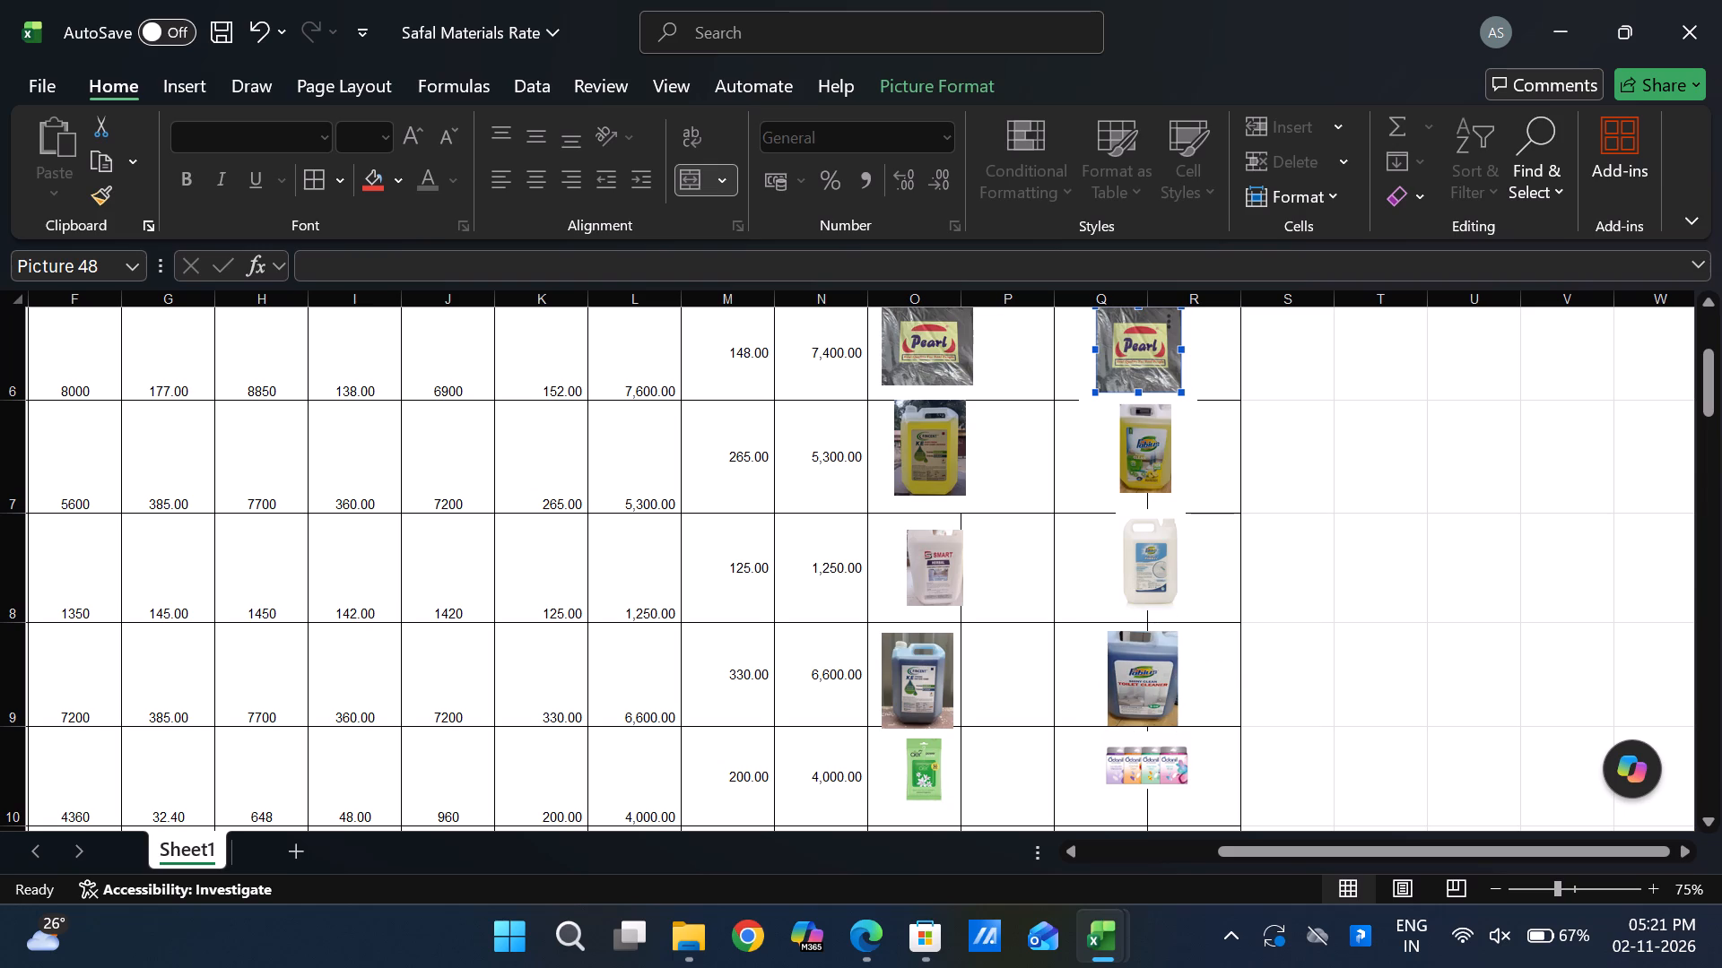
drag(1158, 714, 1157, 704)
Enlarge the Odonil packs picture in row 10 of Bansi Images and shift it left to sit within the column.
click(1133, 776)
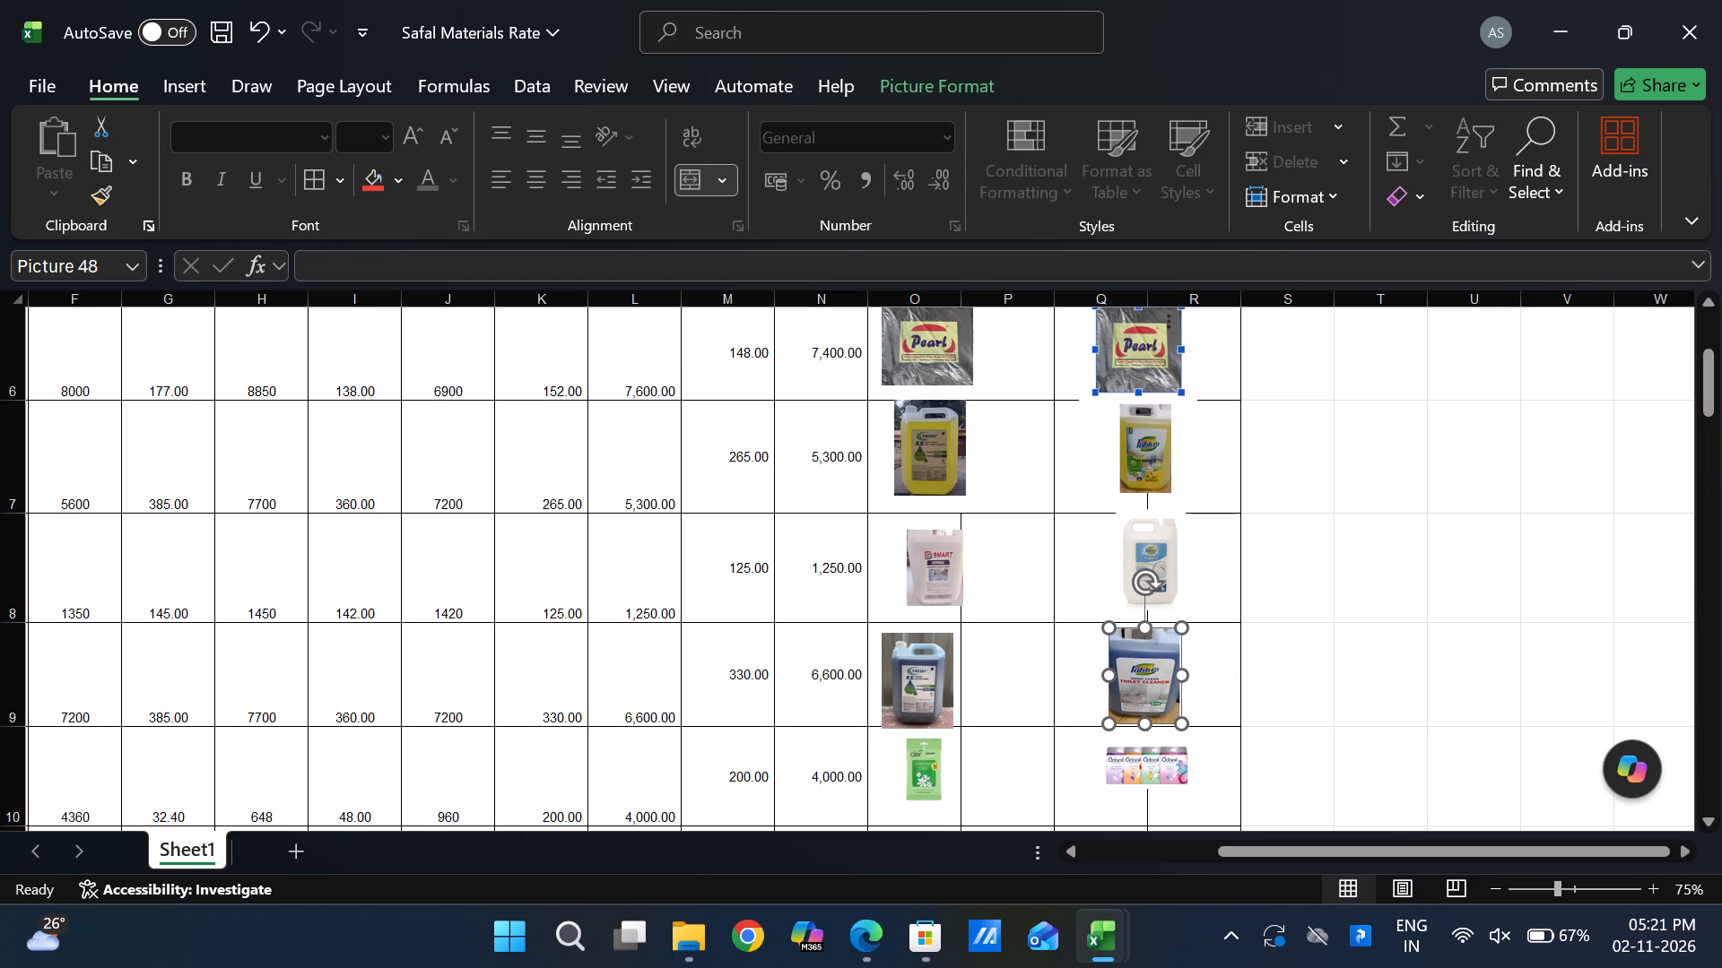
scroll(1300, 681, down, 2)
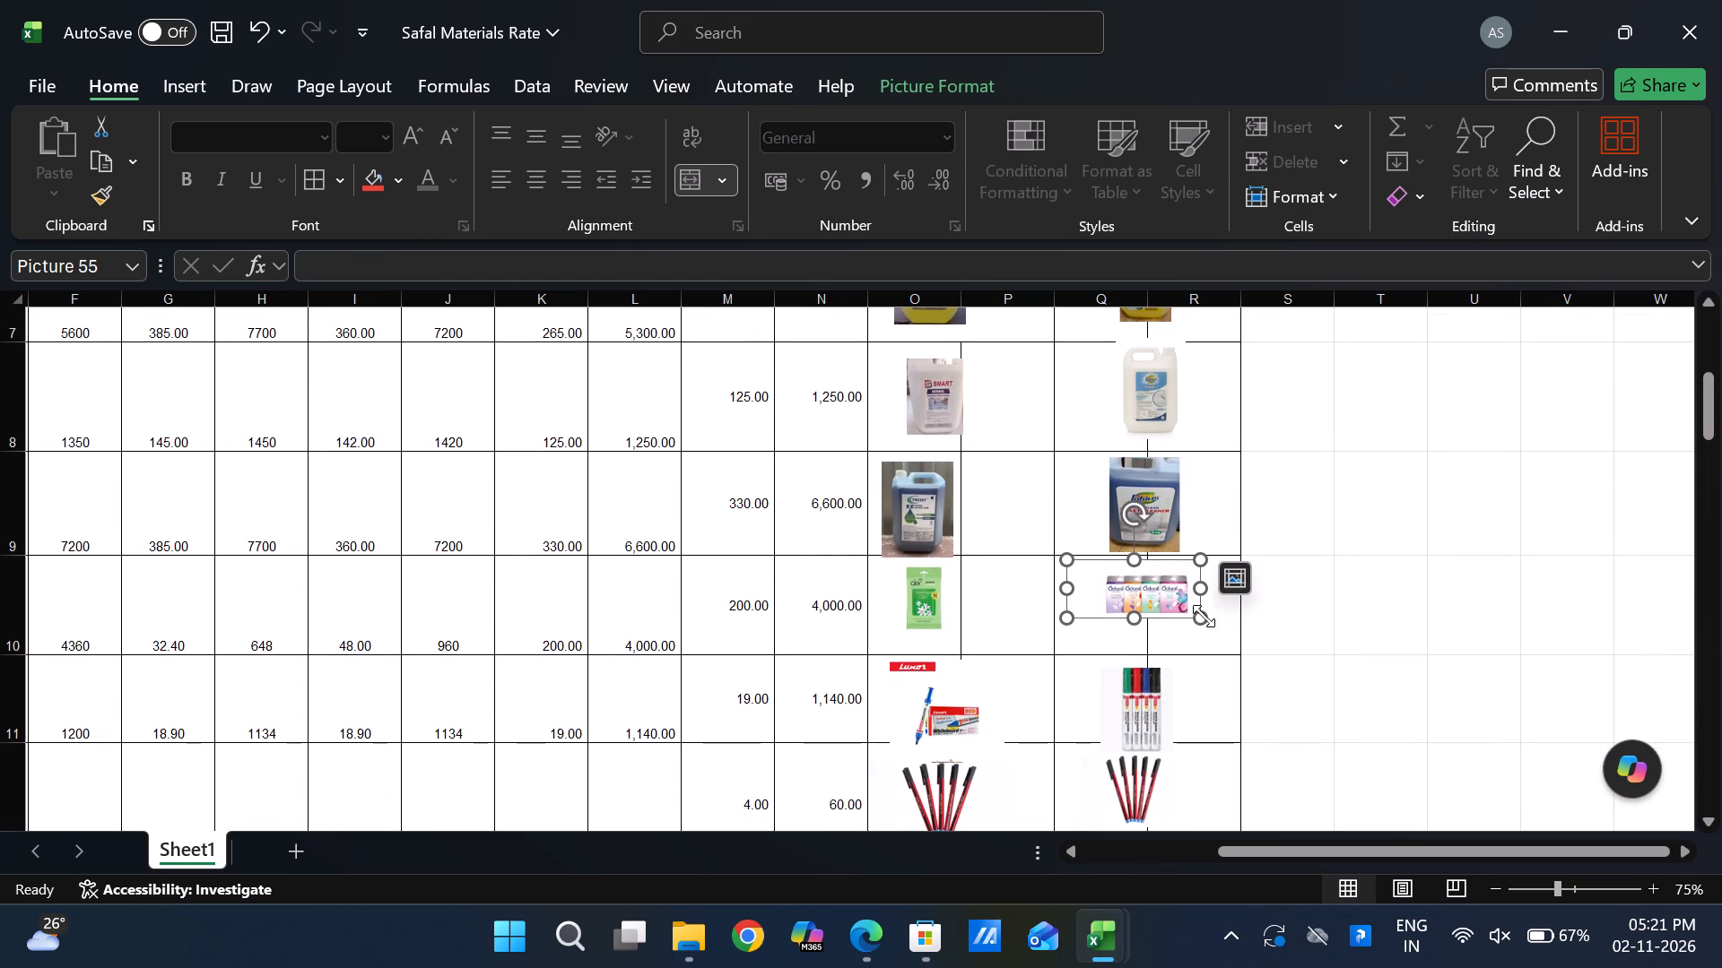
drag(1204, 616, 1224, 636)
drag(1146, 599, 1123, 599)
click(1126, 600)
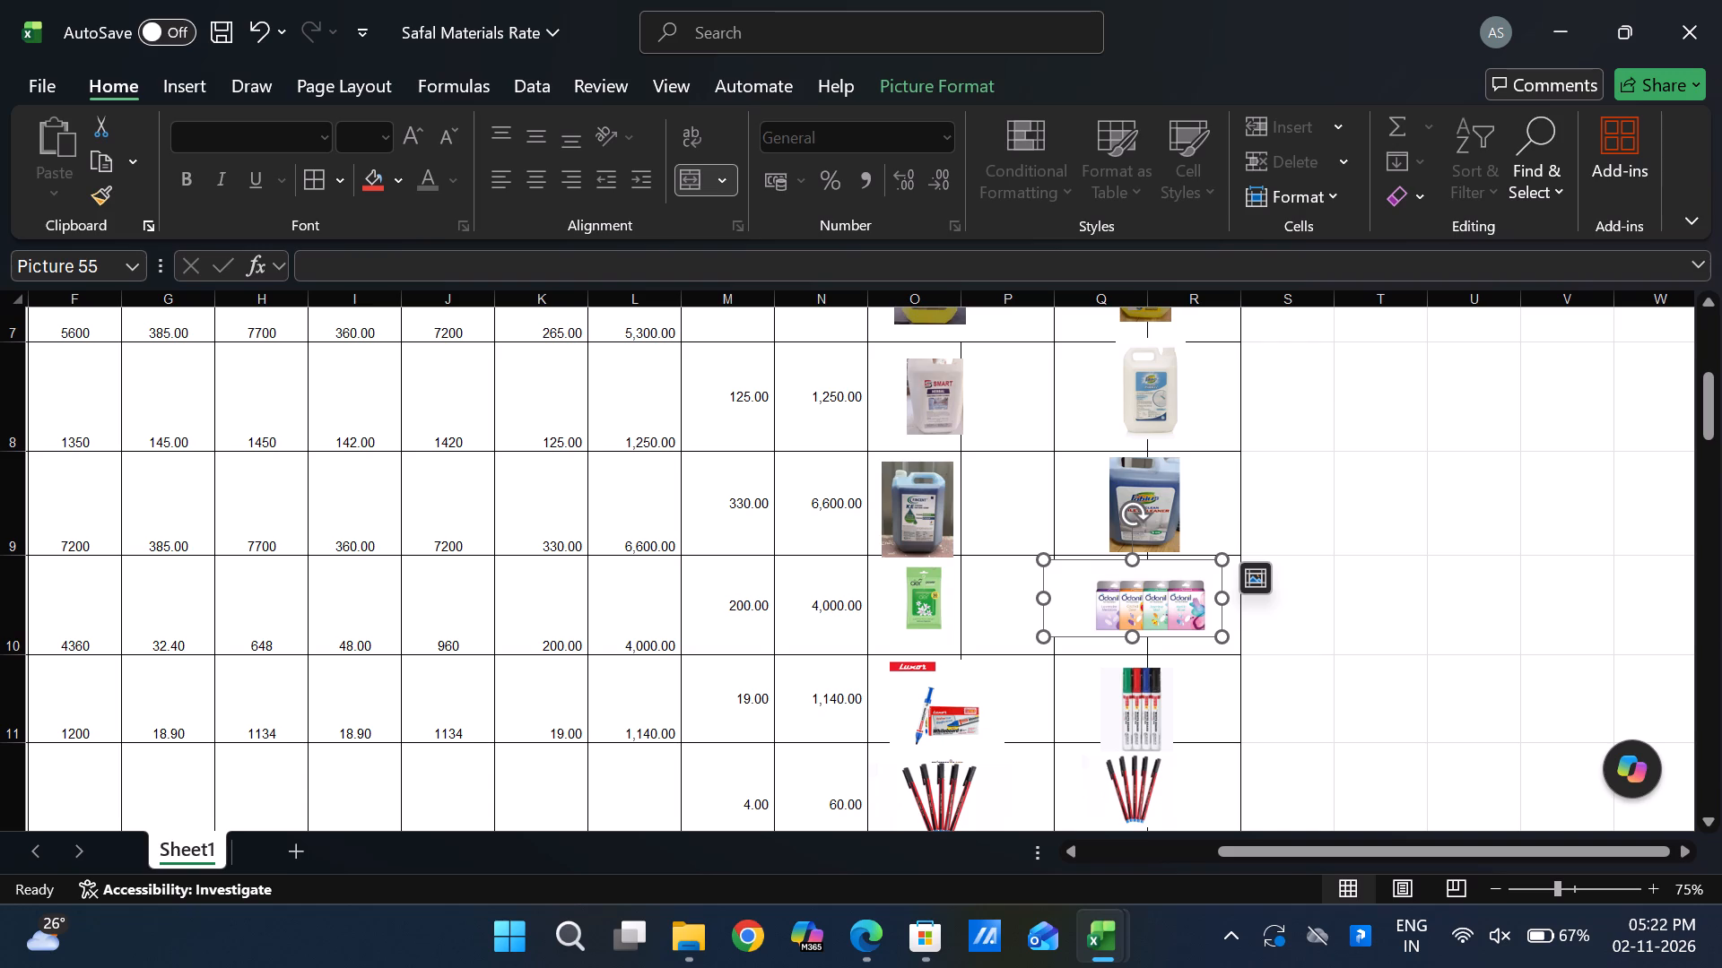
Shrink the coloured markers picture under Bansi Images and nudge it upward so it fits inside row 11.
click(1143, 693)
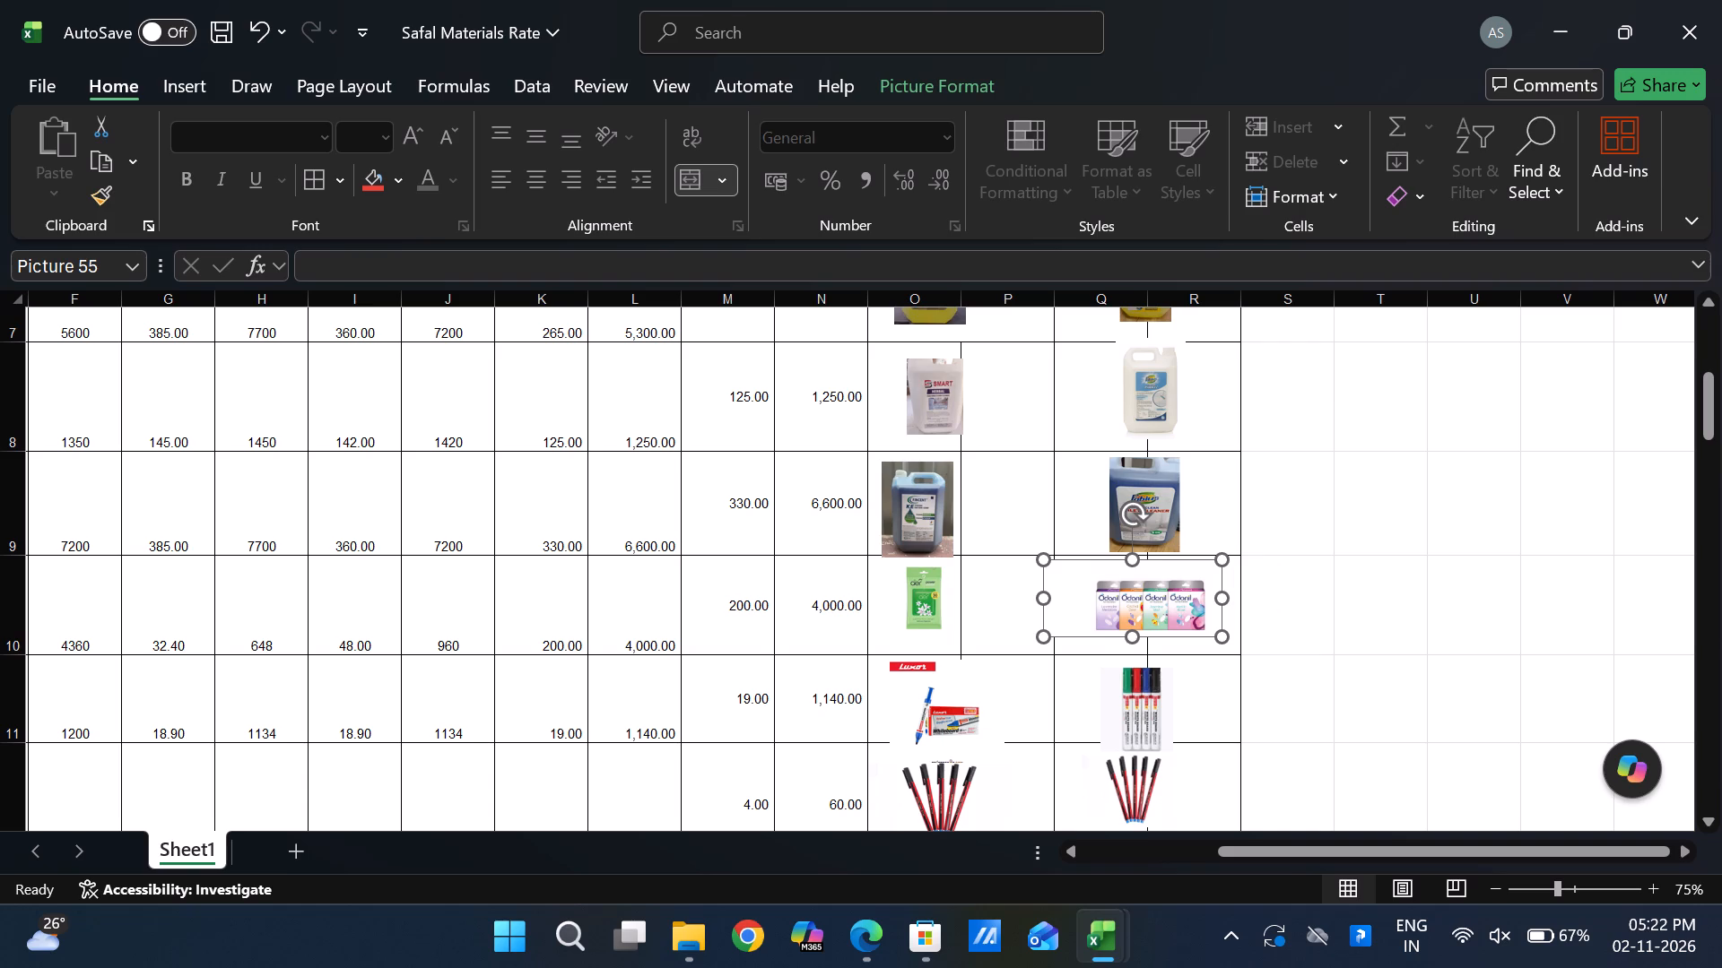
key(shift+Up)
key(shift+Up)
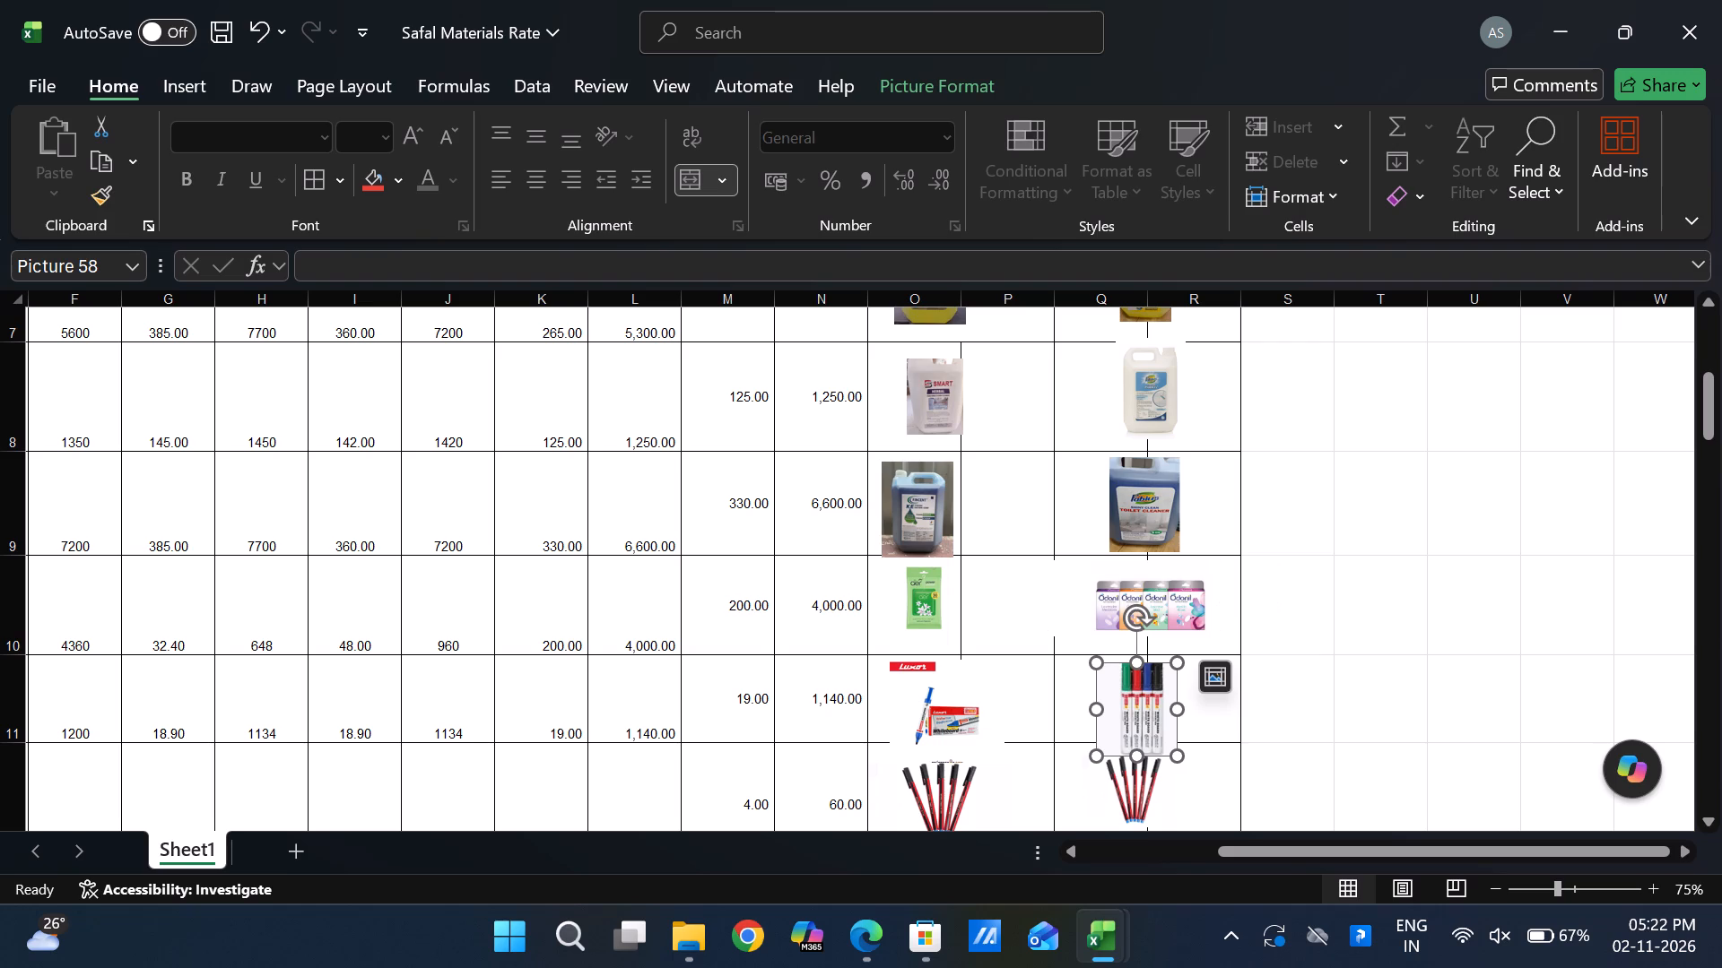
key(shift+Down)
key(shift+Down)
key(shift+Down)
key(shift+Down)
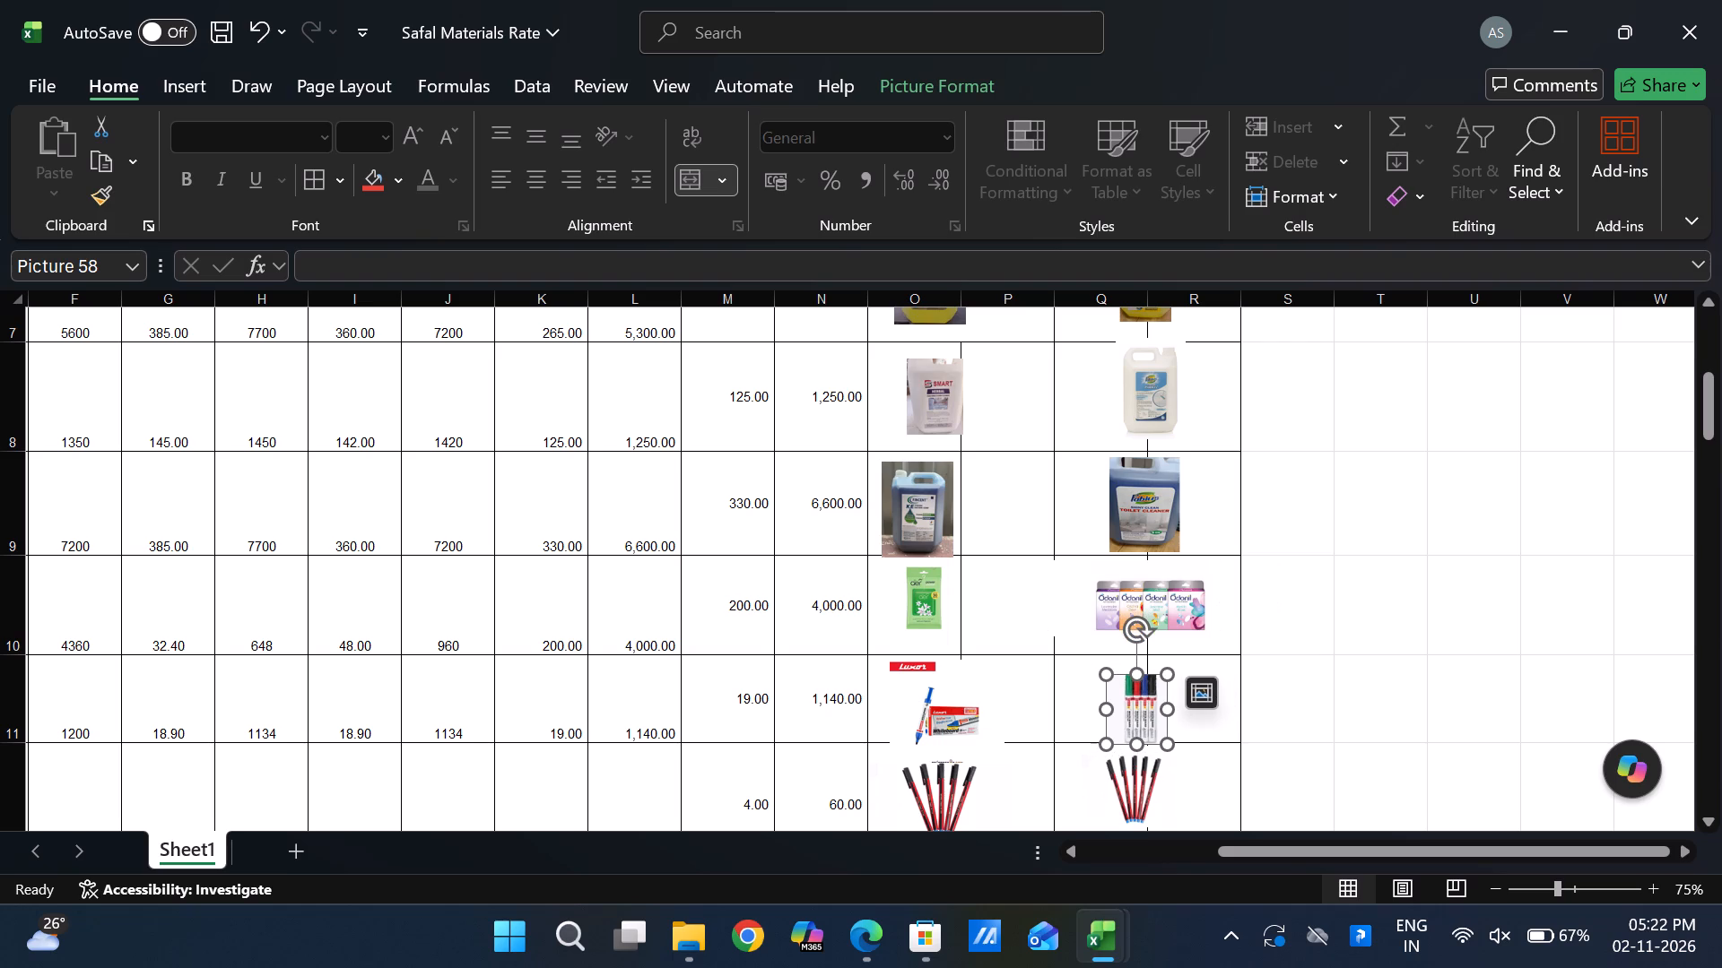
key(shift+Down)
key(Up)
key(Up)
key(Up)
key(Up)
key(Up)
key(Up)
key(Up)
key(Up)
key(Up)
key(Up)
key(Up)
key(Up)
key(Up)
key(Up)
key(Up)
key(Up)
key(Up)
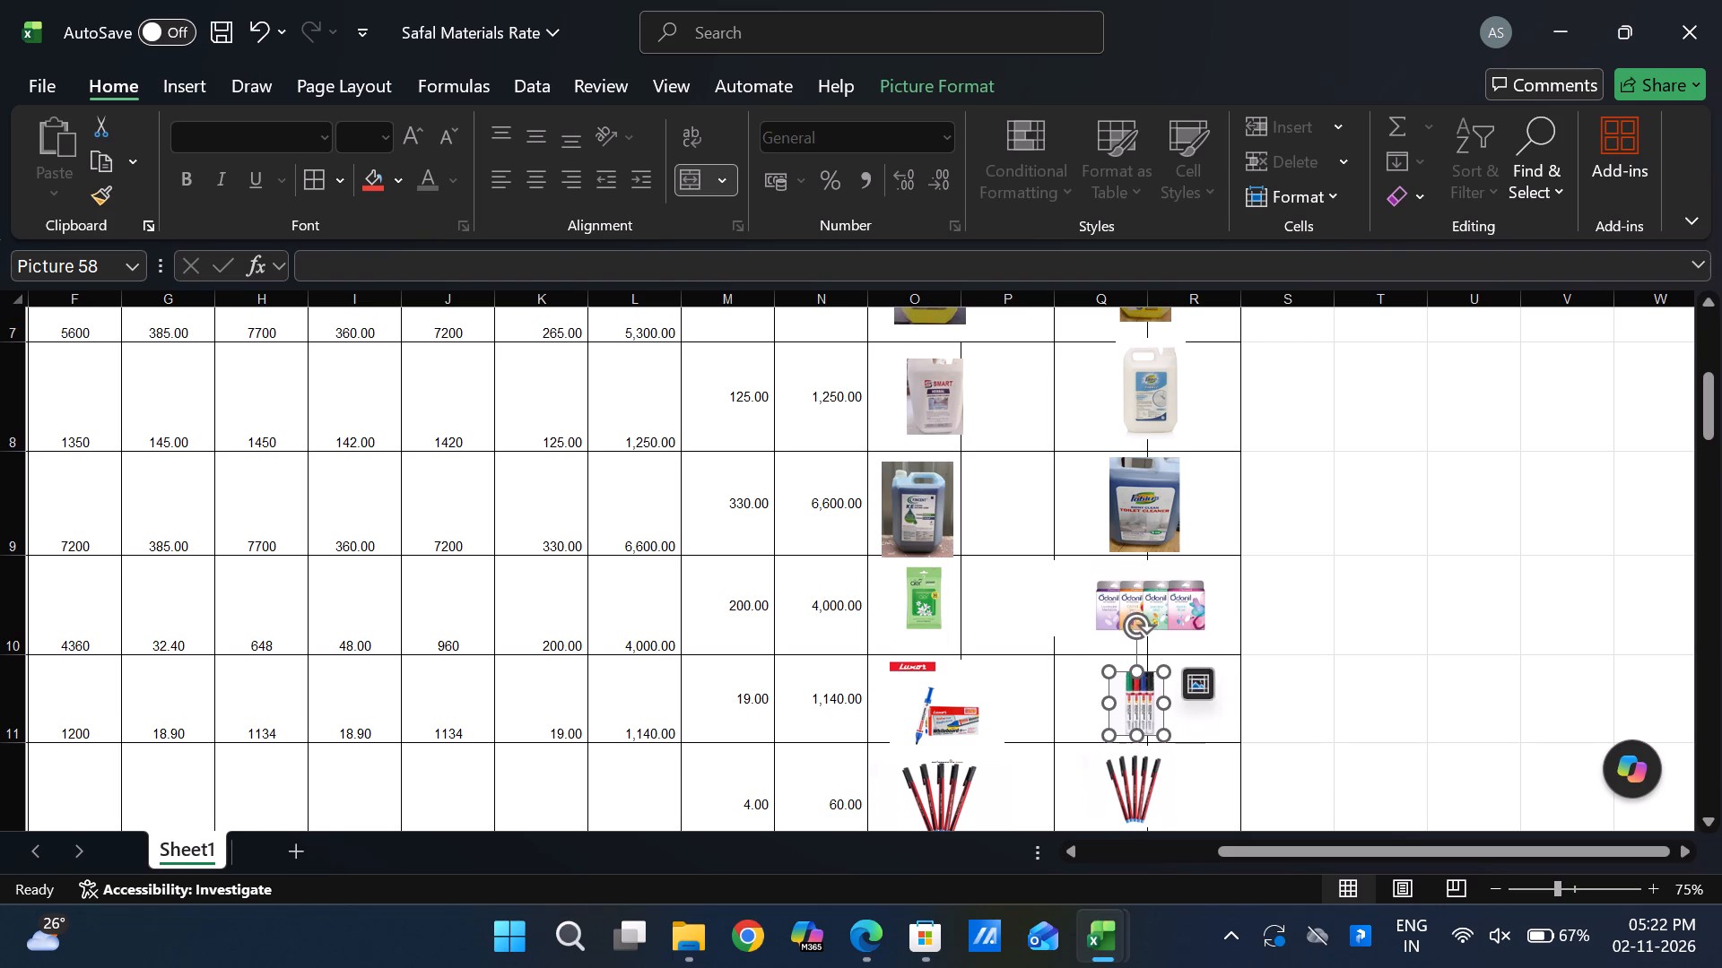
Nudge the coloured markers picture under Bansi Images downward so it sits vertically centred in row 11.
key(Down)
key(Down)
key(Down)
key(Down)
key(Down)
key(Down)
key(Down)
key(Down)
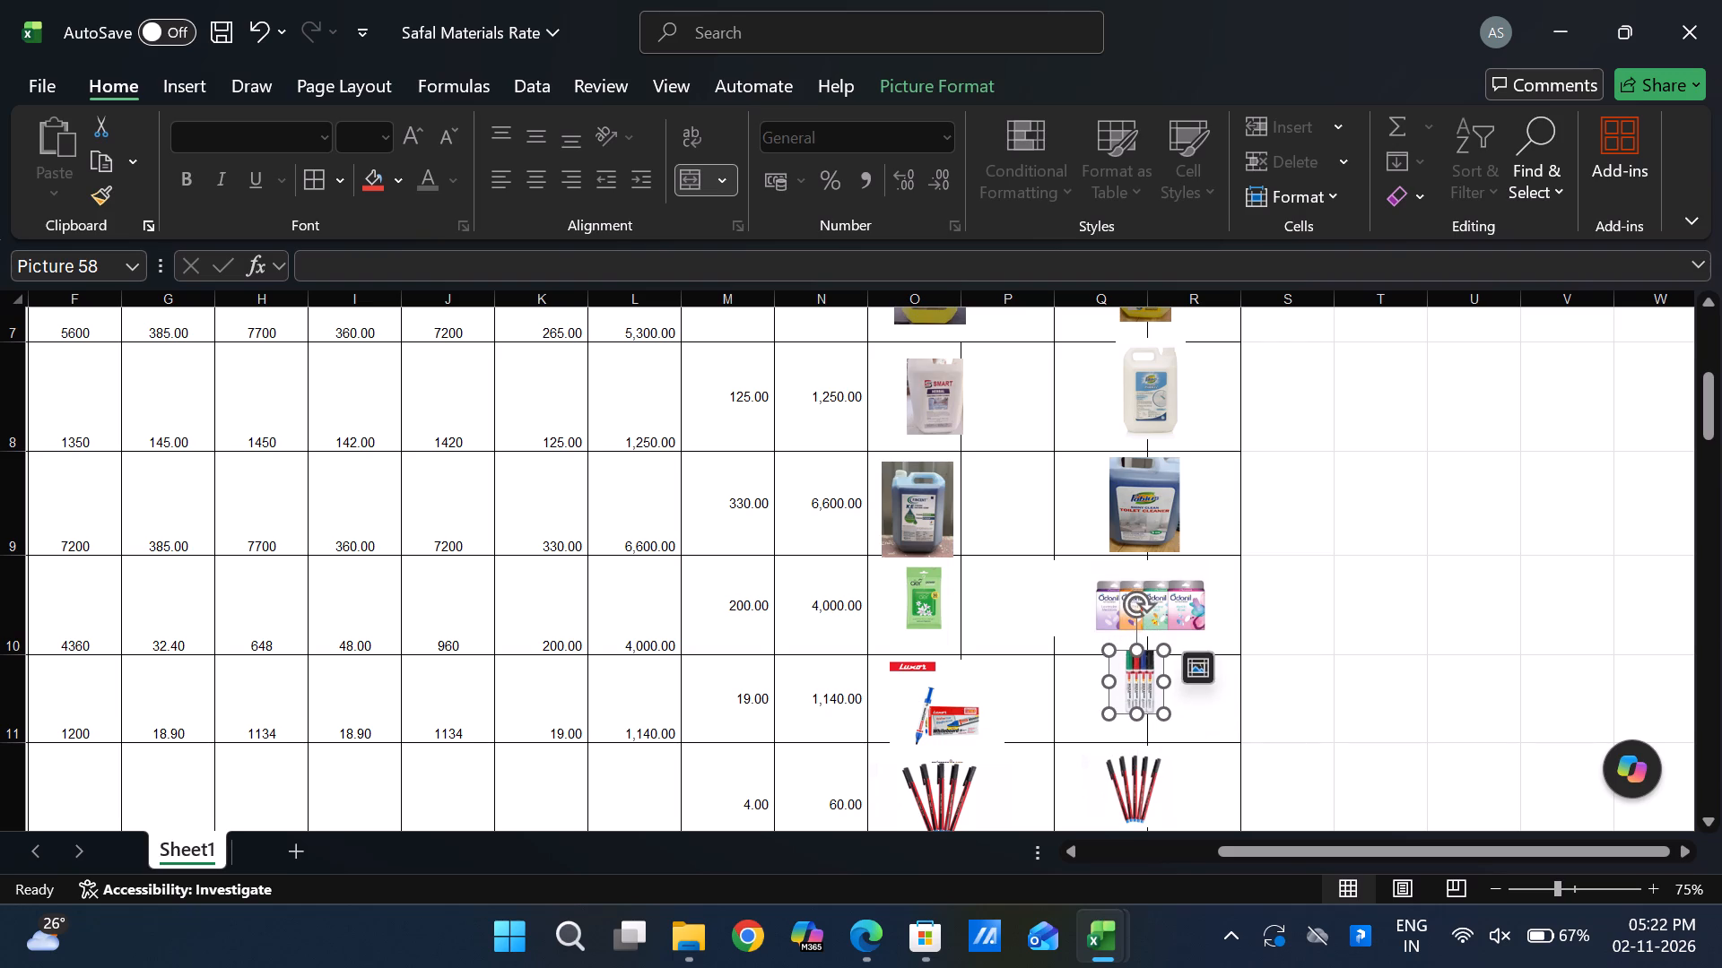
key(Down)
key(Down)
key(Down)
key(Down)
key(Down)
key(Down)
key(Down)
key(Down)
key(Down)
key(Down)
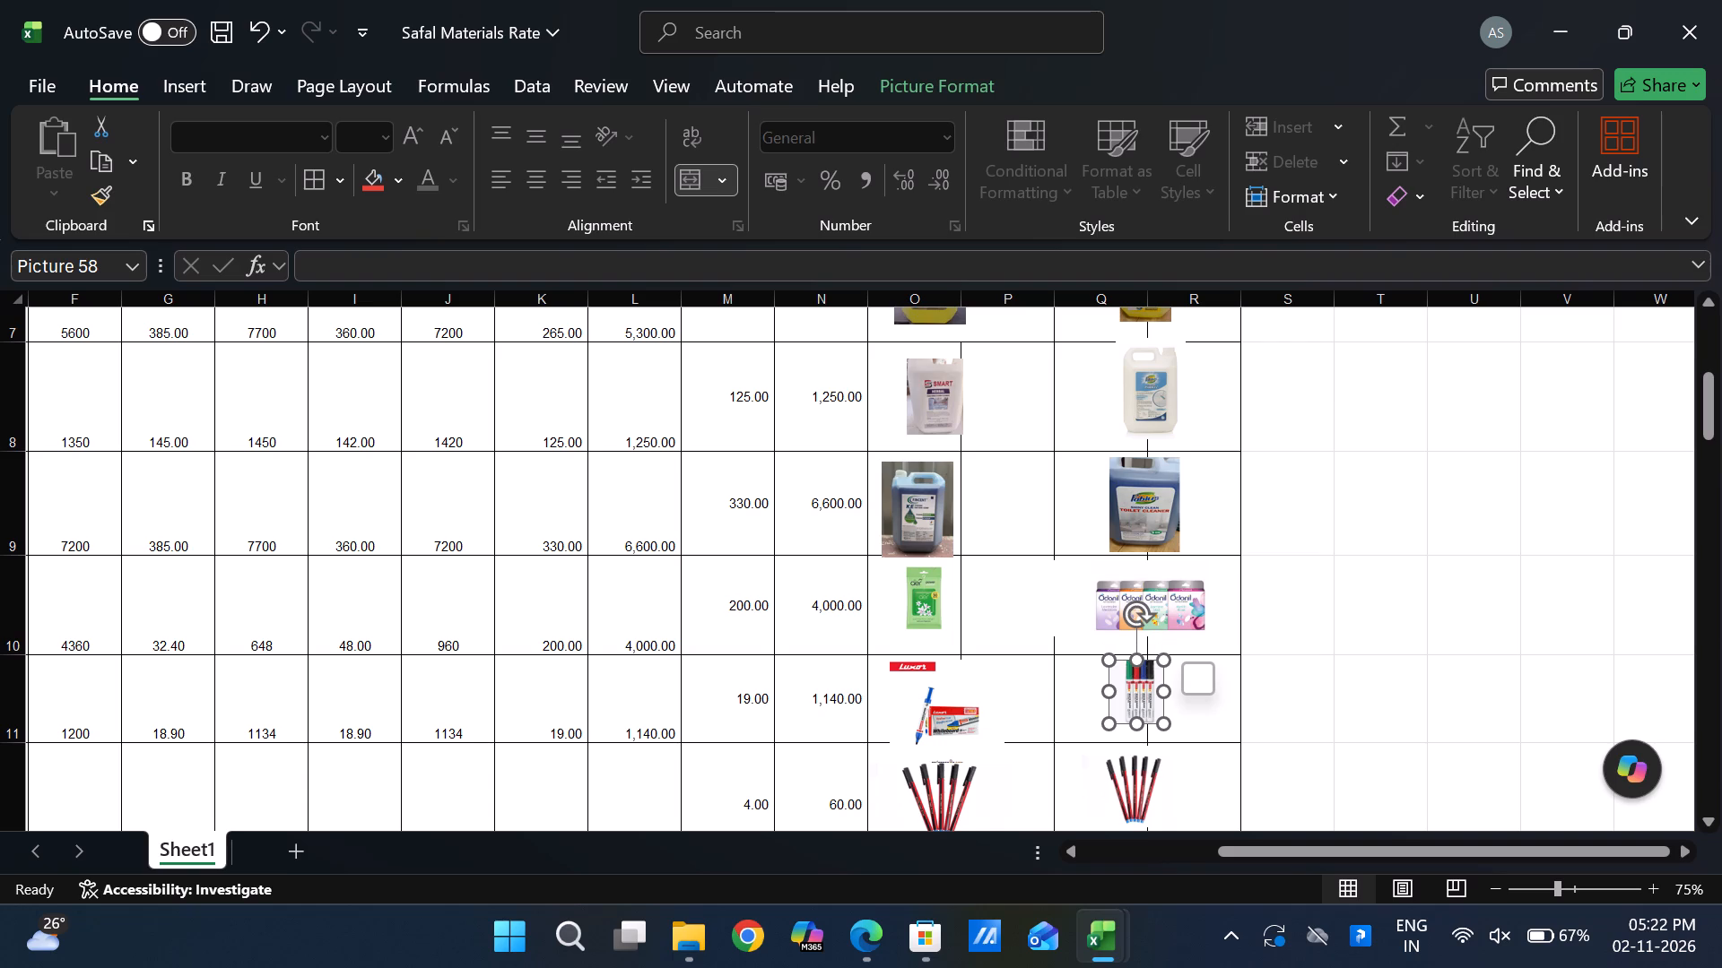
Enlarge the coloured markers picture and fine-tune its height position so it fills row 11 of Bansi Images.
key(shift+Up)
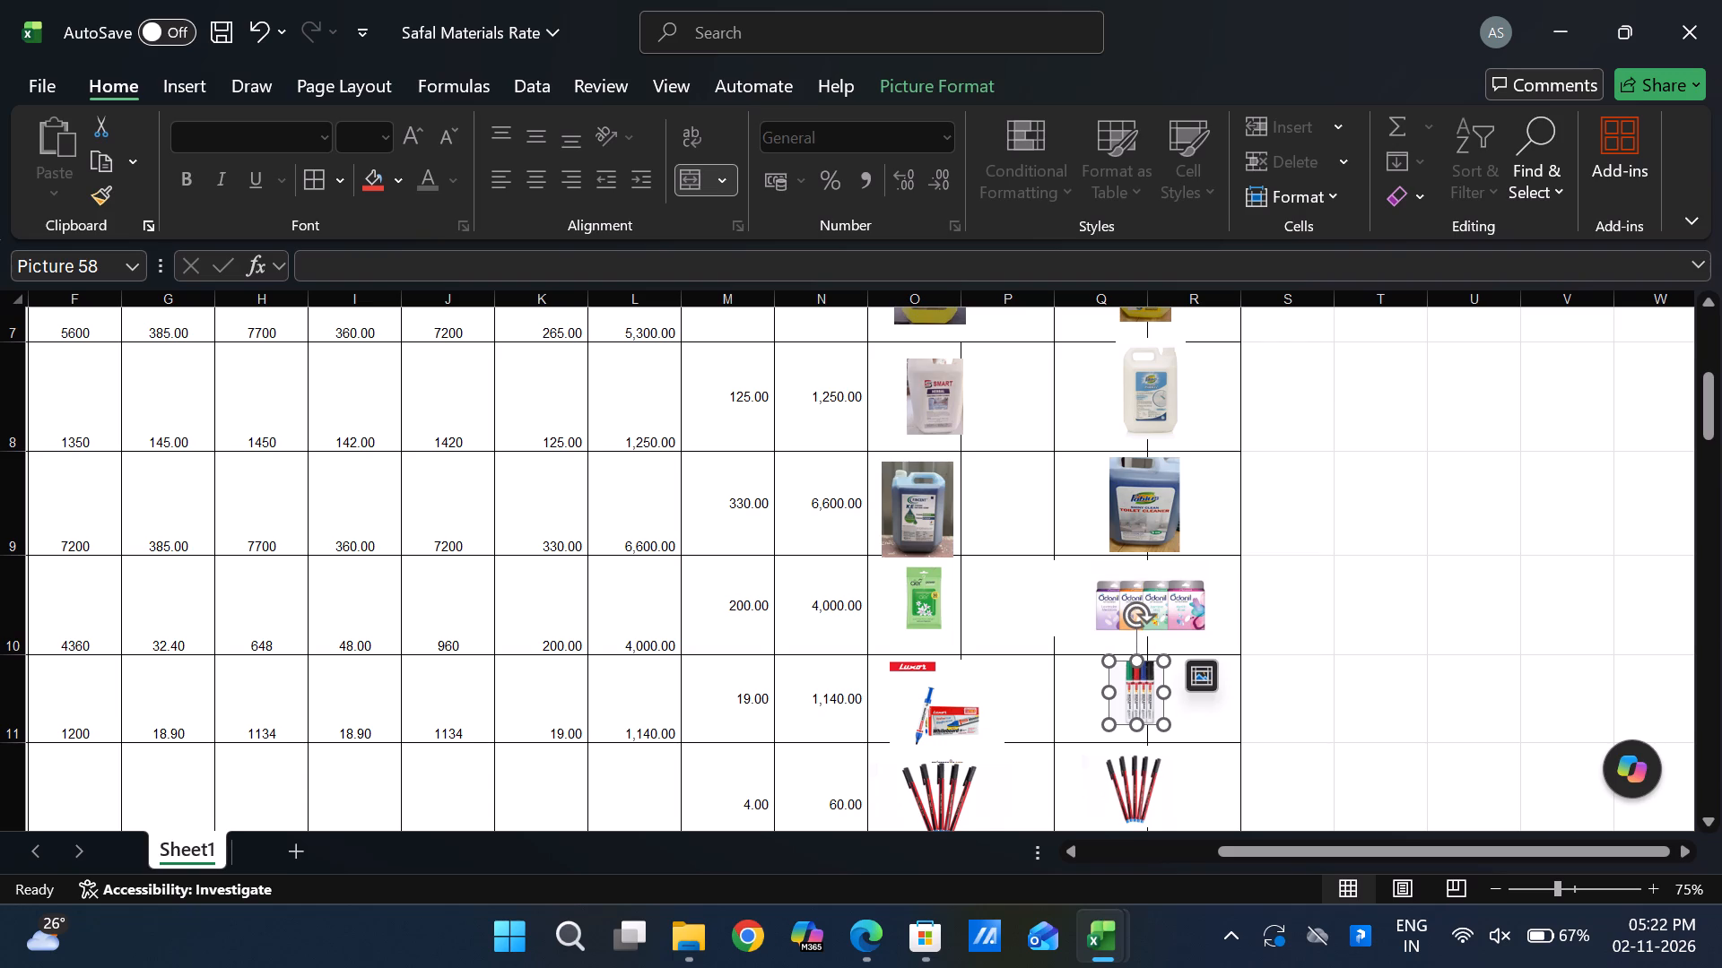
key(Down)
key(Down)
key(Down)
key(Down)
key(Down)
key(Down)
key(shift+Up)
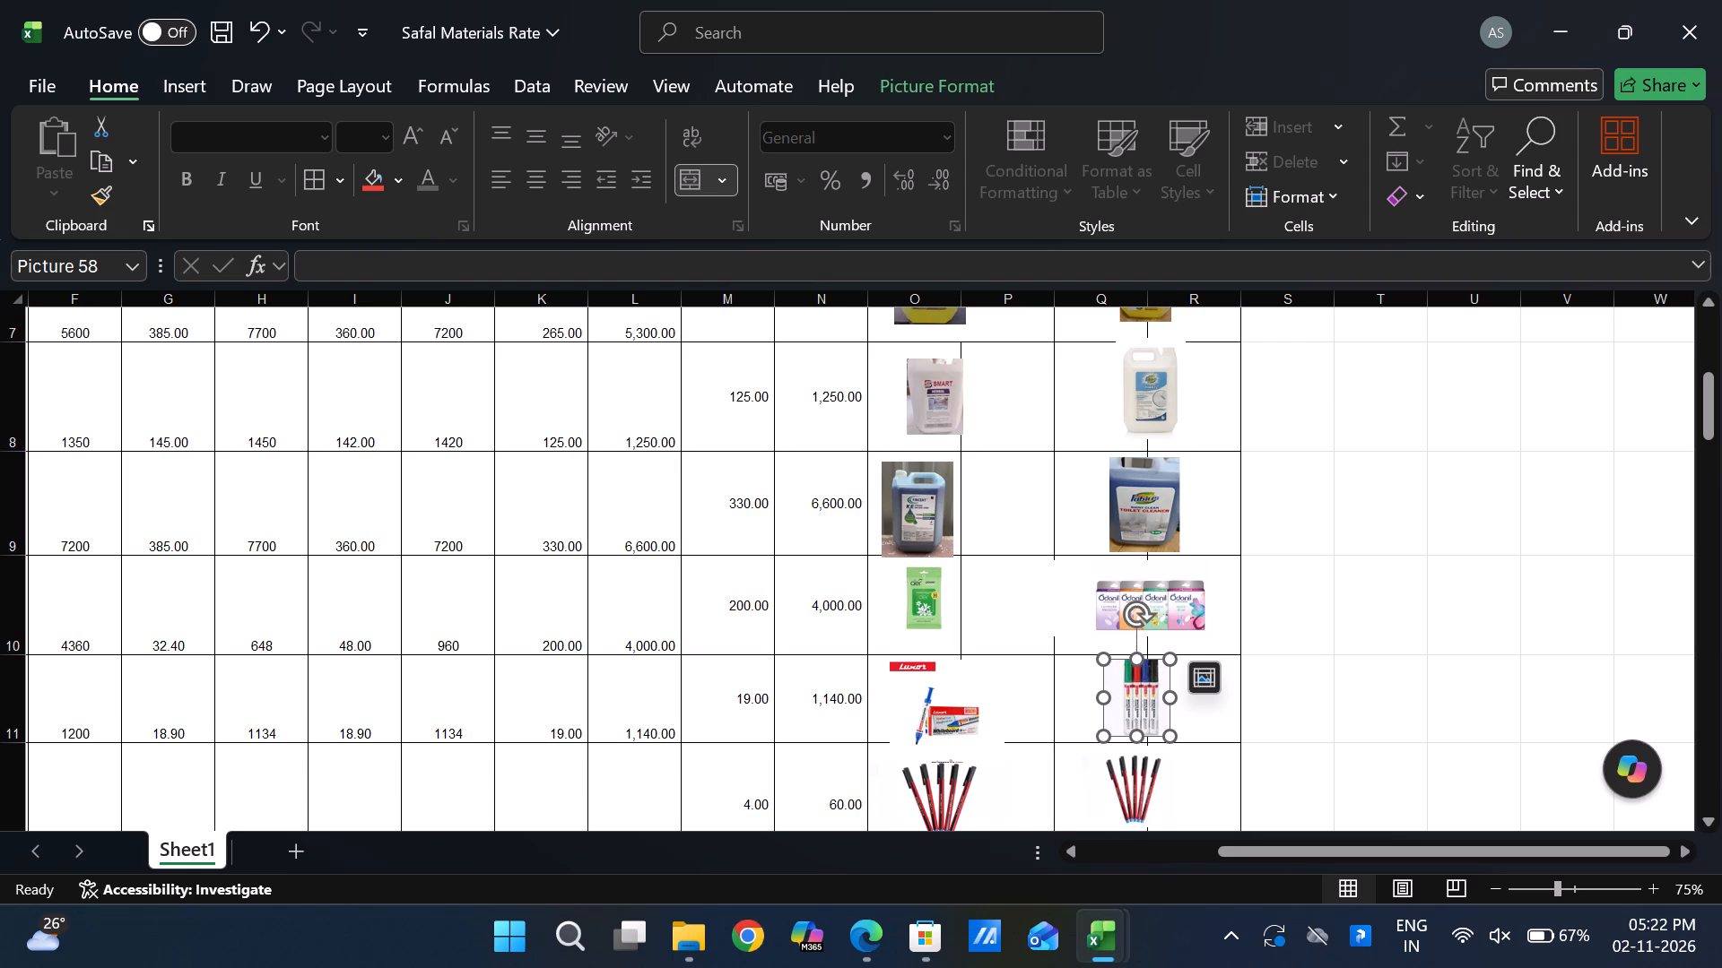
key(shift+Up)
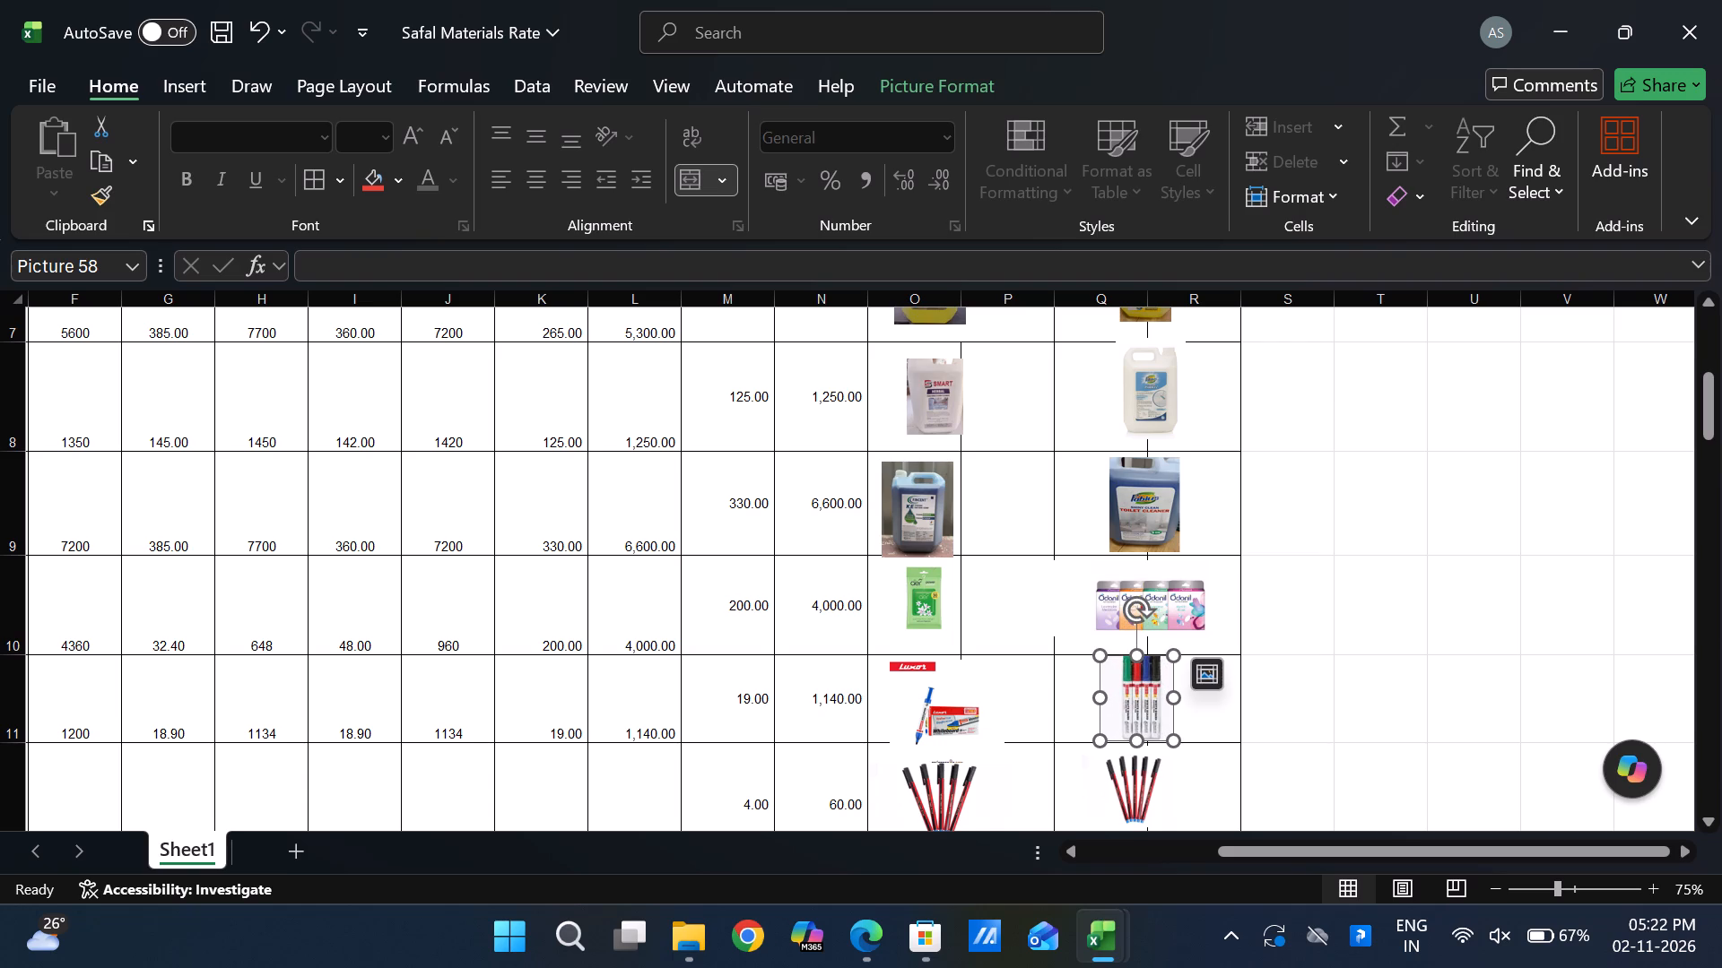
Review the size and alignment of the product pictures under Dhiyan Images and Bansi Images from the header rows down.
scroll(1172, 802, down, 1)
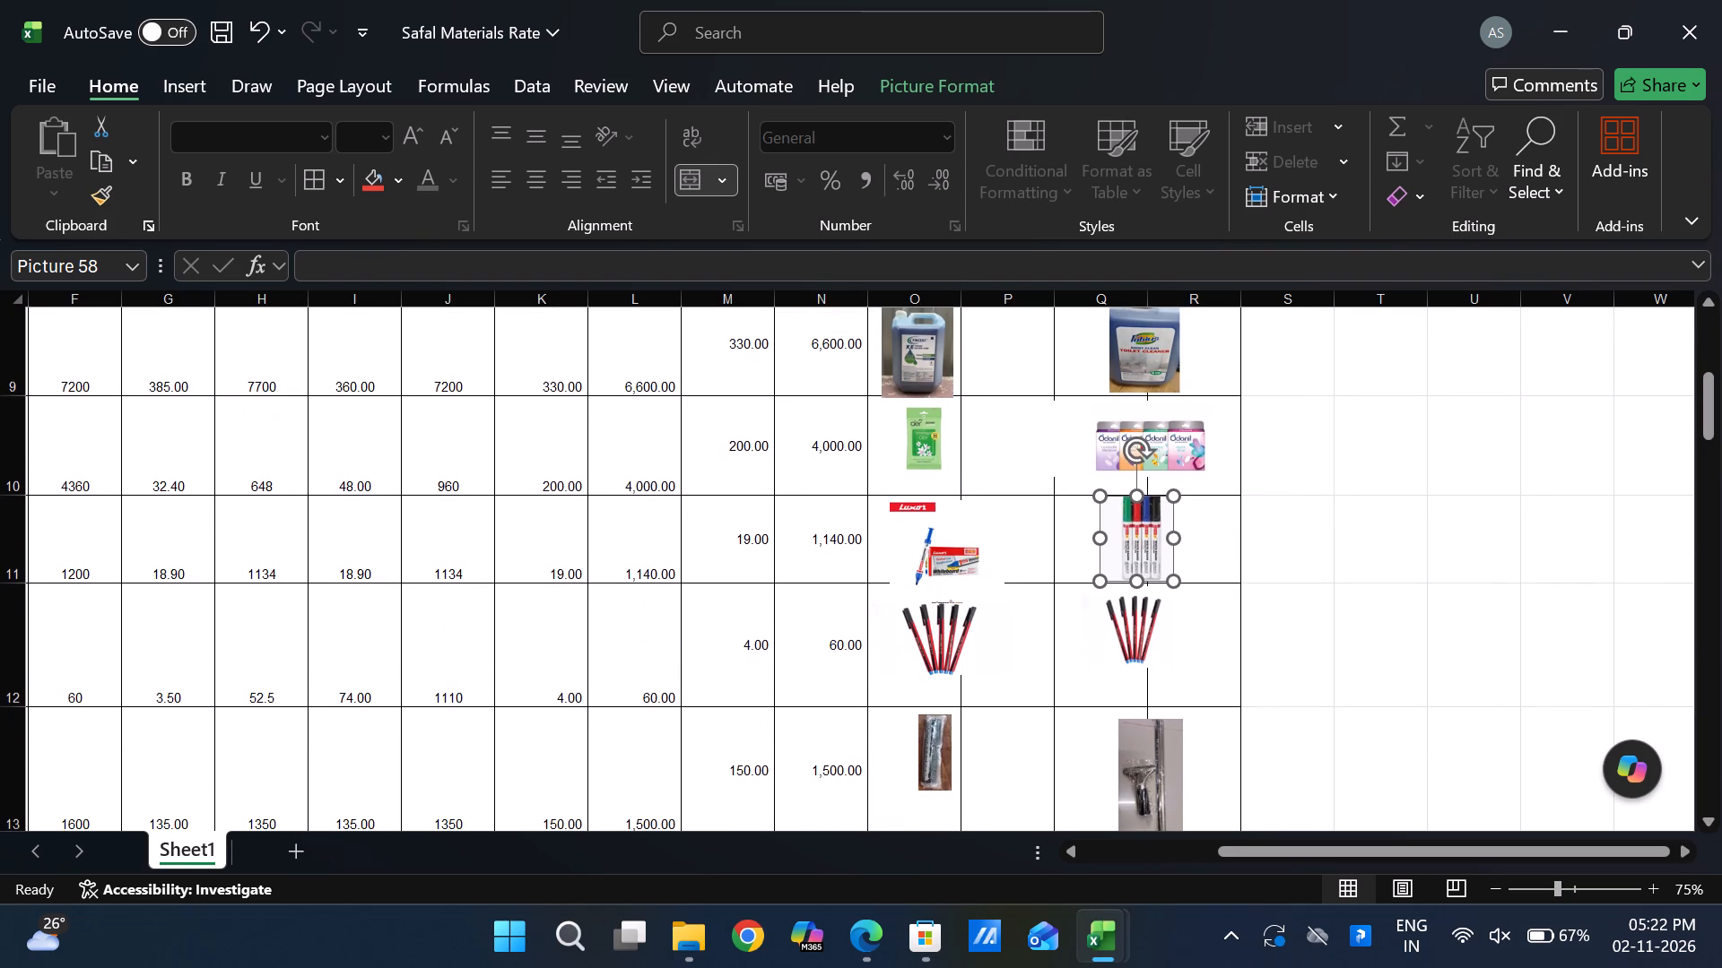
scroll(1172, 802, down, 2)
scroll(1172, 802, up, 5)
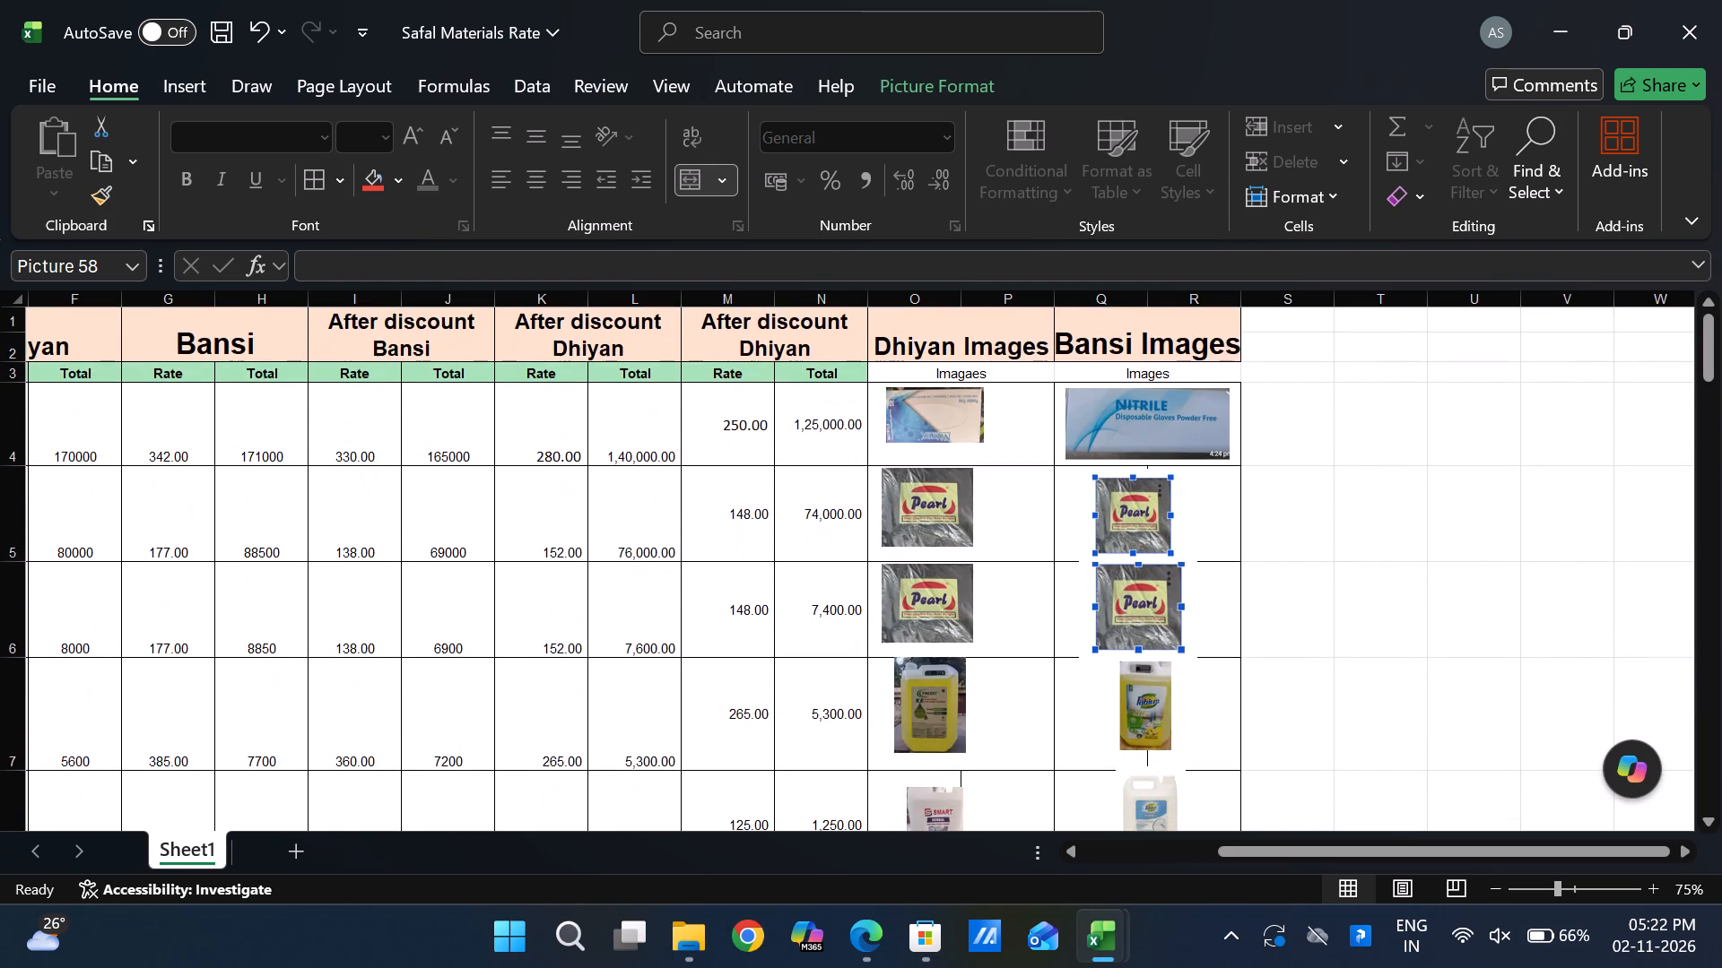
scroll(1172, 802, down, 4)
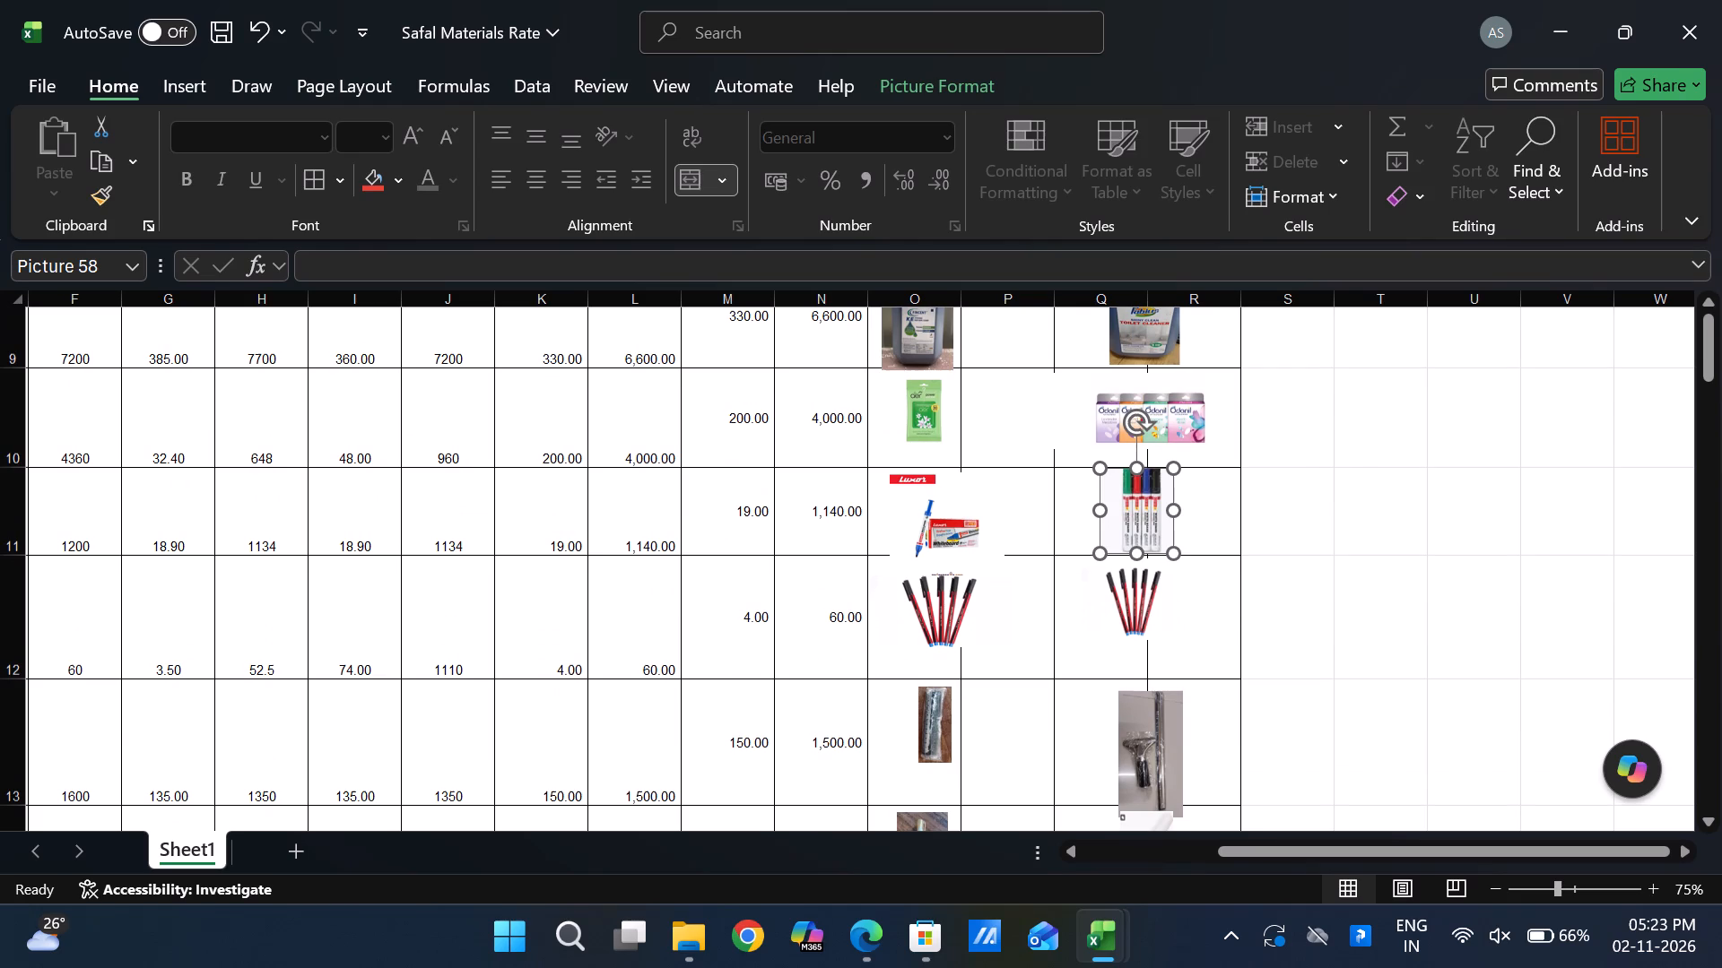
scroll(1172, 802, down, 1)
scroll(1172, 802, up, 6)
scroll(1172, 802, down, 1)
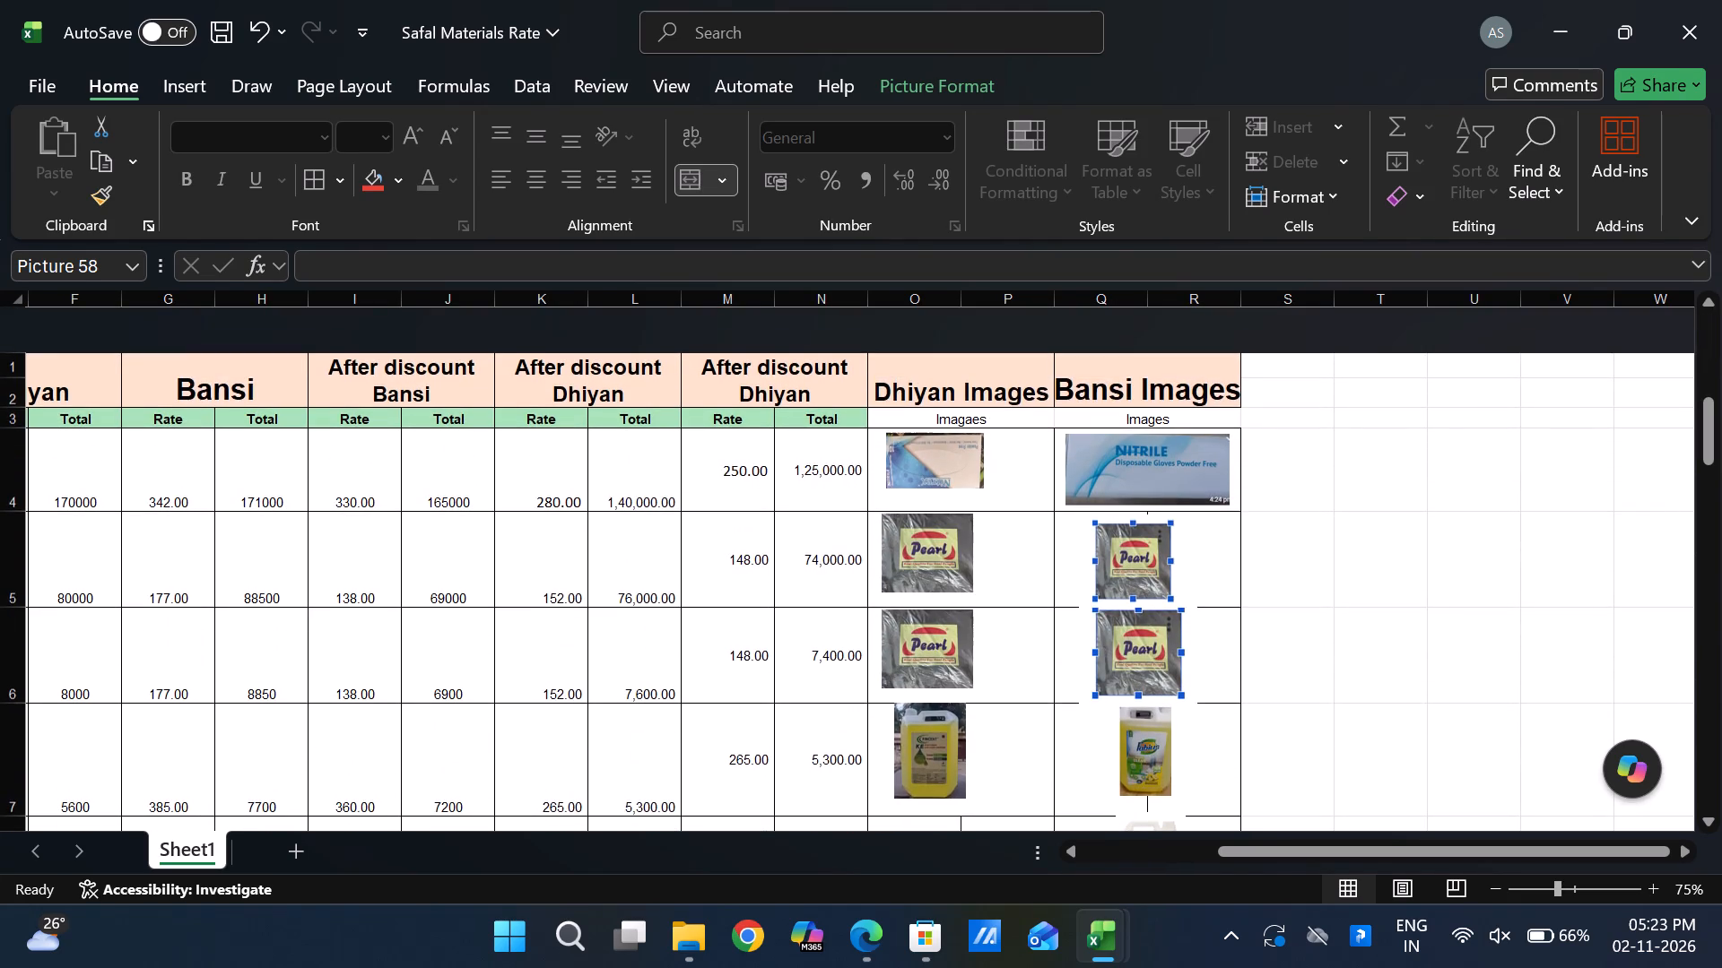
scroll(1172, 802, down, 2)
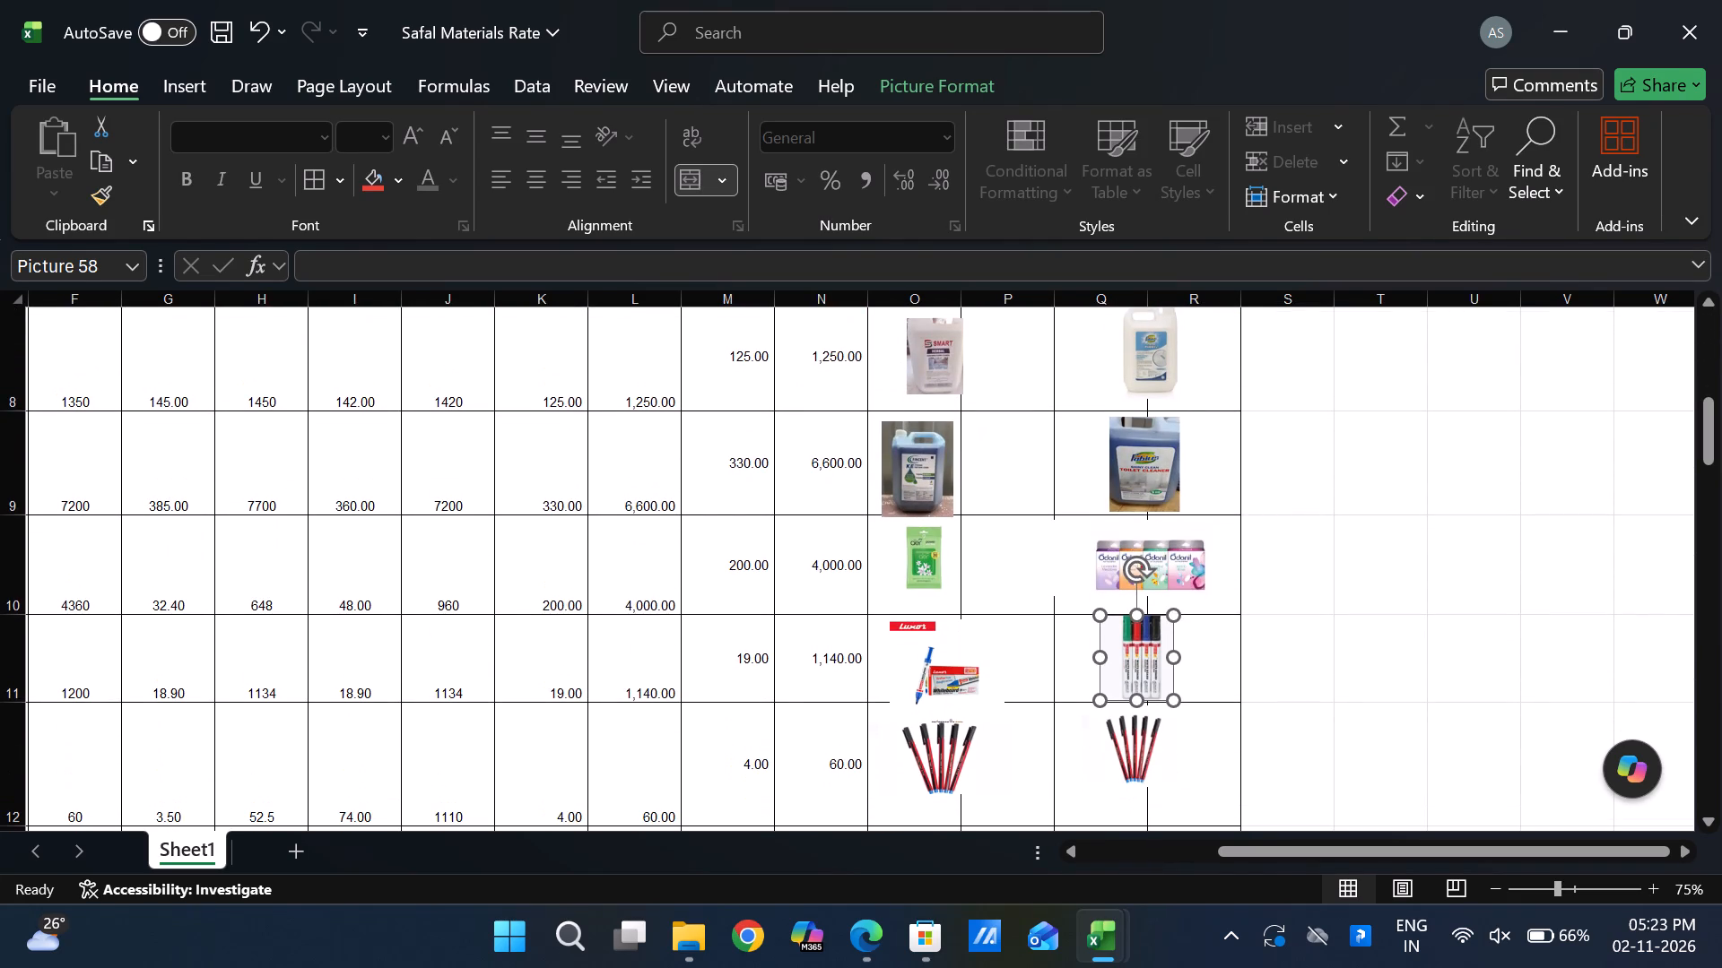
Move the red pens picture under Bansi Images down to about the vertical middle of row 12.
scroll(1172, 802, down, 1)
click(1147, 786)
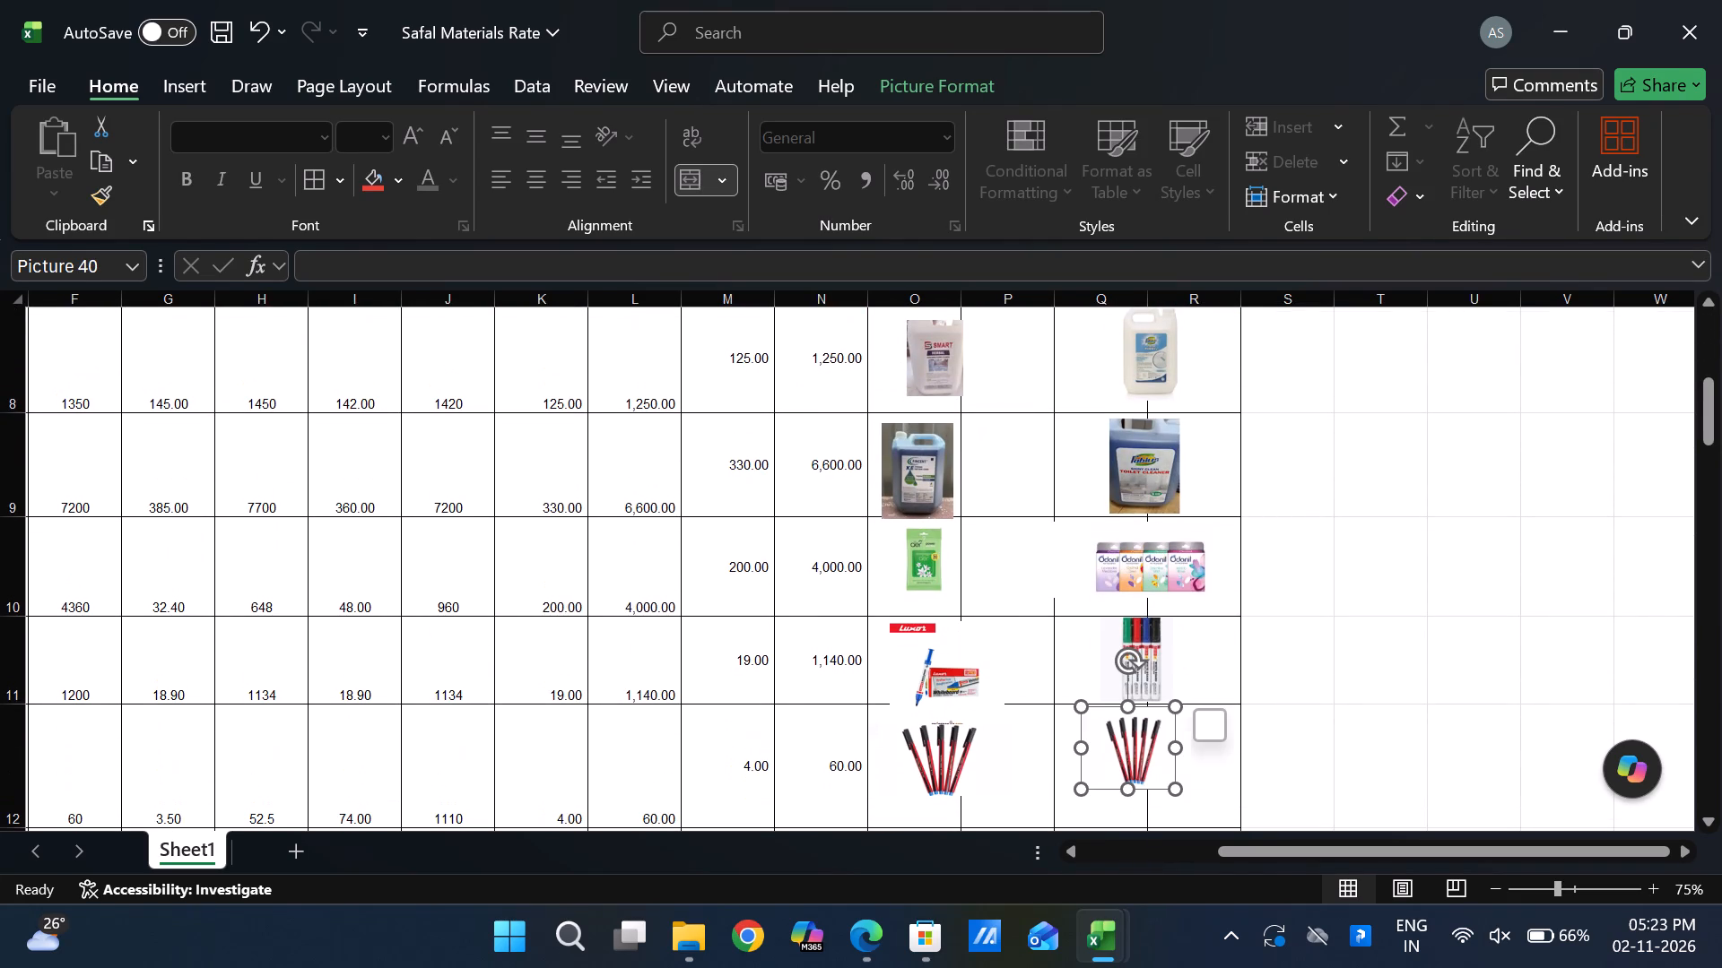
key(Down)
key(Down)
key(Down)
key(Down)
key(Down)
key(Down)
key(Down)
key(Down)
key(Down)
key(Down)
key(Down)
key(Down)
key(Down)
key(Down)
key(Down)
key(Down)
key(Down)
key(Up)
key(Up)
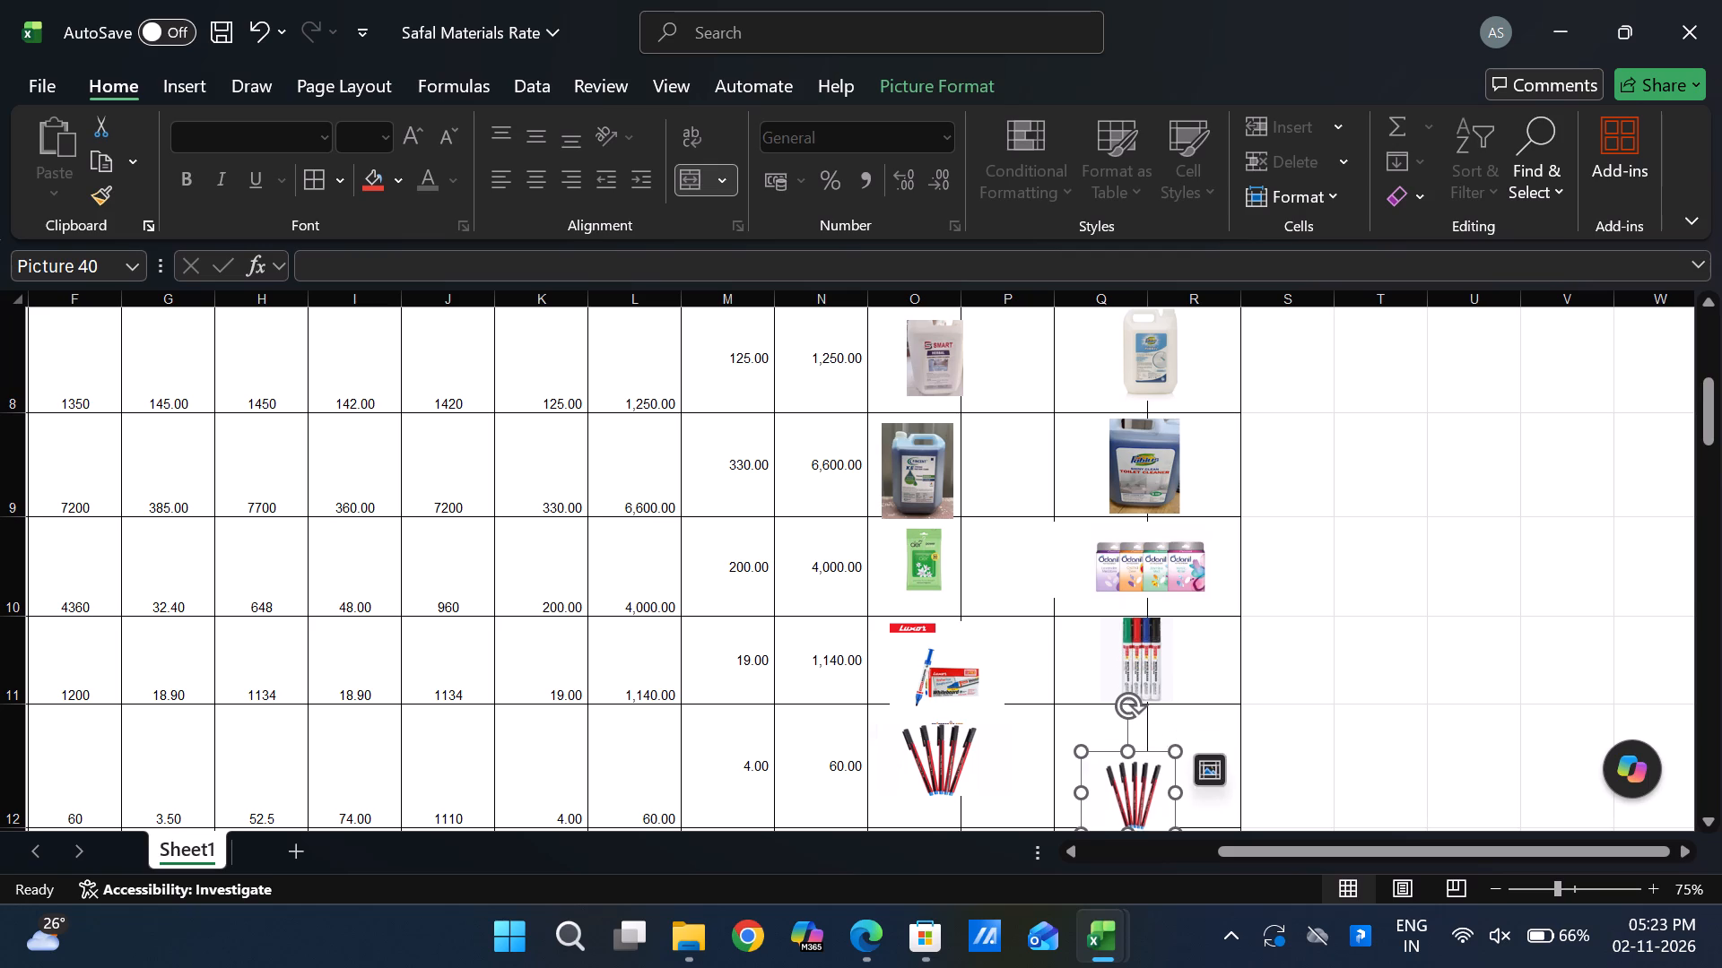
key(Up)
key(Up)
key(Up)
key(Up)
key(Up)
key(Up)
key(Up)
key(Up)
key(Up)
key(Up)
key(Up)
key(Up)
key(Up)
key(Up)
key(Up)
key(Up)
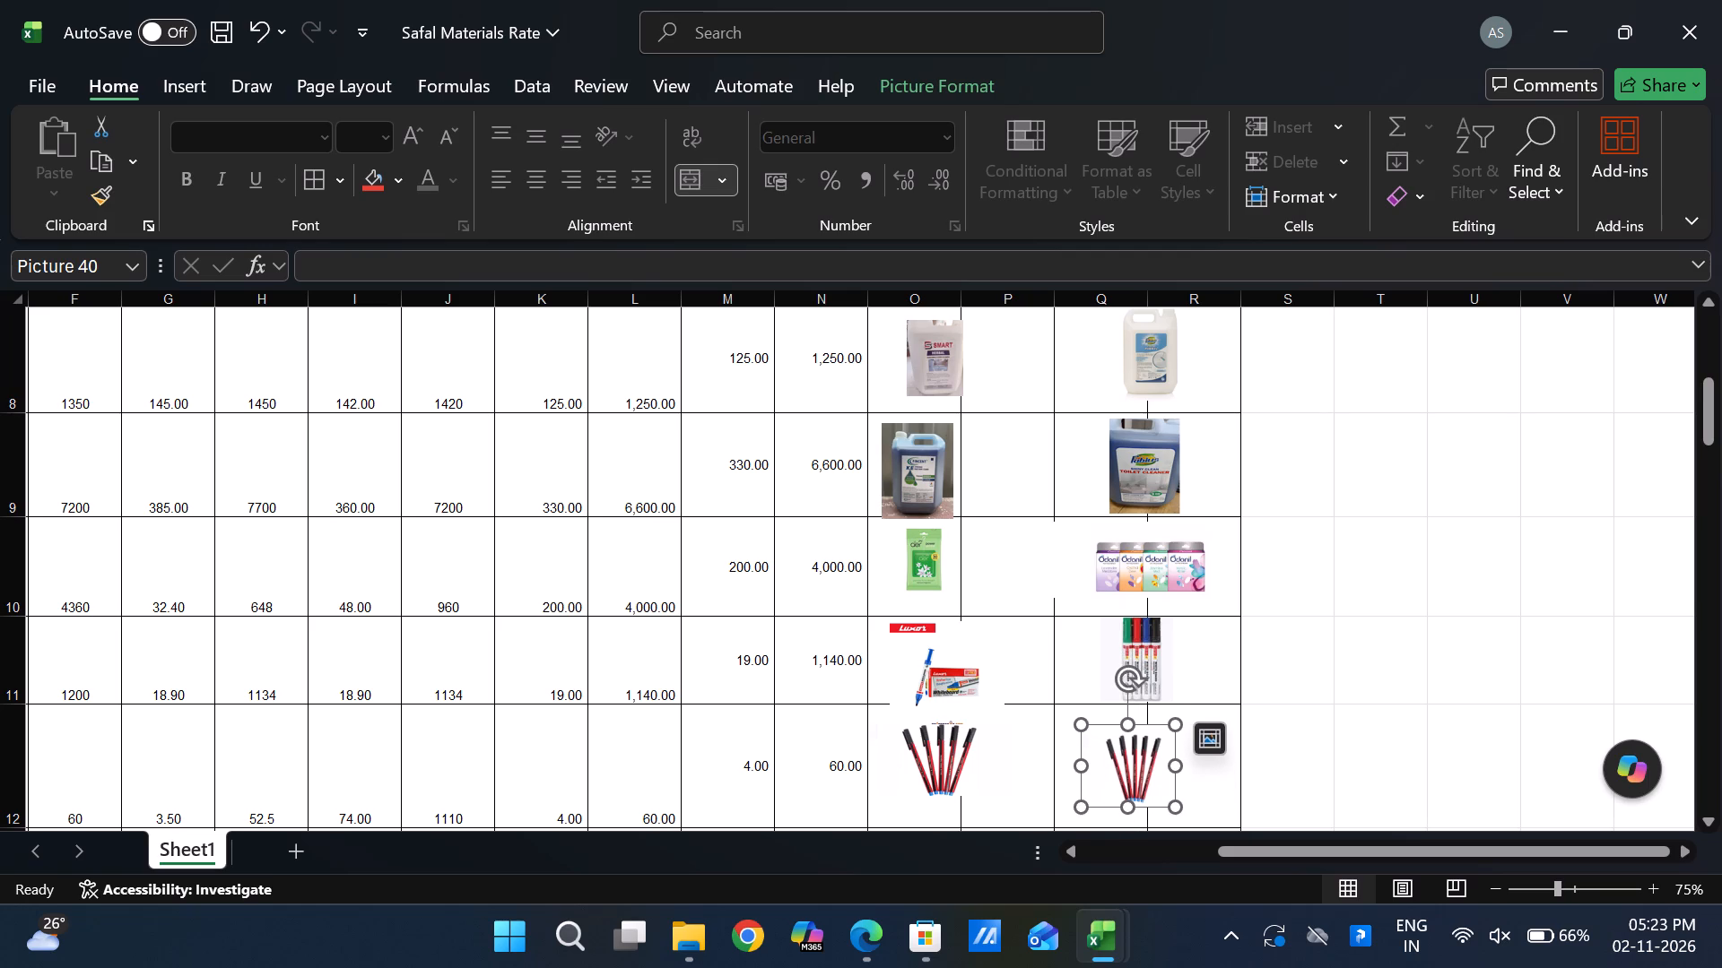
key(Down)
key(Down)
key(Down)
key(Down)
key(Down)
key(Down)
key(Down)
key(Down)
key(Down)
key(Down)
Shift the red pens picture in row 12 rightward so it is centred across columns Q and R.
key(Right)
key(Right)
key(Right)
key(Right)
key(Right)
key(Right)
key(Right)
key(Right)
key(Right)
key(Right)
key(Right)
key(Right)
key(Right)
key(Right)
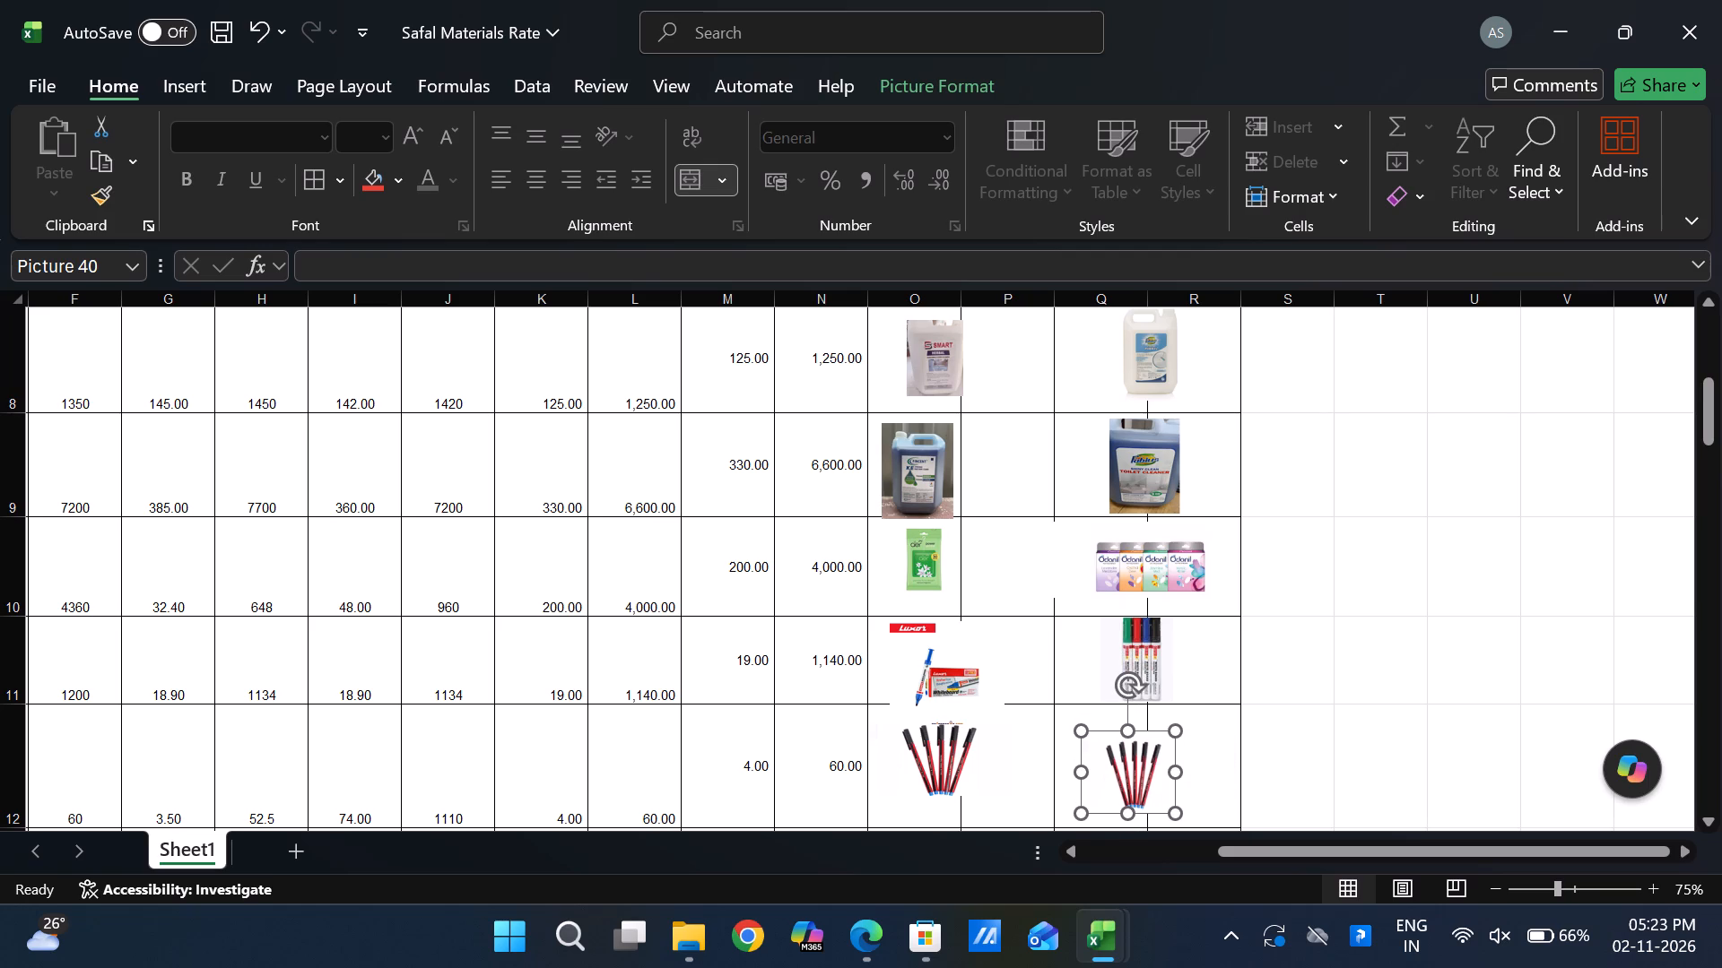
key(Left)
key(Left)
key(Left)
key(Left)
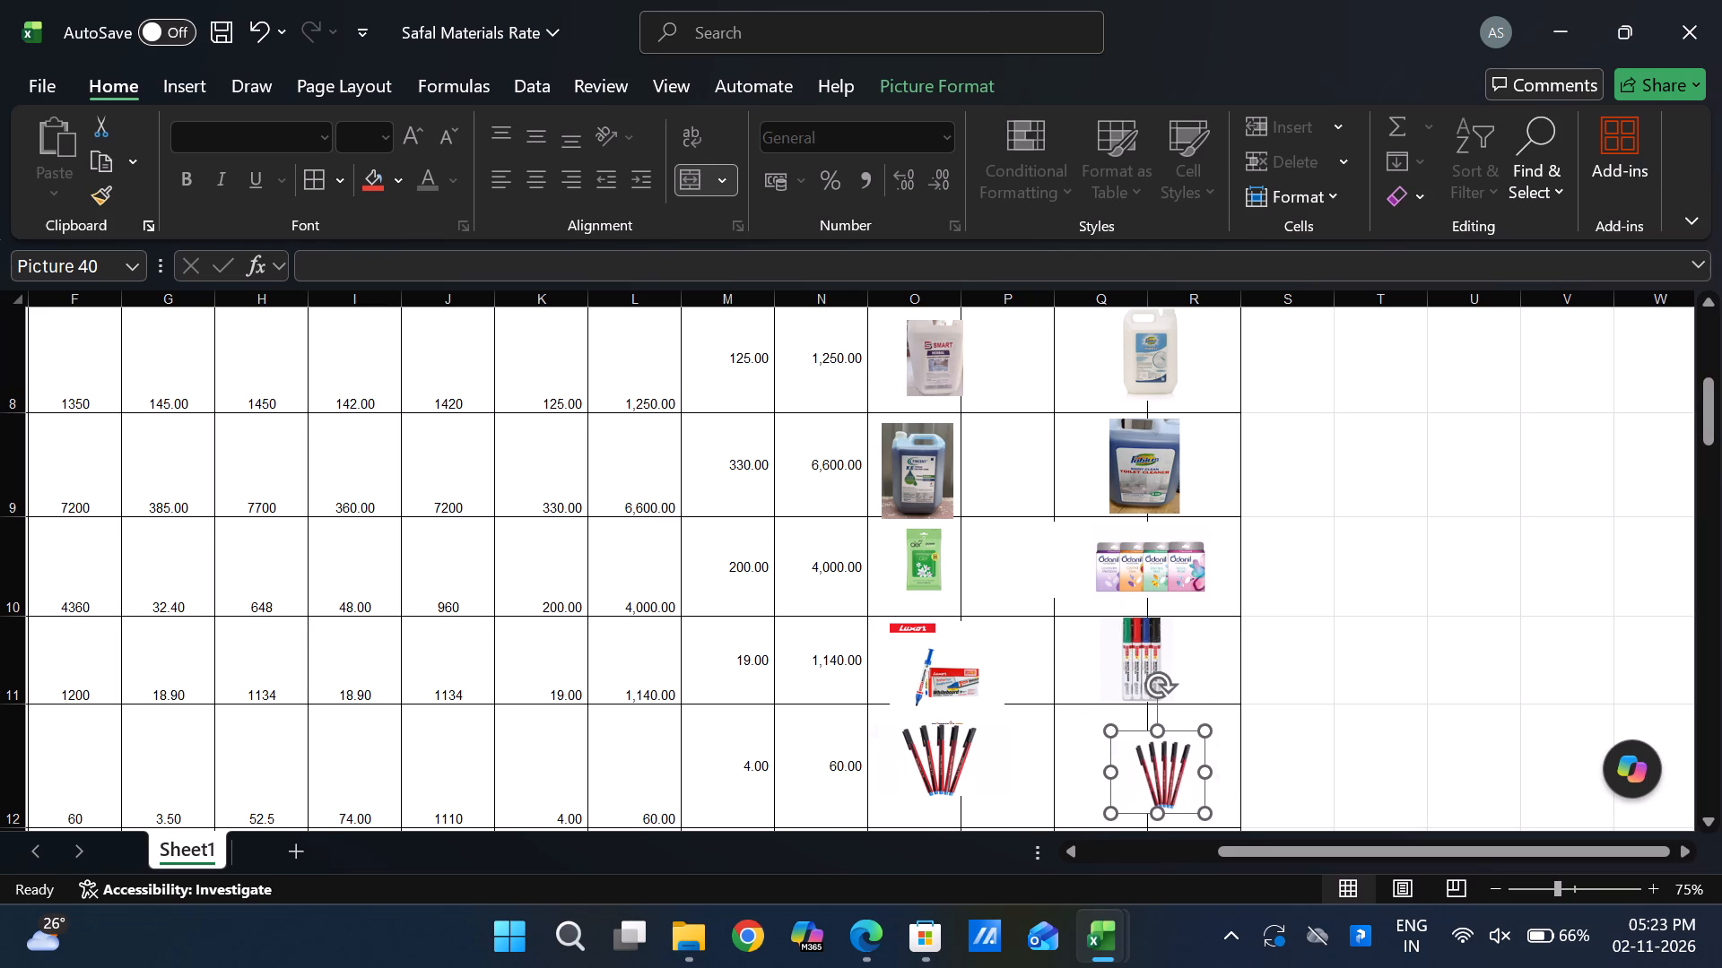
key(Left)
key(Left)
key(Left)
key(Left)
key(Left)
key(Left)
key(Left)
key(Left)
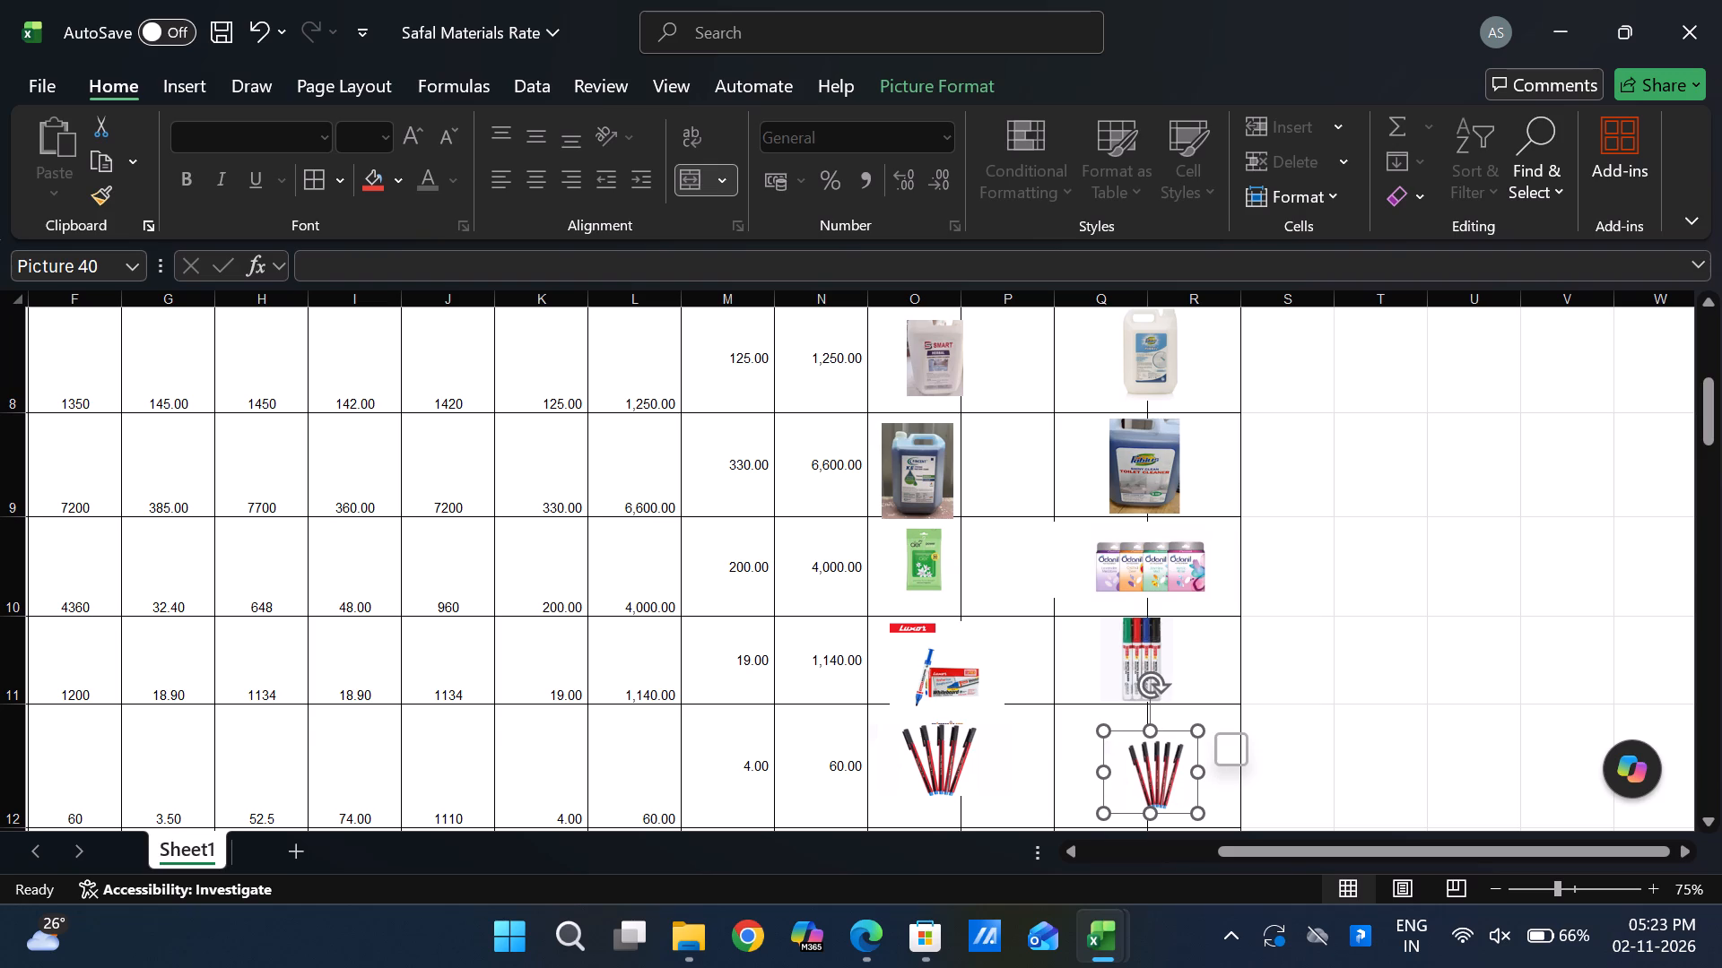
key(Left)
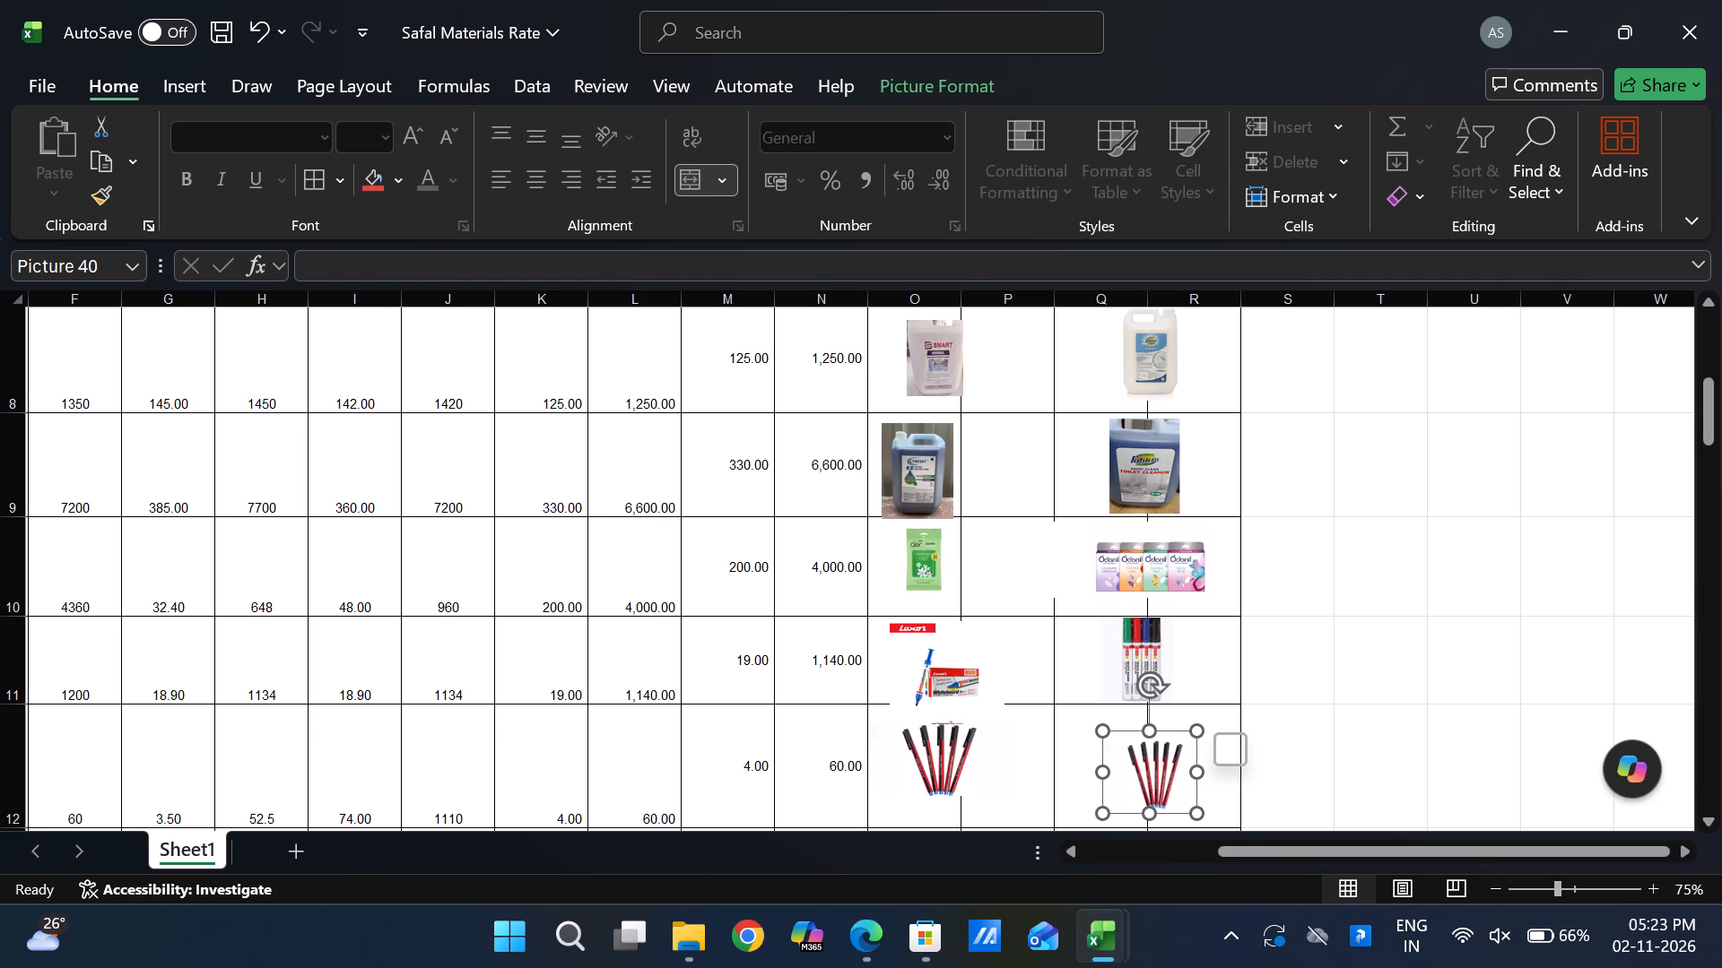
Enlarge the red pens picture under Bansi Images so it fills the height of row 12.
key(shift+Up)
key(shift+Up)
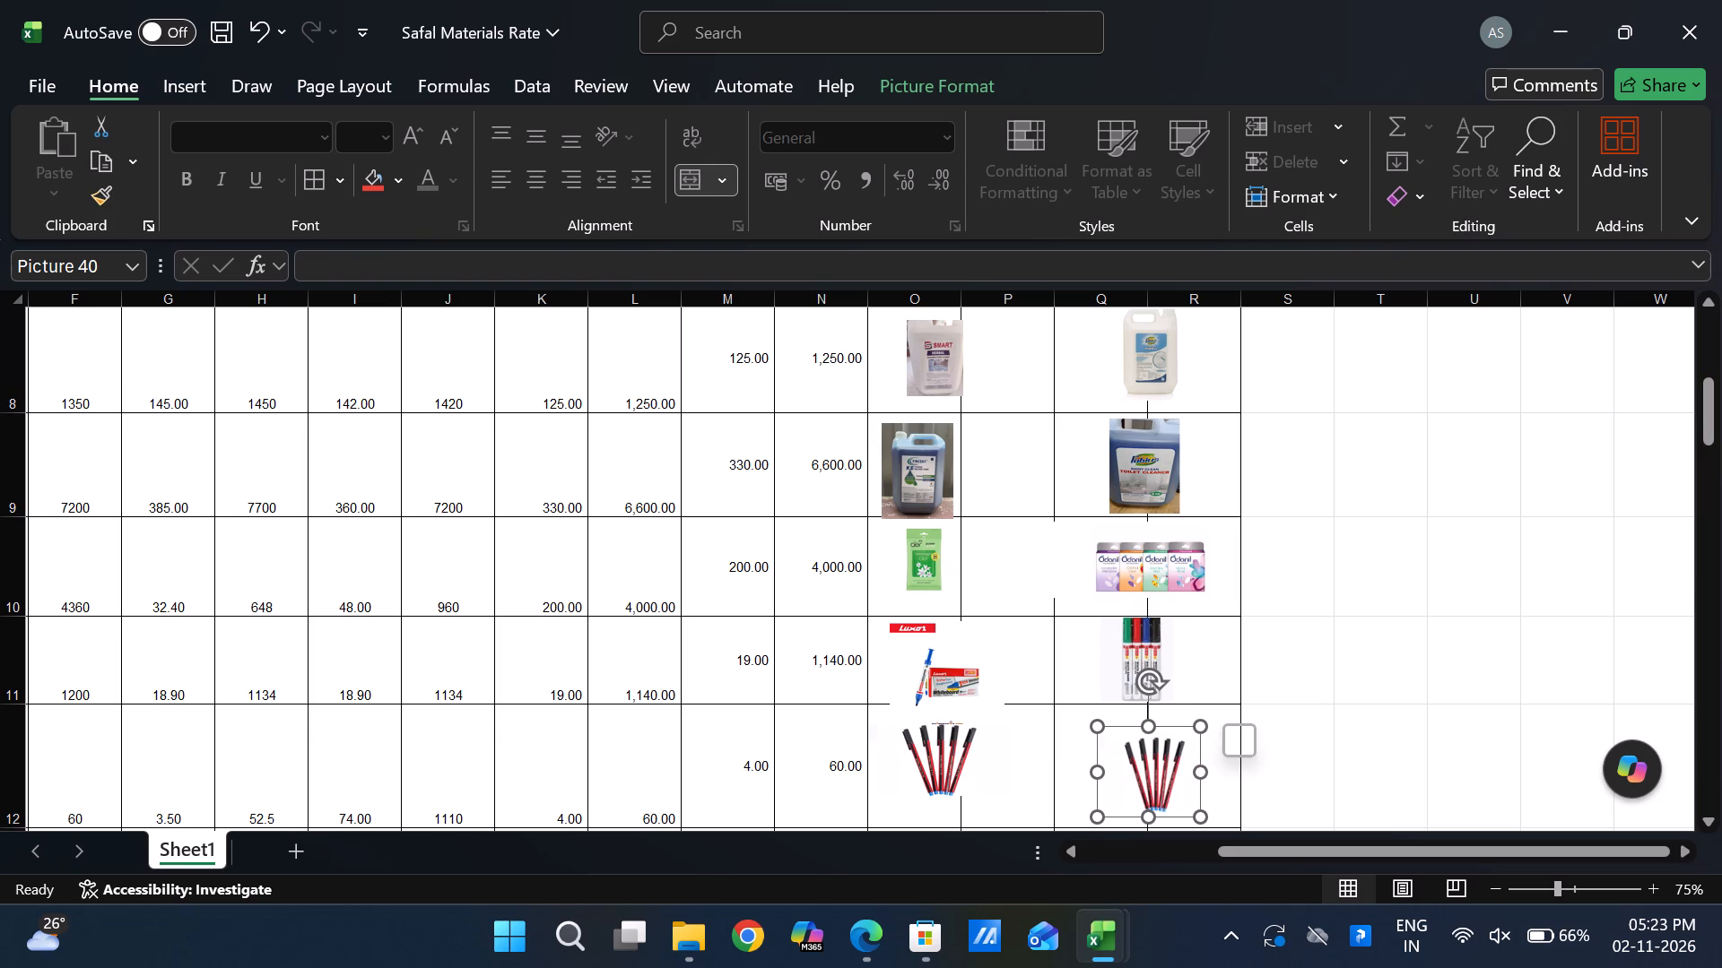
key(shift+Up)
key(shift+Up)
key(shift+Up)
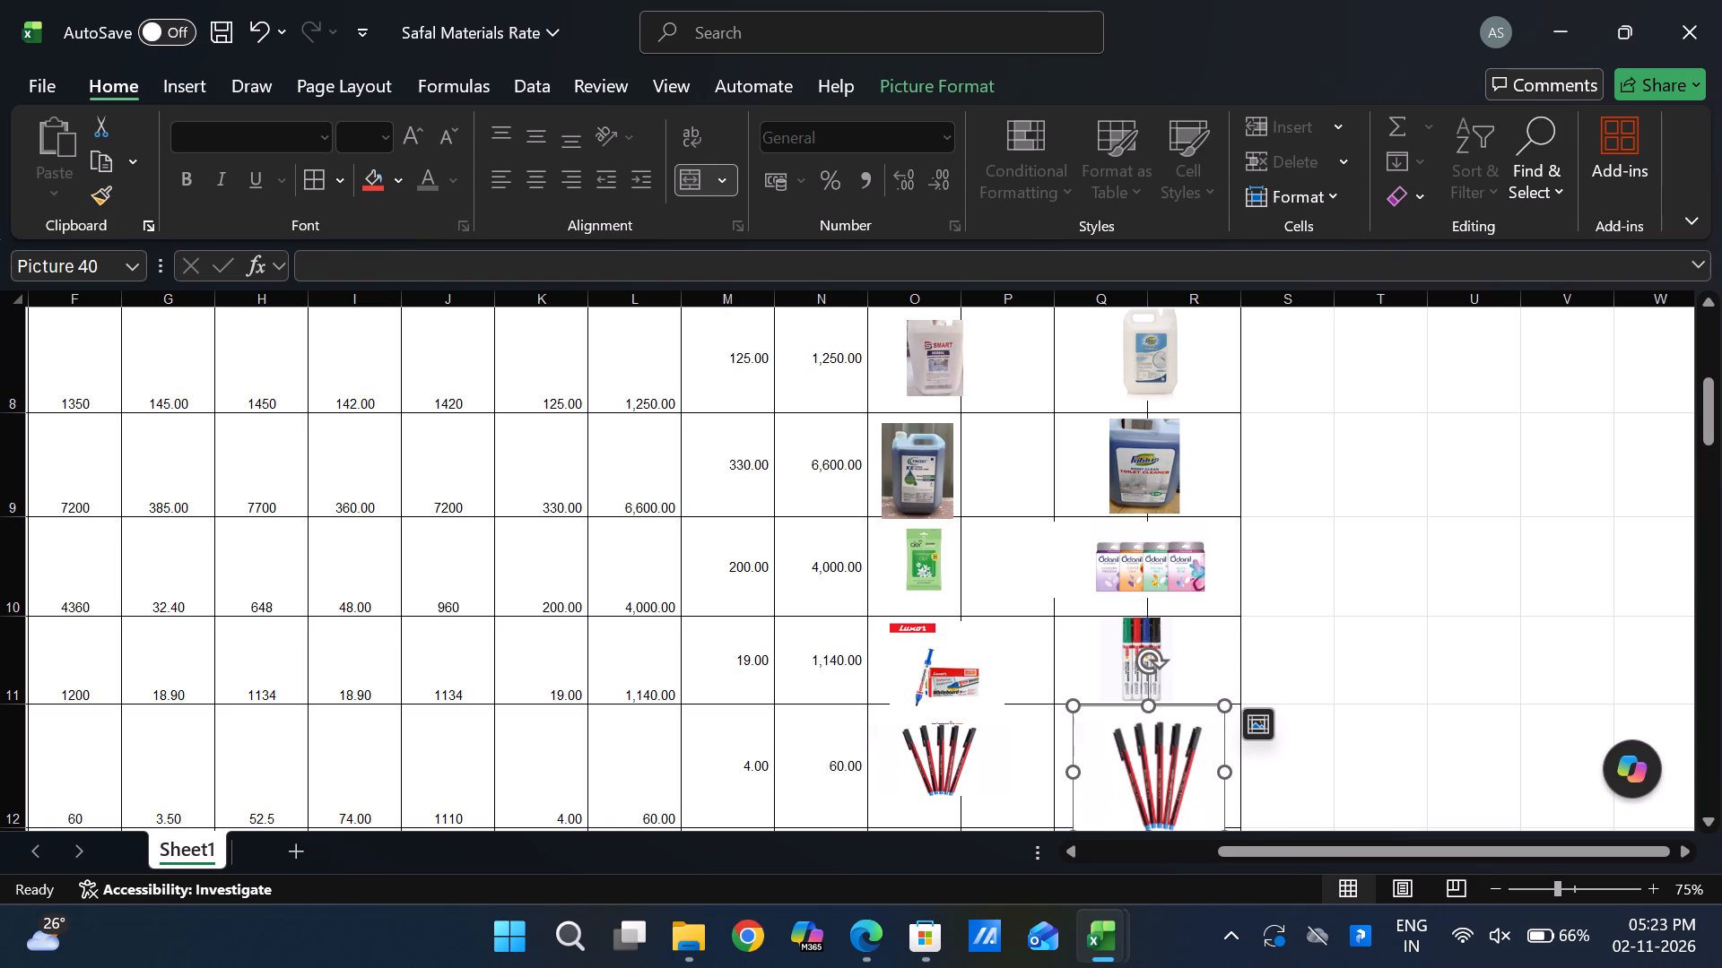
Select the grey product photo in row 13 under Bansi Images.
scroll(1240, 635, down, 2)
click(1118, 674)
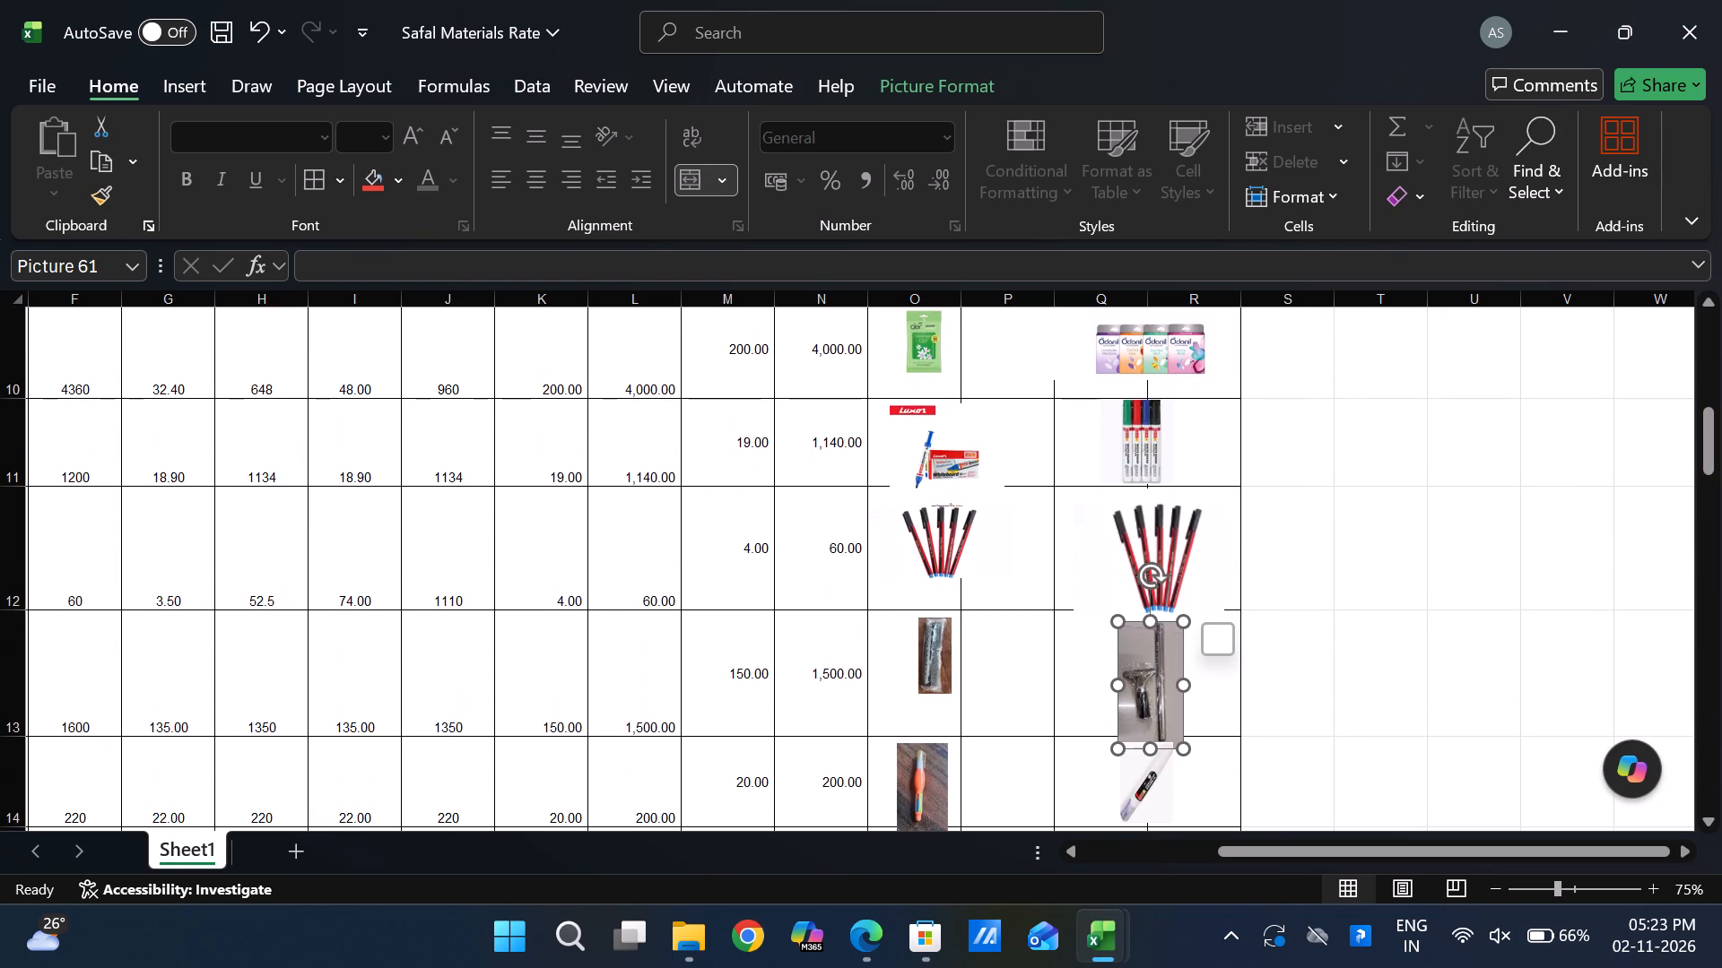
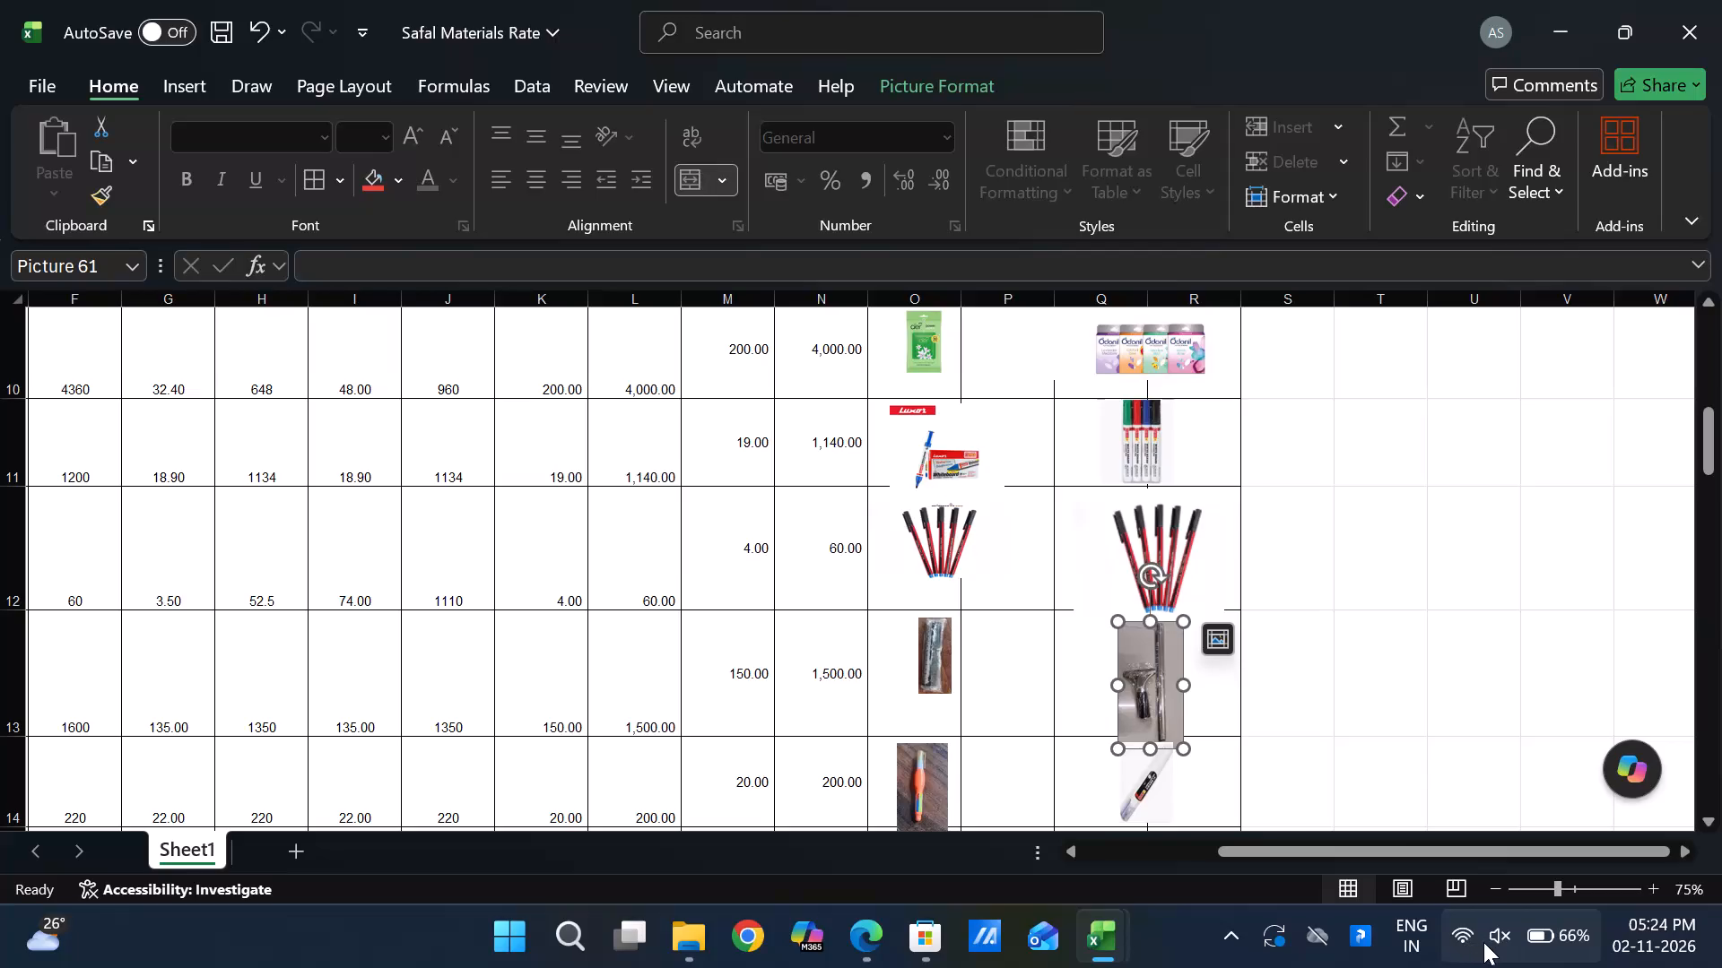
Switch to the Windows quick settings, open the Bluetooth device list and look through all nearby devices available for pairing.
click(1483, 942)
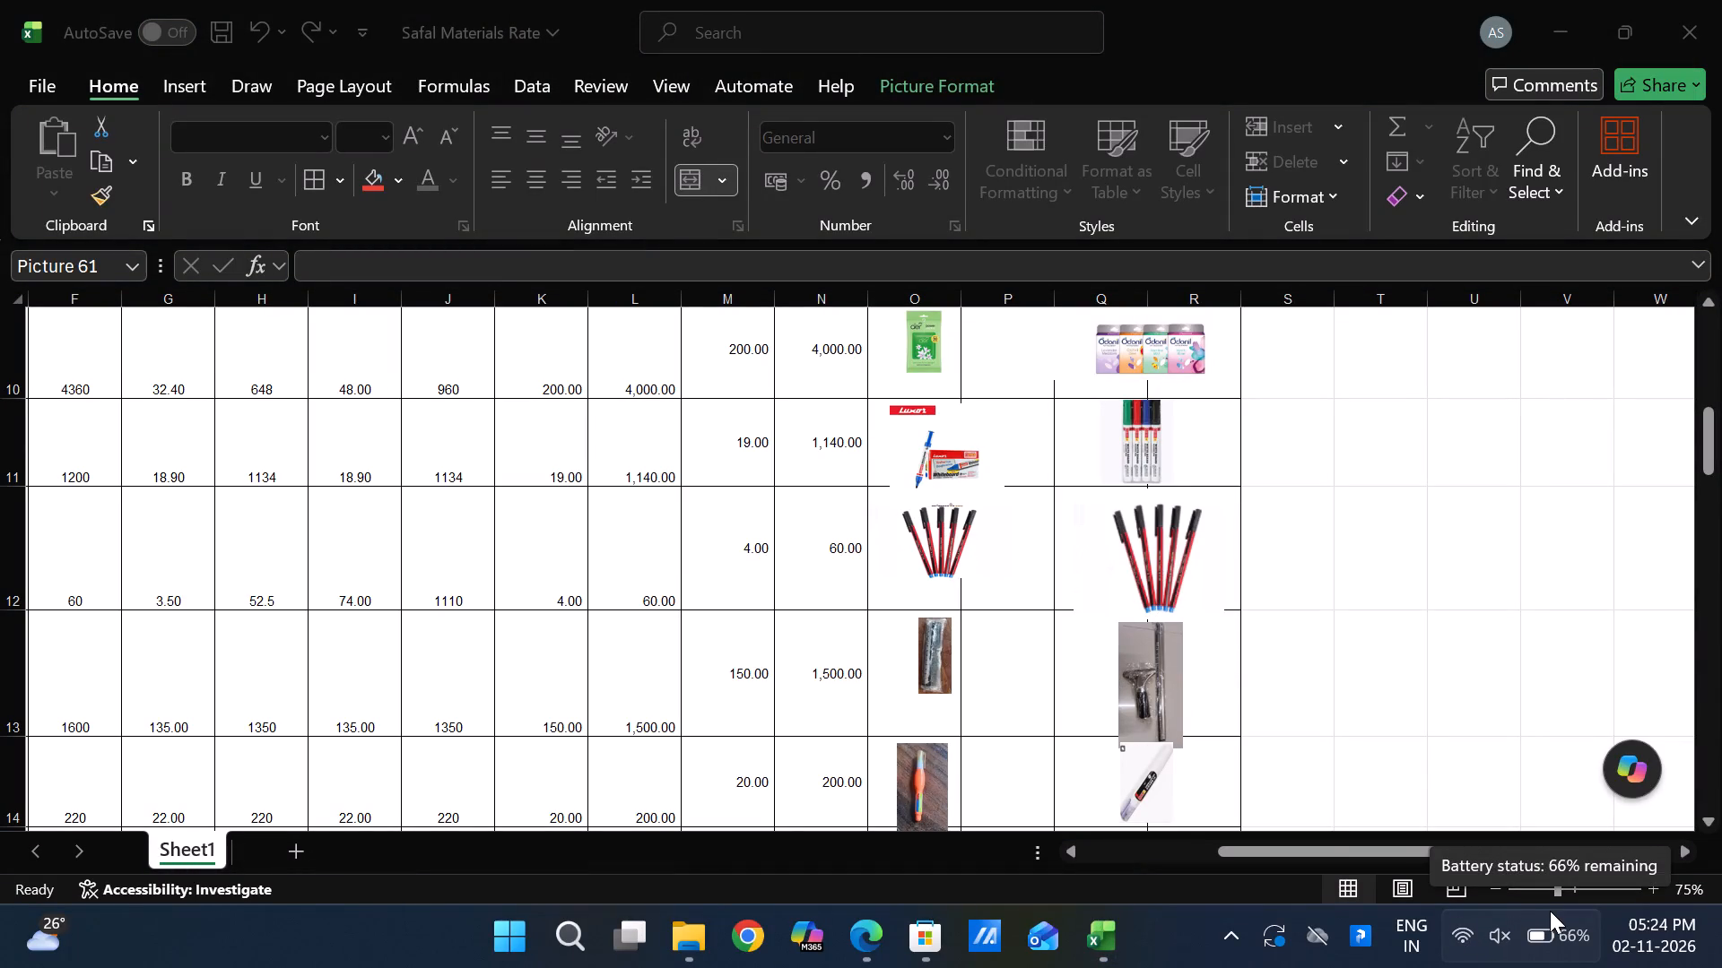
click(1506, 940)
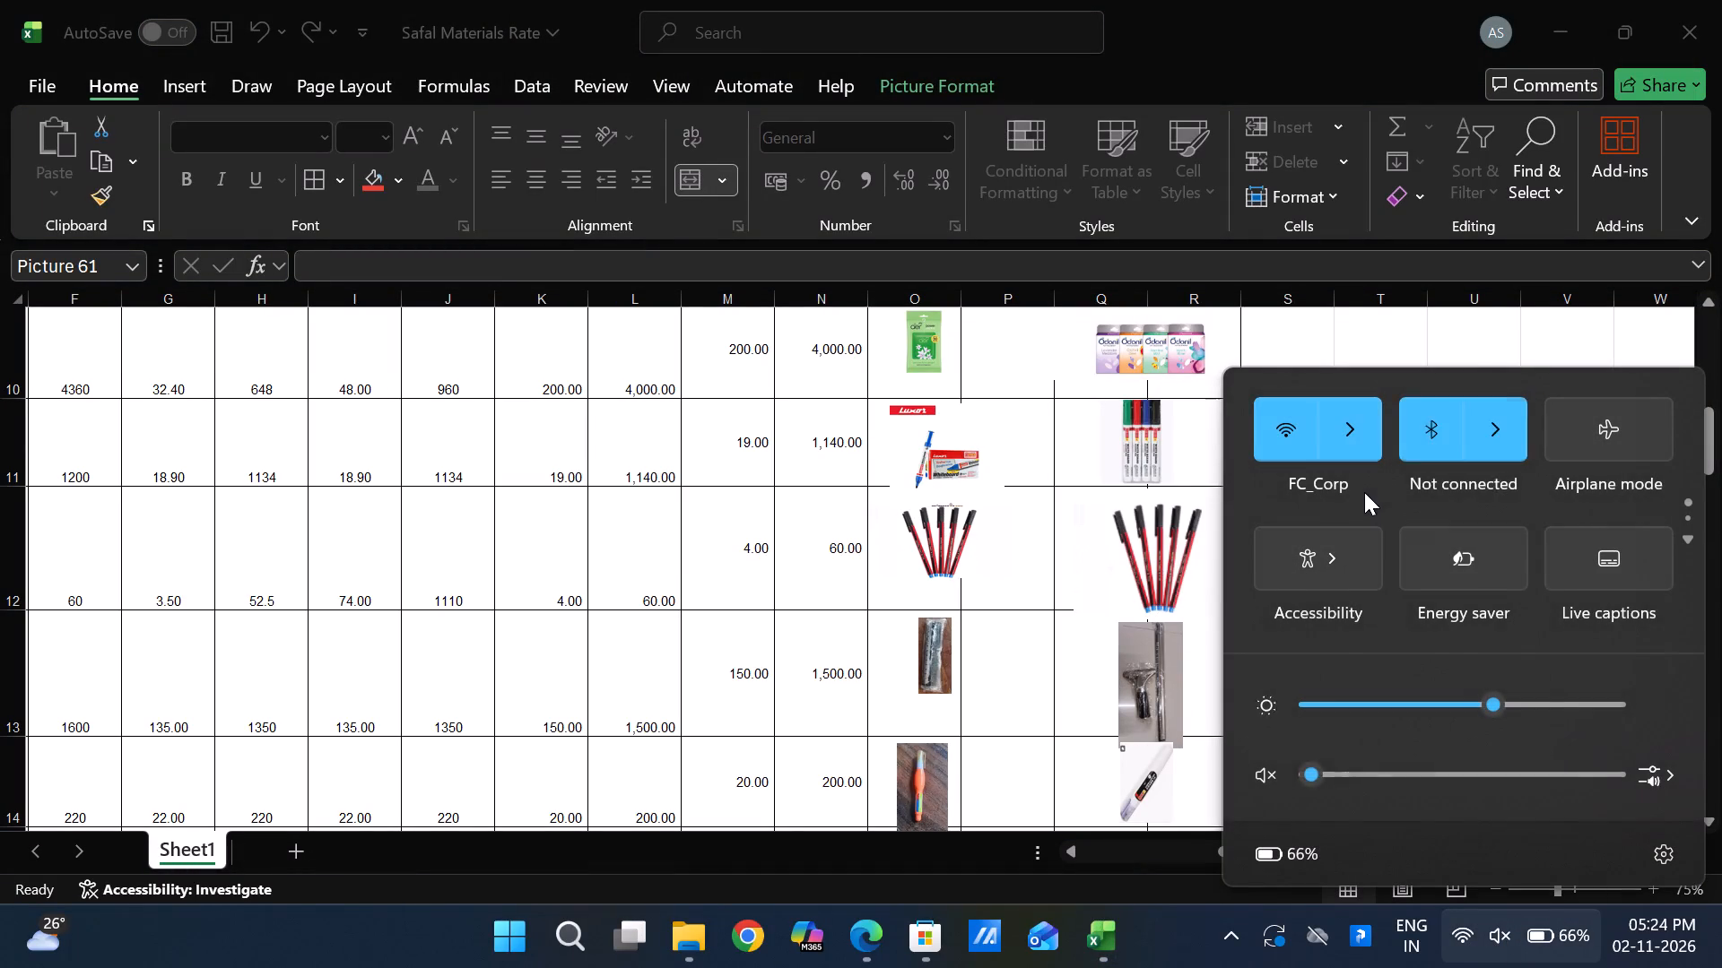
click(1429, 428)
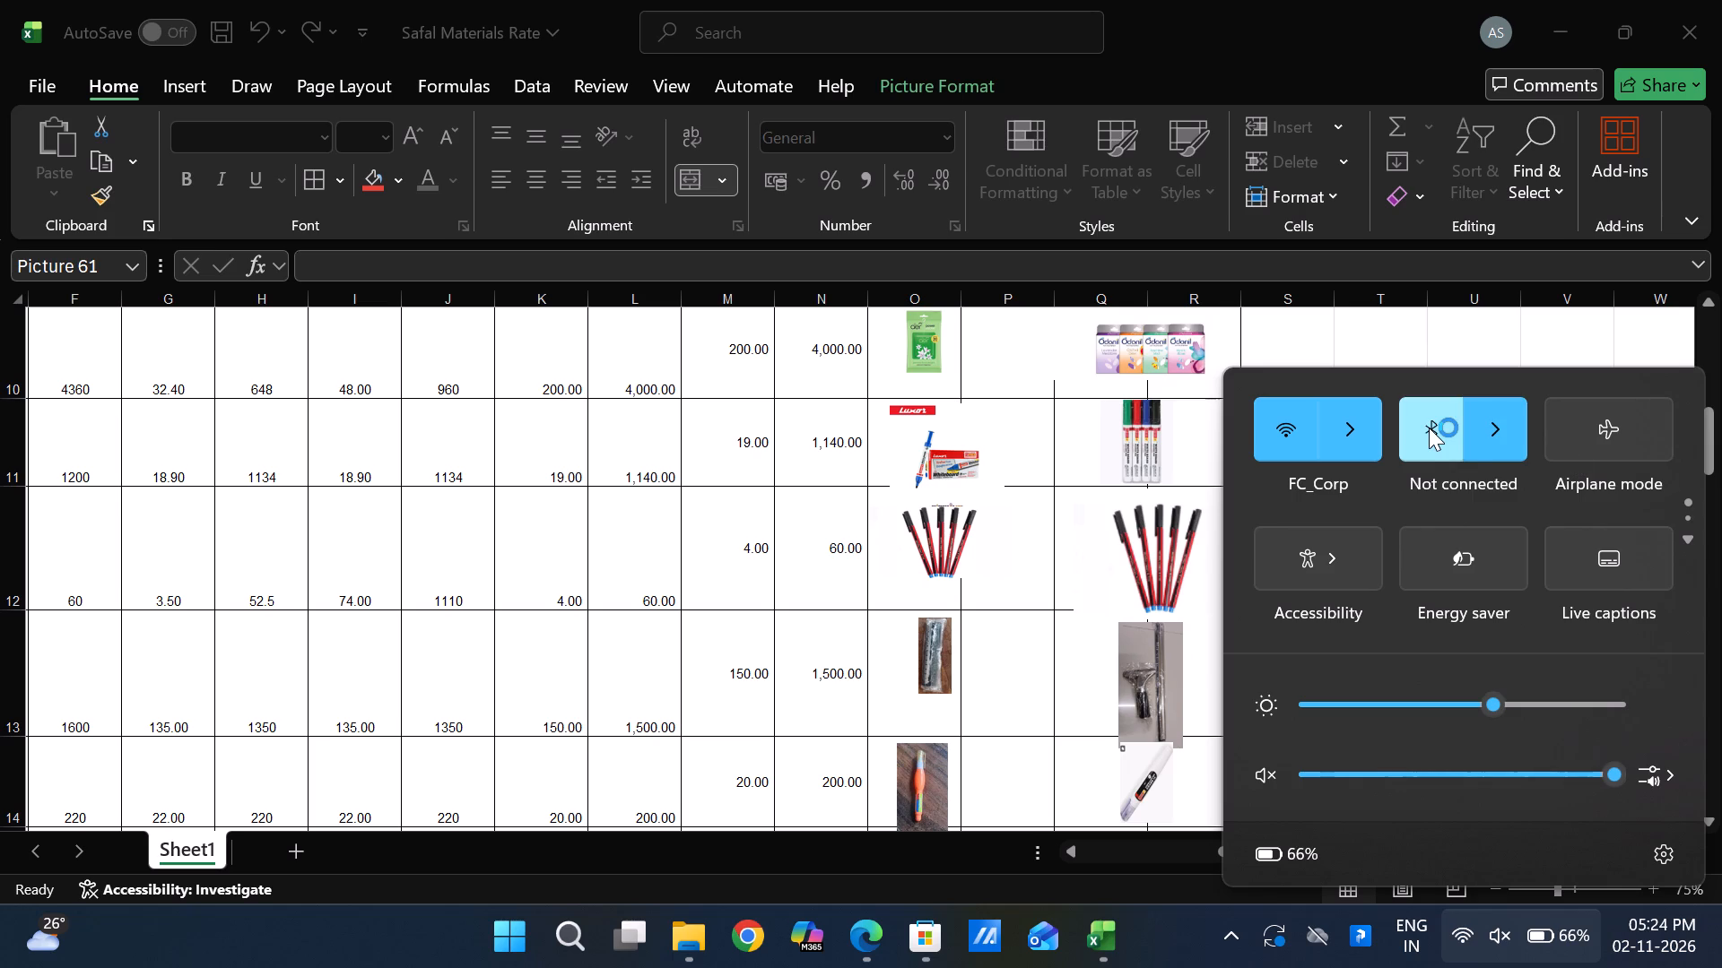
click(1477, 434)
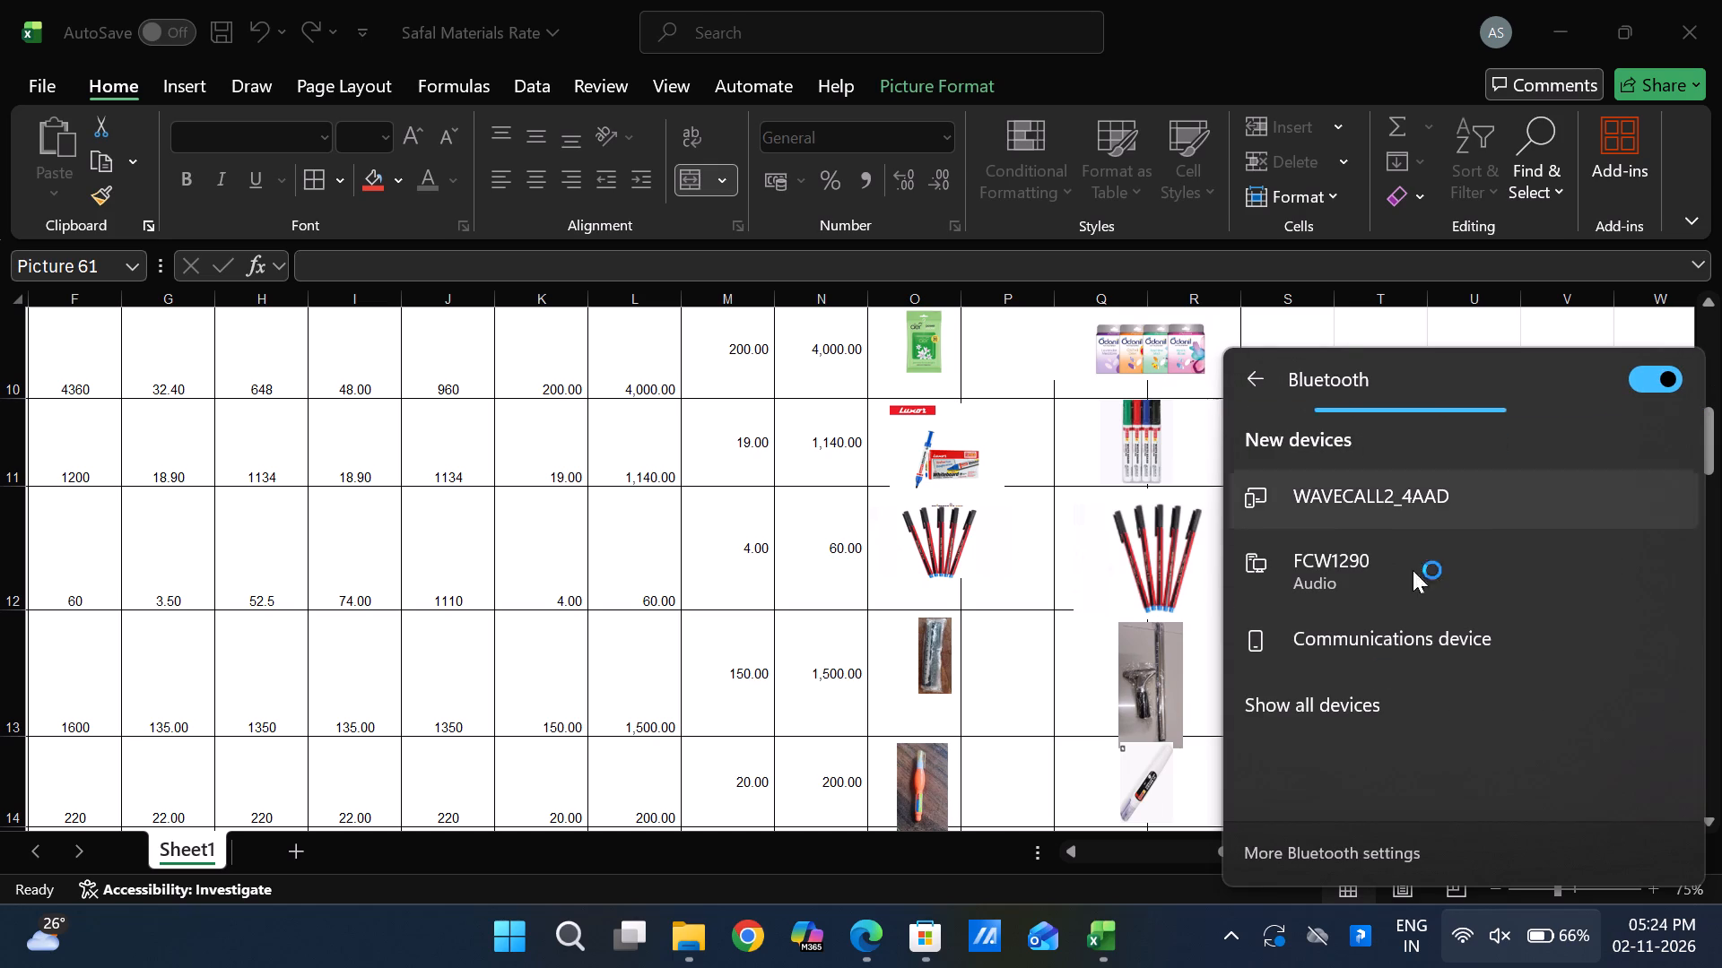
click(1334, 705)
scroll(1412, 650, down, 4)
scroll(1412, 650, up, 2)
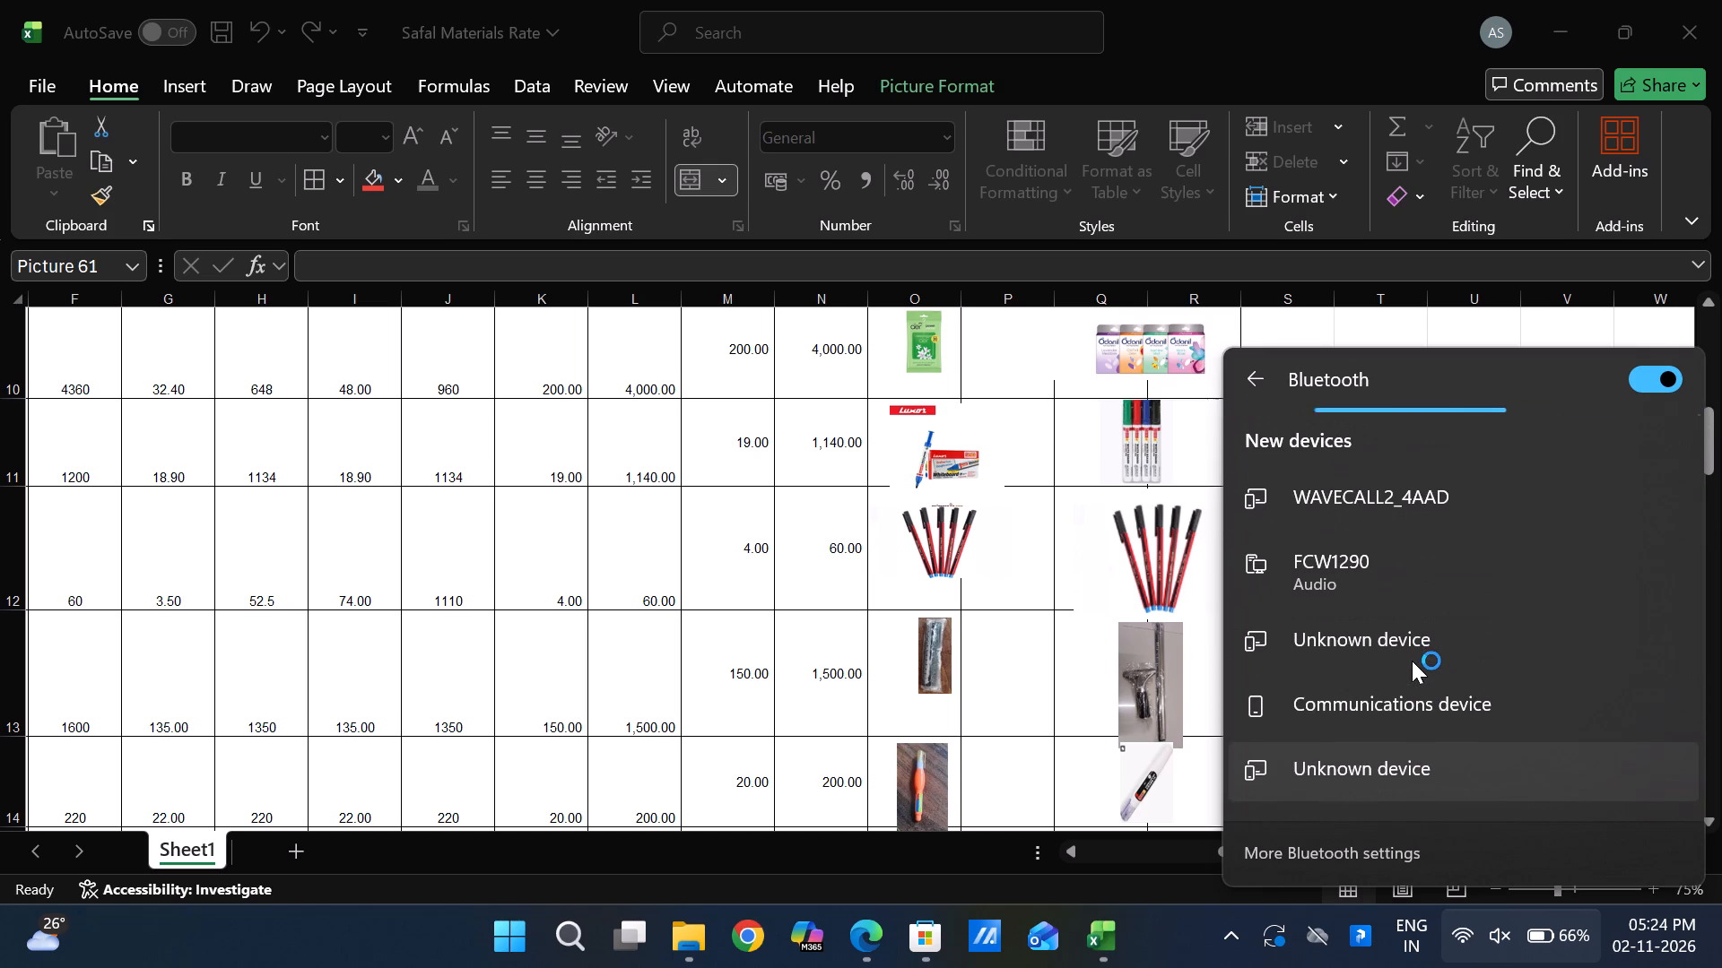
Look through the list of new Bluetooth devices available for pairing to find the wanted audio device.
scroll(1412, 650, up, 3)
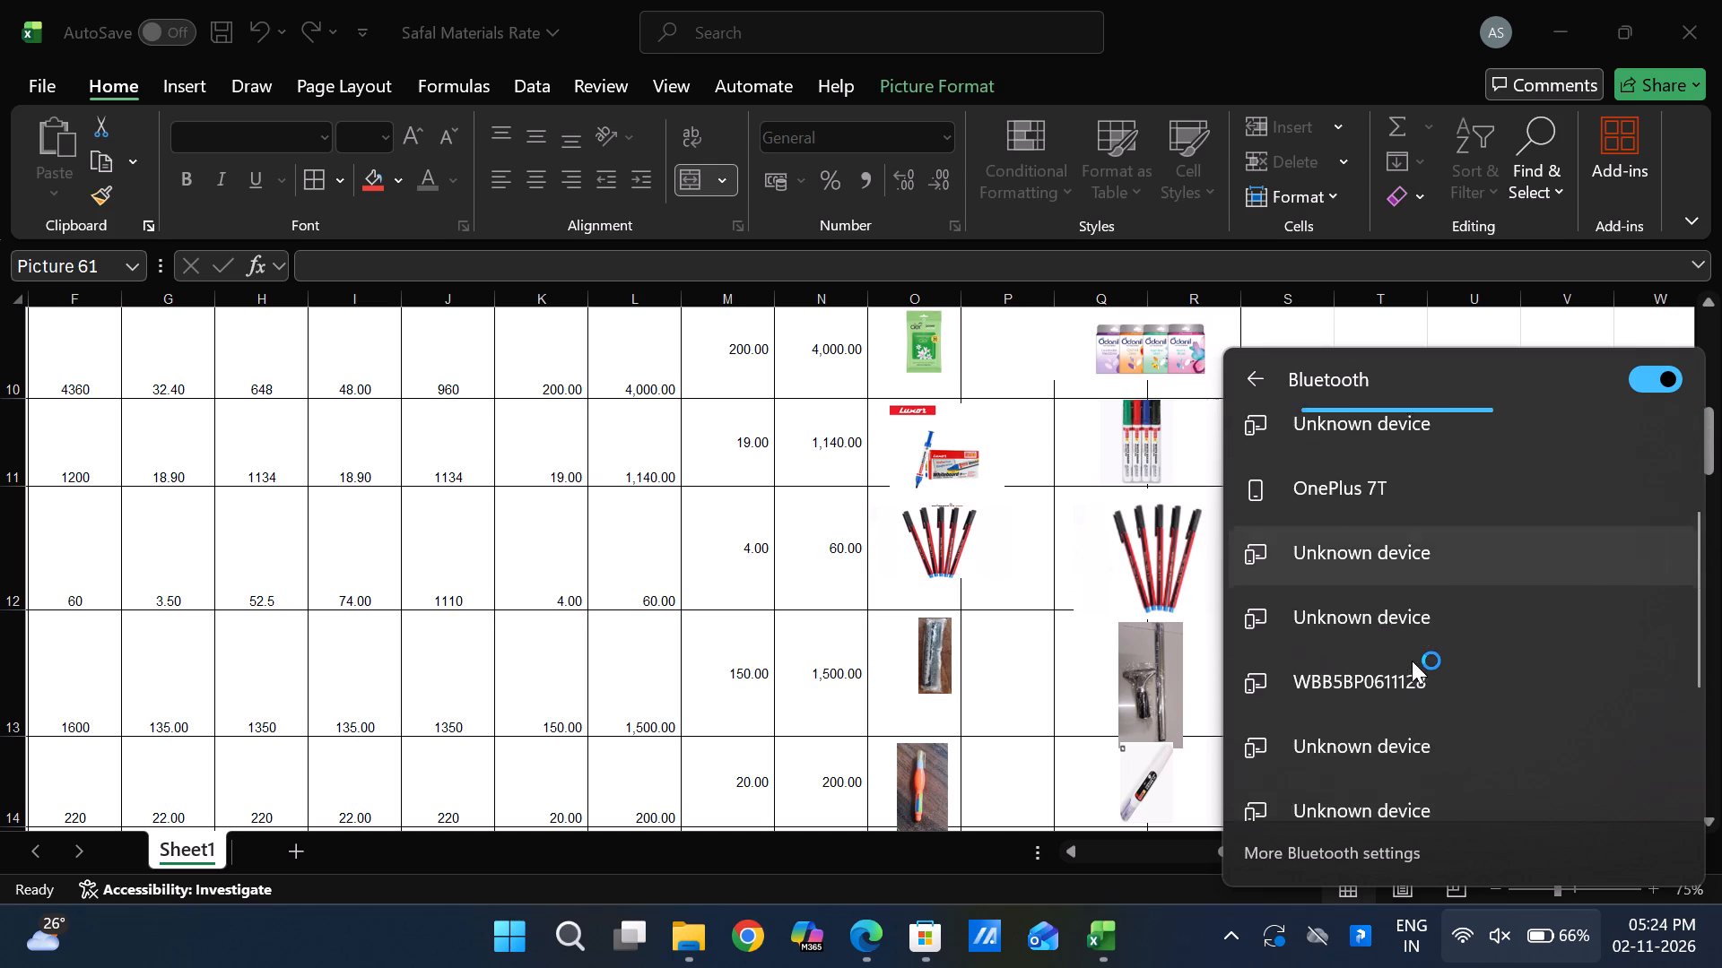
scroll(1412, 661, up, 3)
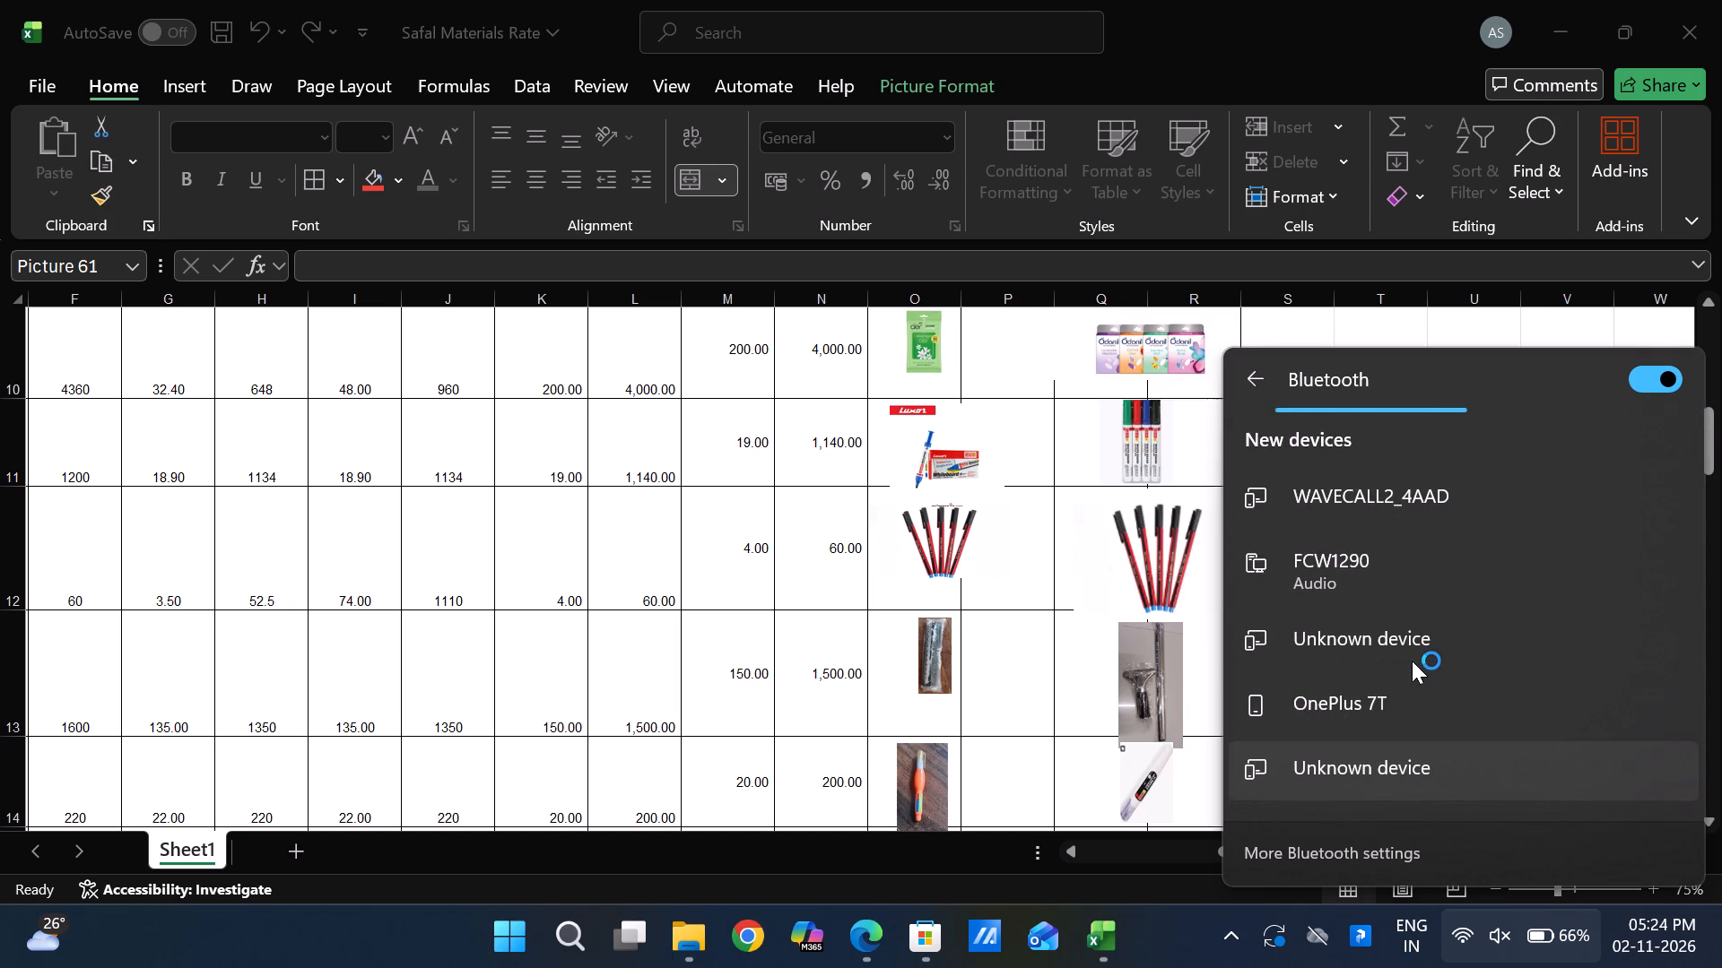
scroll(1412, 650, down, 9)
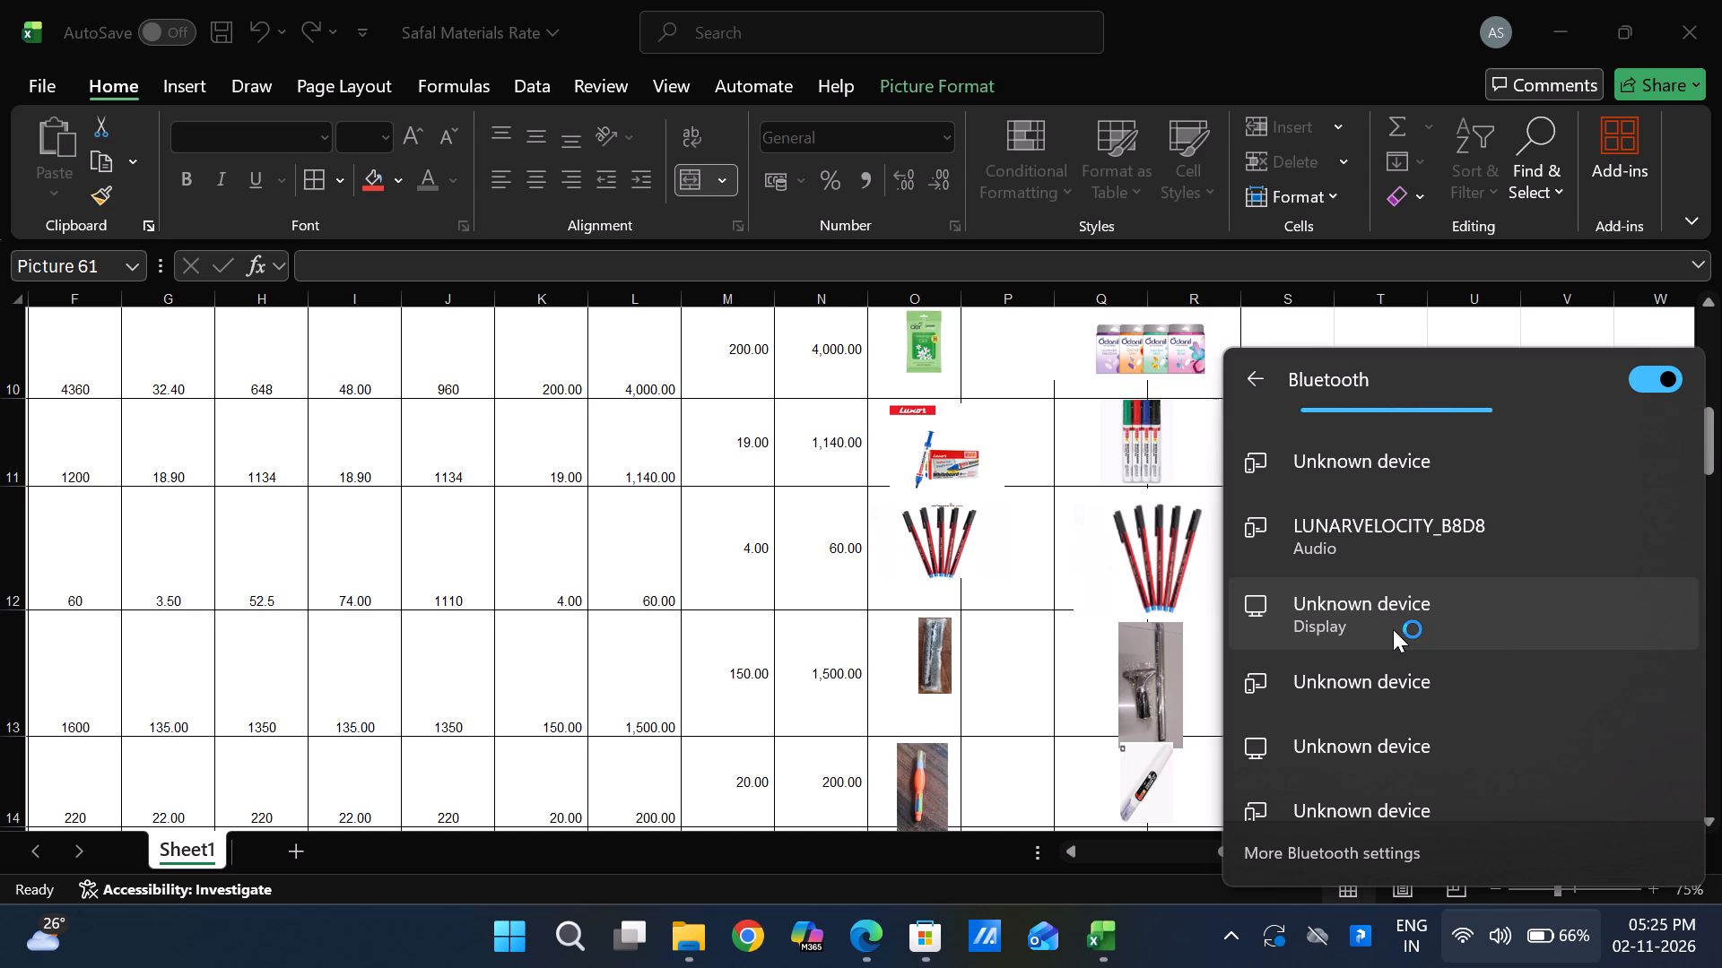
scroll(1393, 618, up, 6)
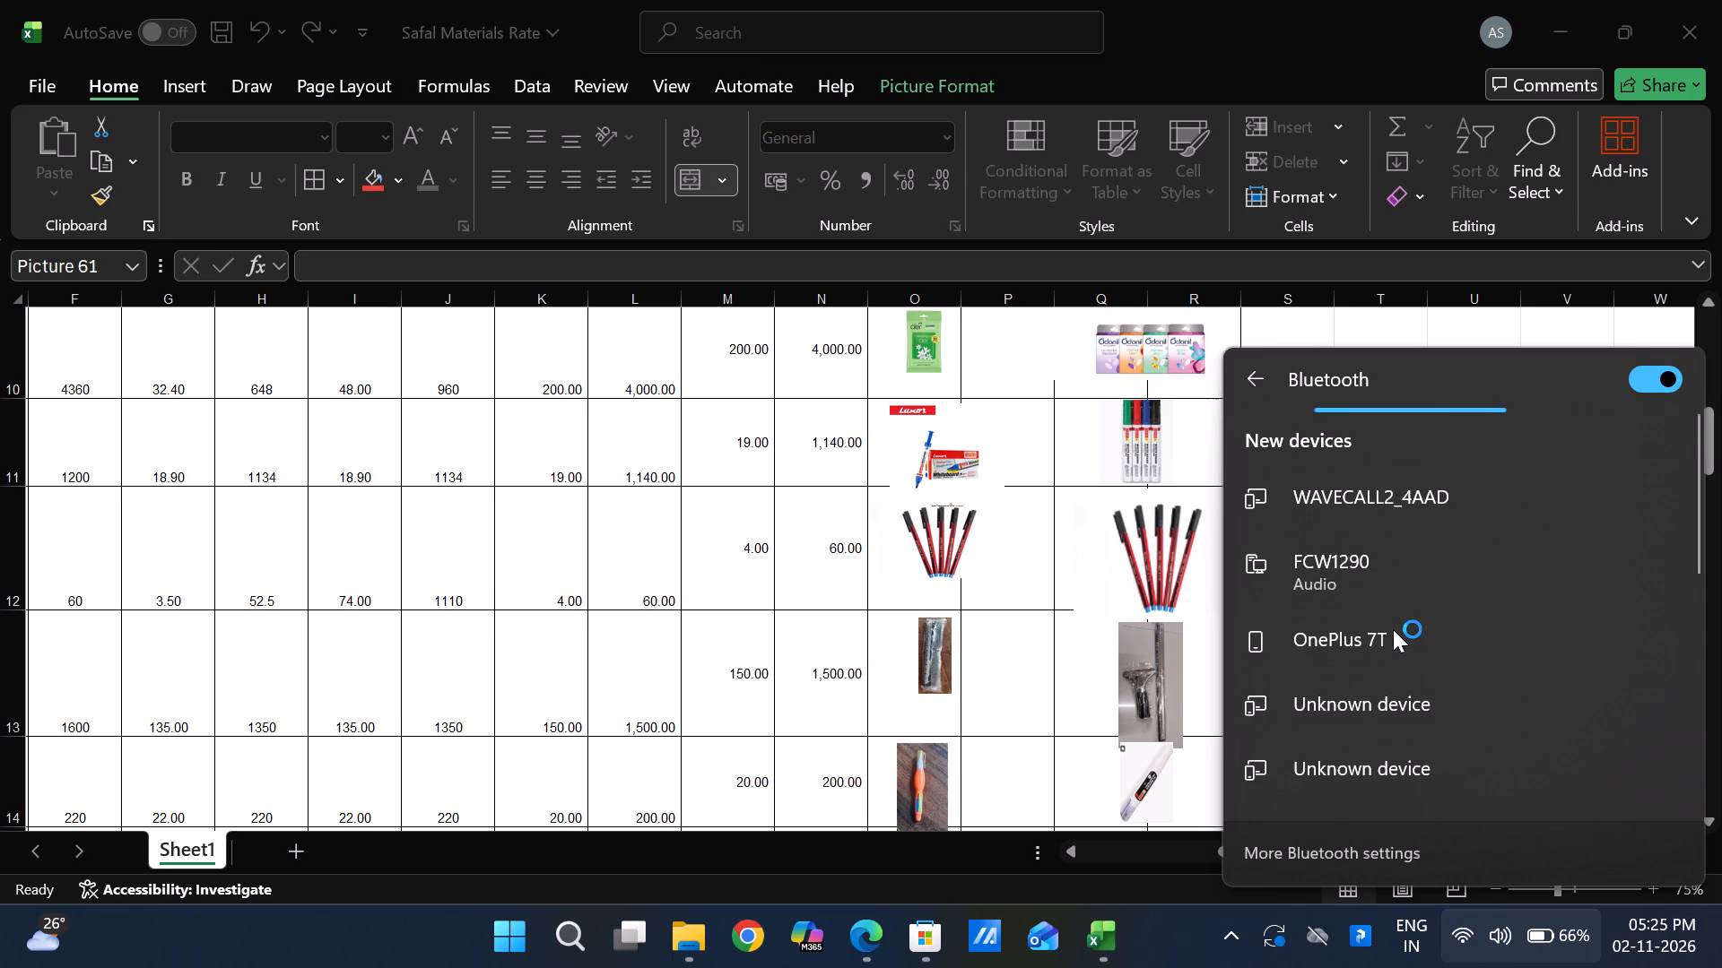
Open the full Bluetooth settings, view the complete device list and expand the SPP device's details.
click(1358, 851)
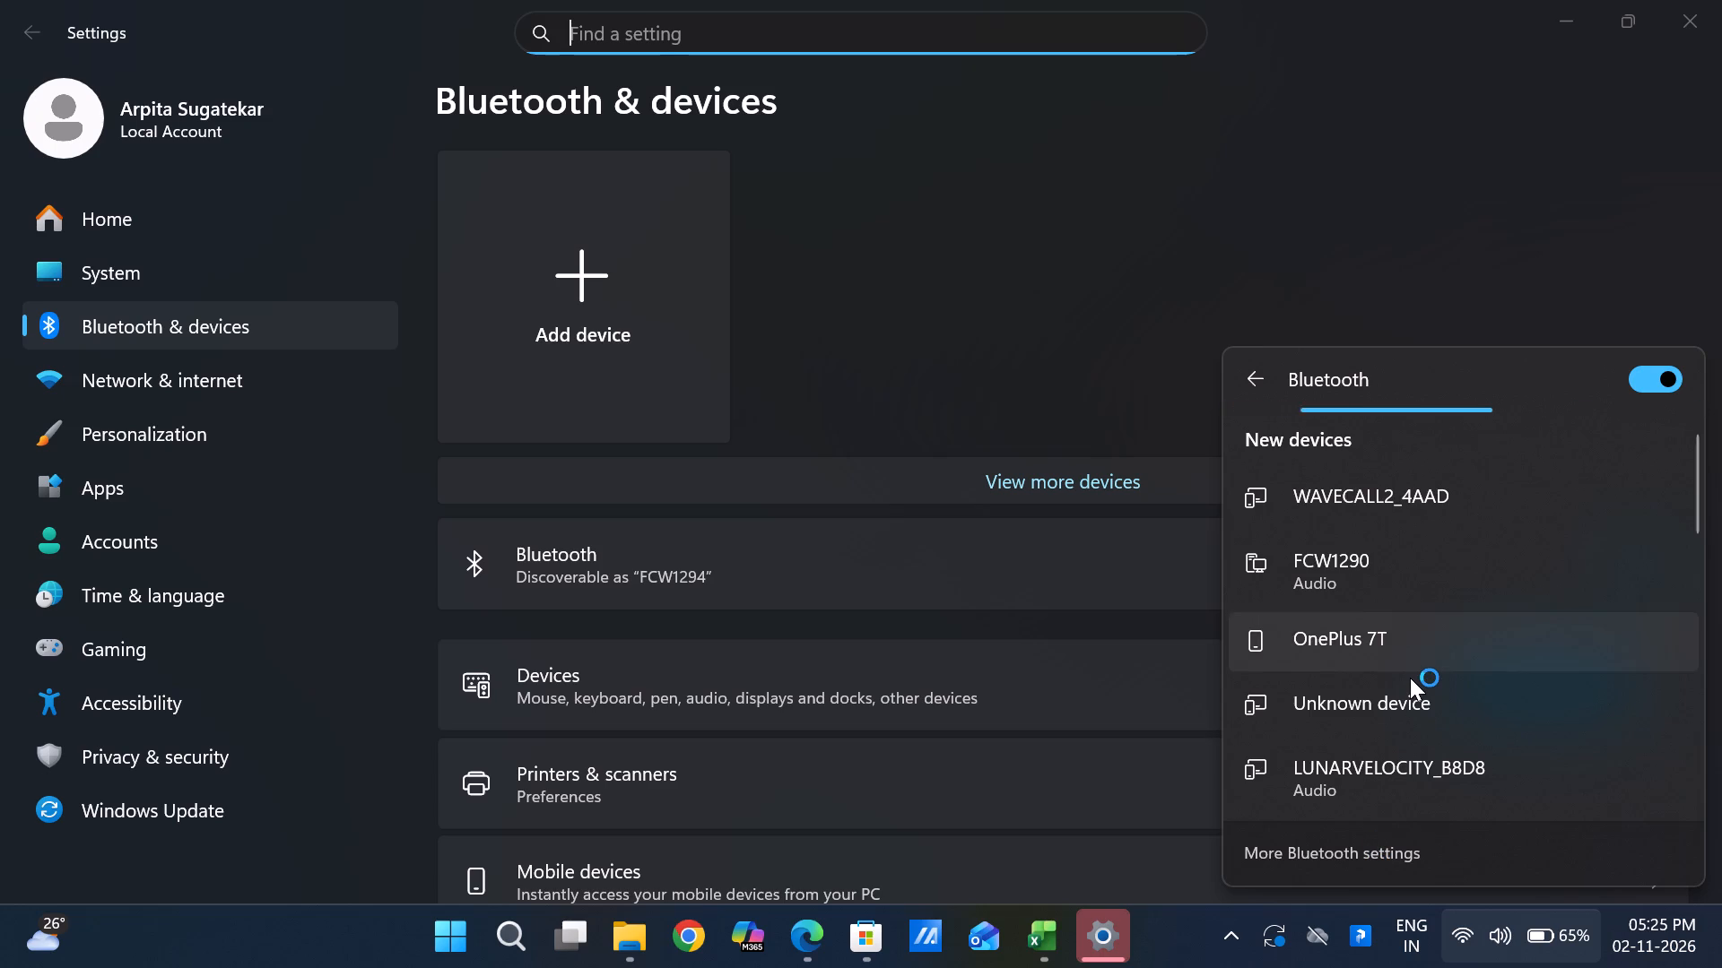
scroll(1410, 667, down, 9)
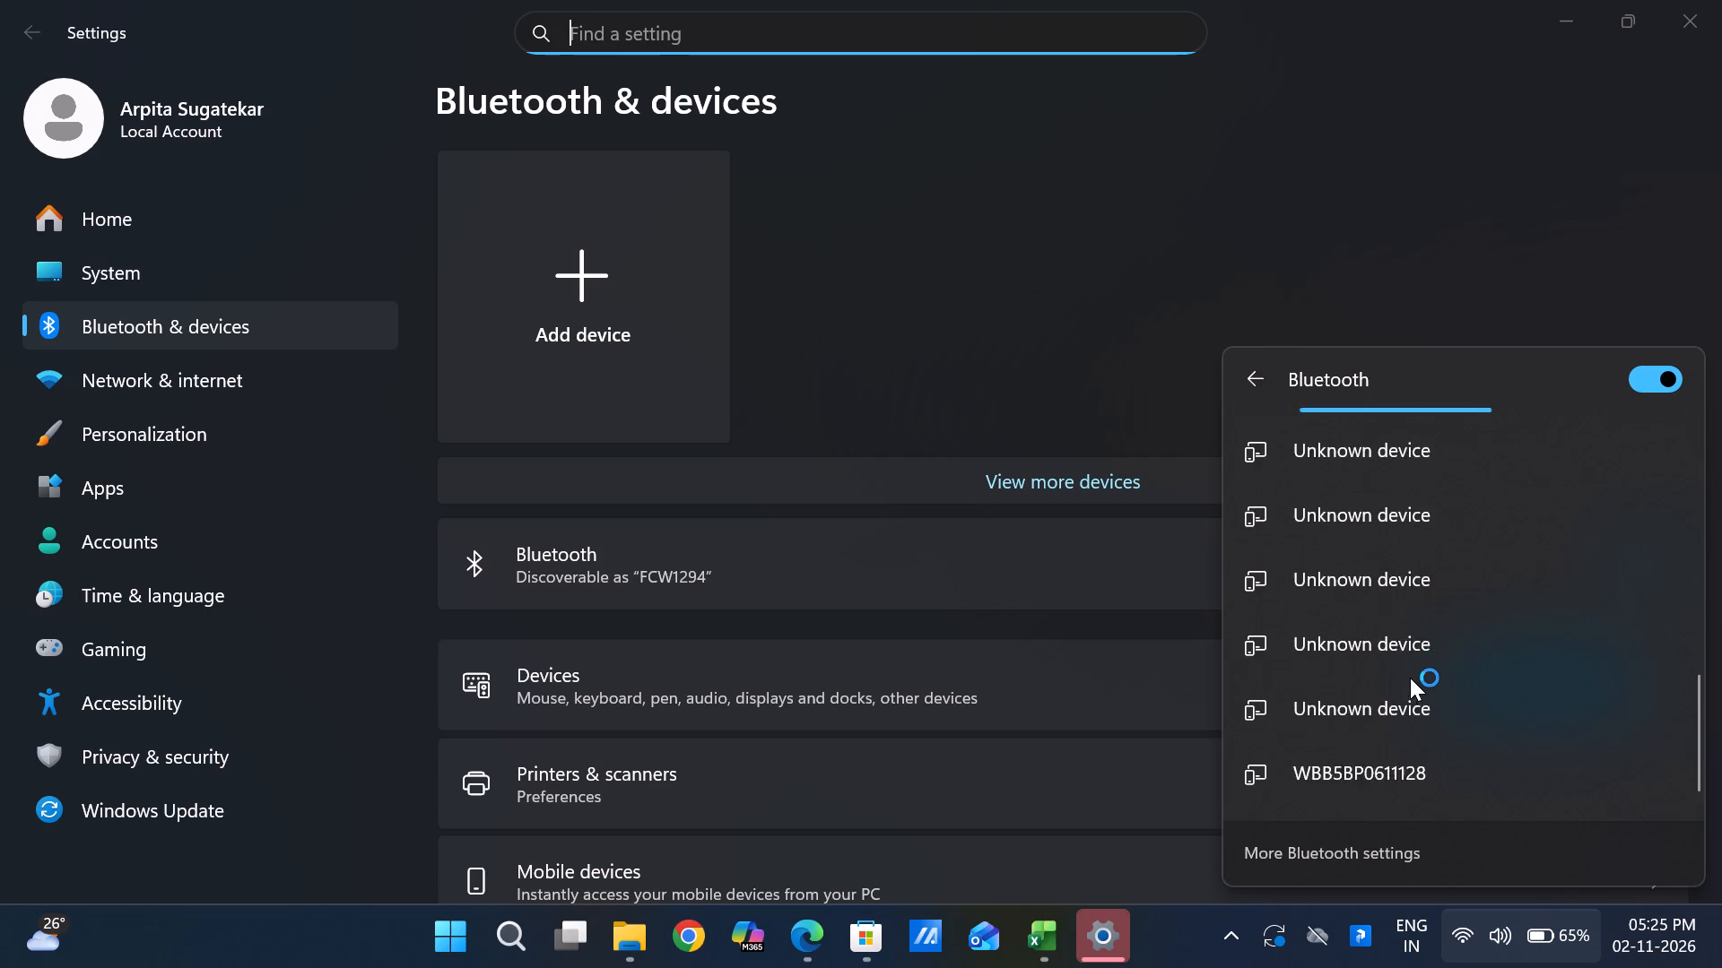
scroll(1410, 678, down, 5)
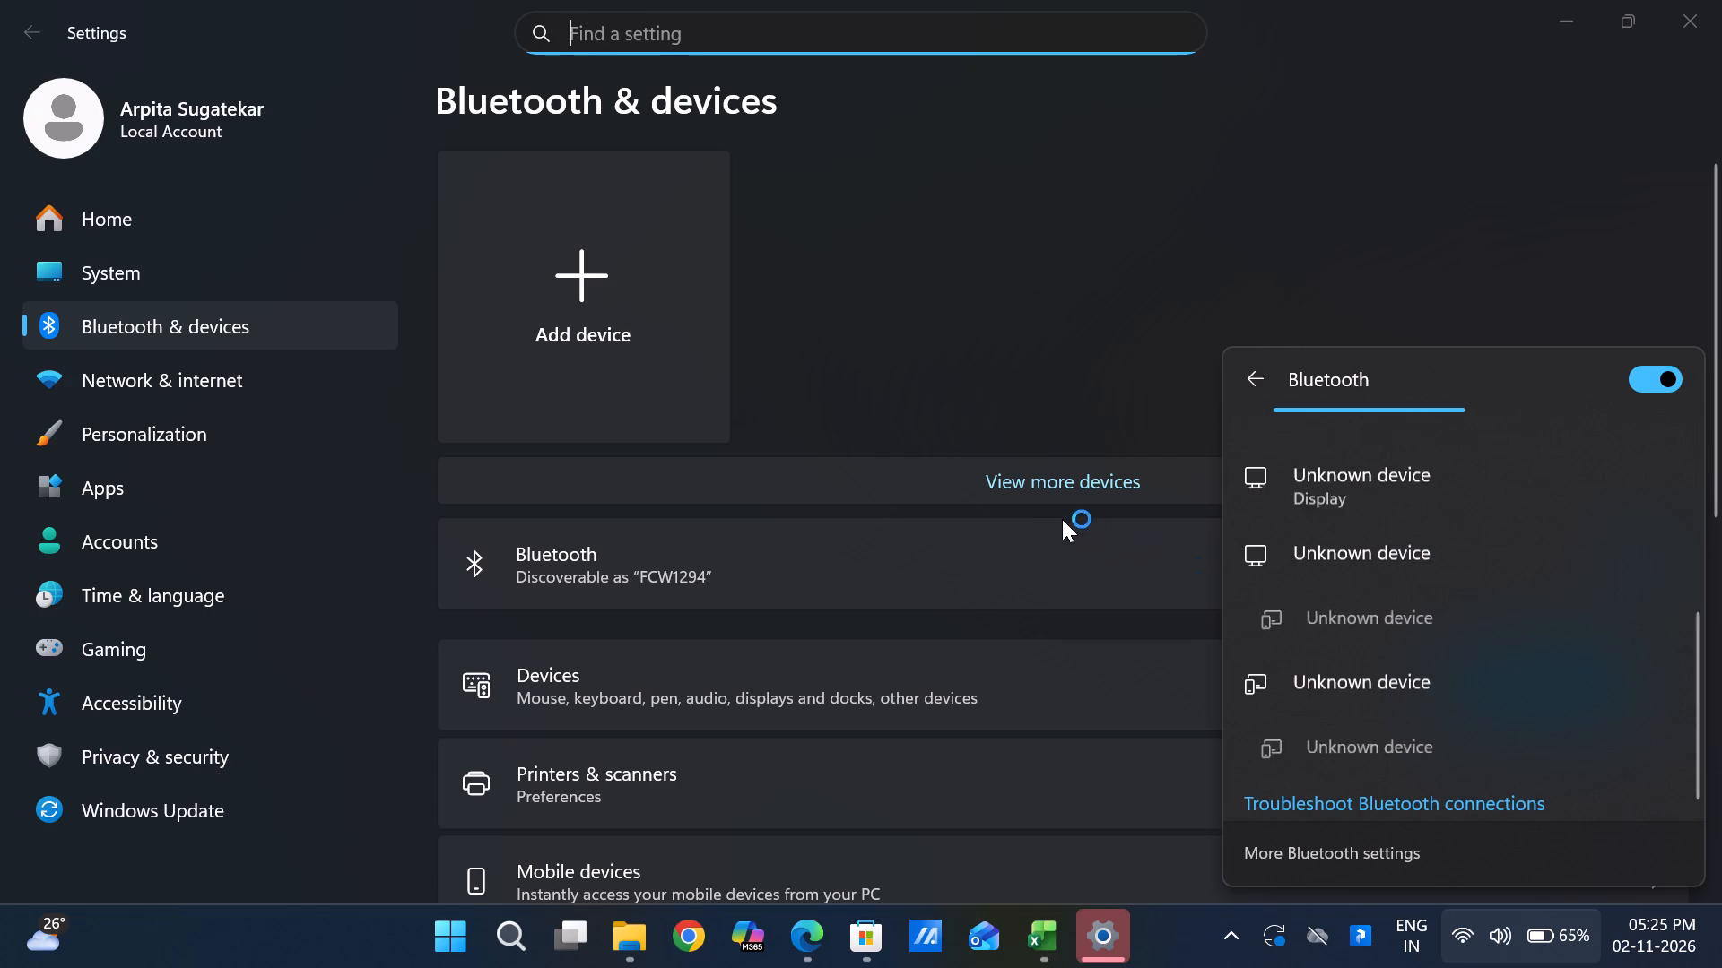
click(1038, 472)
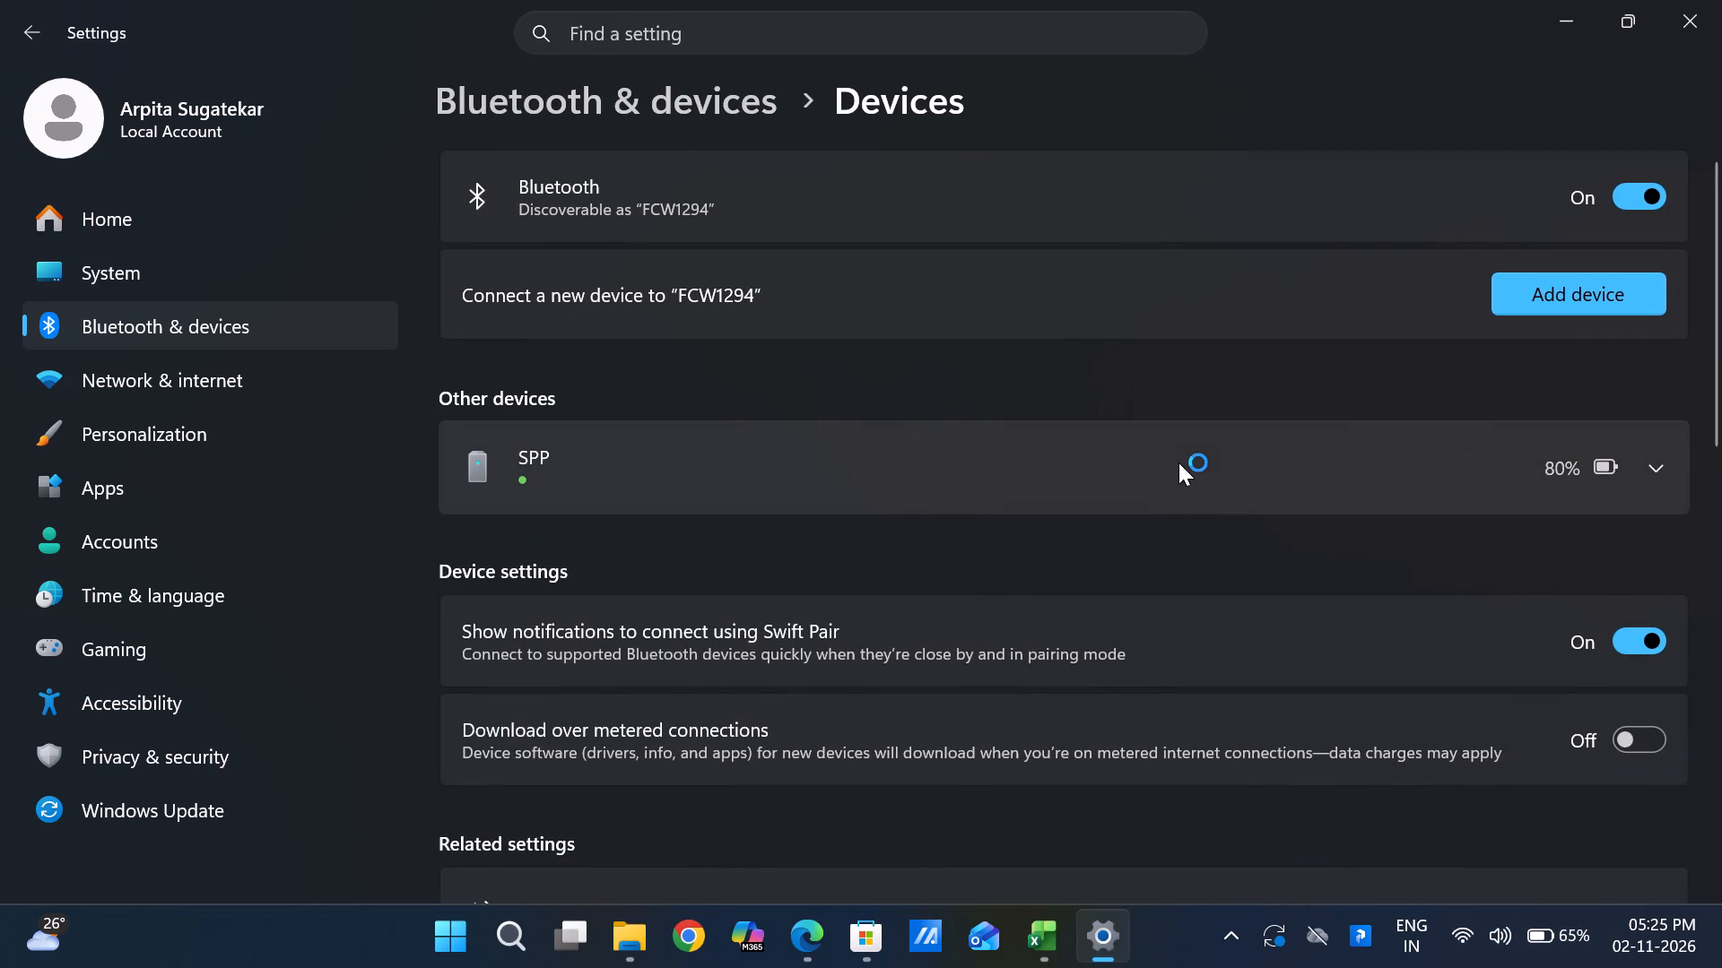
click(1658, 471)
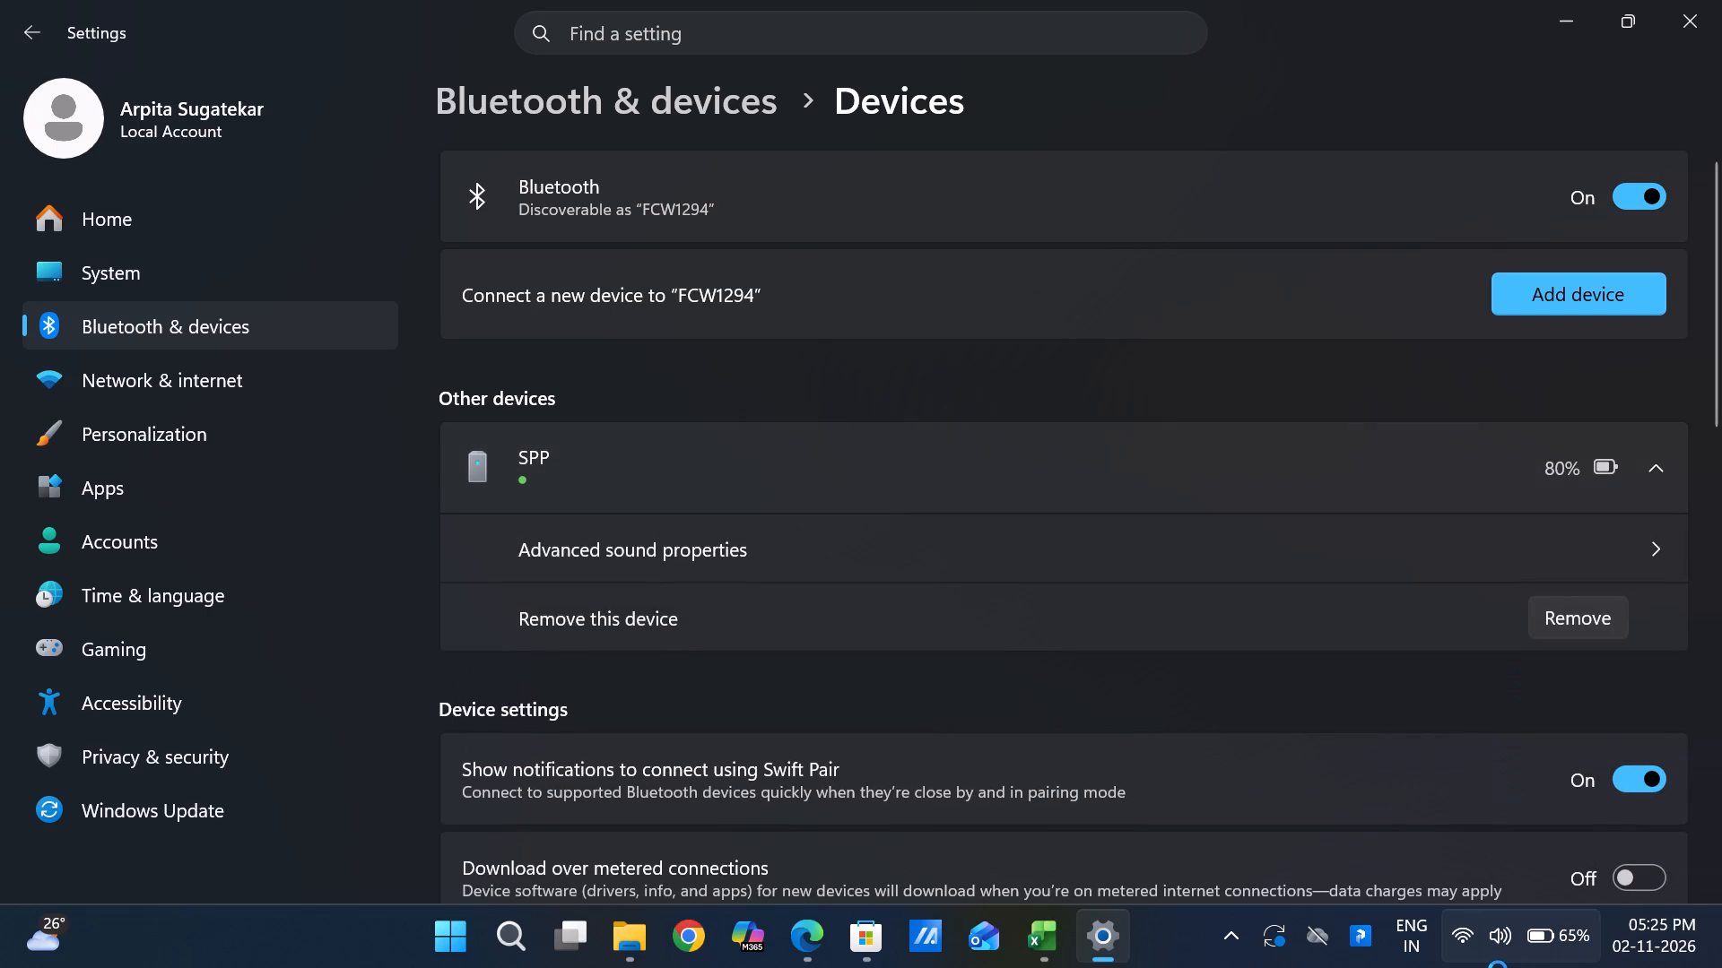
Check the Bluetooth connection in the system quick settings.
click(1478, 959)
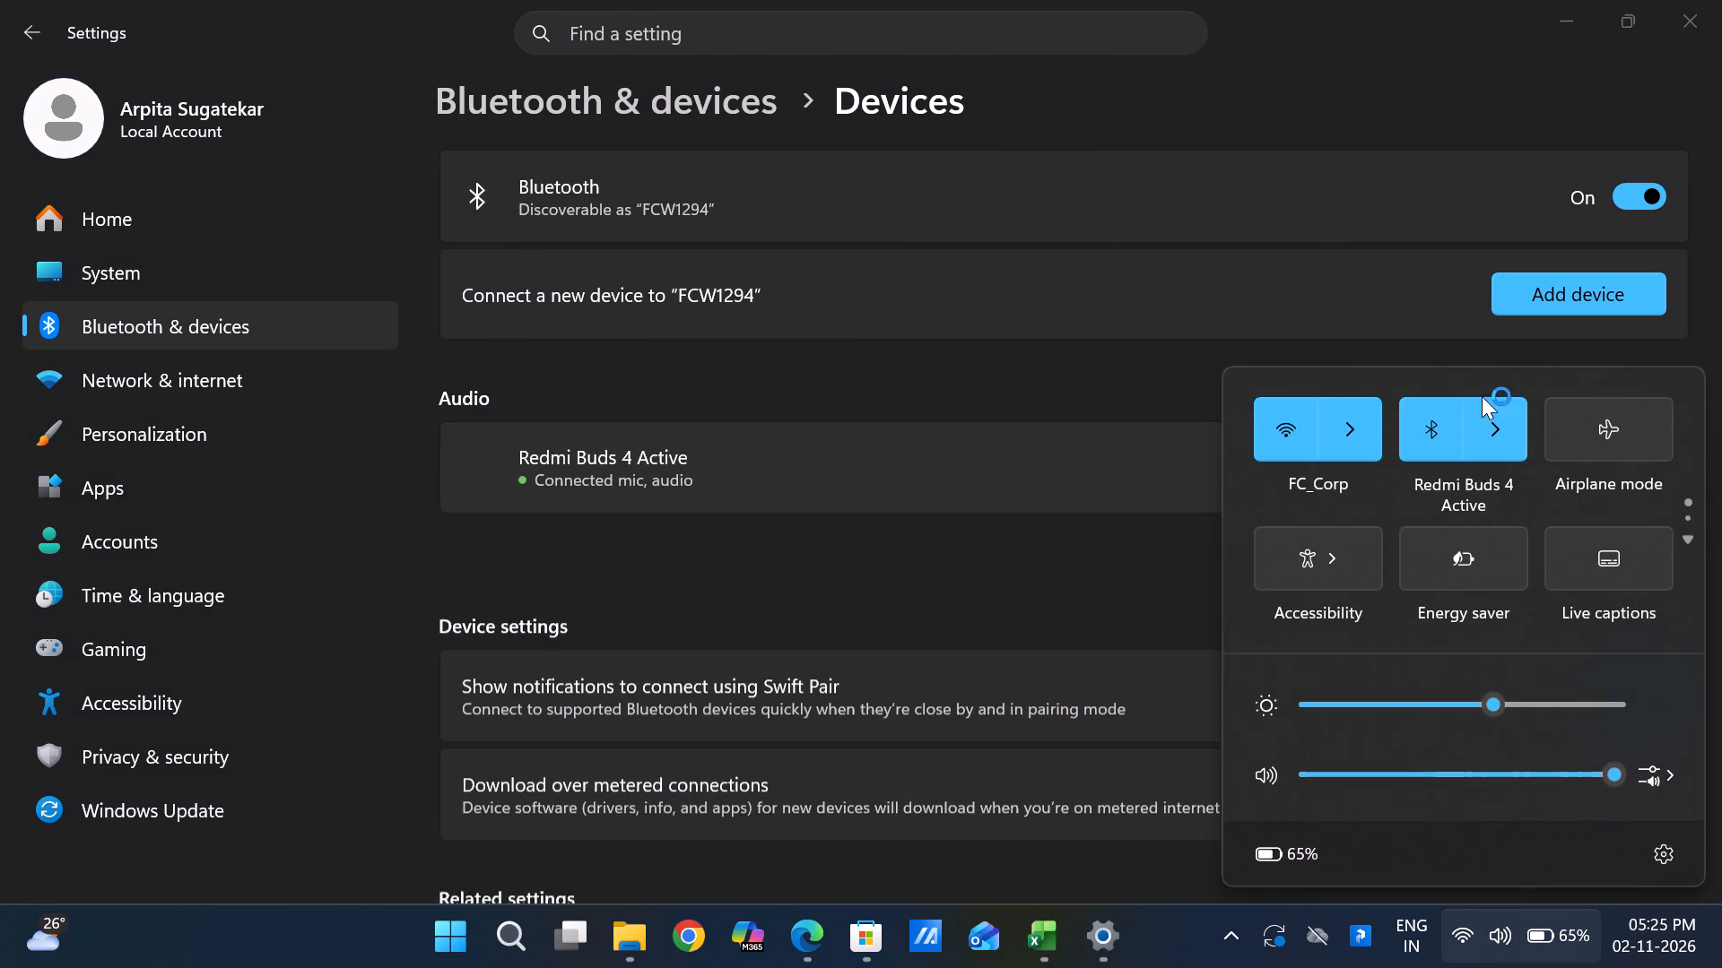
click(1183, 923)
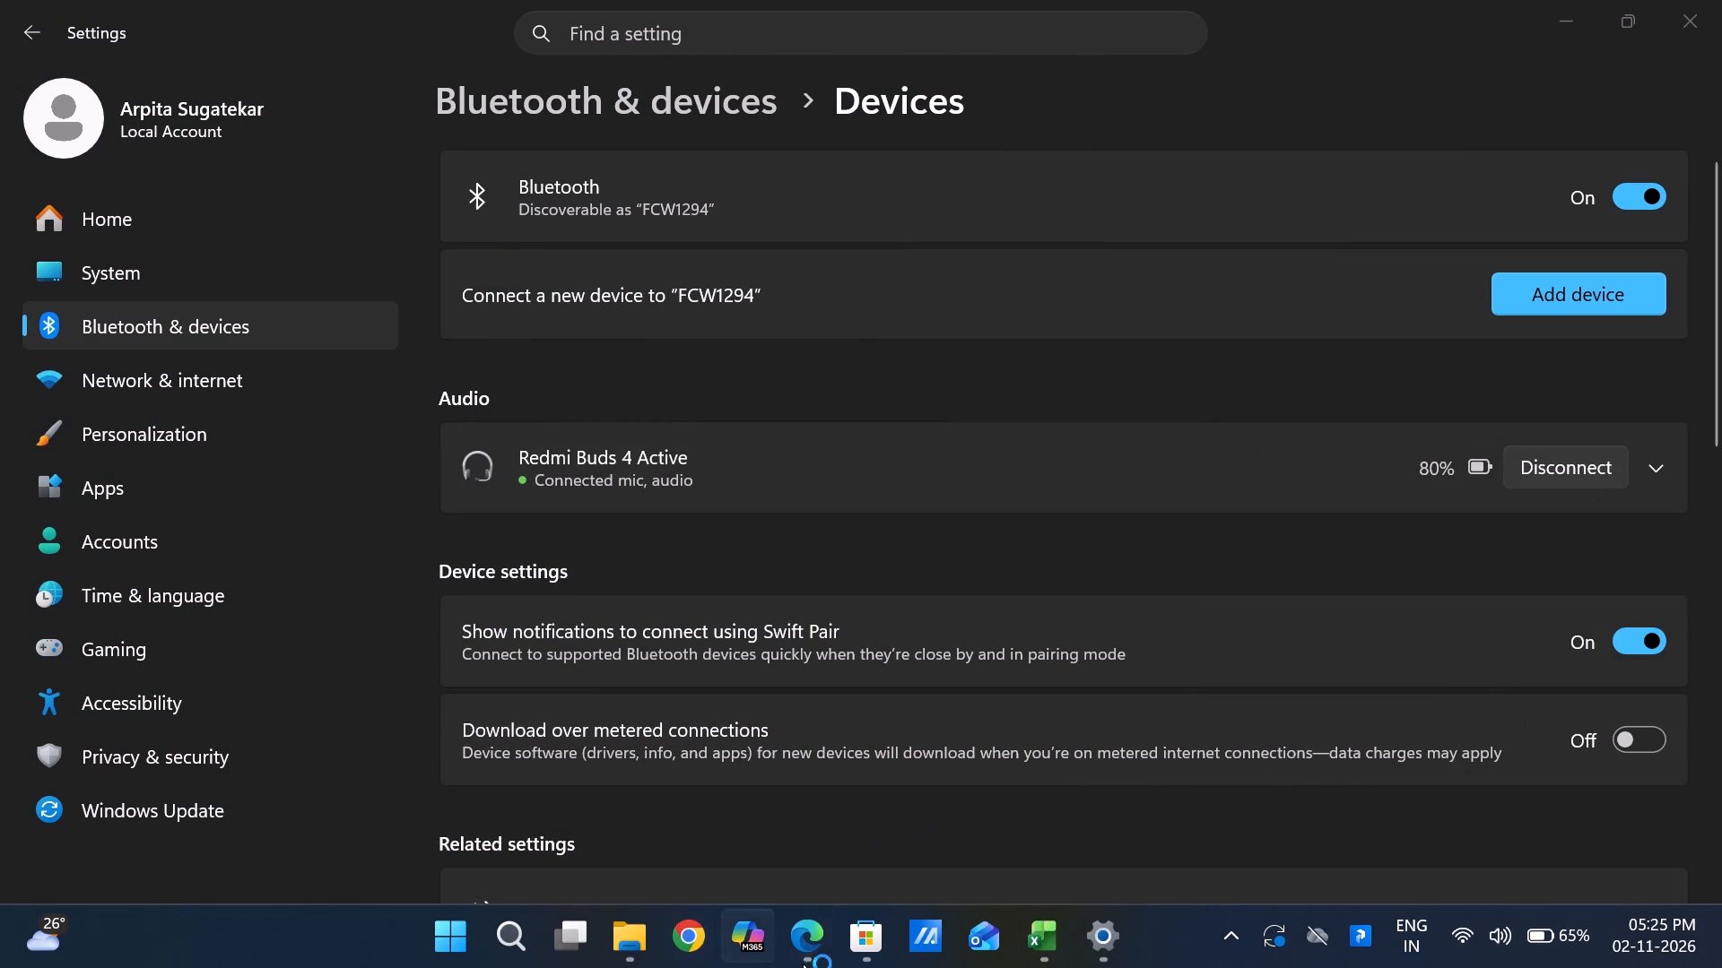
Switch to the Microsoft Edge window.
click(832, 817)
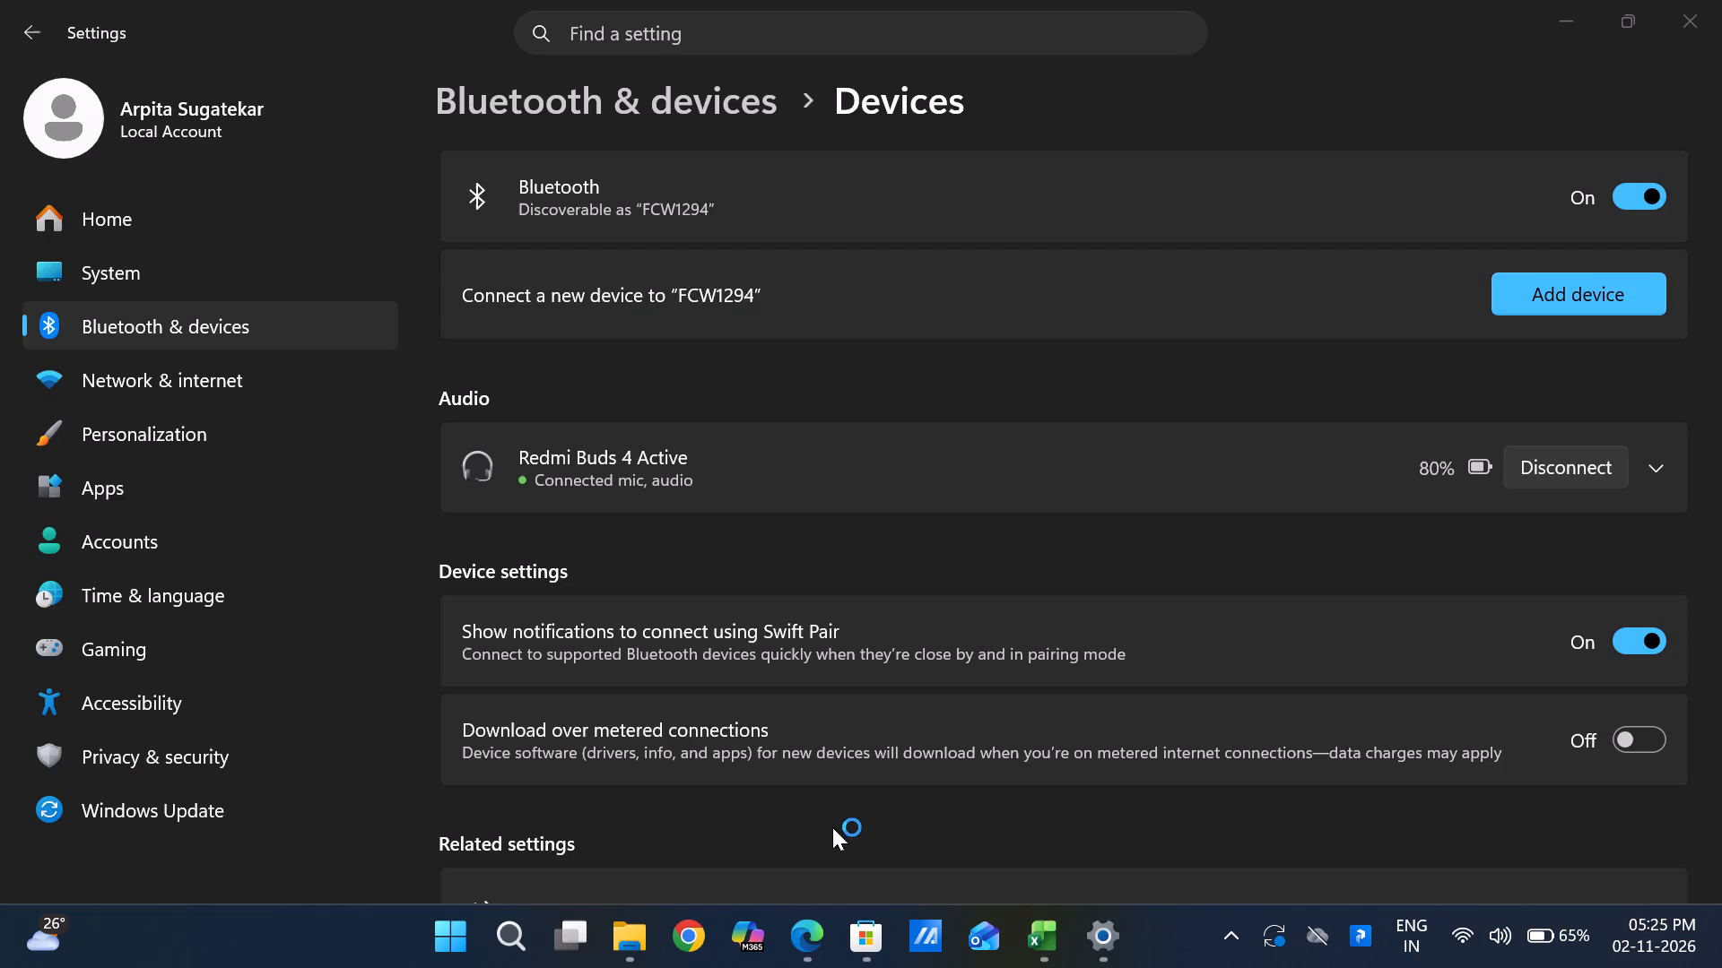